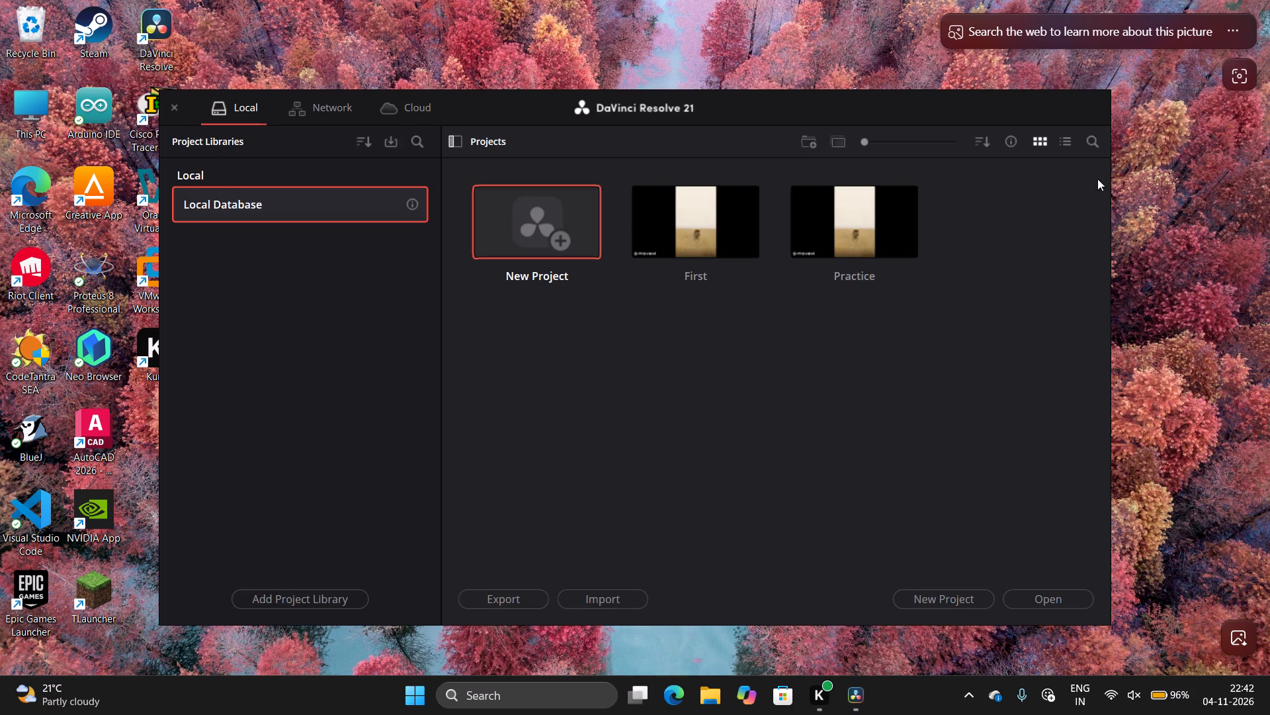
# Open the existing project named First from the local project library.
pyautogui.doubleClick(697, 242)
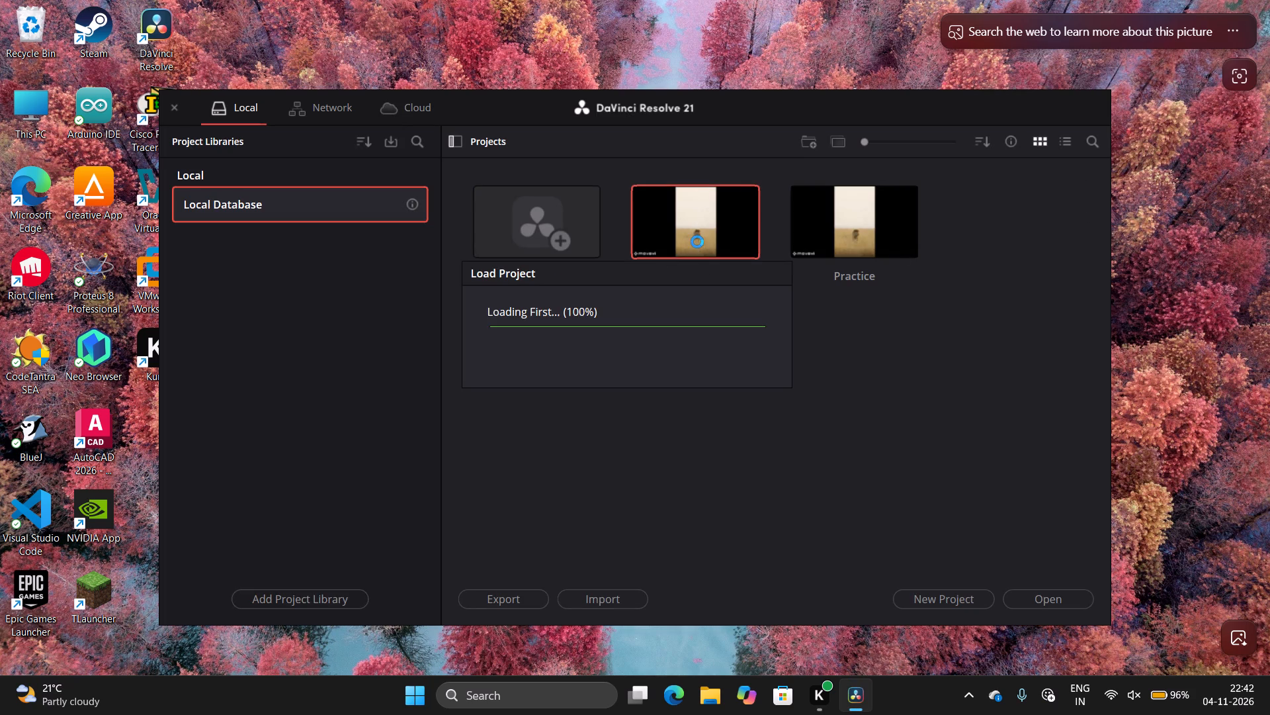
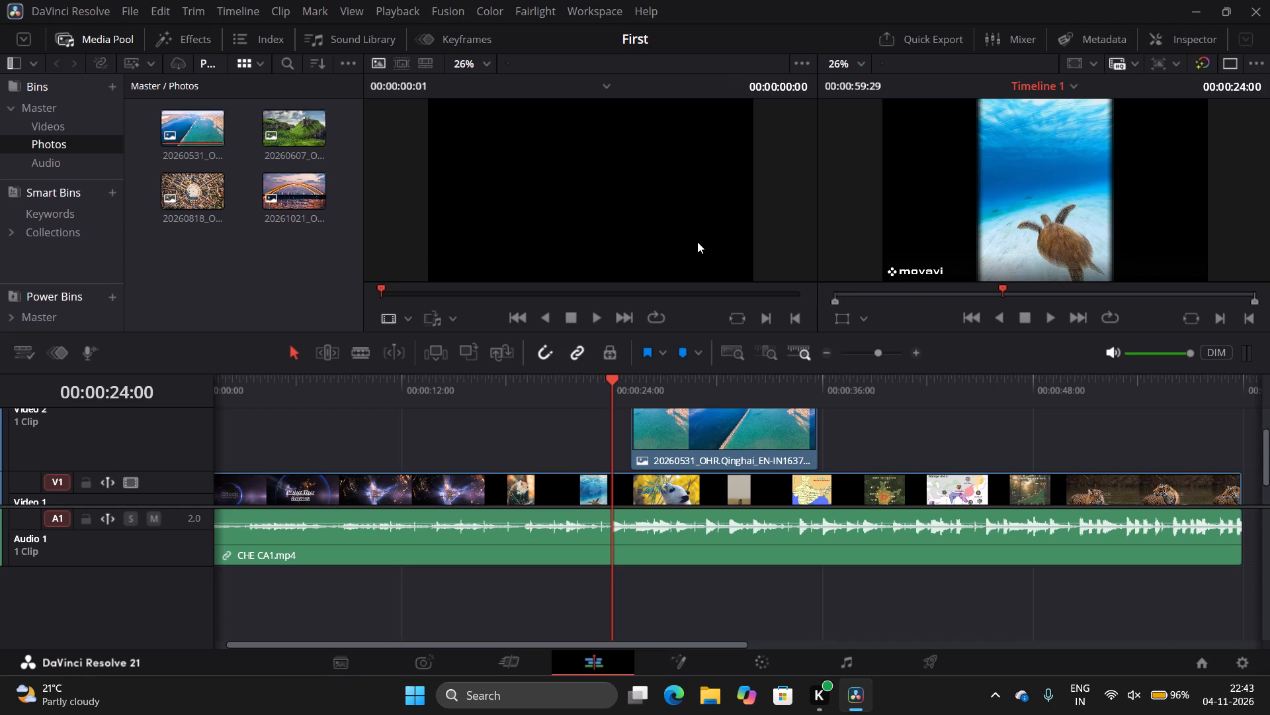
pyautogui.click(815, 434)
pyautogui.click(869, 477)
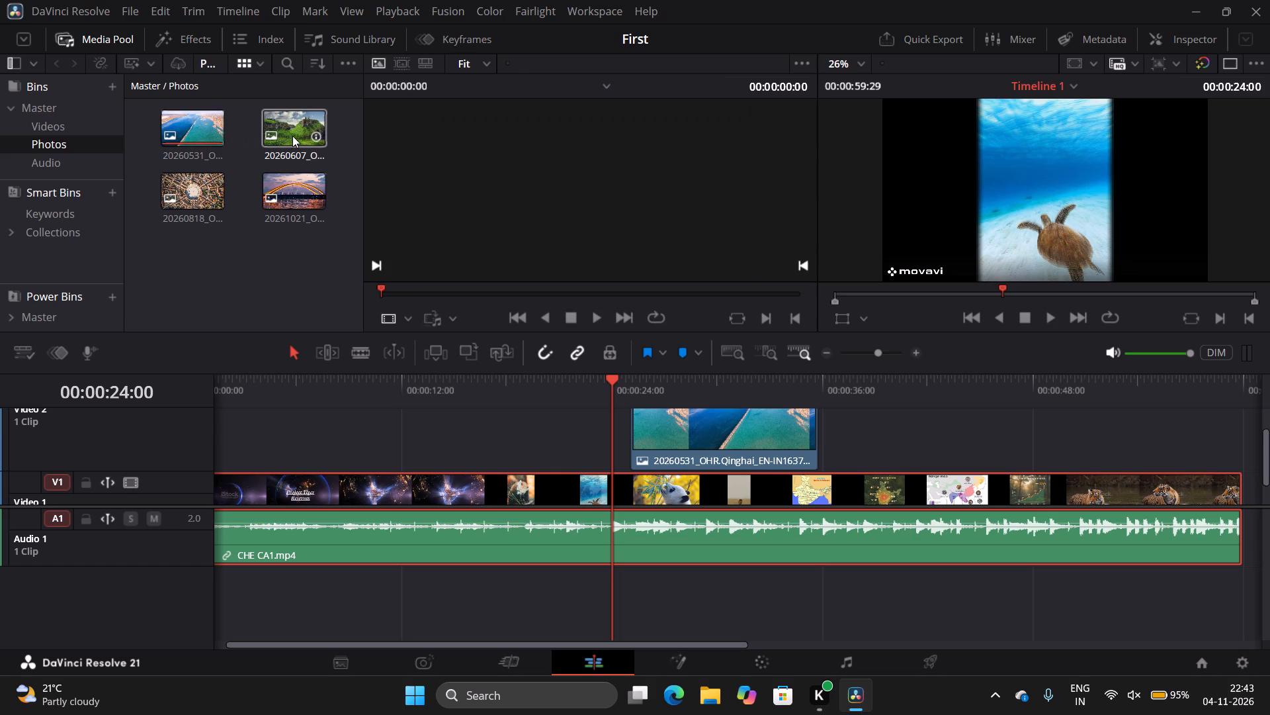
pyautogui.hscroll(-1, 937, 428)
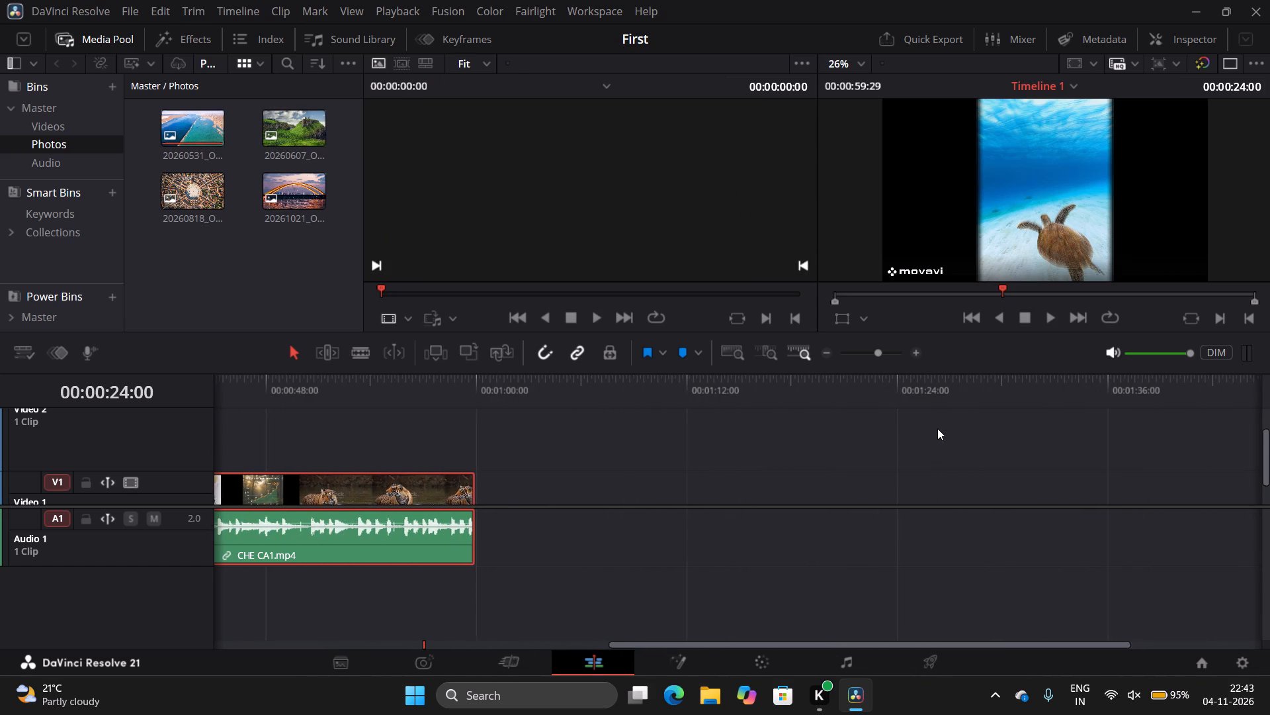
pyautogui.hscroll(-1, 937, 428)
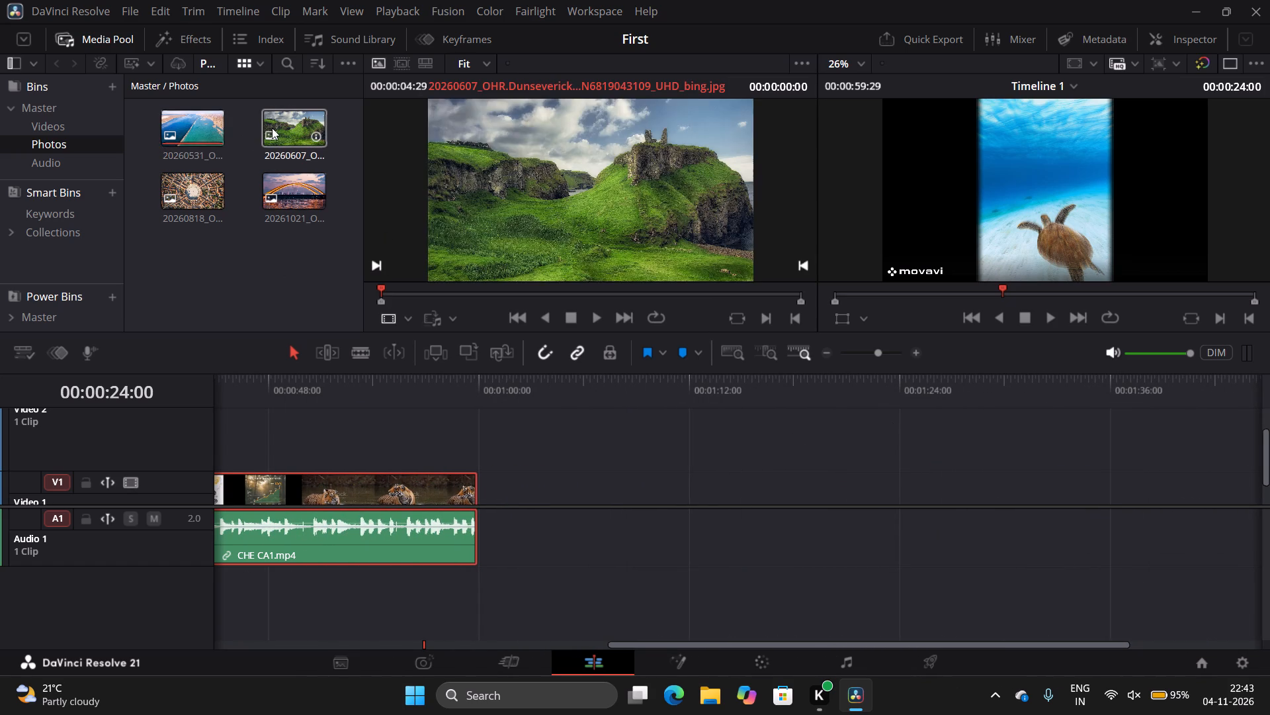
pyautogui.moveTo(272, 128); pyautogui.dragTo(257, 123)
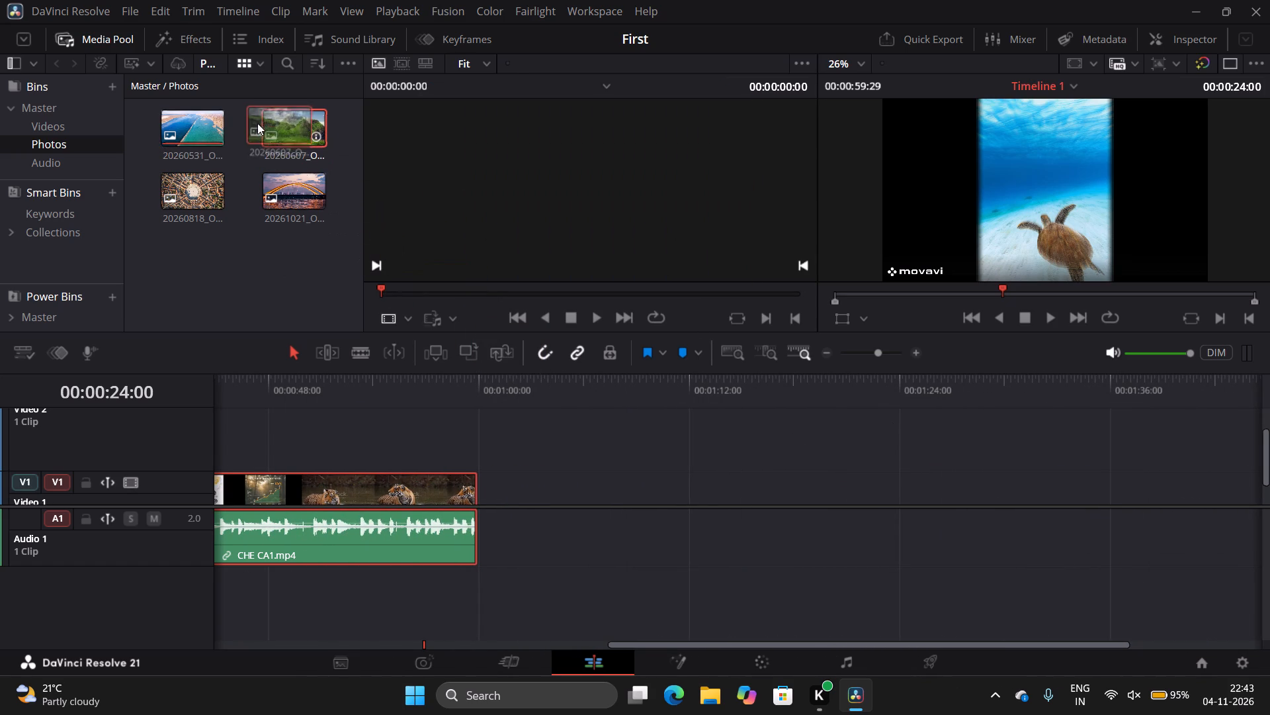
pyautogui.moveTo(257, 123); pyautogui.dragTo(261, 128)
# Extend the start of the Qinghai photo clip on Video 2 back to the playhead at 00:00:24:00.
pyautogui.hscroll(1, 583, 456)
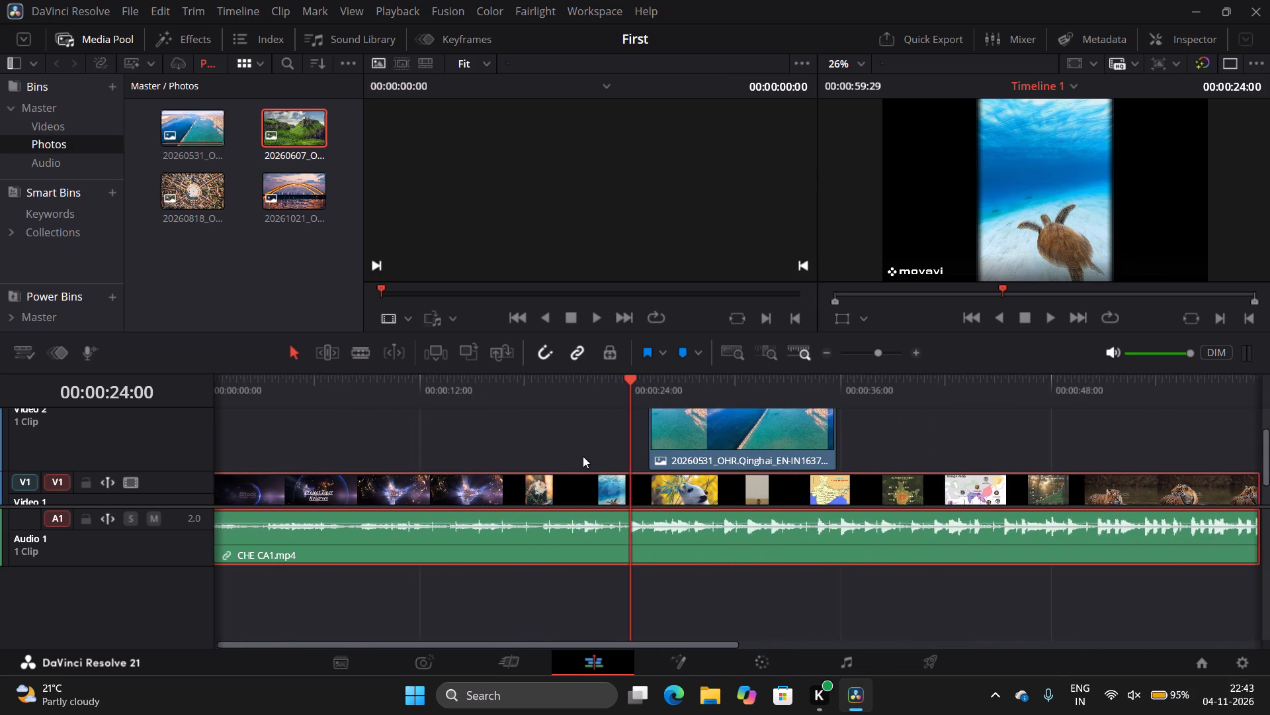
pyautogui.hscroll(1, 583, 456)
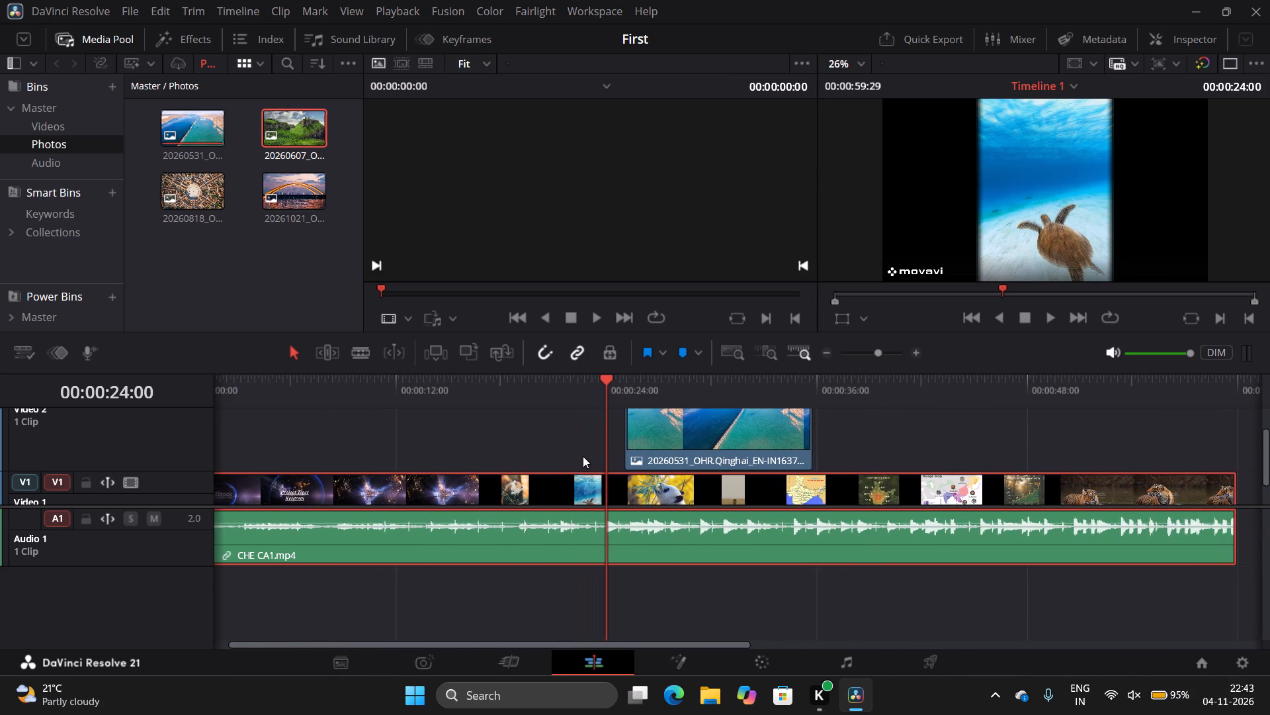
pyautogui.hscroll(1, 583, 456)
pyautogui.moveTo(628, 448); pyautogui.dragTo(609, 449)
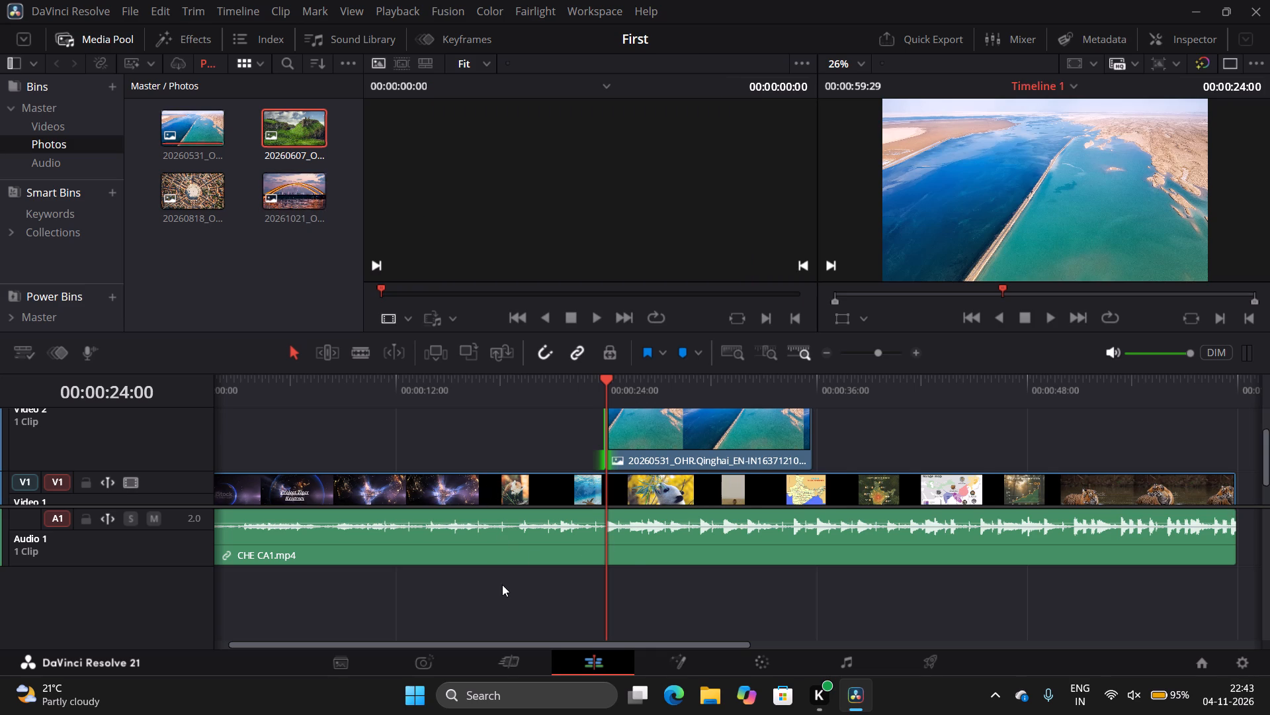
# Play the timeline from 00:00:24:00 for a few seconds to check the extended photo clip, and stop playback.
pyautogui.hscroll(4, 502, 585)
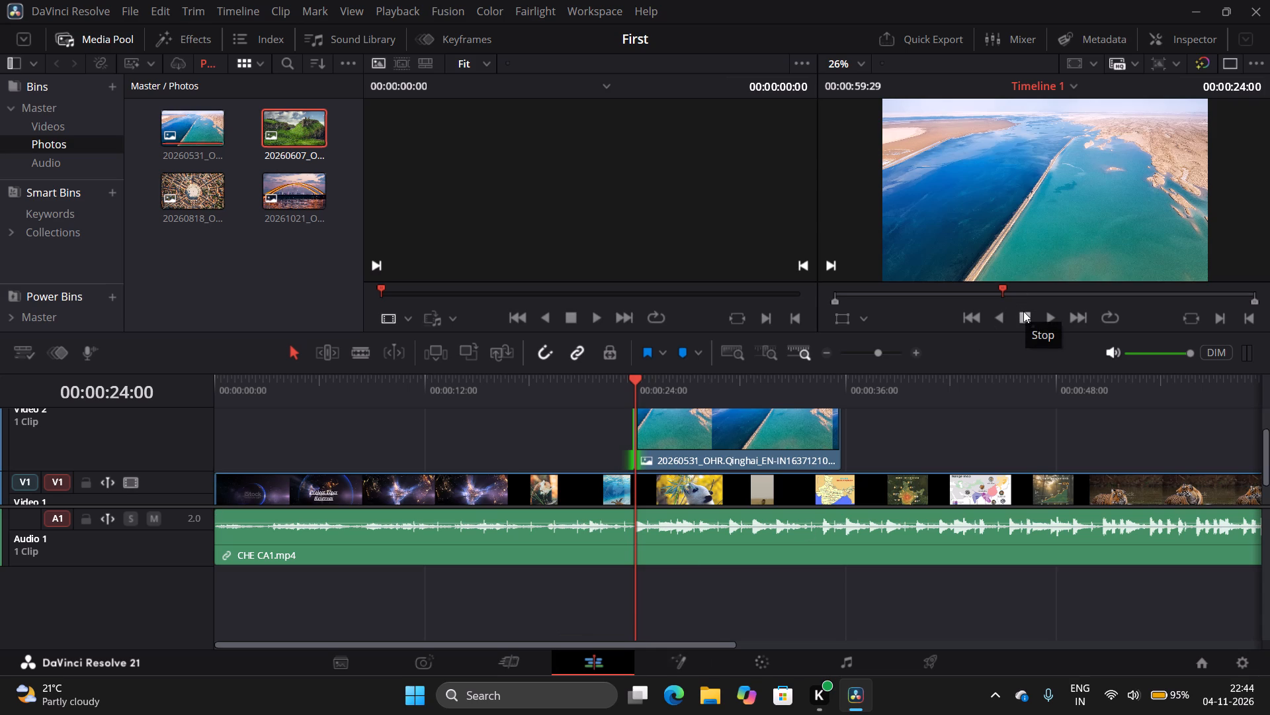
pyautogui.click(1029, 314)
pyautogui.click(1047, 316)
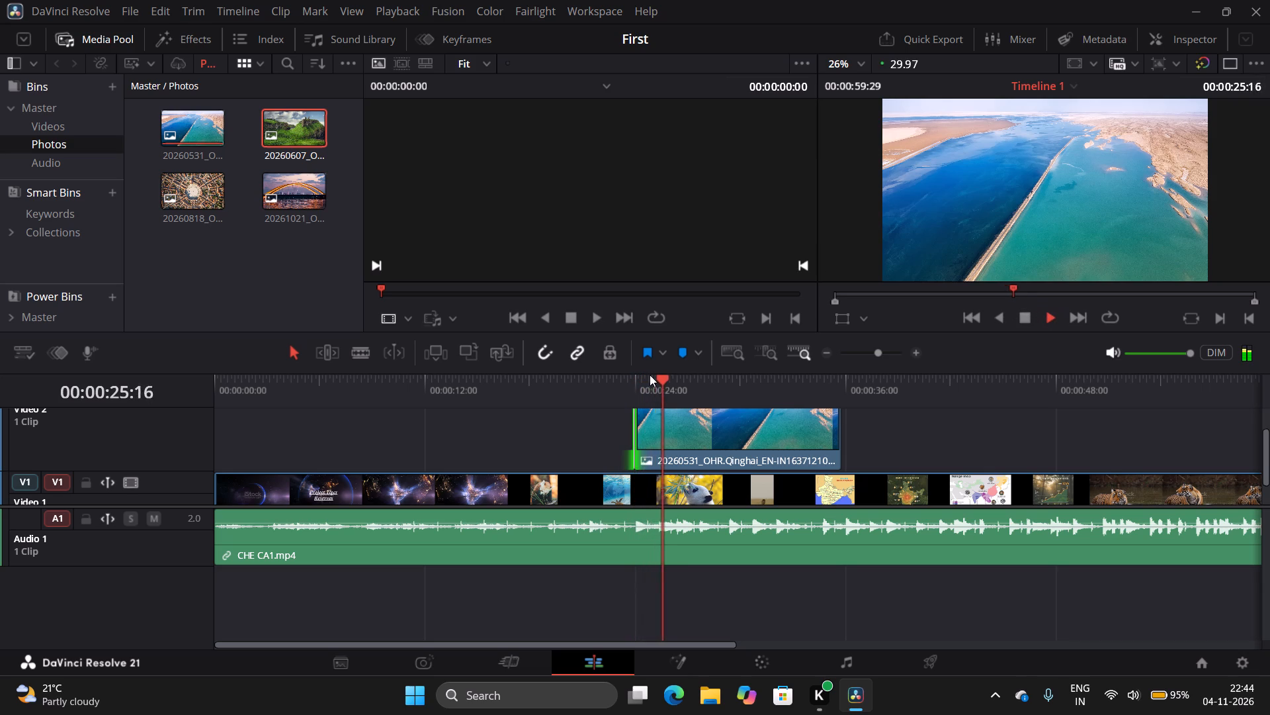
pyautogui.click(1021, 318)
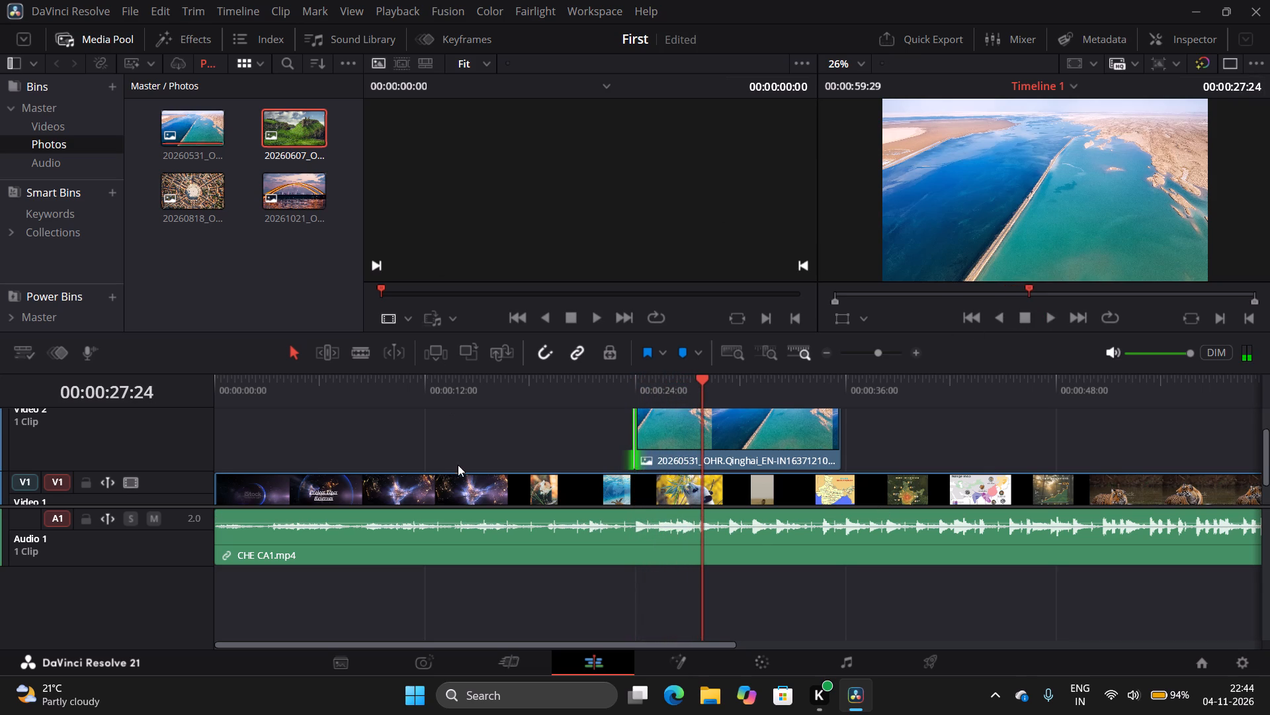
# Add Perfect song.mpeg.mp3 from the Audio bin to a new Audio 2 track, starting at the beginning of the timeline.
pyautogui.hscroll(4, 383, 604)
pyautogui.click(58, 164)
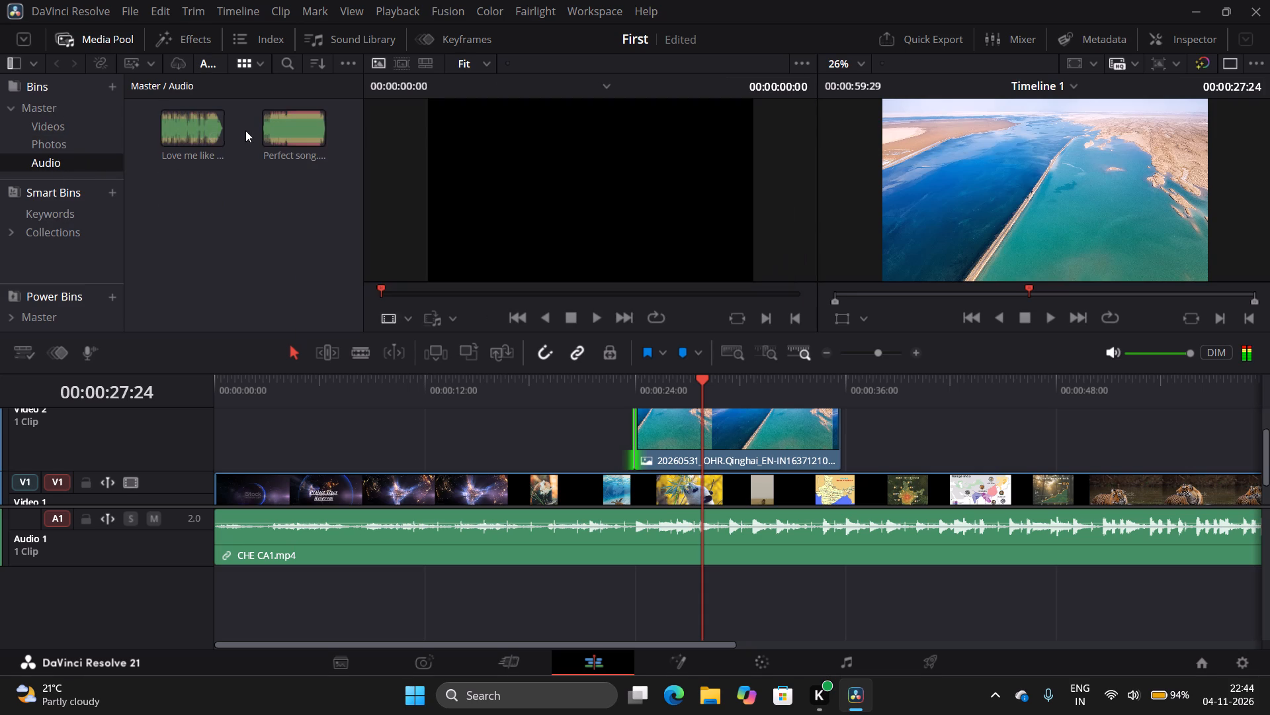
pyautogui.moveTo(280, 130); pyautogui.dragTo(290, 591)
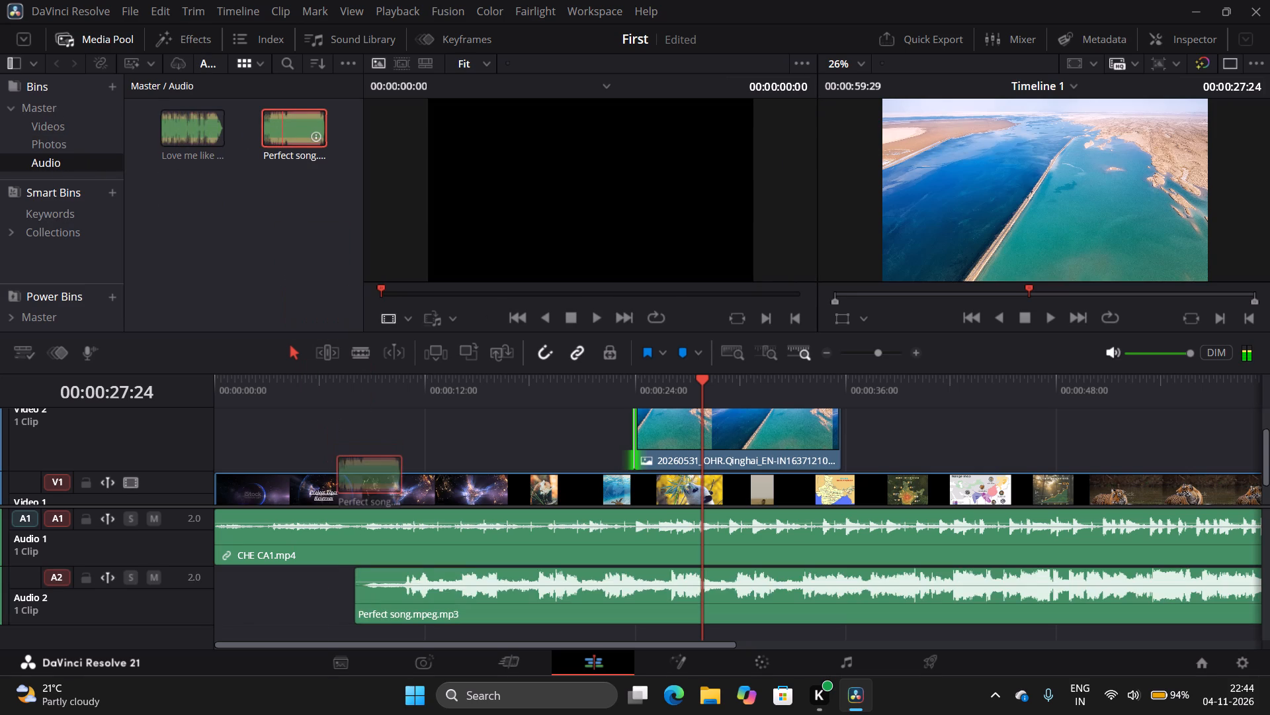
pyautogui.moveTo(290, 591); pyautogui.dragTo(215, 591)
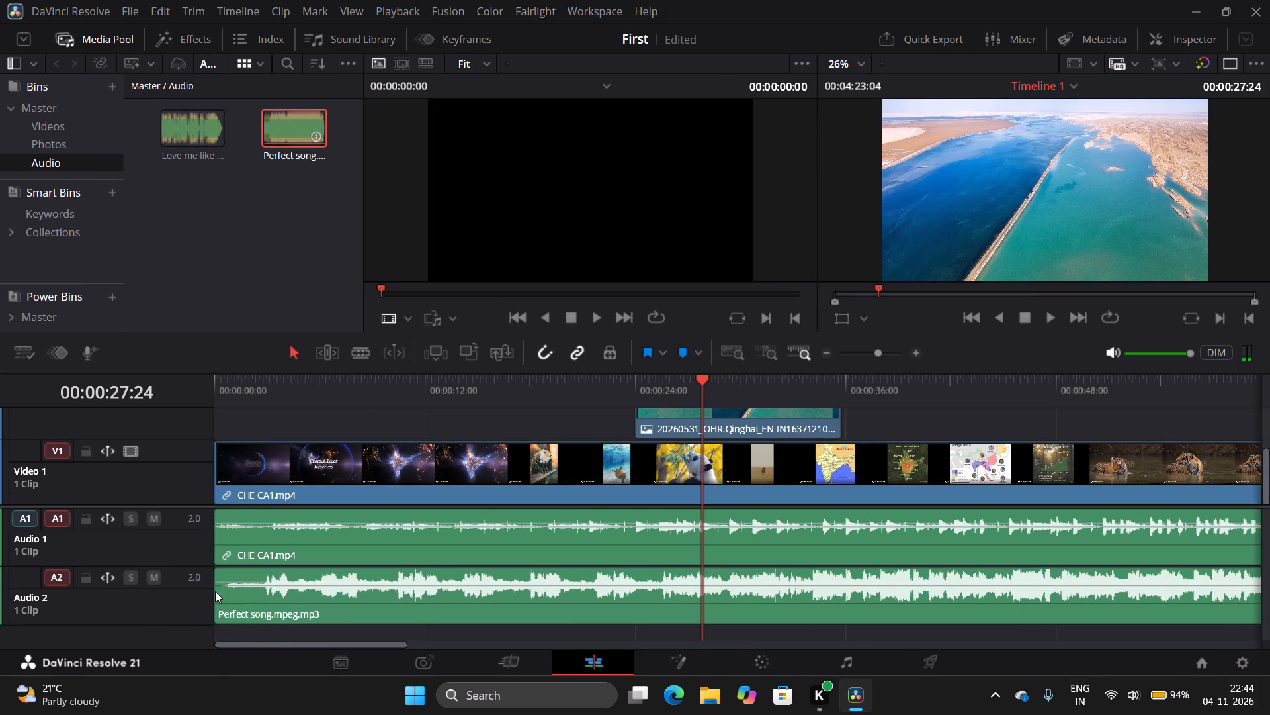
# Play back the timeline to review the added song with the video, moving the playhead back near the beginning to replay it.
pyautogui.click(1019, 319)
pyautogui.click(1048, 318)
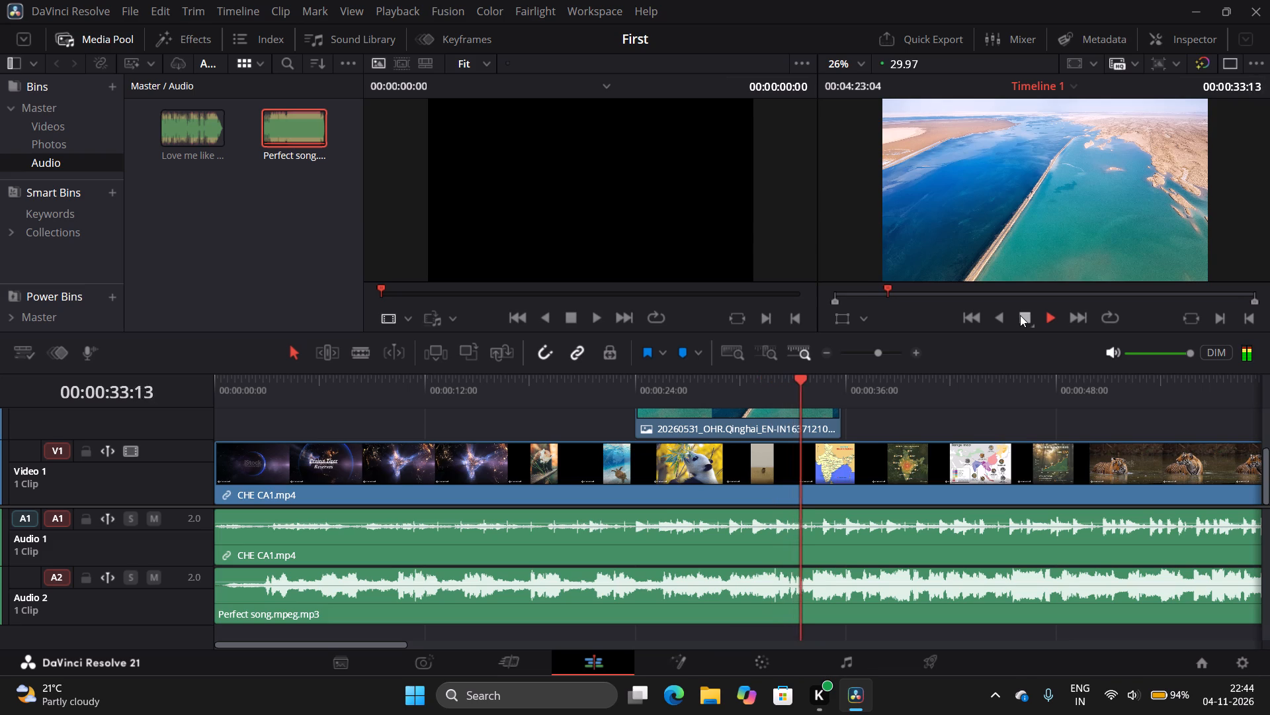
pyautogui.click(1020, 315)
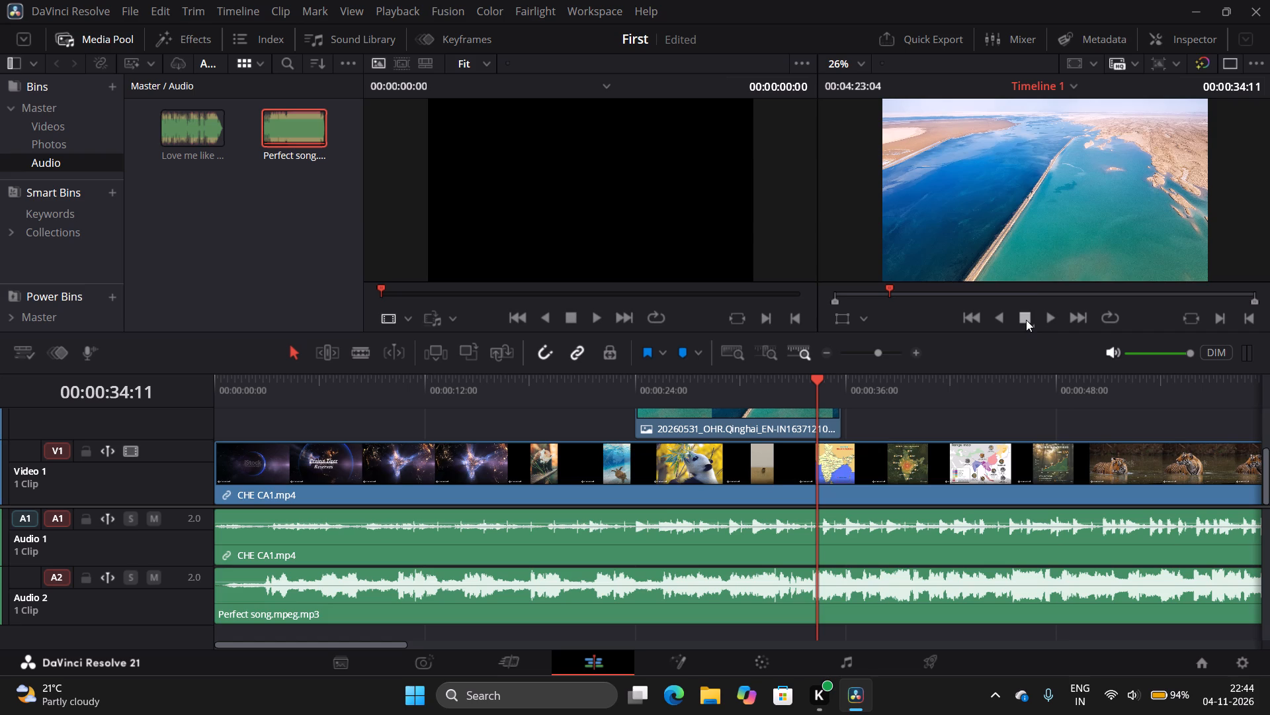
pyautogui.click(1026, 320)
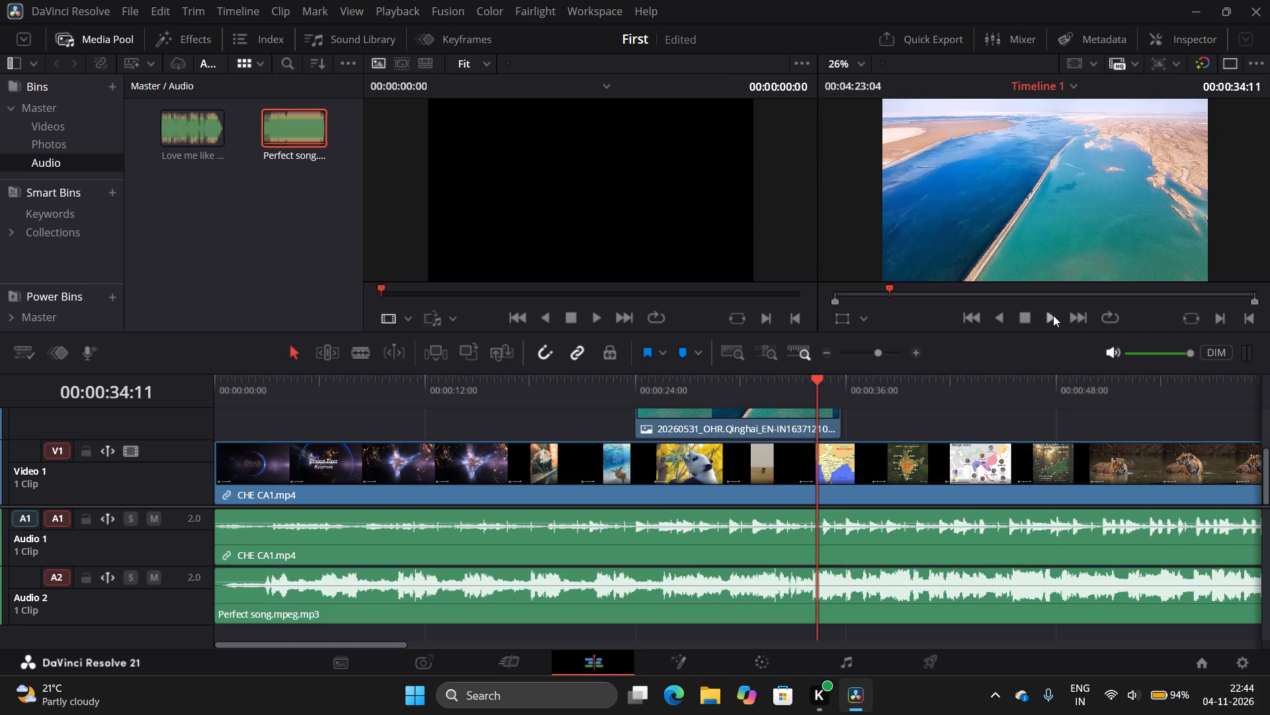
pyautogui.click(1053, 315)
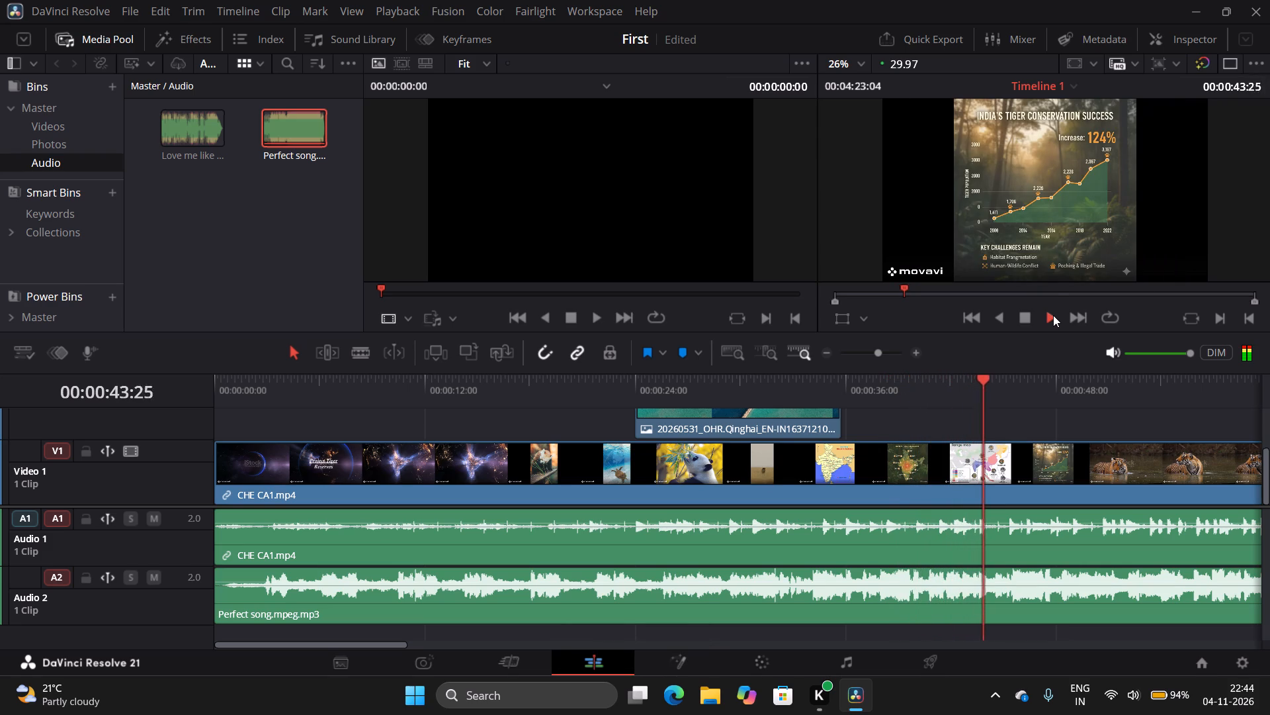
pyautogui.click(253, 589)
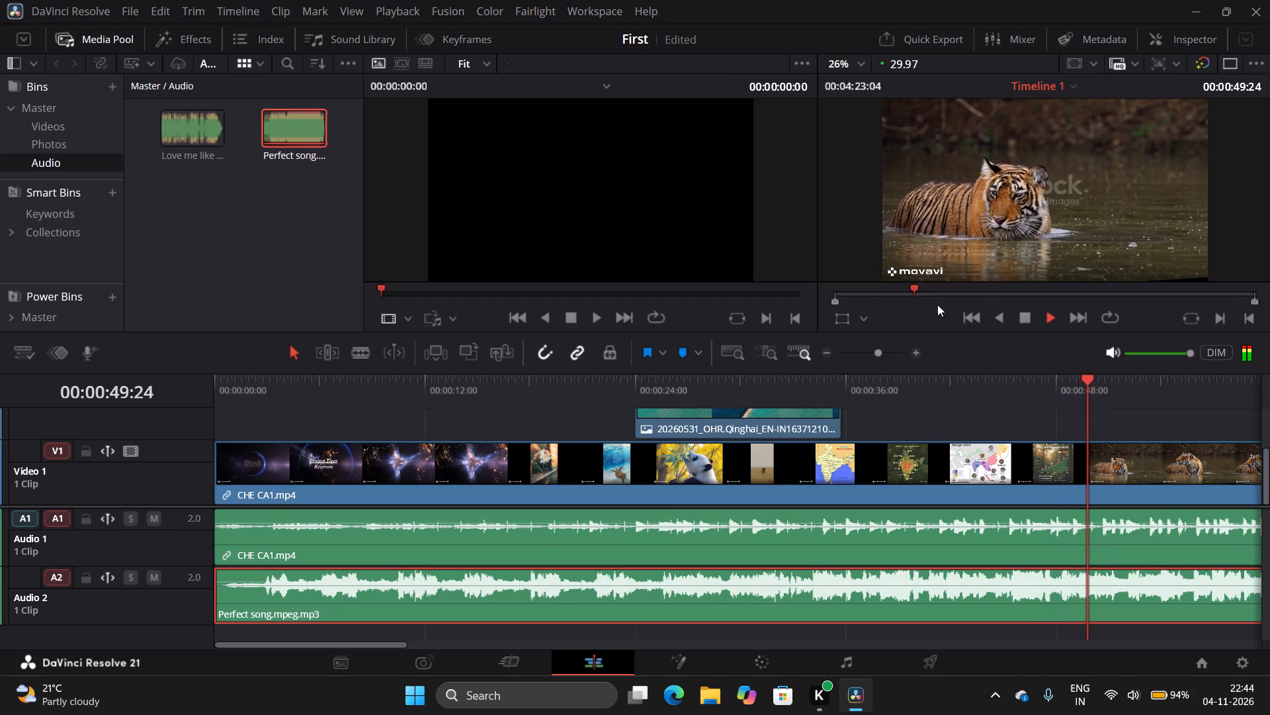
pyautogui.moveTo(1109, 379); pyautogui.dragTo(398, 430)
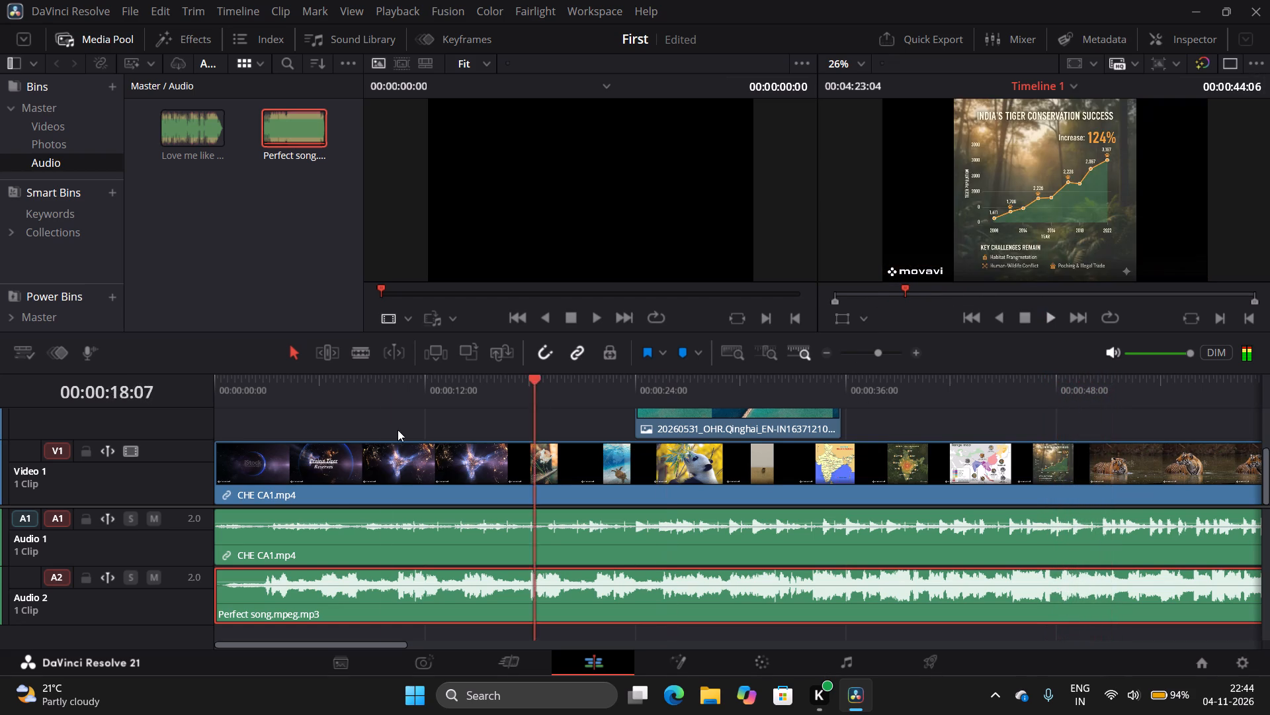
pyautogui.moveTo(398, 430); pyautogui.dragTo(256, 448)
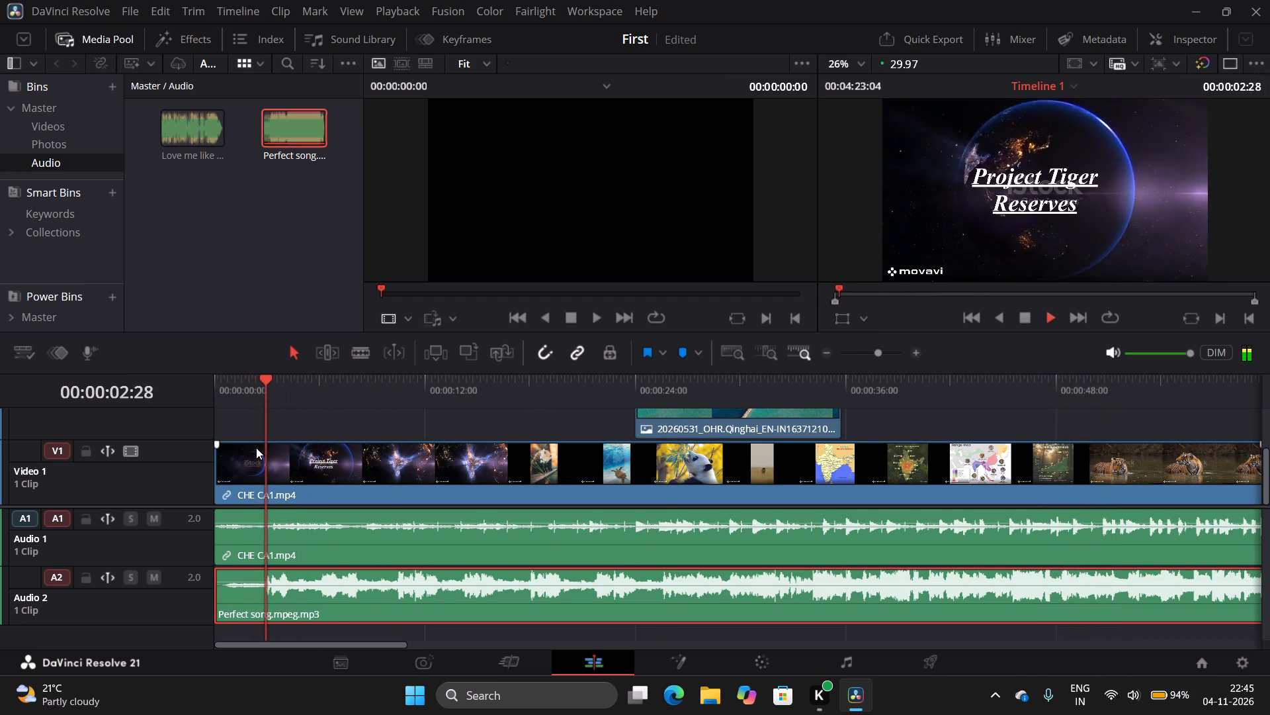
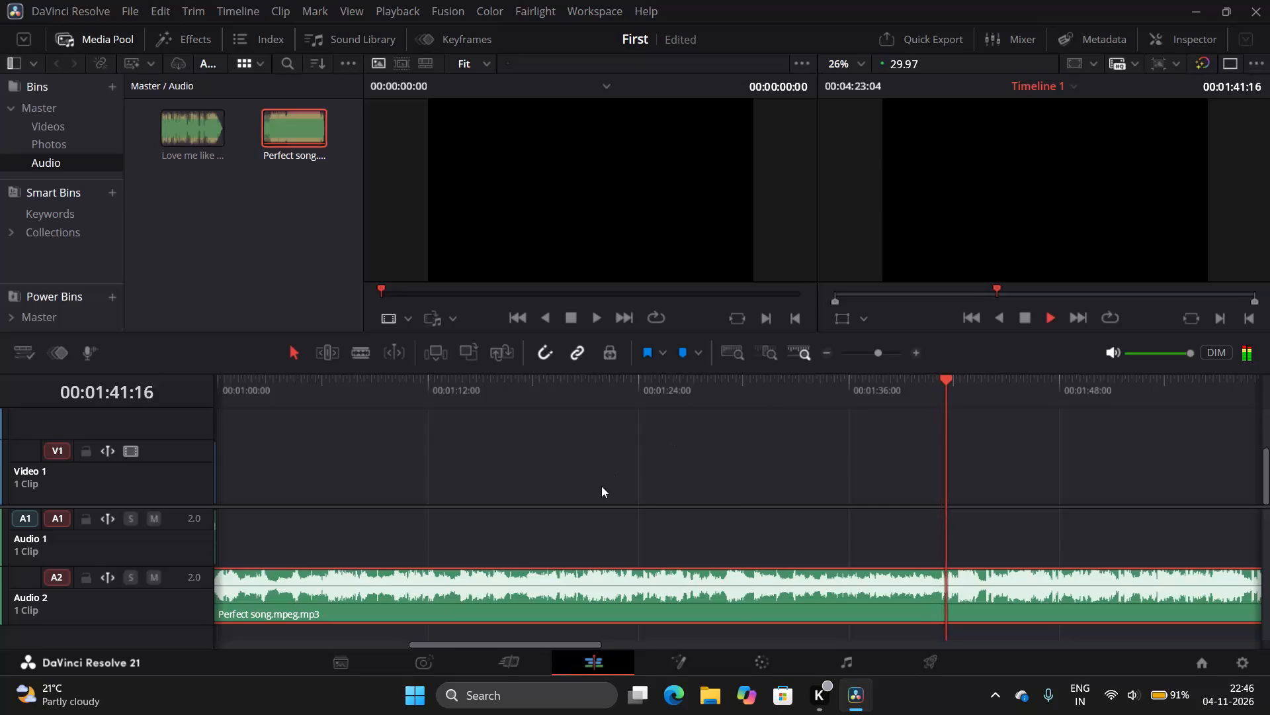
# Follow the song playback further along the timeline and stop it at 00:01:51:21.
pyautogui.hscroll(6, 601, 486)
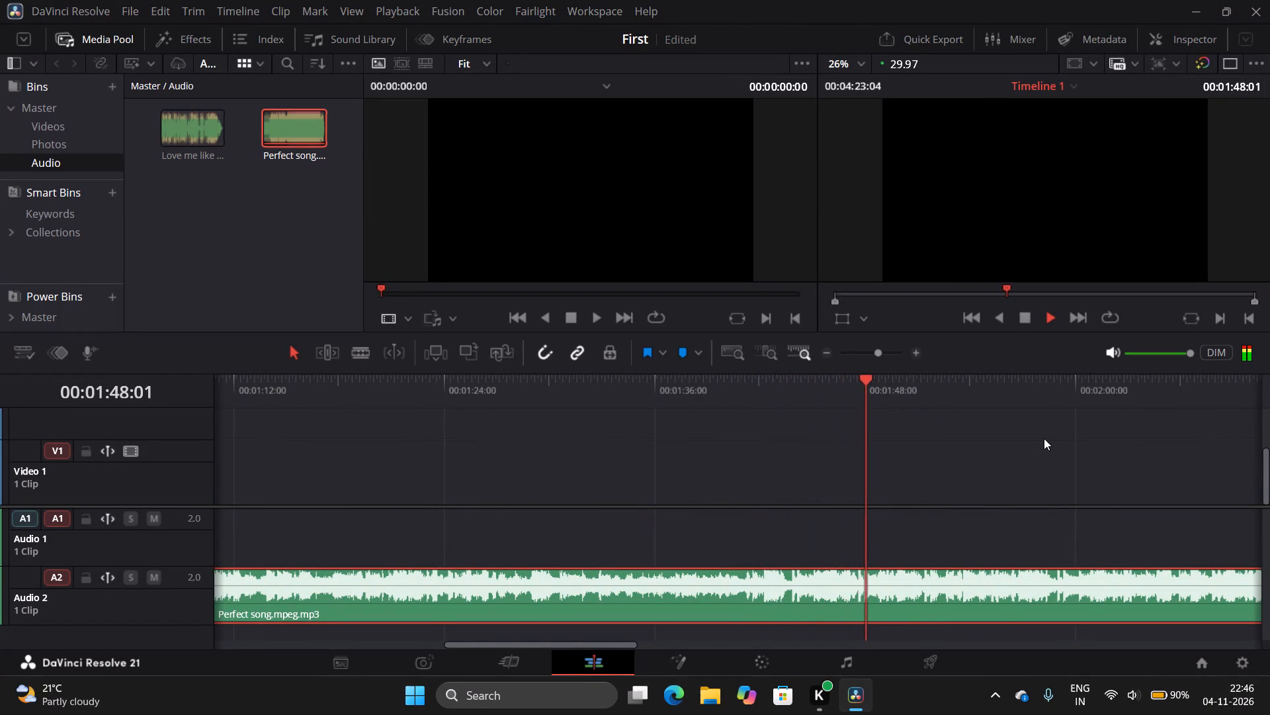
pyautogui.click(1025, 314)
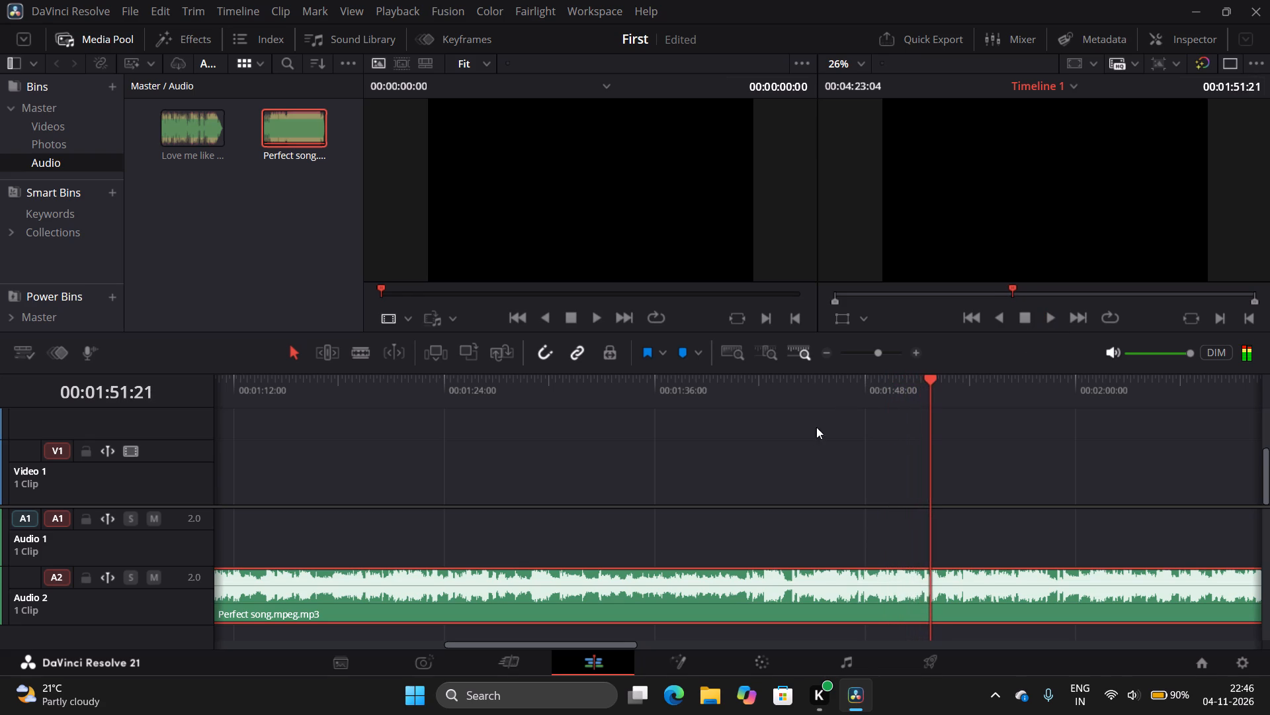
# Return the playhead to 00:00:22:23, play the timeline into the Qinghai photo, and stop at 00:00:26:06.
pyautogui.hscroll(9, 812, 433)
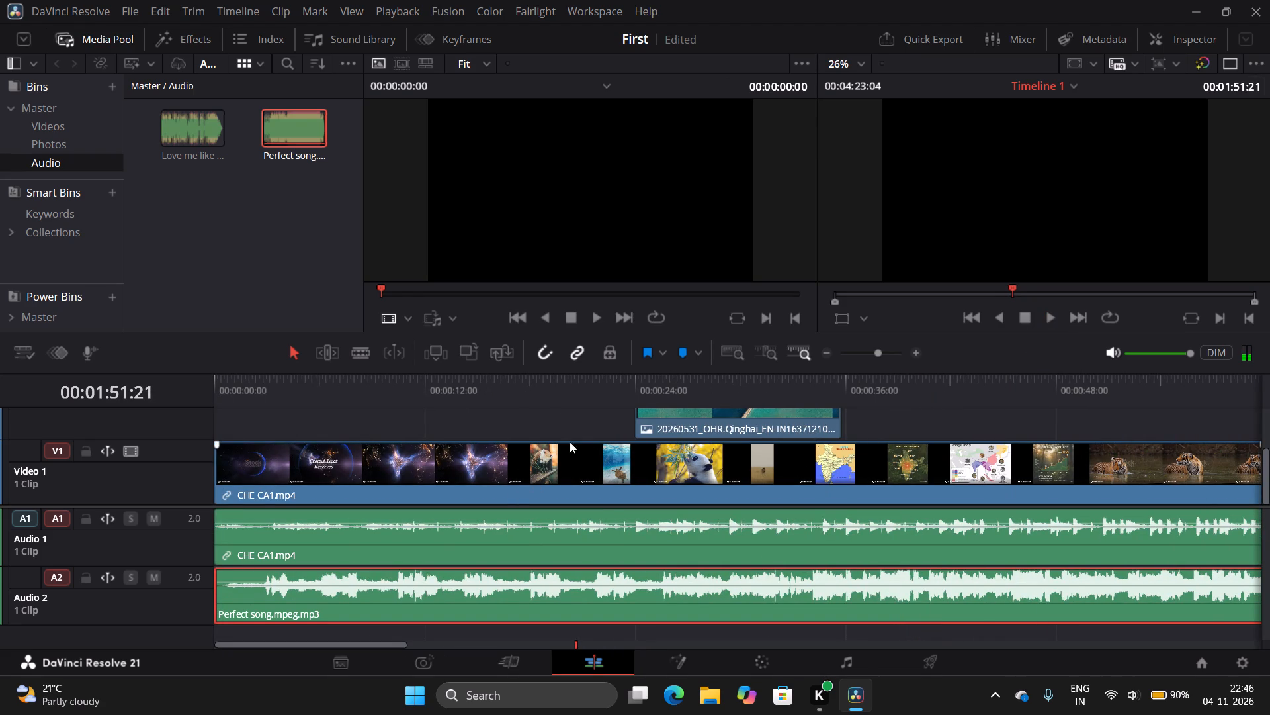
pyautogui.click(614, 381)
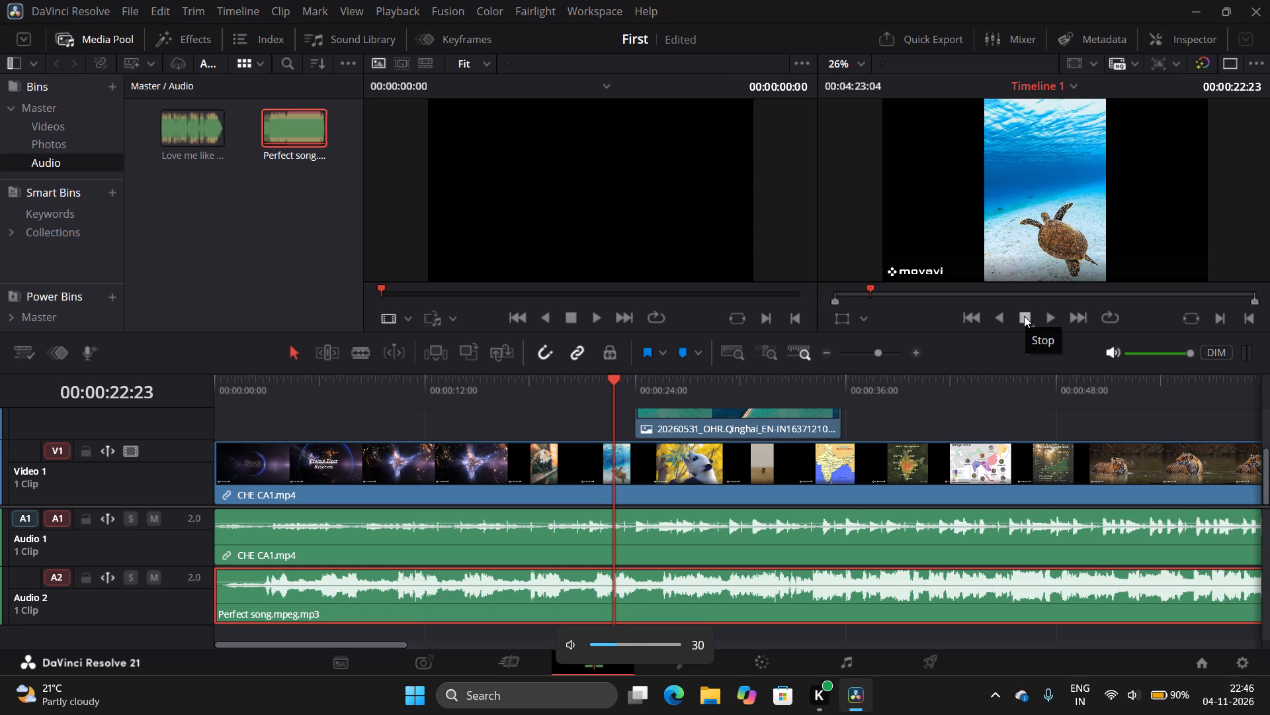
pyautogui.click(1024, 316)
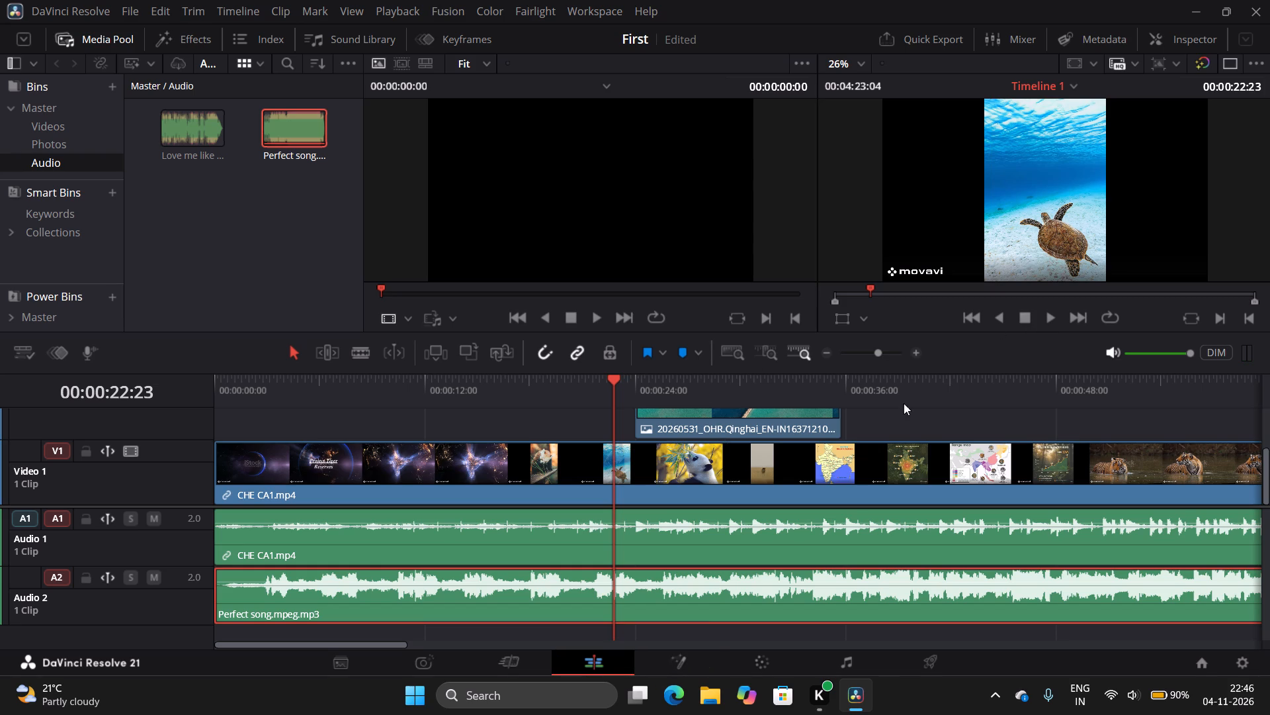
pyautogui.click(1046, 315)
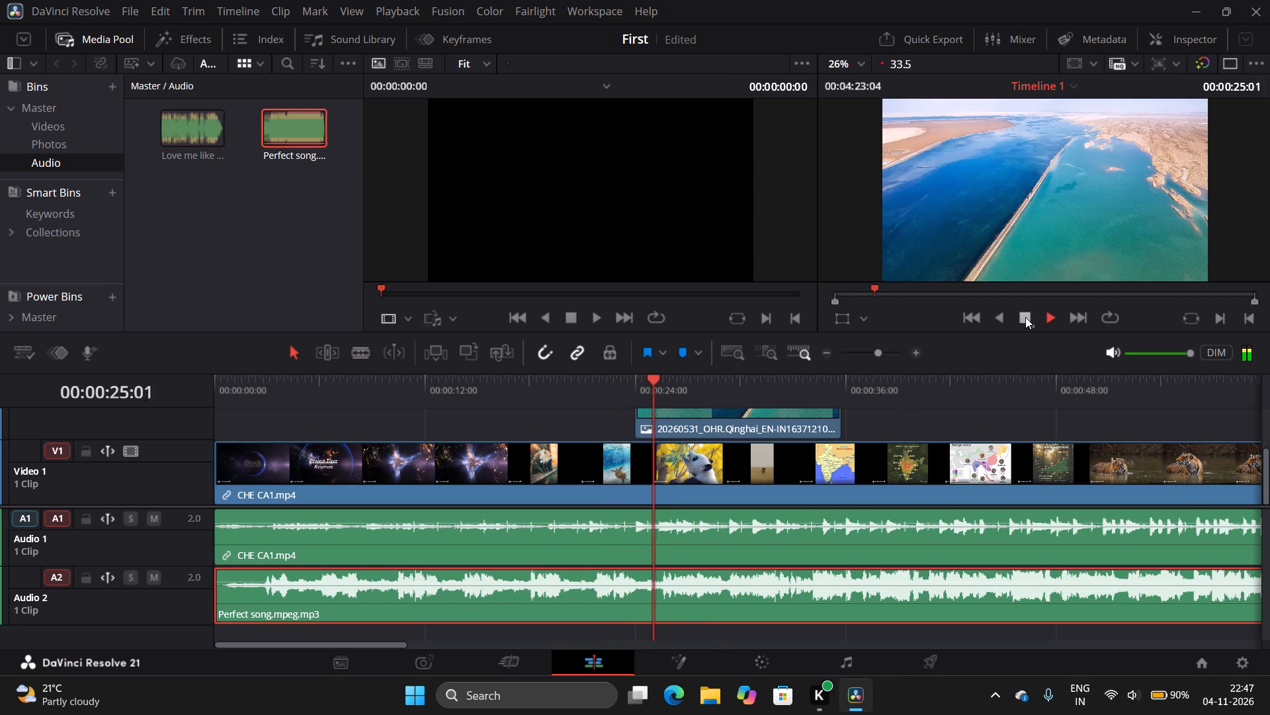
pyautogui.click(1025, 317)
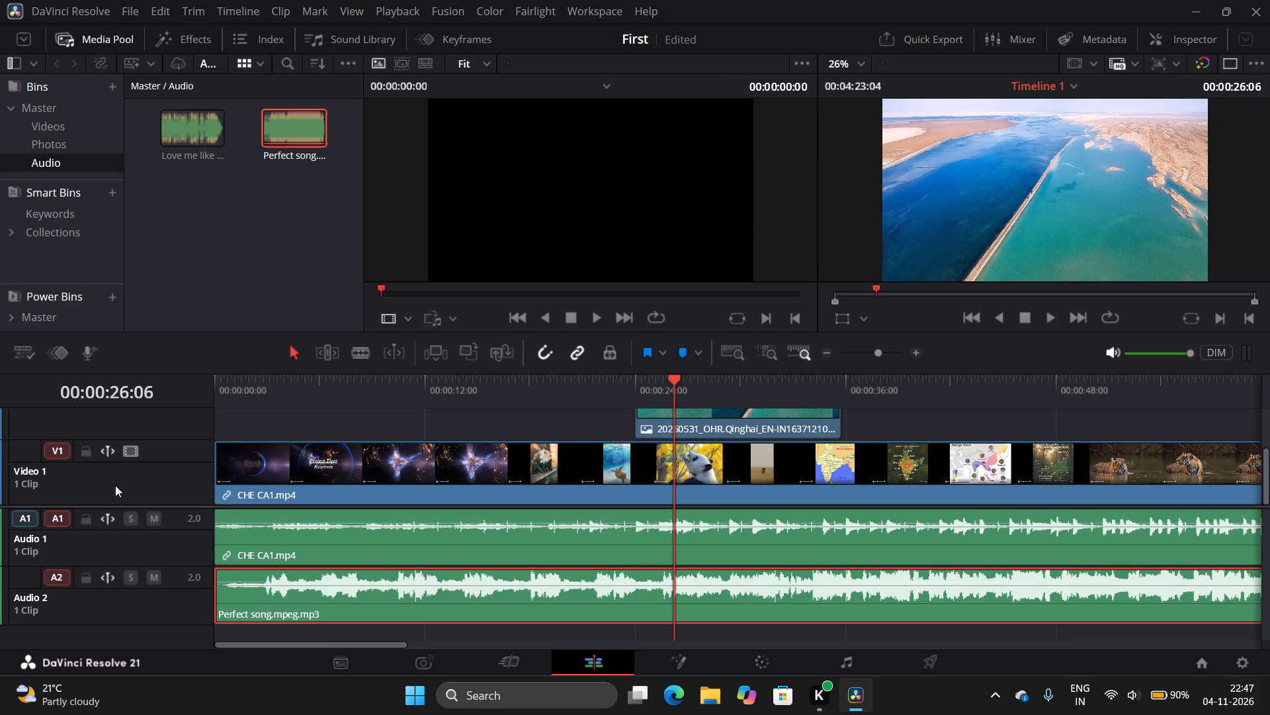
# Reduce the height of the video tracks so Video 2 and Video 1 both fit in the timeline view.
pyautogui.scroll(1, 124, 479)
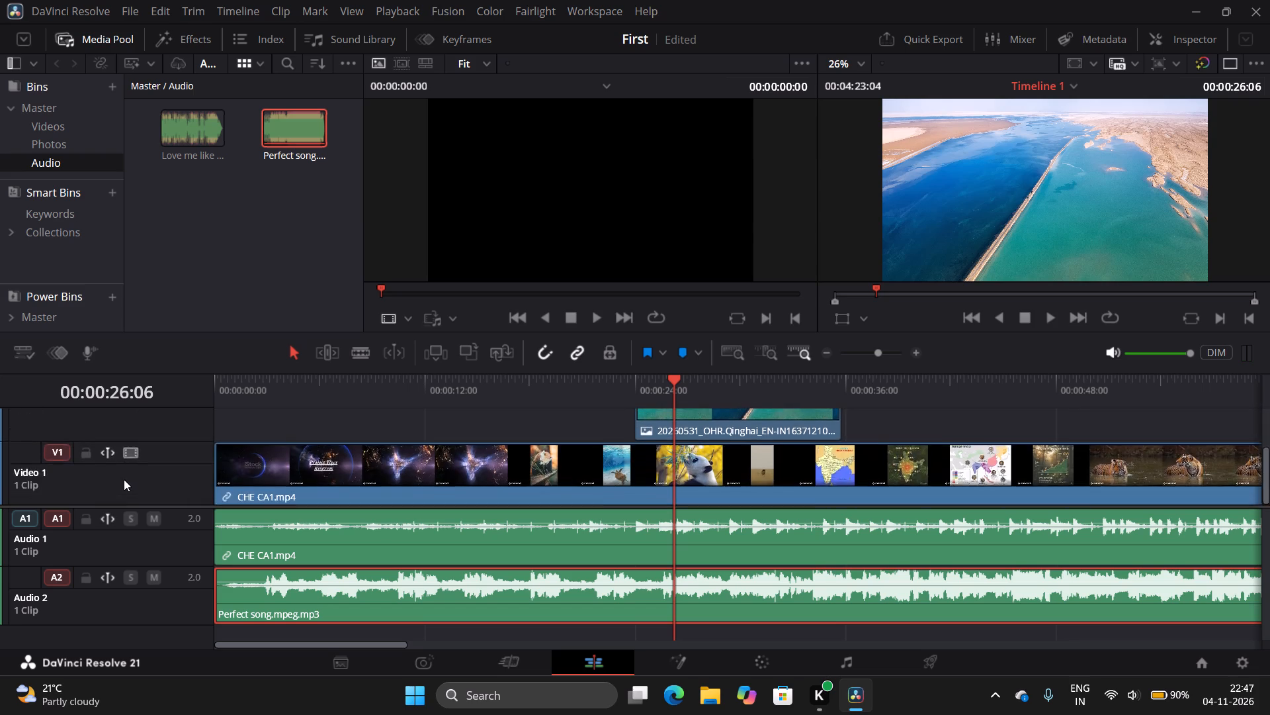
pyautogui.scroll(1, 124, 479)
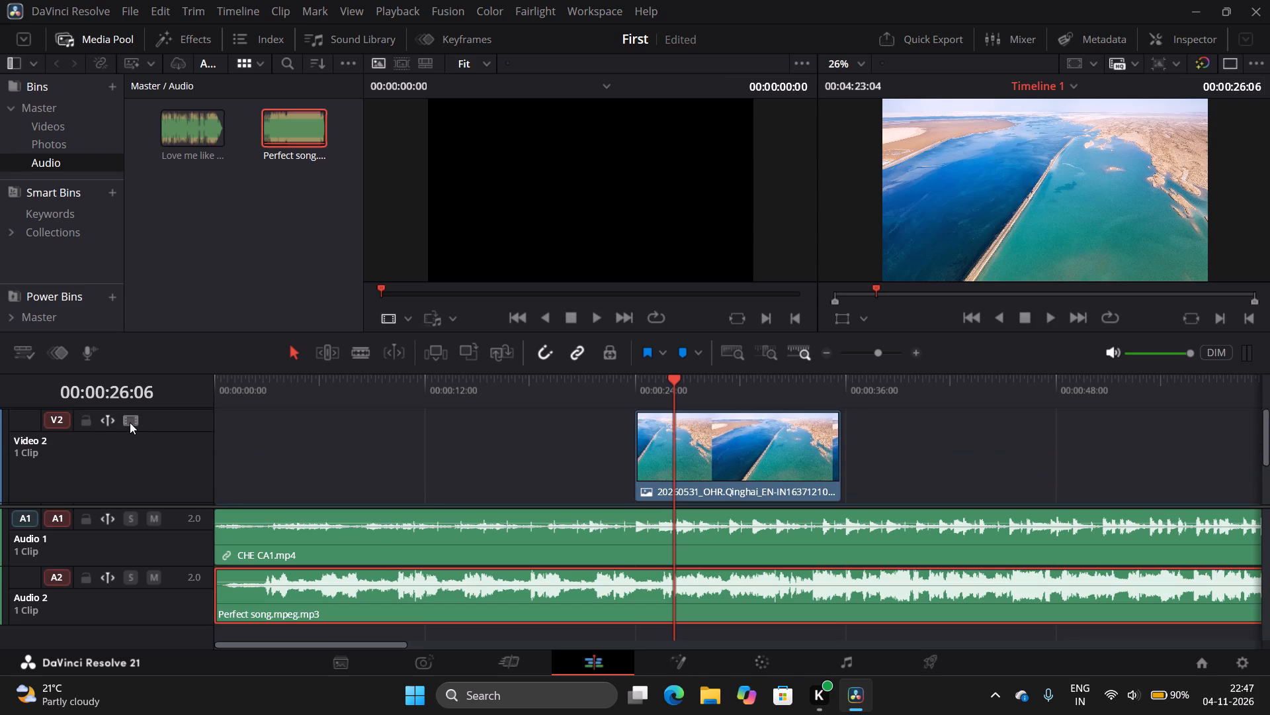
pyautogui.moveTo(134, 408); pyautogui.dragTo(134, 448)
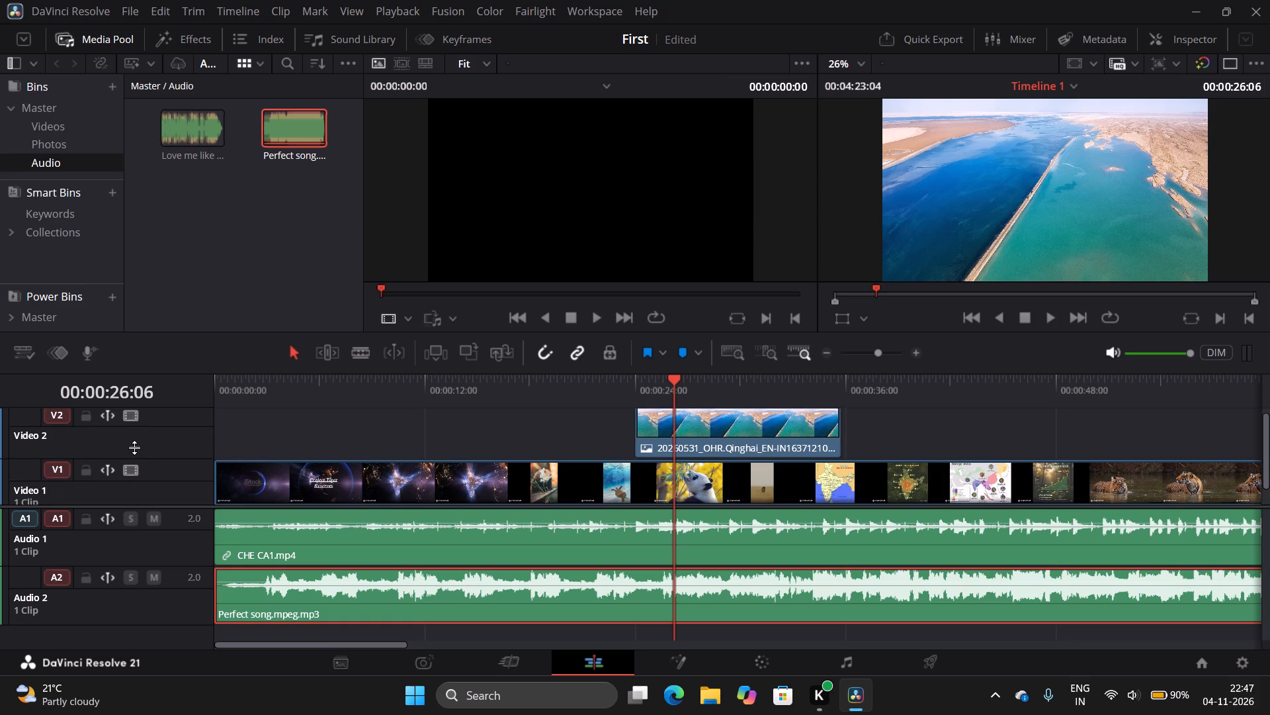
pyautogui.moveTo(134, 448); pyautogui.dragTo(133, 453)
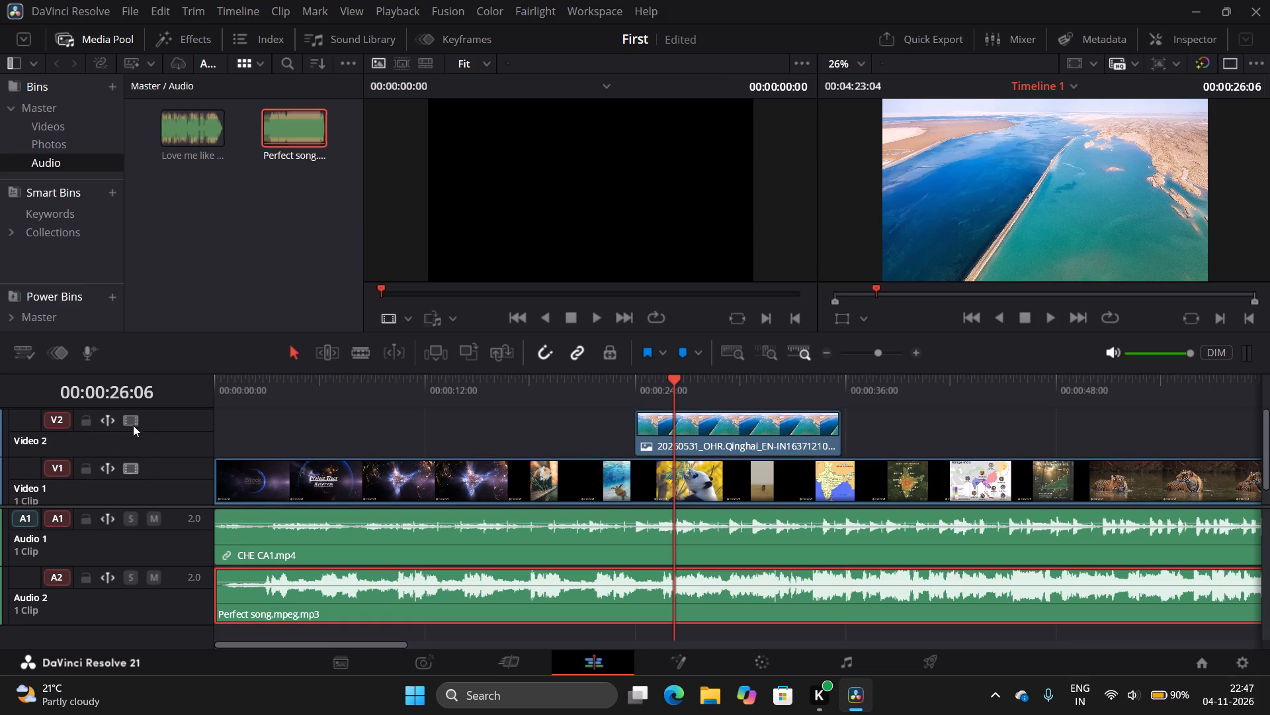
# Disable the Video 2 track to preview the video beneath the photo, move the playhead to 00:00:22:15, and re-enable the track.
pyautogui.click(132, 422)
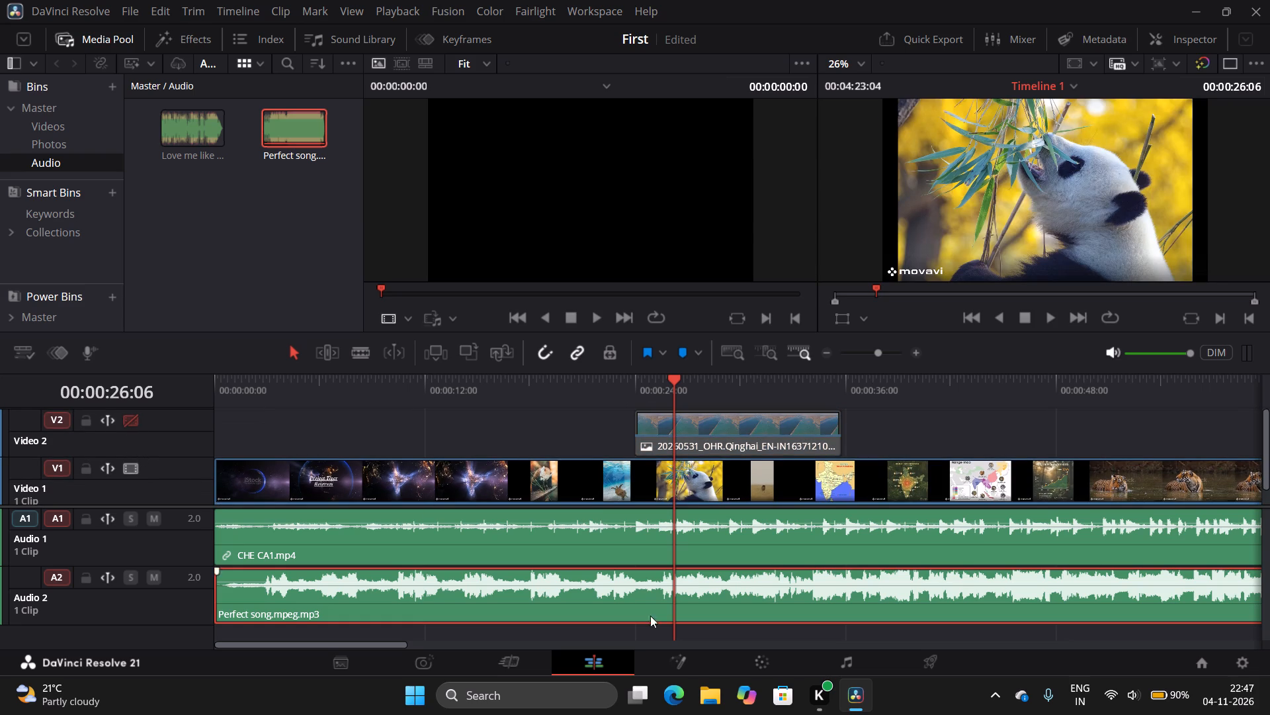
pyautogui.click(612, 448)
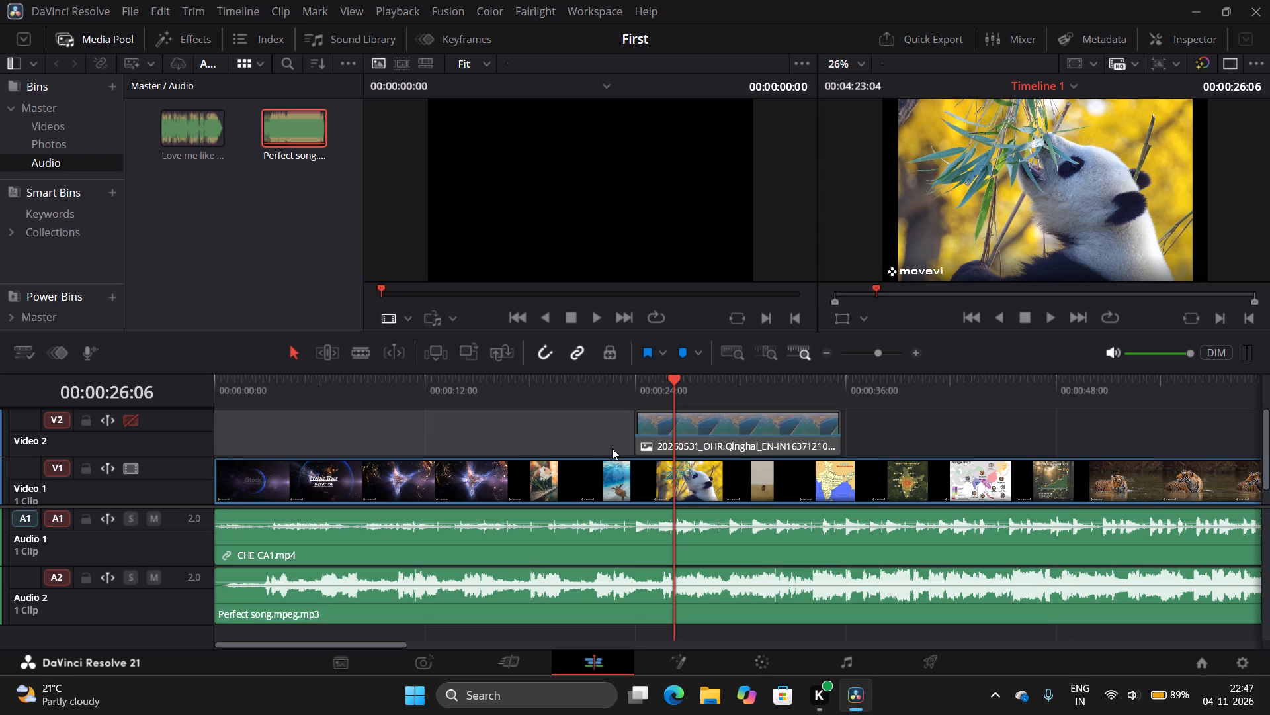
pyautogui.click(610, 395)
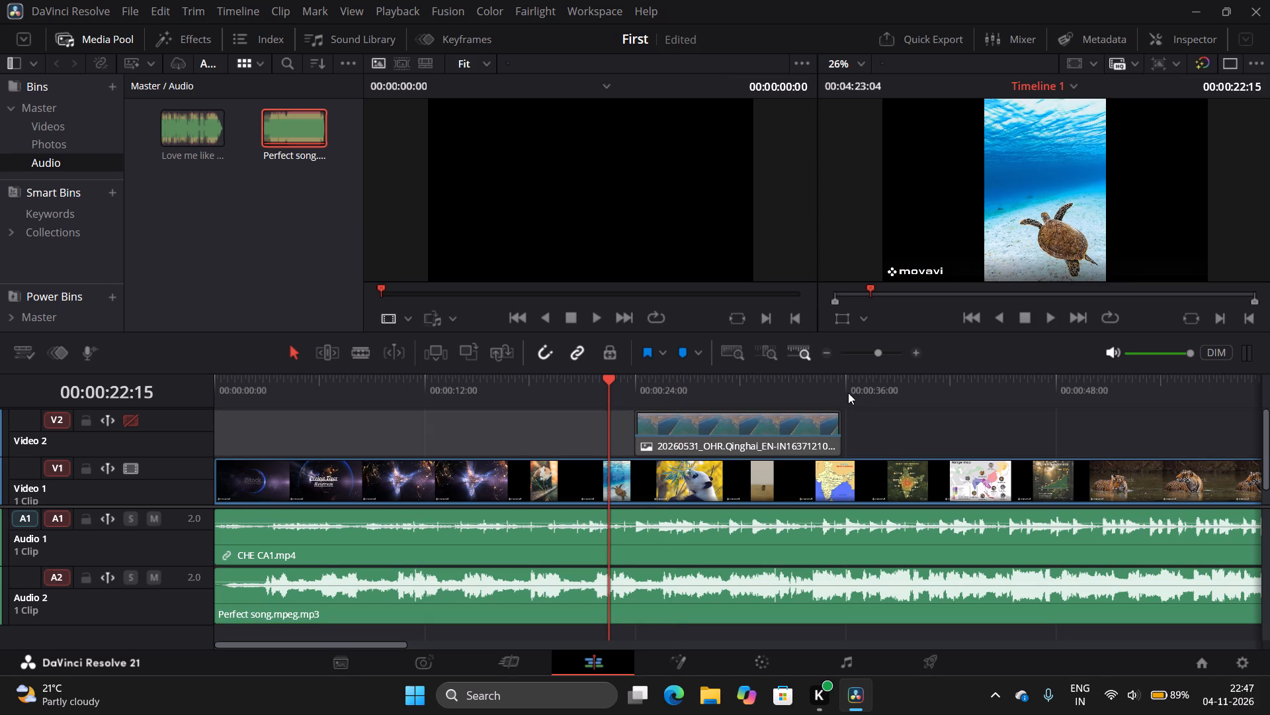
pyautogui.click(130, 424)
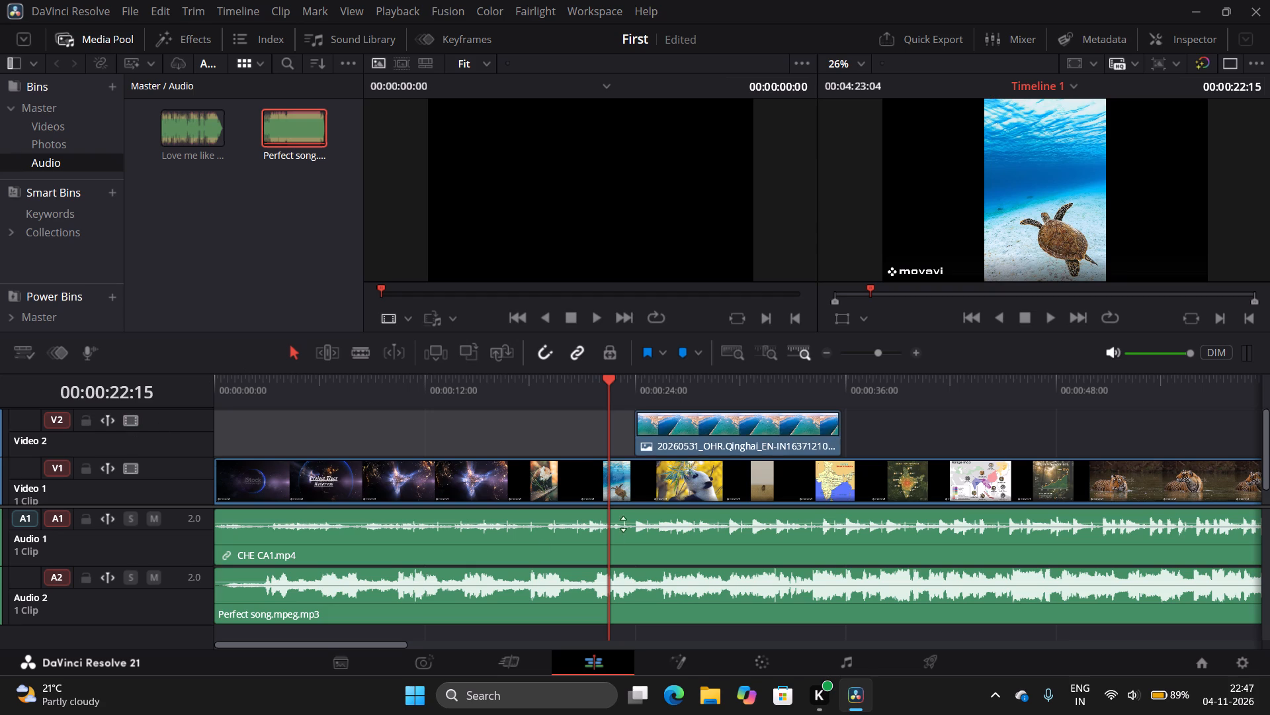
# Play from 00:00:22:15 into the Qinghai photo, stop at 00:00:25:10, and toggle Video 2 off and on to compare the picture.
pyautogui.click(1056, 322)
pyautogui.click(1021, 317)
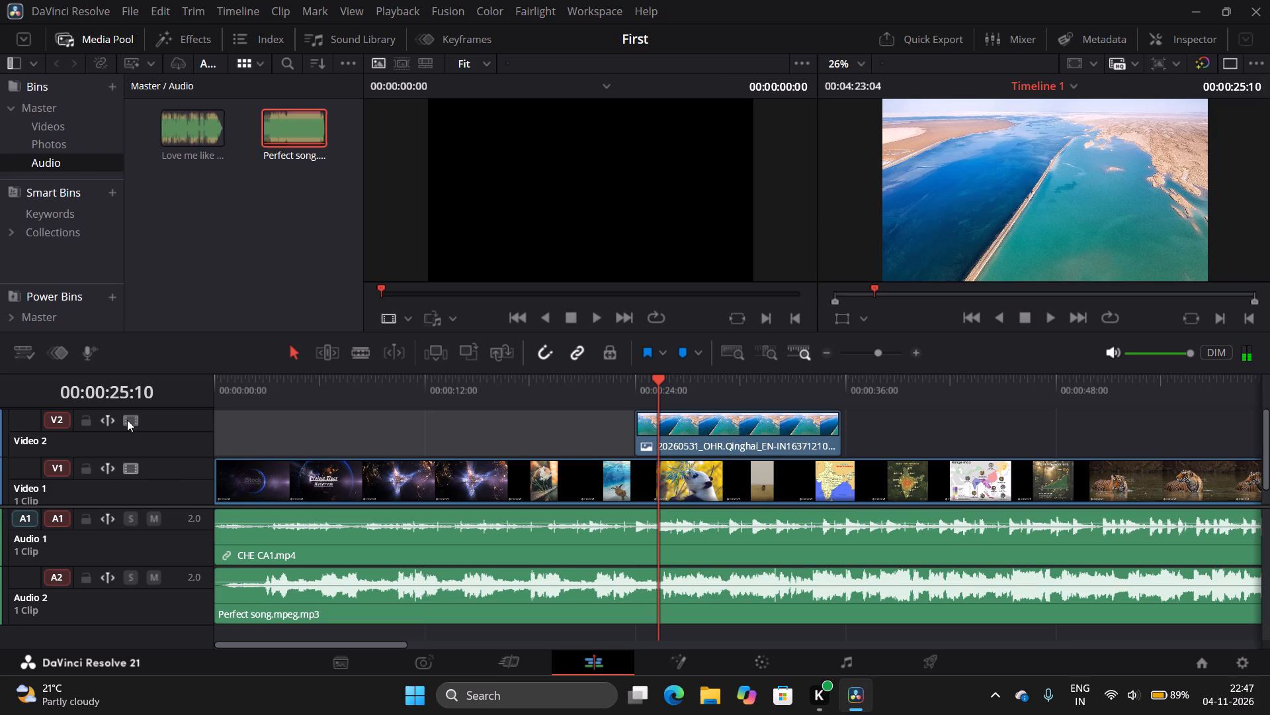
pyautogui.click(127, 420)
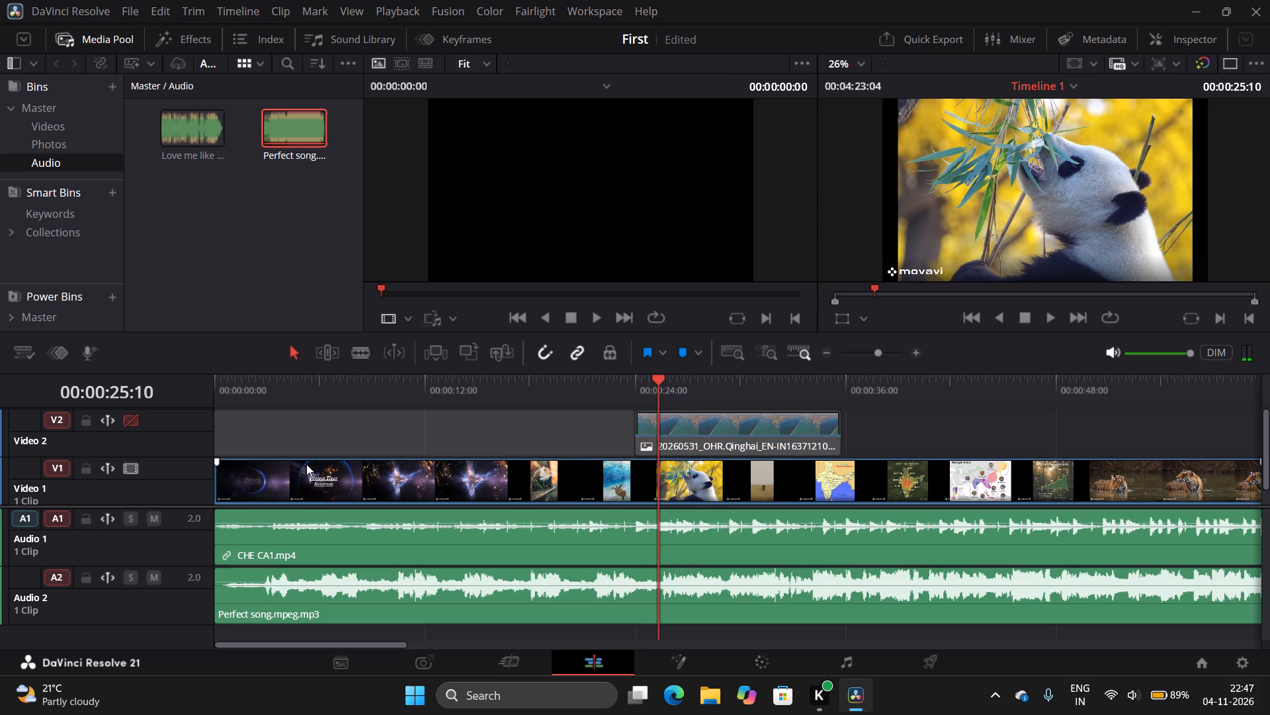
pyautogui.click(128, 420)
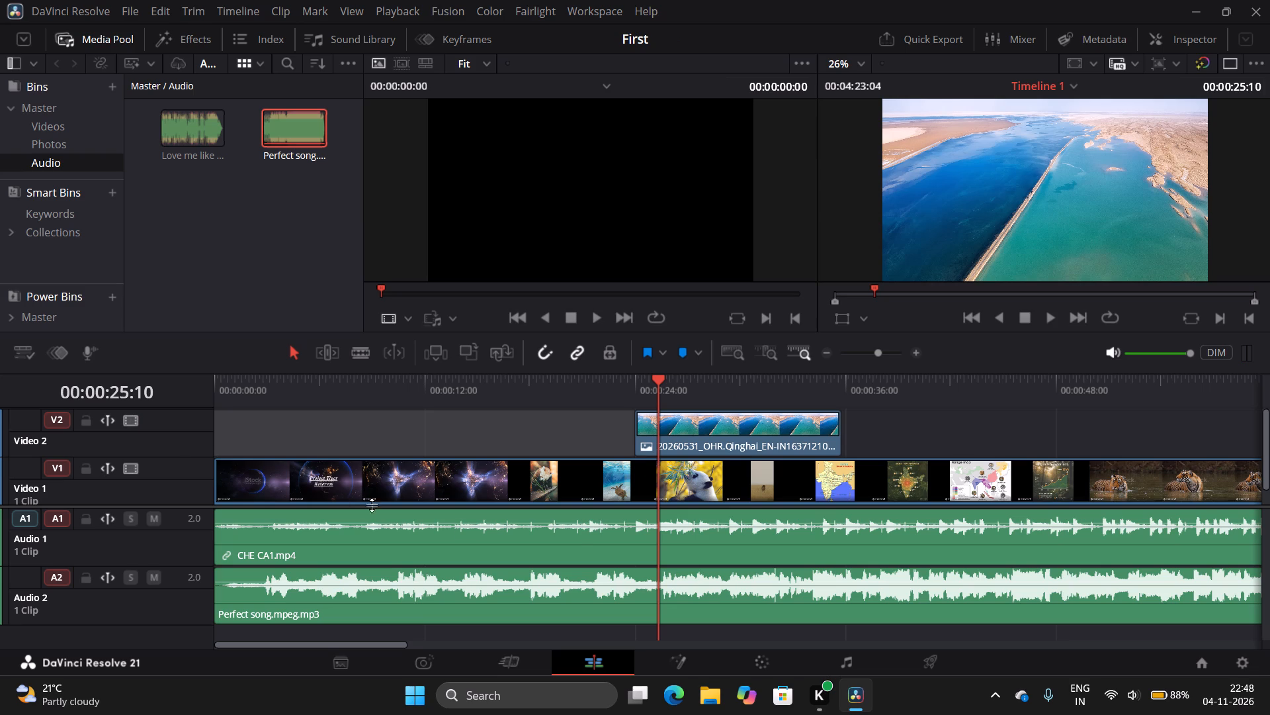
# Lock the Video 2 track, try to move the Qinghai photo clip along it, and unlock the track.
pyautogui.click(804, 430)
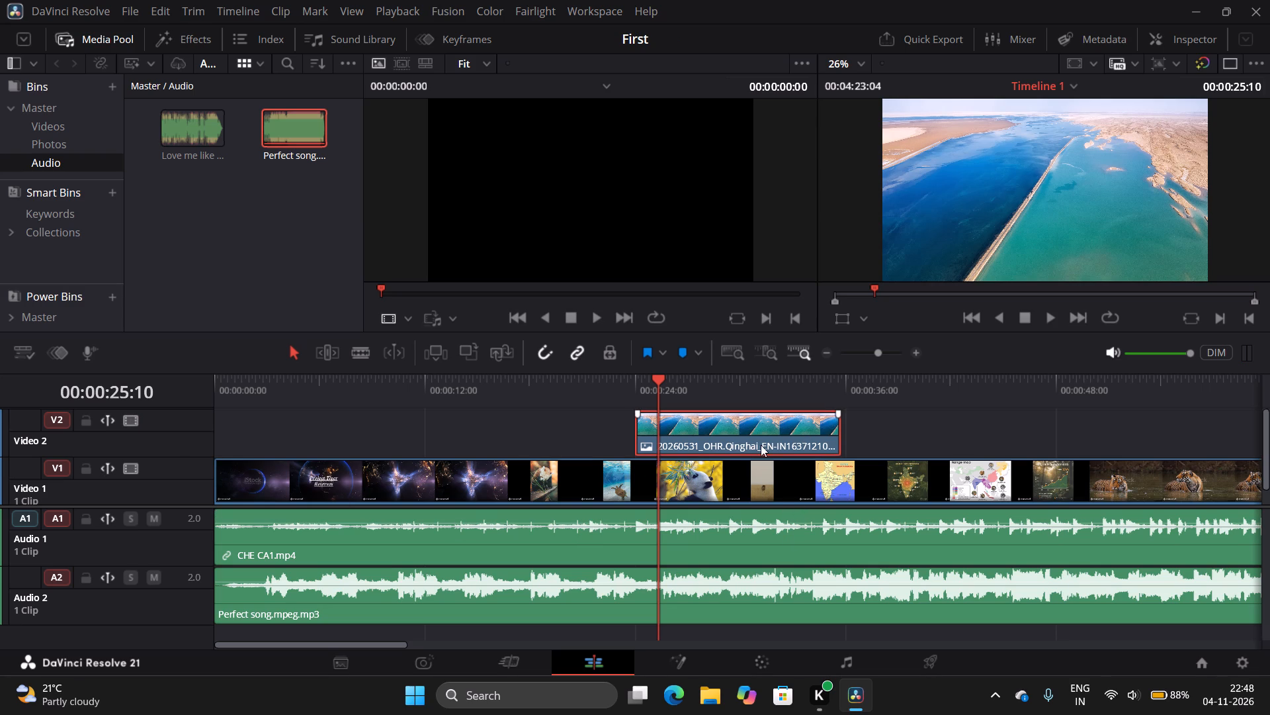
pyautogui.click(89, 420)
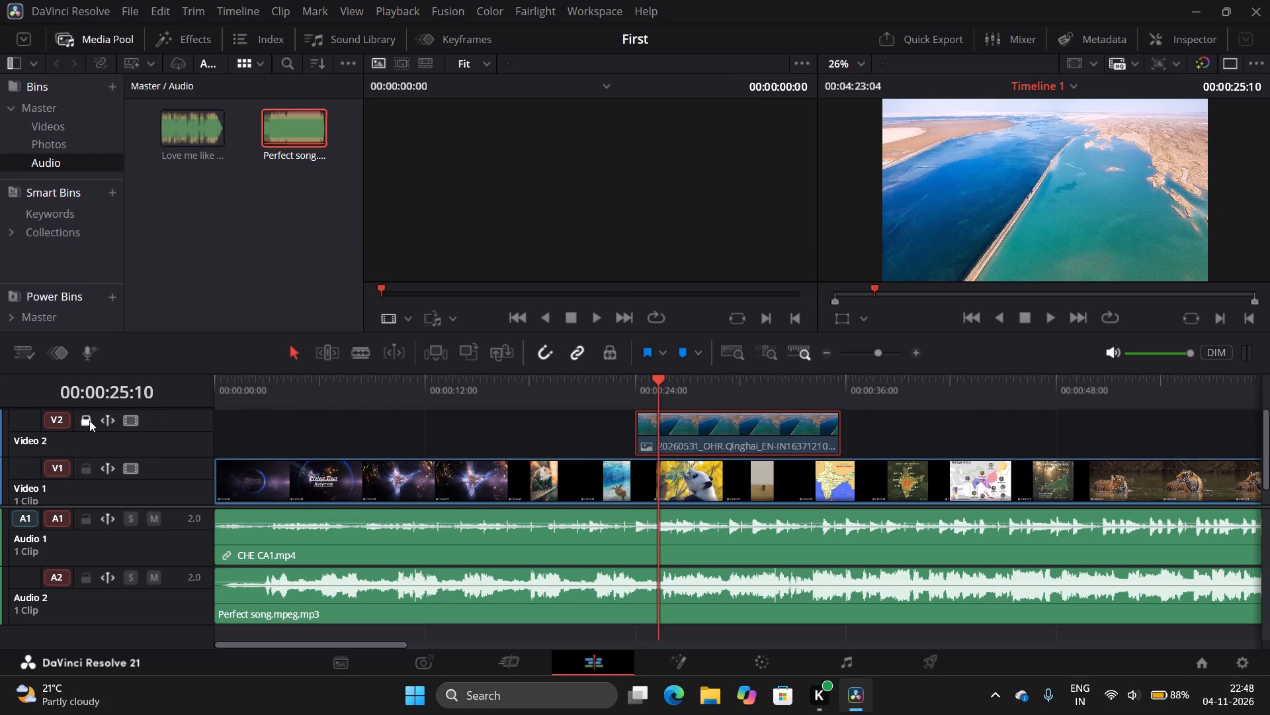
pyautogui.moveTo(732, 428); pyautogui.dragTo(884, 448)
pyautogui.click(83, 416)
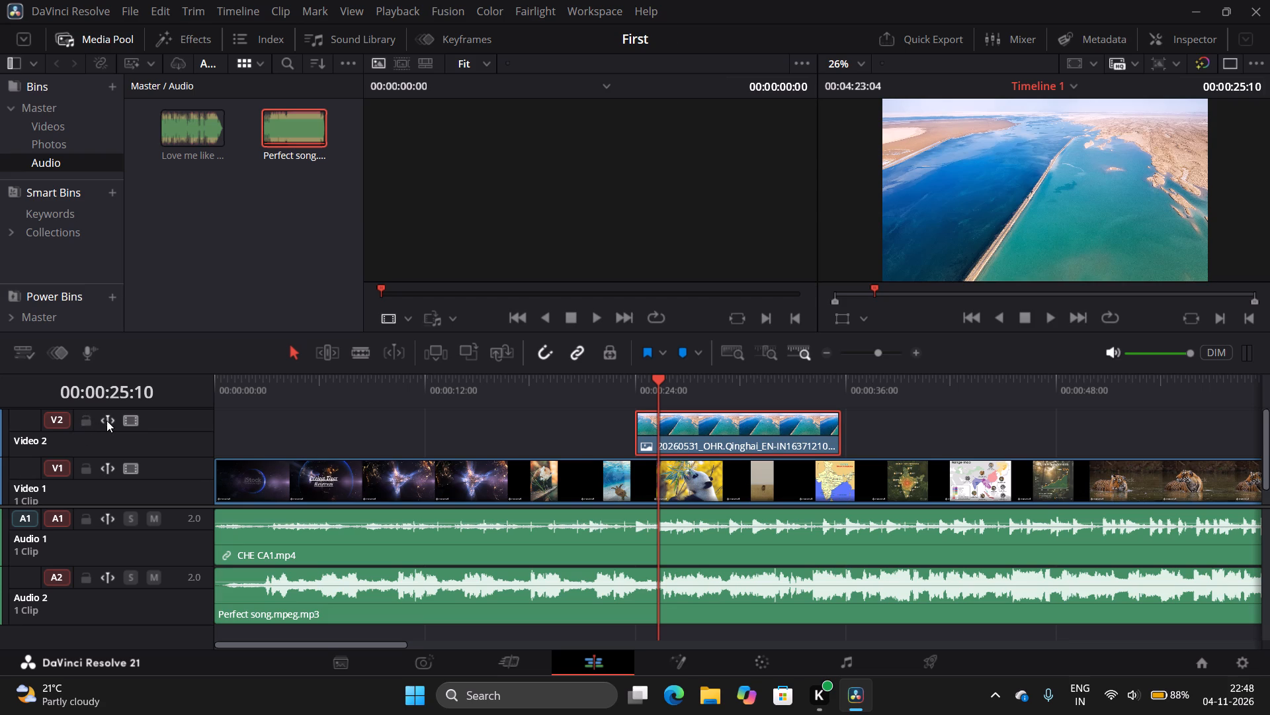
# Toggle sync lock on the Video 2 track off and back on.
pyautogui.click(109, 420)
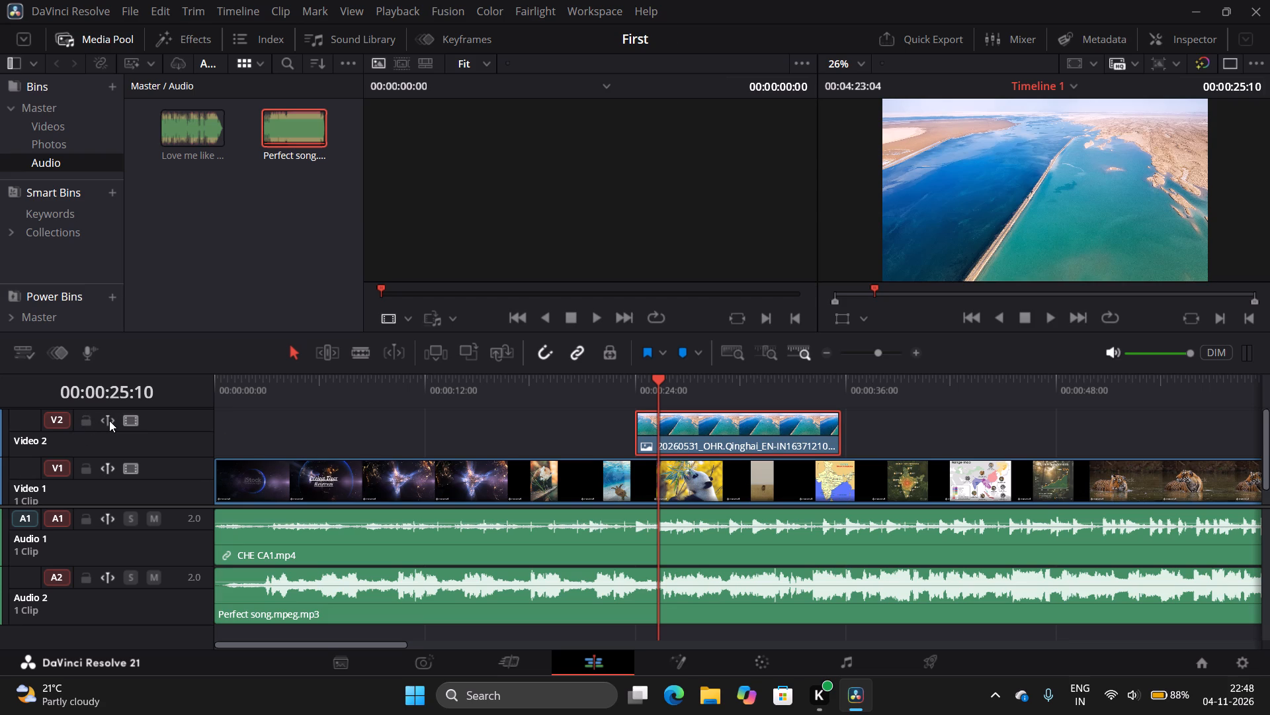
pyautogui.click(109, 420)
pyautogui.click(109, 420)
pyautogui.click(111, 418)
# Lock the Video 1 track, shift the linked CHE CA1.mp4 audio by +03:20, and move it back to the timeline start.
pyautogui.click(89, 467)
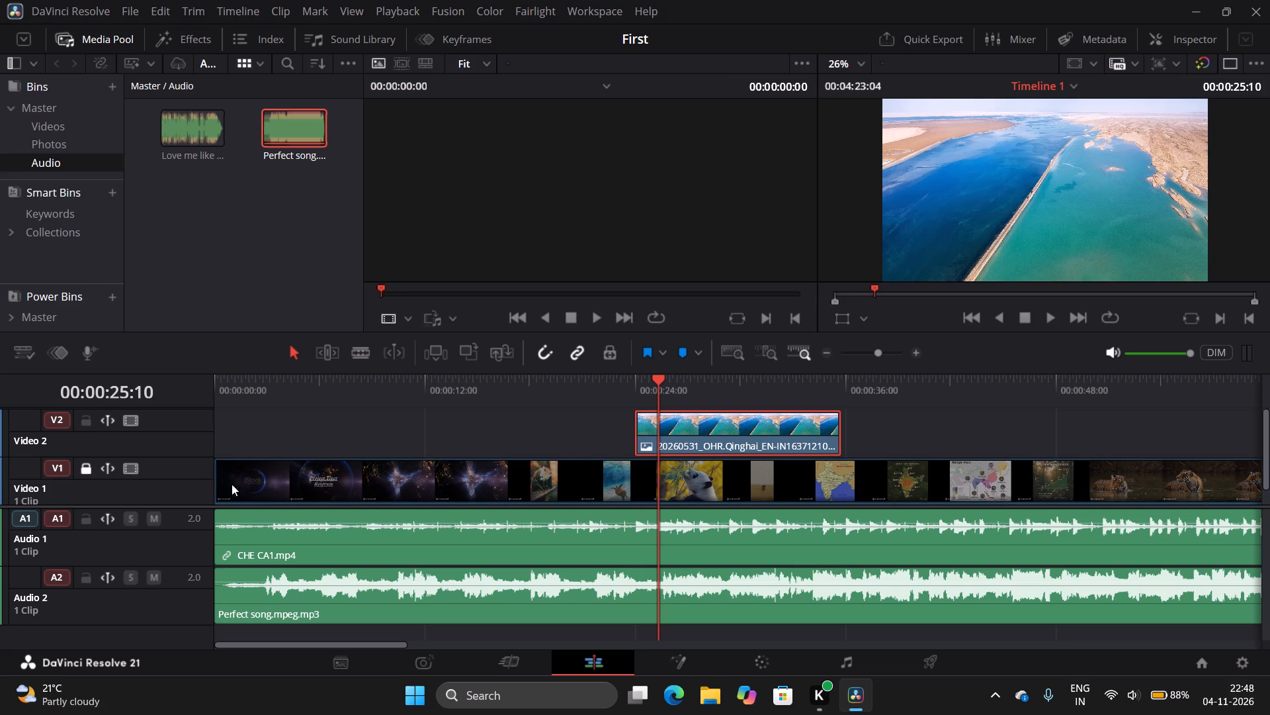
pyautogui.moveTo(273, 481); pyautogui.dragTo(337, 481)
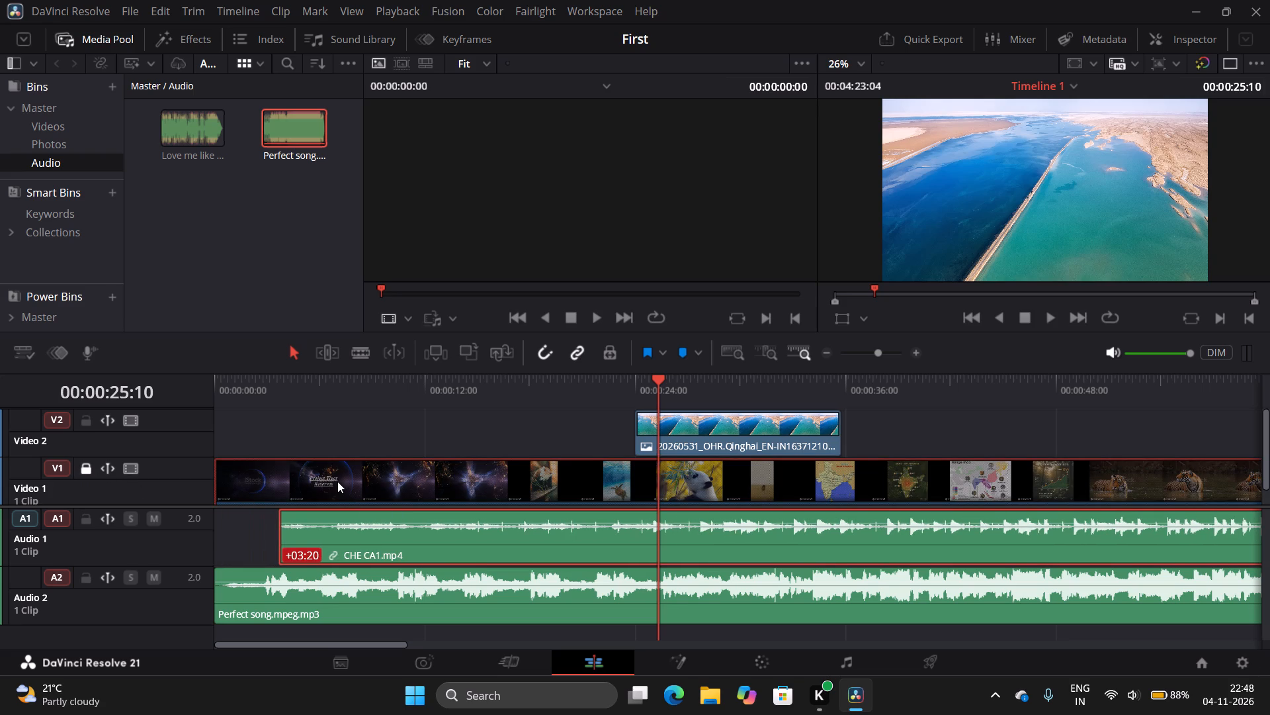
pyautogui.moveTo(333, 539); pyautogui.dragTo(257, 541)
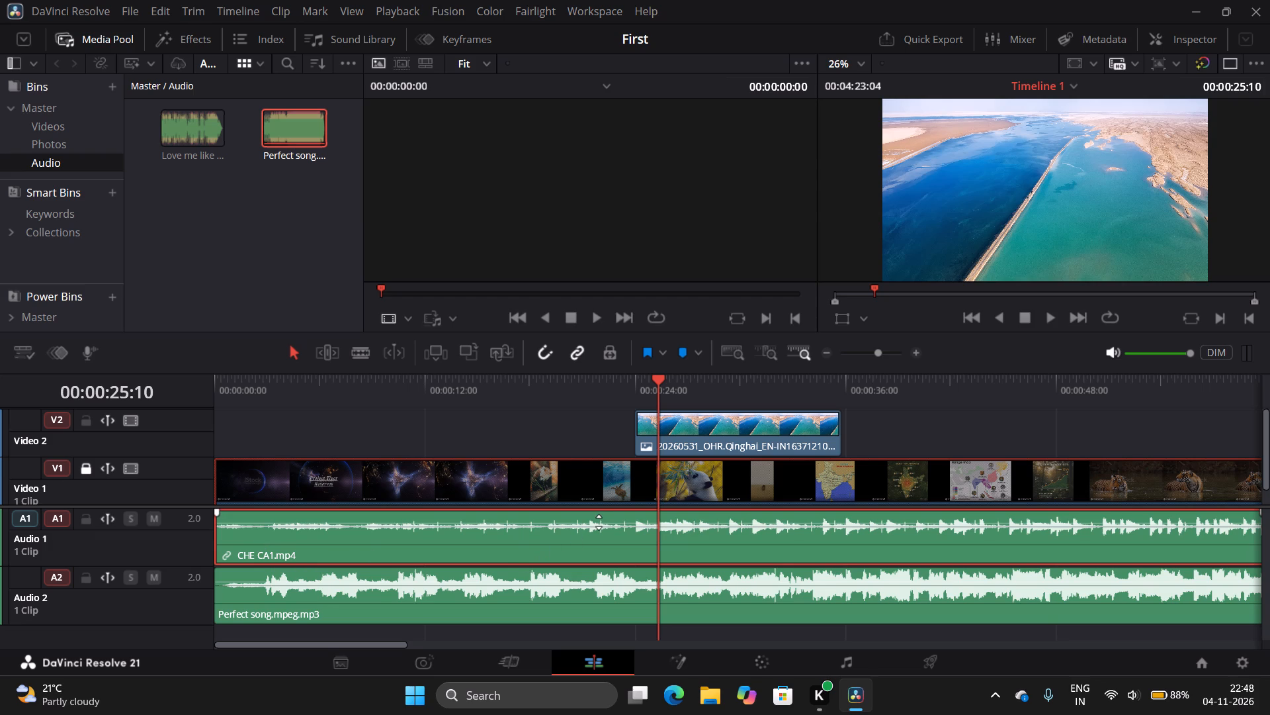
# Adjust the volume of the CHE CA1.mp4 audio on Audio 1, raising it to 3.49 dB and bringing it slightly back down.
pyautogui.moveTo(599, 522); pyautogui.dragTo(536, 518)
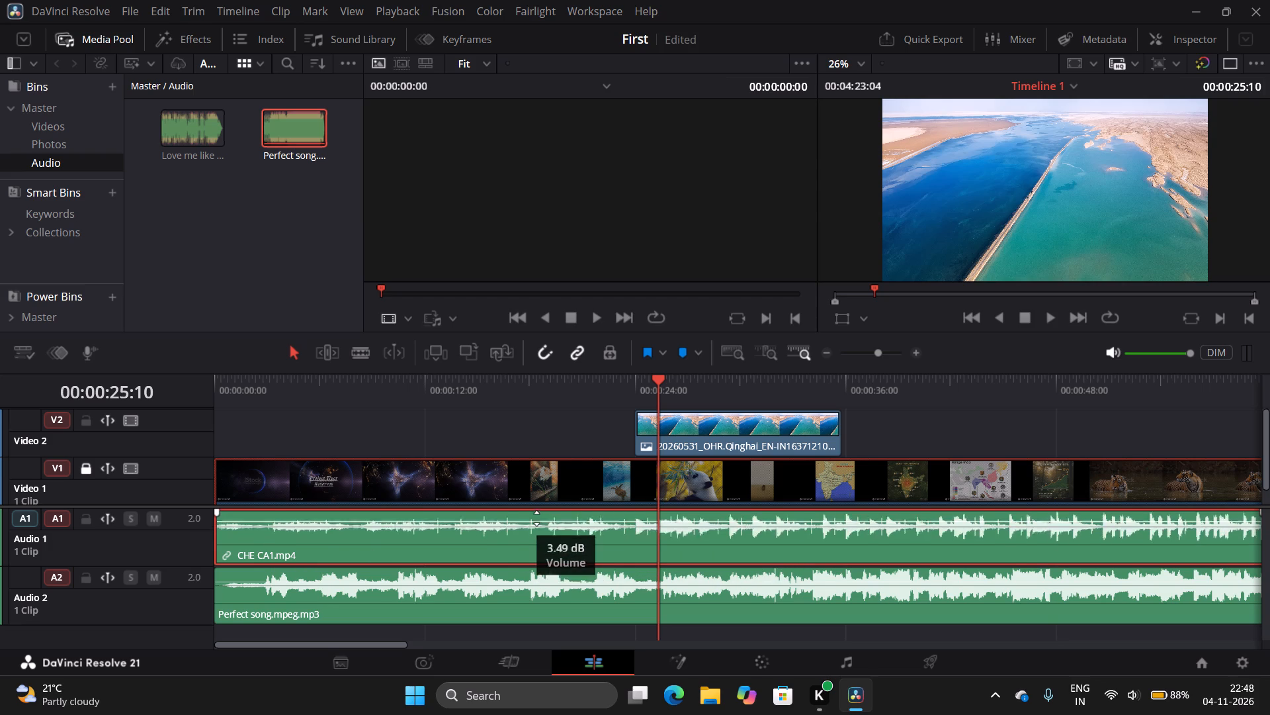
pyautogui.moveTo(536, 518); pyautogui.dragTo(536, 522)
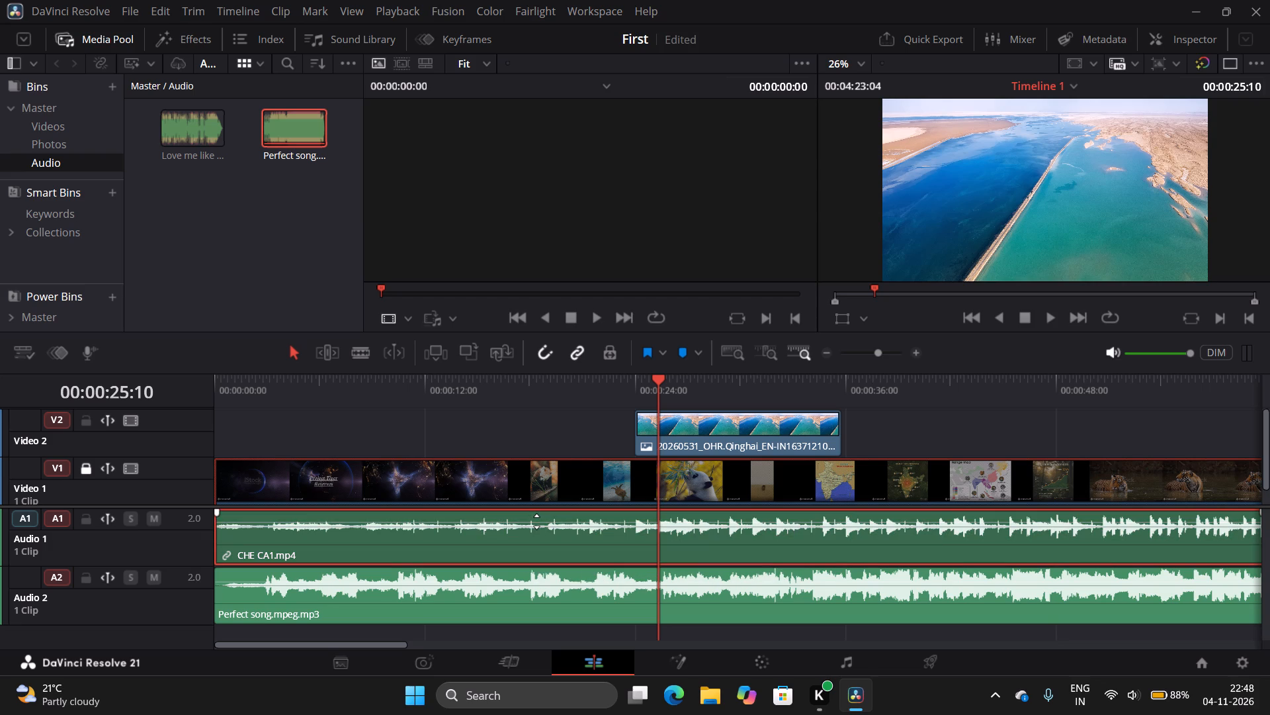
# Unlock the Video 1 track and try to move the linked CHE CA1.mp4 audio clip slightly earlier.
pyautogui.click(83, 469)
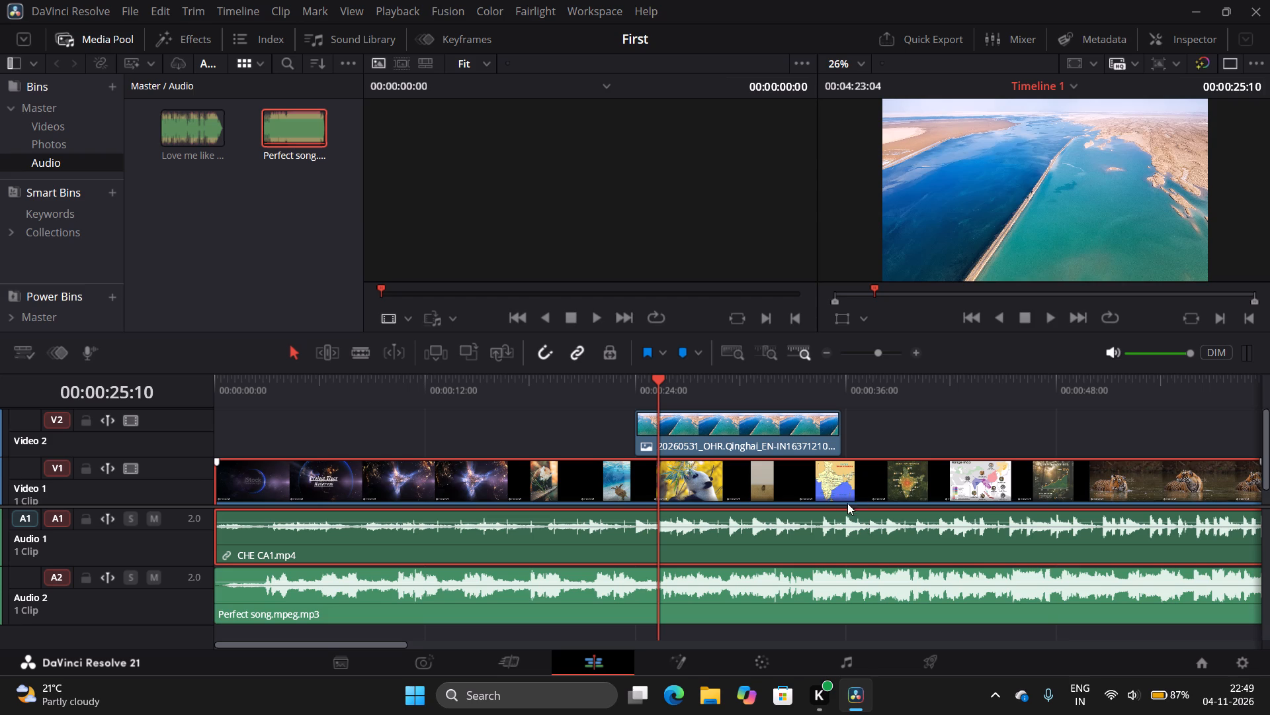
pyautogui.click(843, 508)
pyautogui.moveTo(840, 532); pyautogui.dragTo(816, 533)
# Lock the Video 1 track again.
pyautogui.click(89, 467)
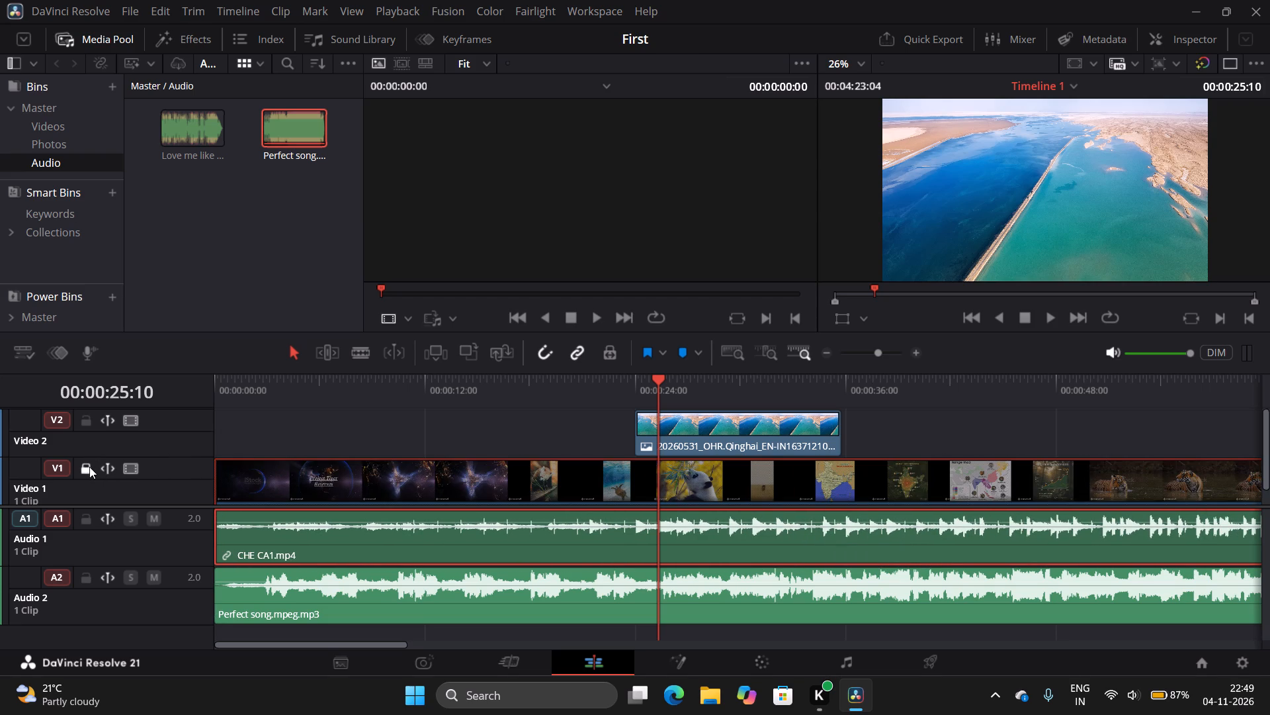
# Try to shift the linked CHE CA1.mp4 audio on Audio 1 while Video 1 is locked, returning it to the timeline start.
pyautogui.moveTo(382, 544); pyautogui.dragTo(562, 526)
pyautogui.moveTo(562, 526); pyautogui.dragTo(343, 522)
# Unlock the Video 1 track.
pyautogui.click(85, 467)
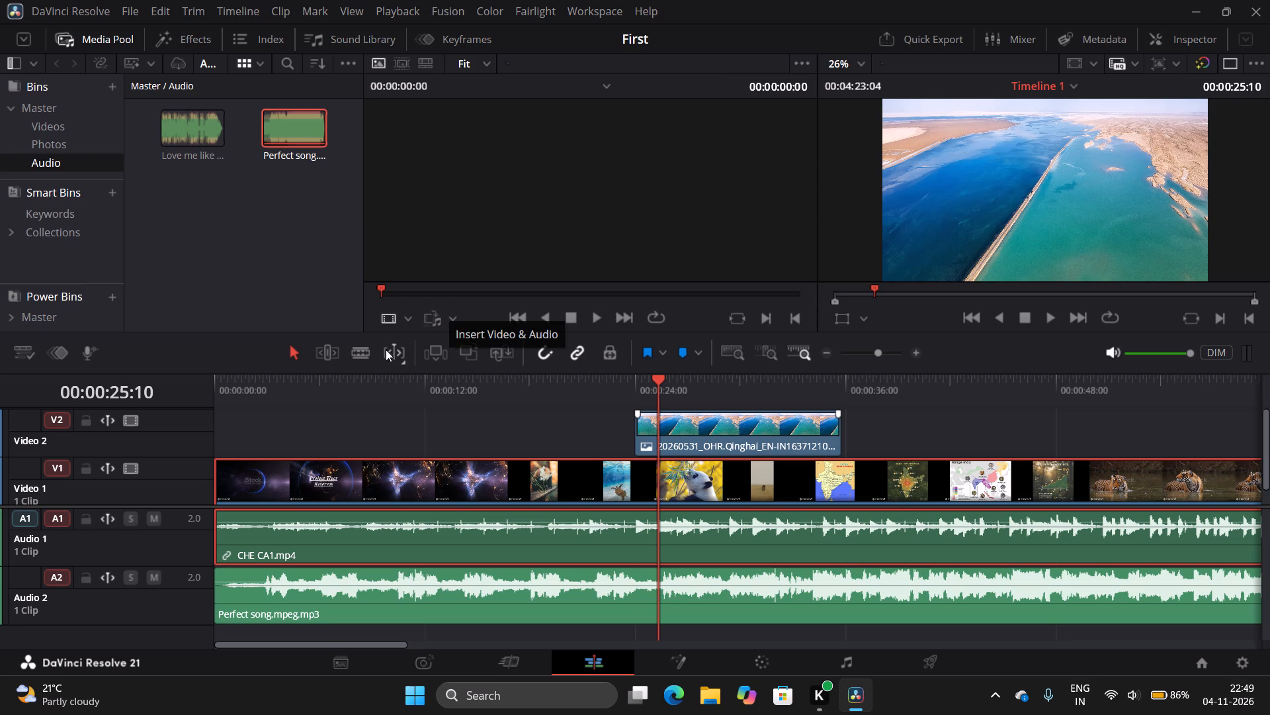
# Move the 20260531 Qinghai photo up to Video 3 and back down to Video 2, placing it +00:02 from its original position.
pyautogui.click(679, 438)
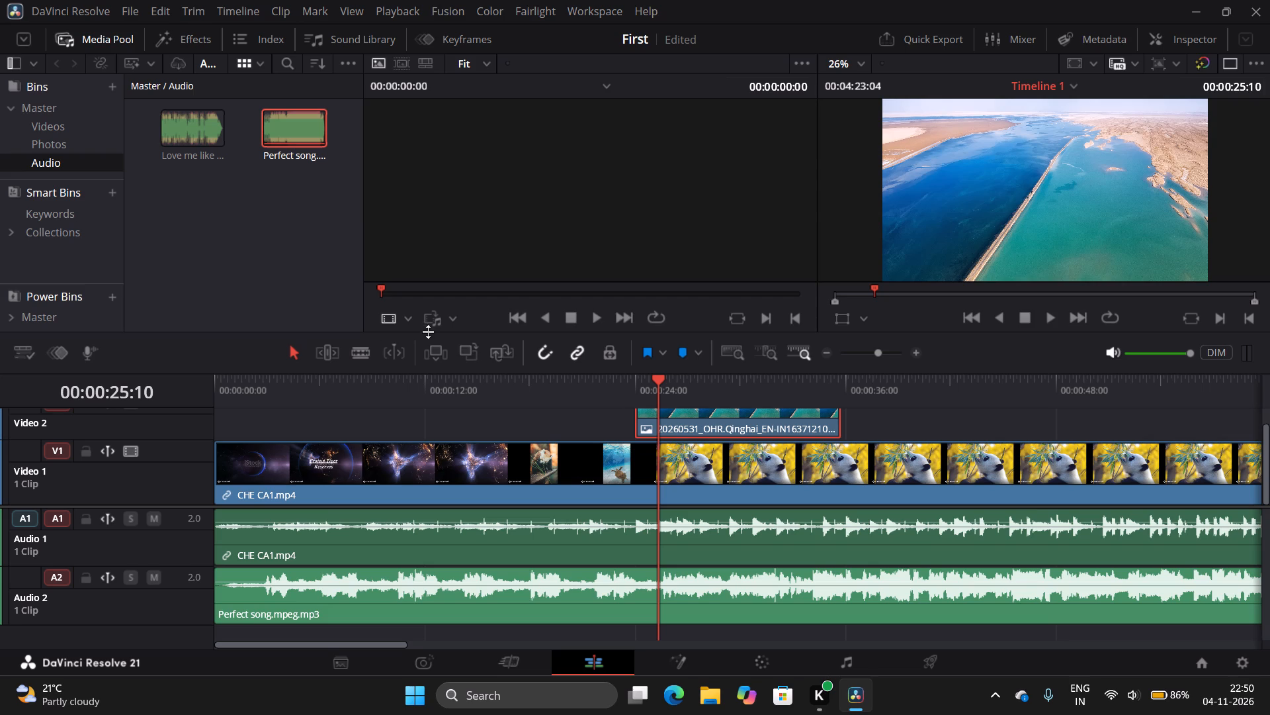
pyautogui.click(292, 352)
pyautogui.moveTo(666, 419); pyautogui.dragTo(663, 398)
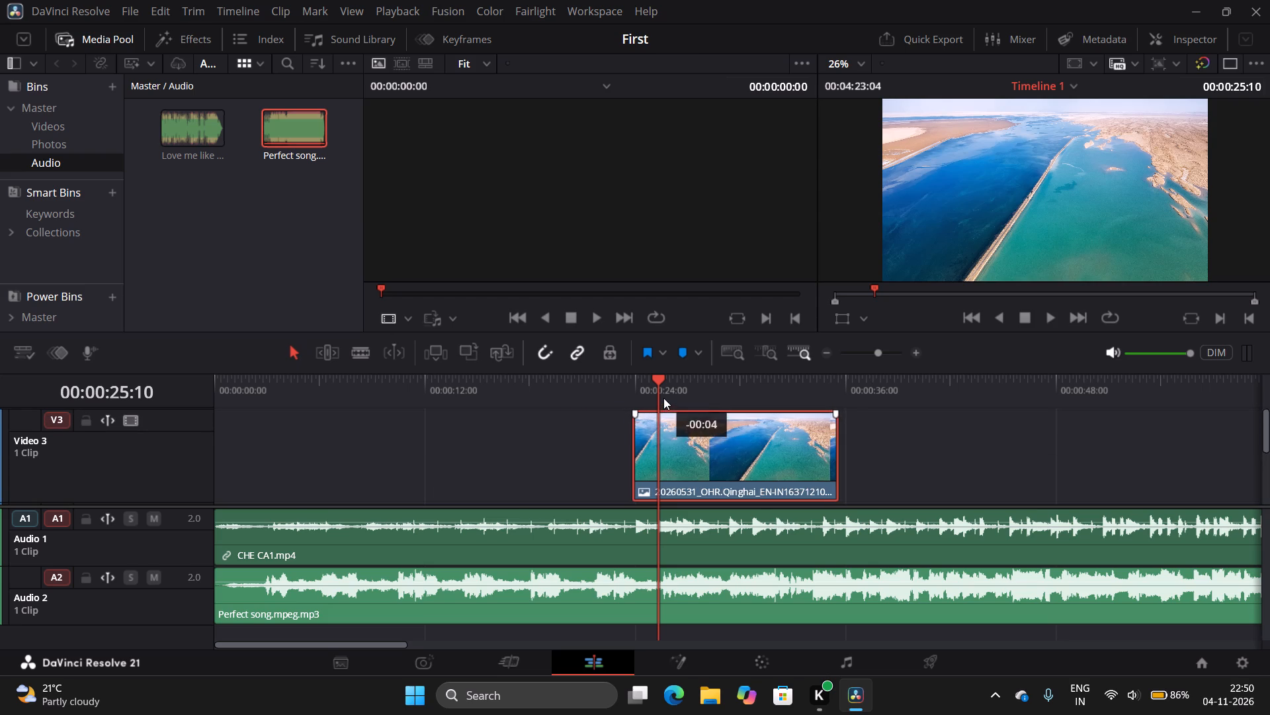
pyautogui.moveTo(663, 398); pyautogui.dragTo(669, 509)
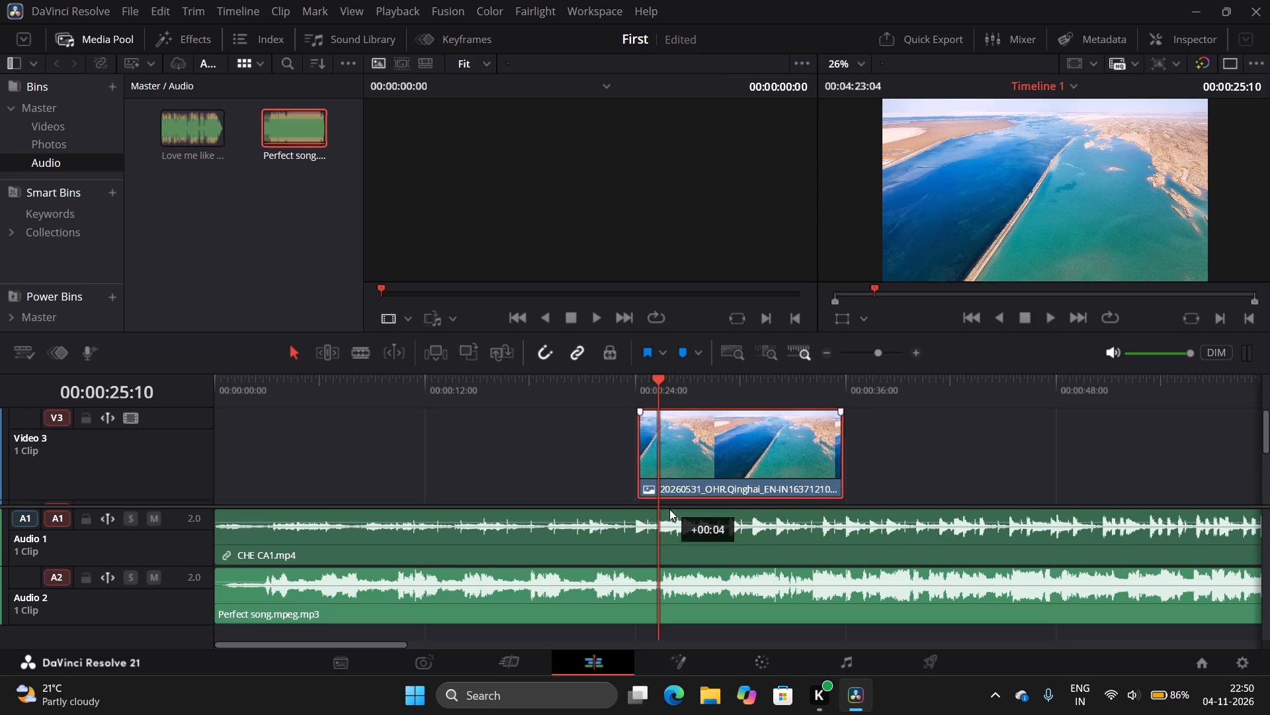
pyautogui.moveTo(669, 509); pyautogui.dragTo(667, 432)
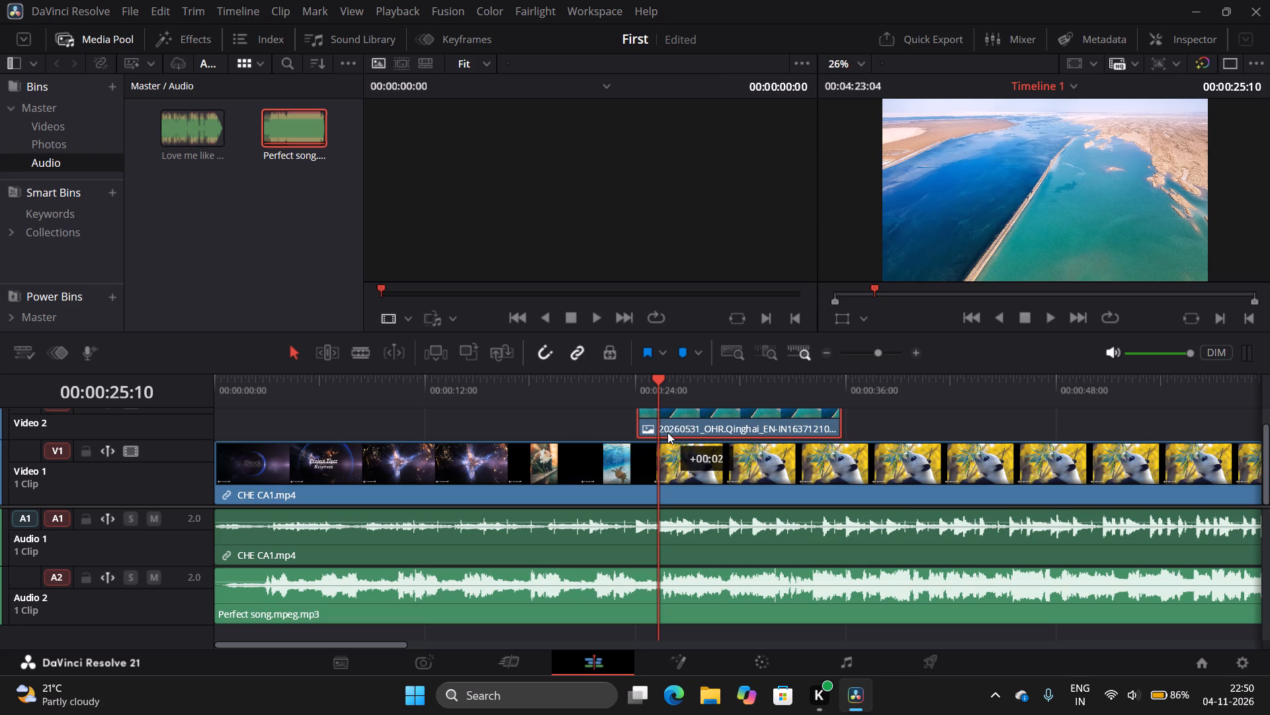
pyautogui.moveTo(667, 432); pyautogui.dragTo(667, 433)
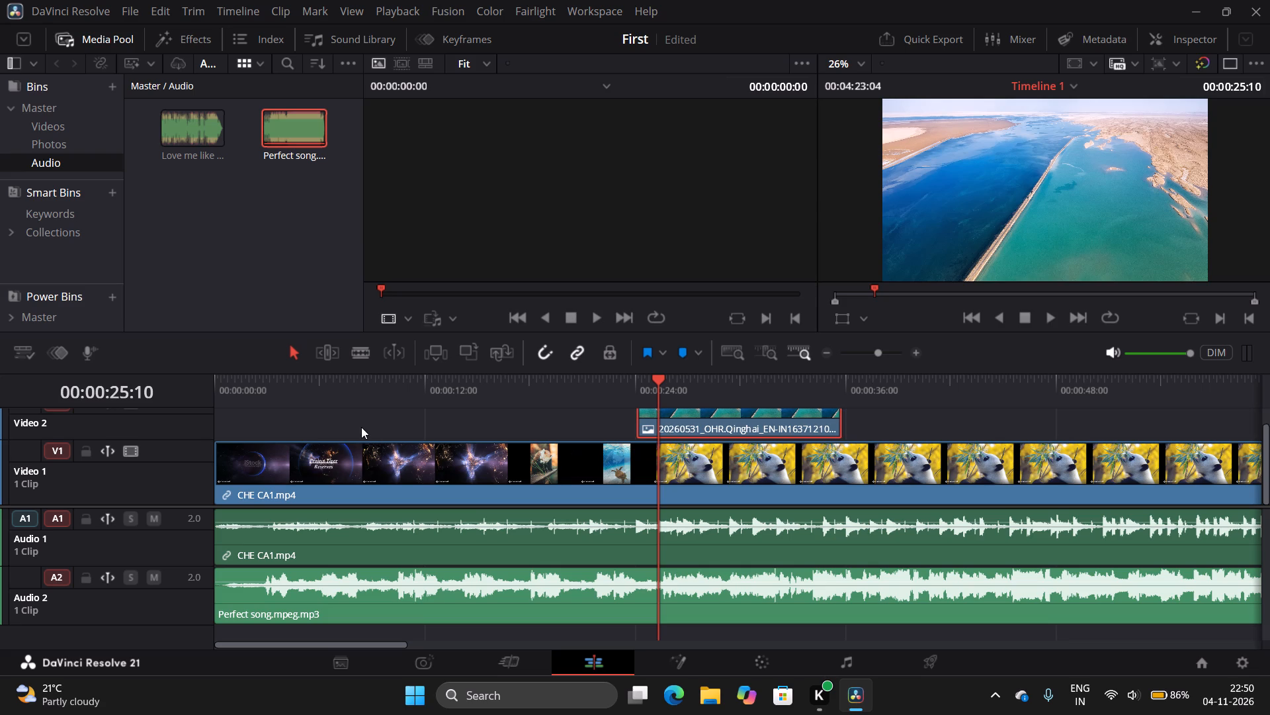
pyautogui.scroll(1, 361, 427)
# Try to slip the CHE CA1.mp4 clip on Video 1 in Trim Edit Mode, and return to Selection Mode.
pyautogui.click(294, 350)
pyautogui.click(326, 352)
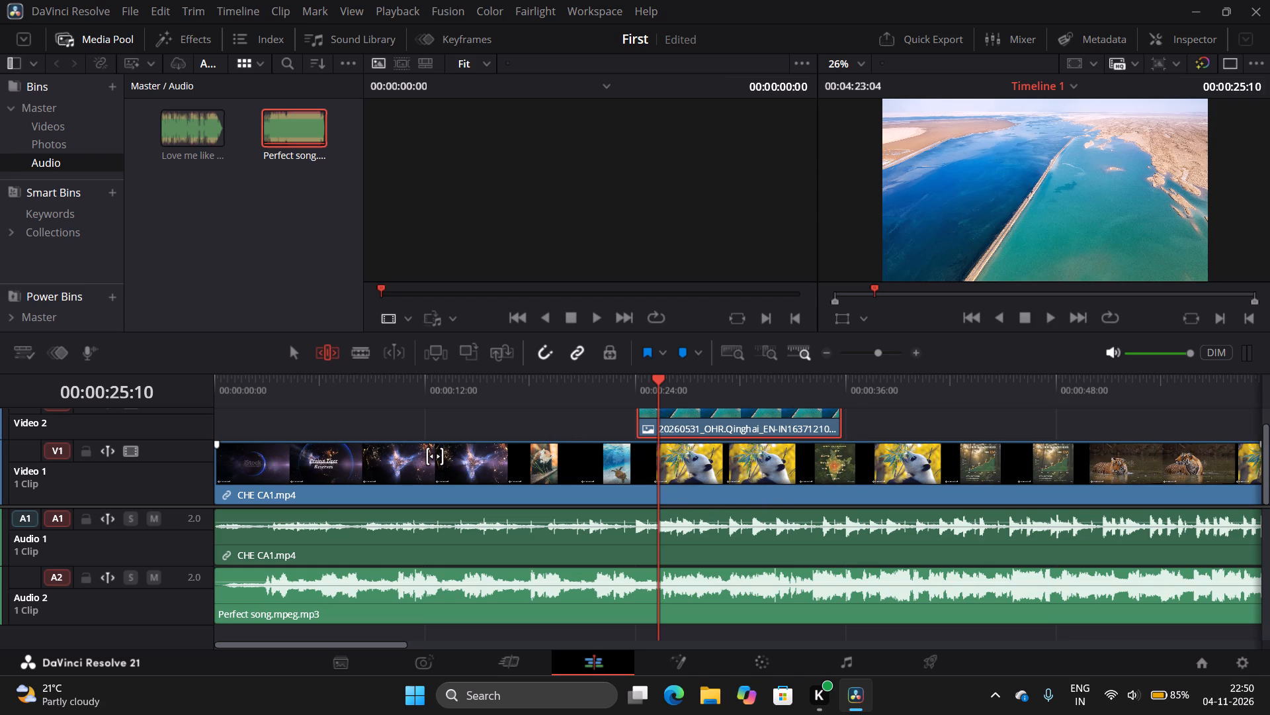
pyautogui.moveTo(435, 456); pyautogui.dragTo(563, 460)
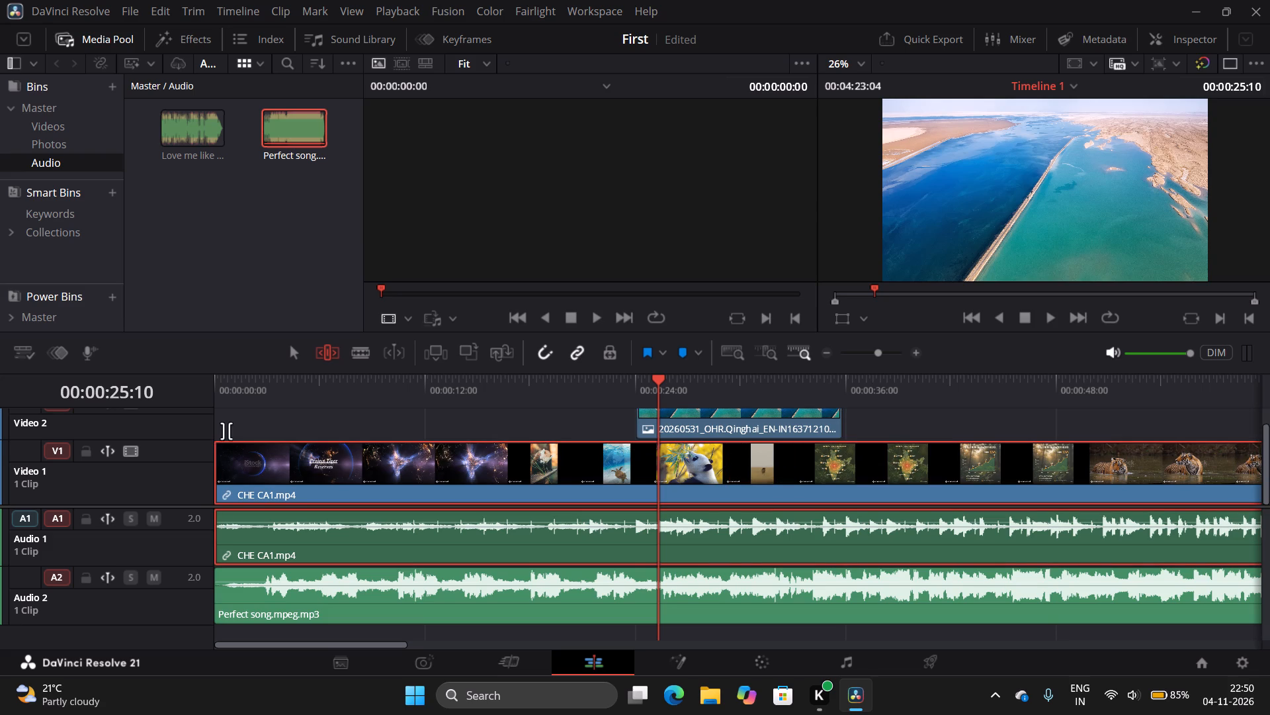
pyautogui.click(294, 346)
# Add the green landscape photo 20260607 from the Photos bin to Video 1, leaving a gap after the end of CHE CA1.mp4.
pyautogui.hscroll(-6, 1008, 426)
pyautogui.hscroll(5, 1008, 426)
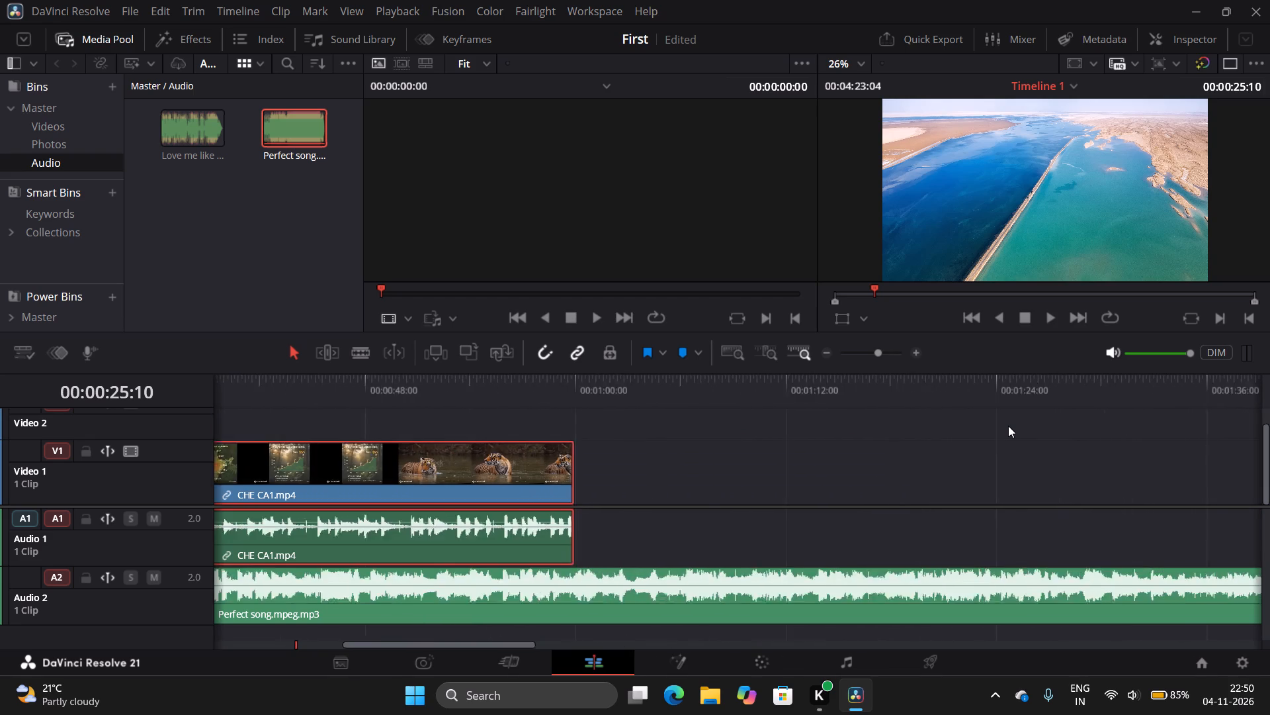
pyautogui.hscroll(-1, 1008, 426)
pyautogui.hscroll(1, 1008, 426)
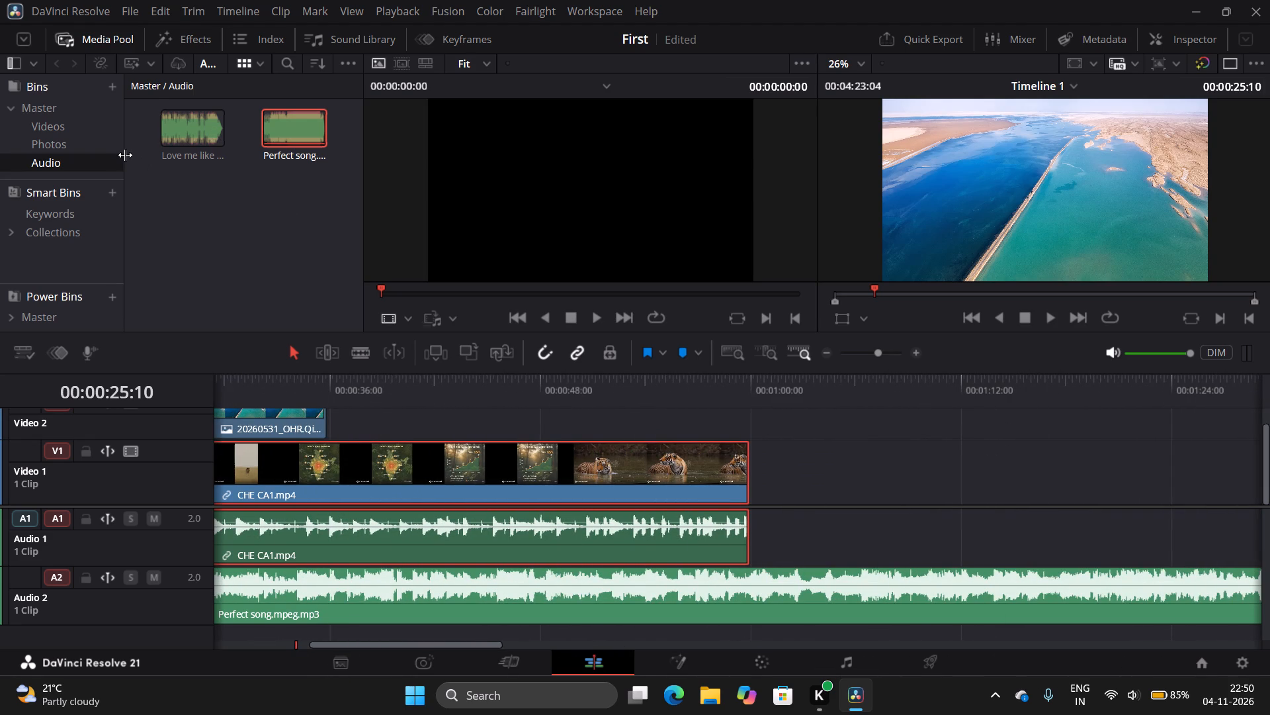
pyautogui.click(82, 144)
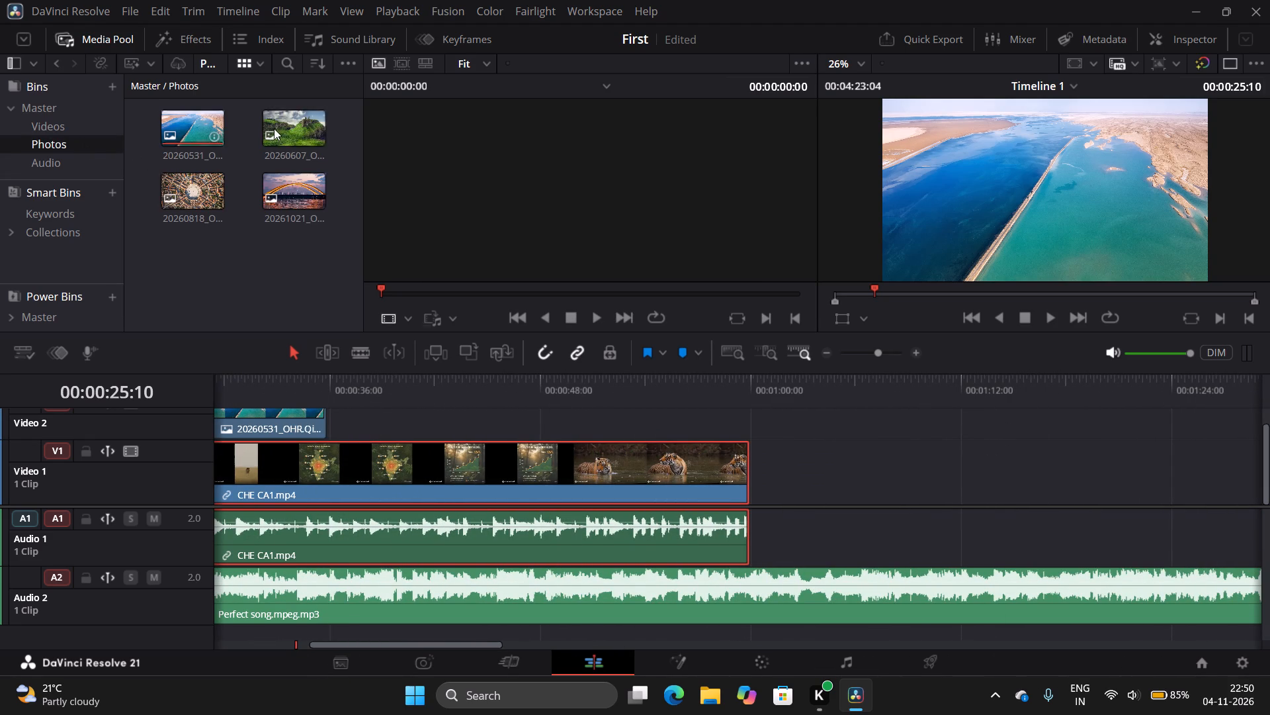
pyautogui.moveTo(308, 120); pyautogui.dragTo(867, 457)
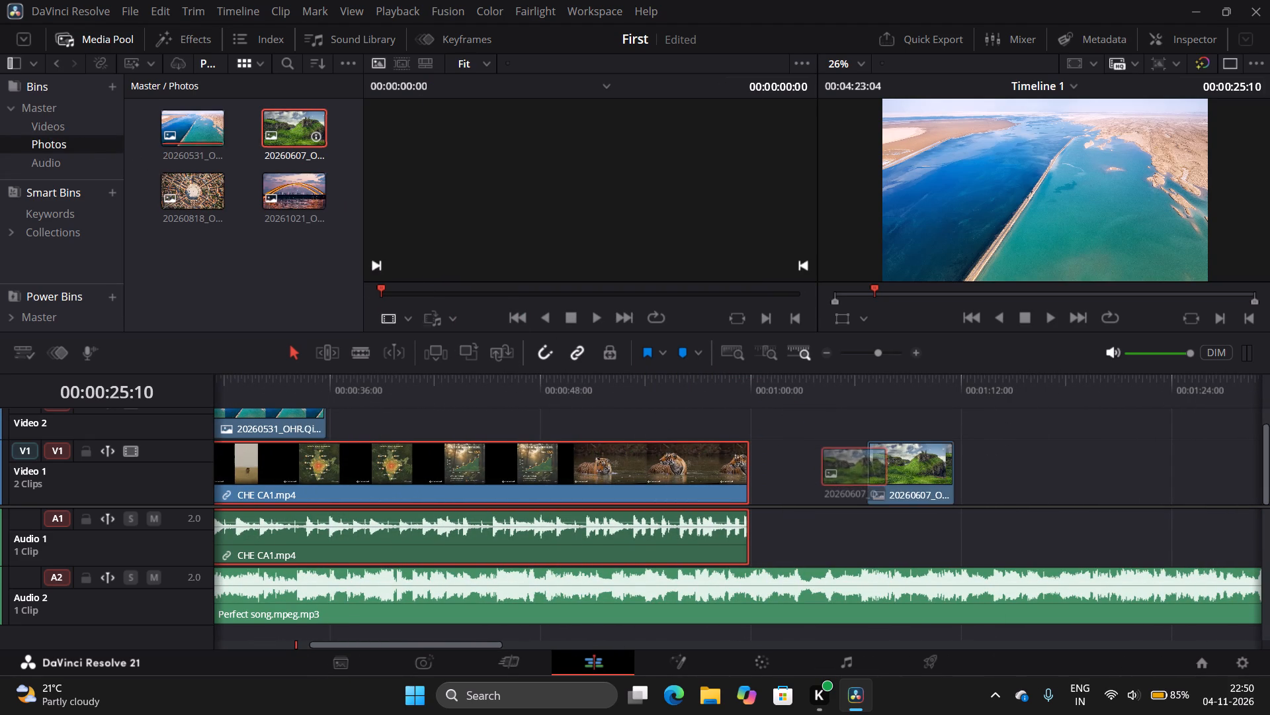
pyautogui.moveTo(867, 457); pyautogui.dragTo(869, 458)
# Delete the gap between CHE CA1.mp4 and the green landscape photo on Video 1.
pyautogui.click(832, 468)
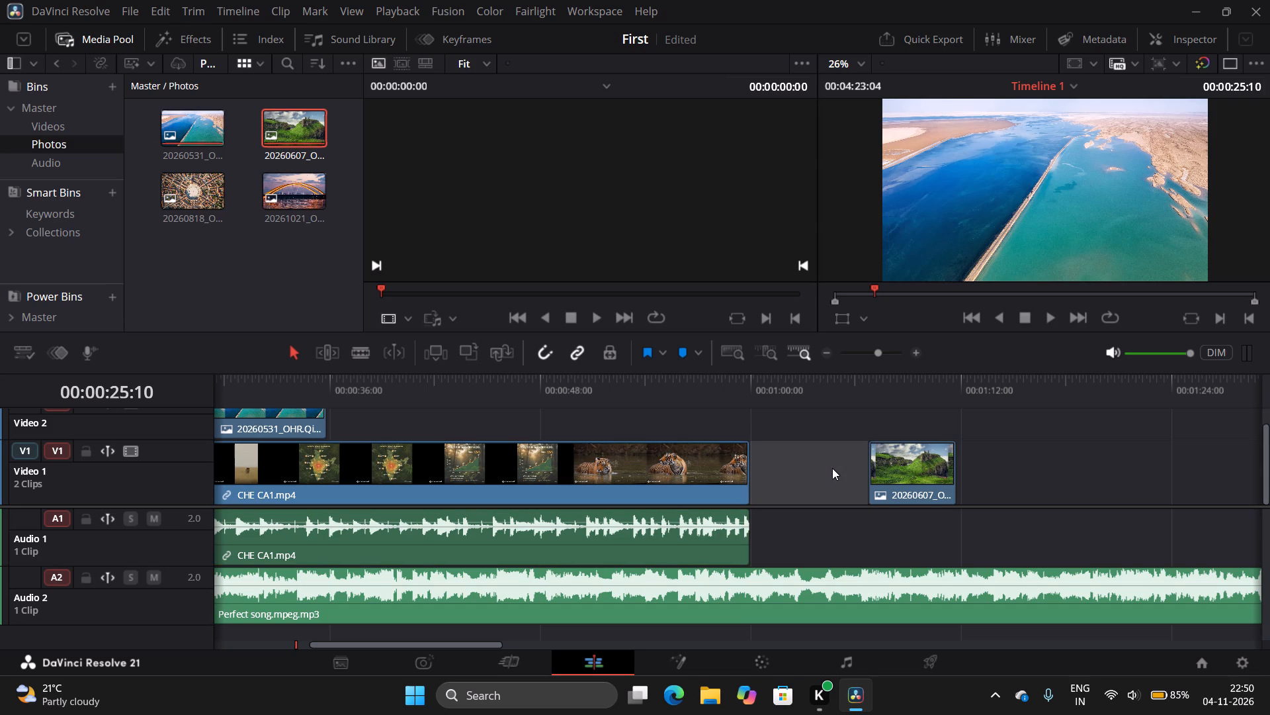
pyautogui.press('BackSpace')
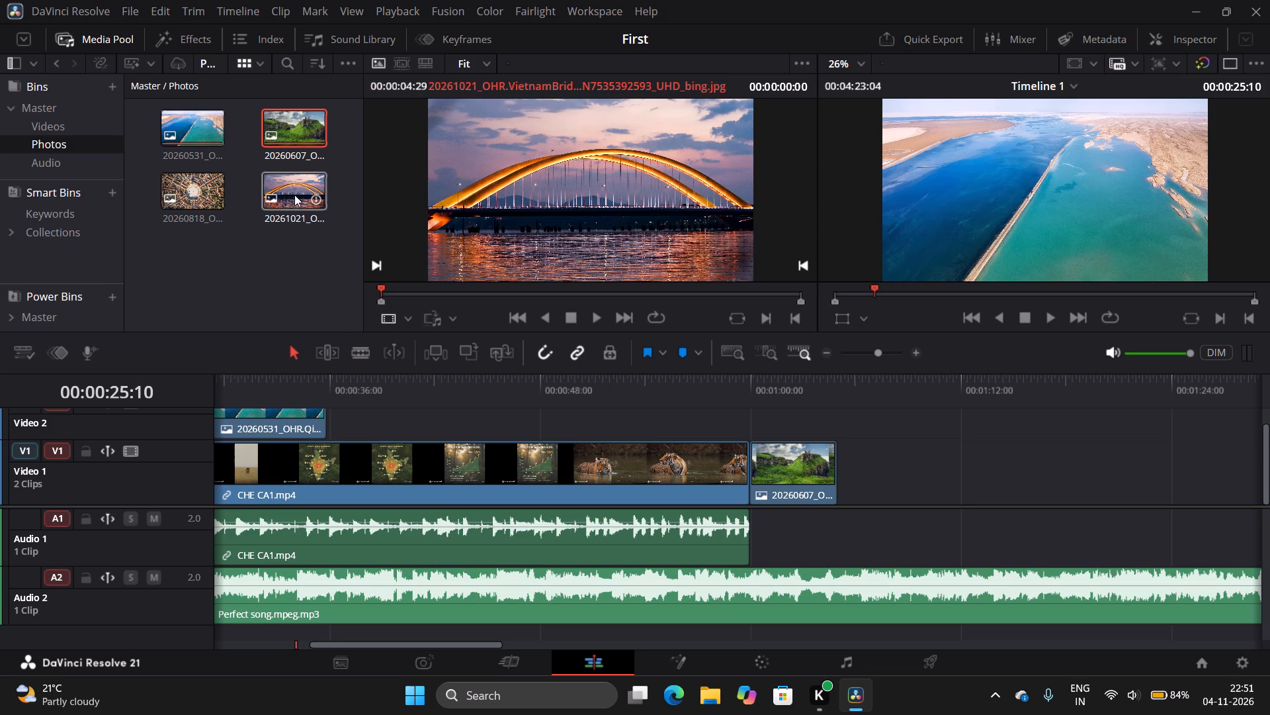
# Place the 20261021 Vietnam bridge photo on Video 2 so it overlaps the cut between CHE CA1.mp4 and the green landscape photo.
pyautogui.moveTo(295, 193); pyautogui.dragTo(554, 479)
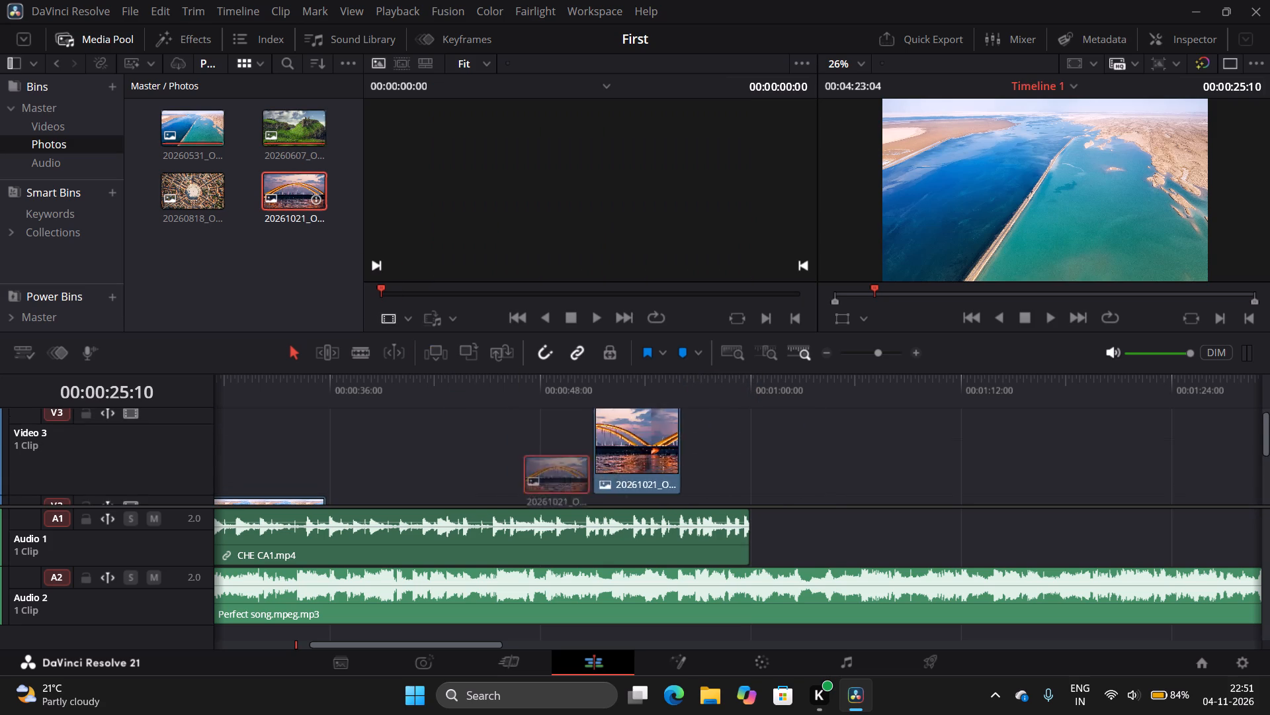
pyautogui.moveTo(554, 479); pyautogui.dragTo(469, 434)
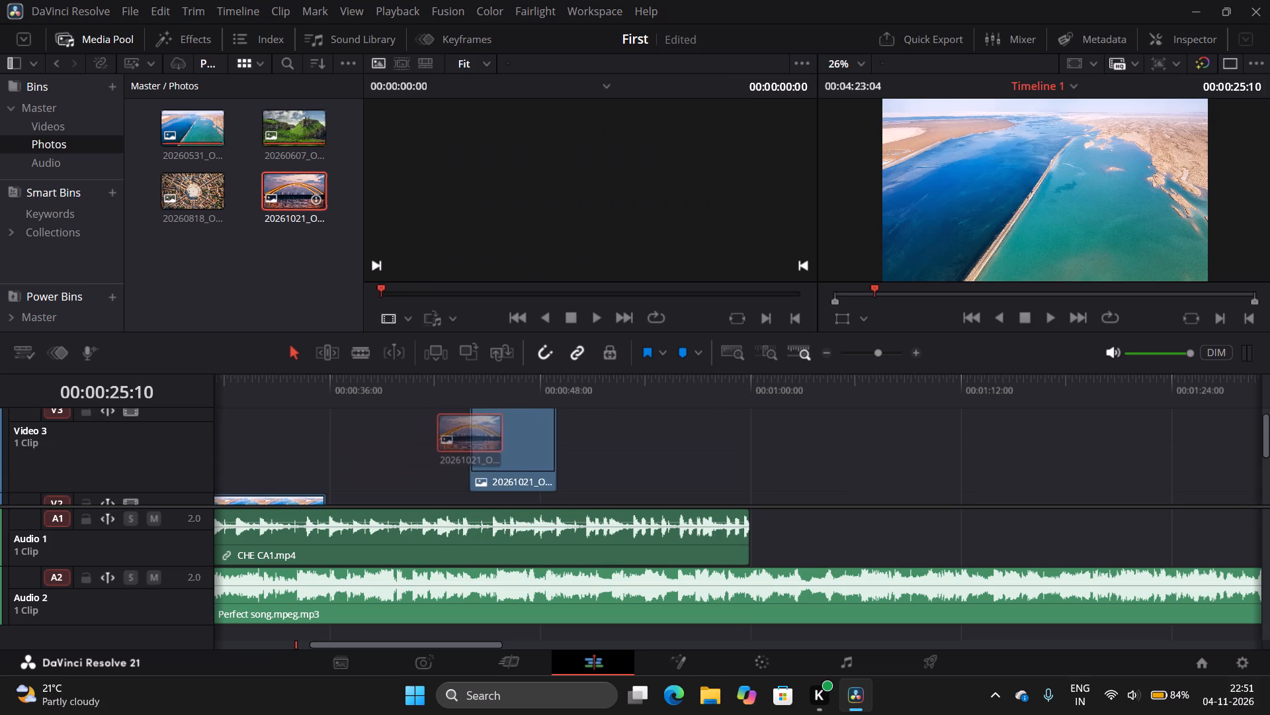
pyautogui.moveTo(469, 434); pyautogui.dragTo(492, 420)
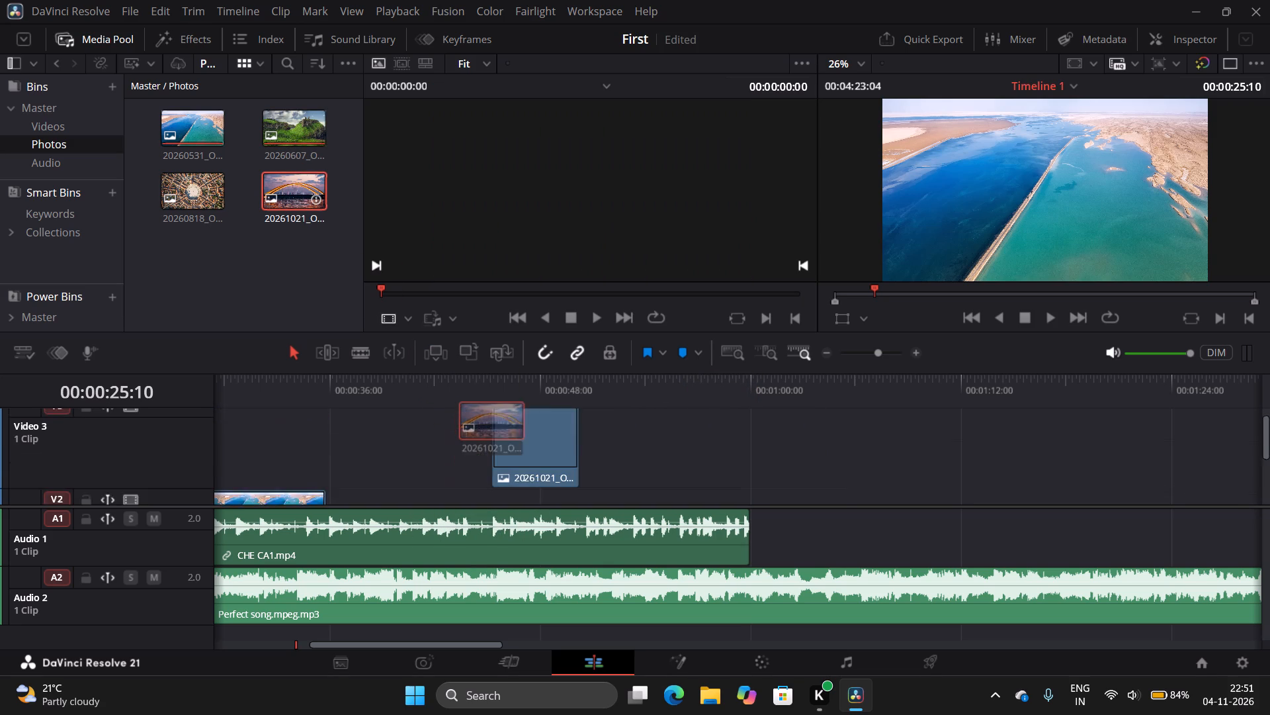
pyautogui.moveTo(492, 420); pyautogui.dragTo(482, 426)
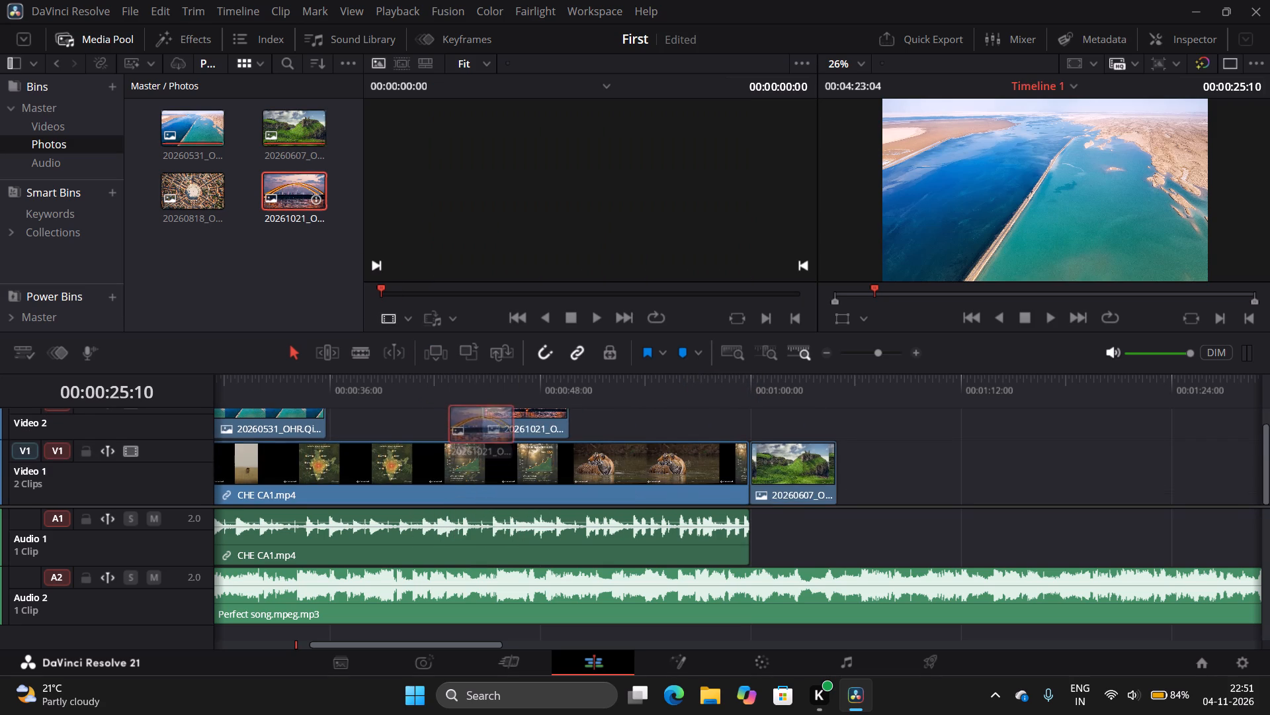
pyautogui.moveTo(482, 426); pyautogui.dragTo(482, 427)
pyautogui.moveTo(536, 415); pyautogui.dragTo(755, 425)
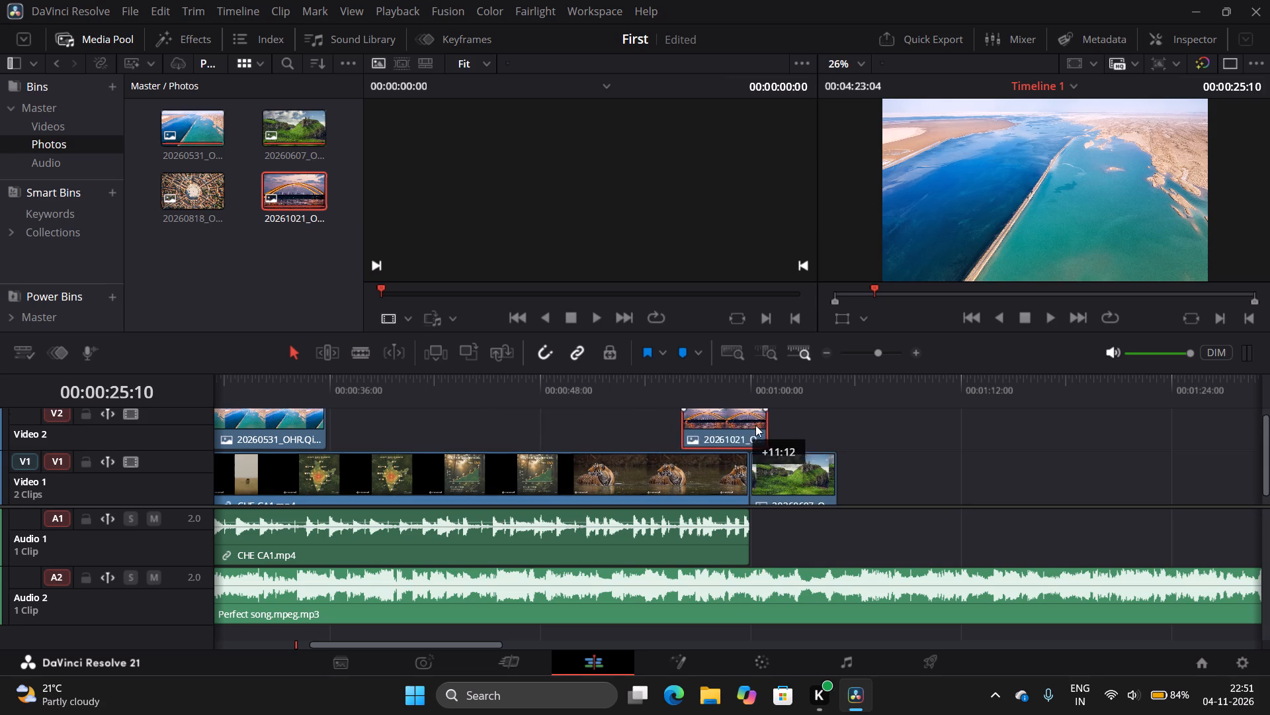
pyautogui.moveTo(755, 425); pyautogui.dragTo(778, 420)
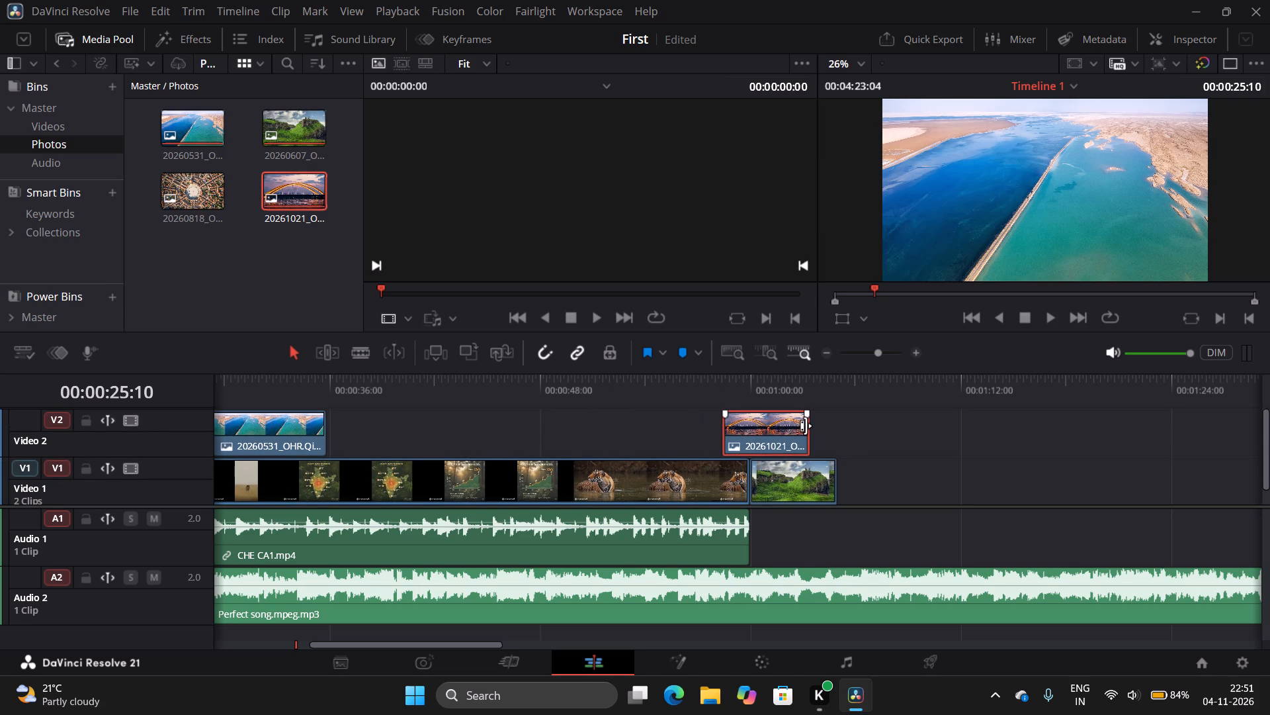
# Extend the end of the bridge photo on Video 2 to about 01:07, past the end of the green landscape photo.
pyautogui.click(806, 426)
pyautogui.moveTo(806, 428); pyautogui.dragTo(813, 428)
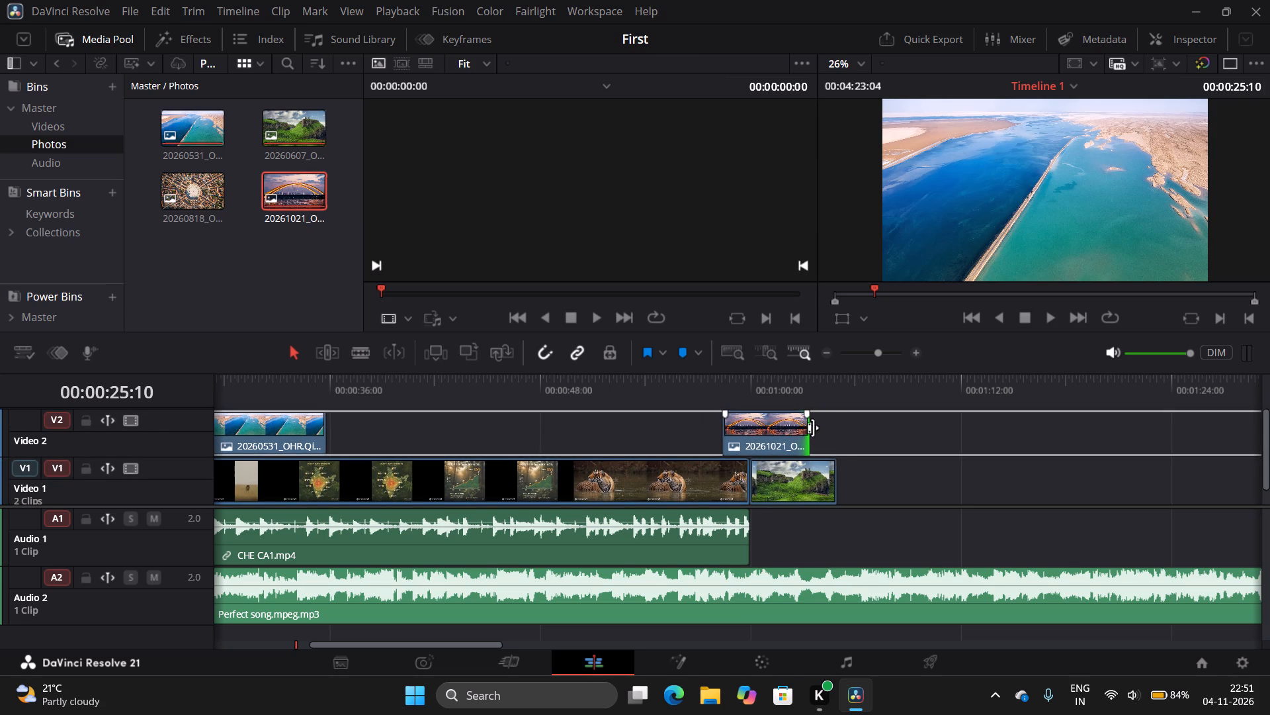
pyautogui.moveTo(813, 428); pyautogui.dragTo(871, 428)
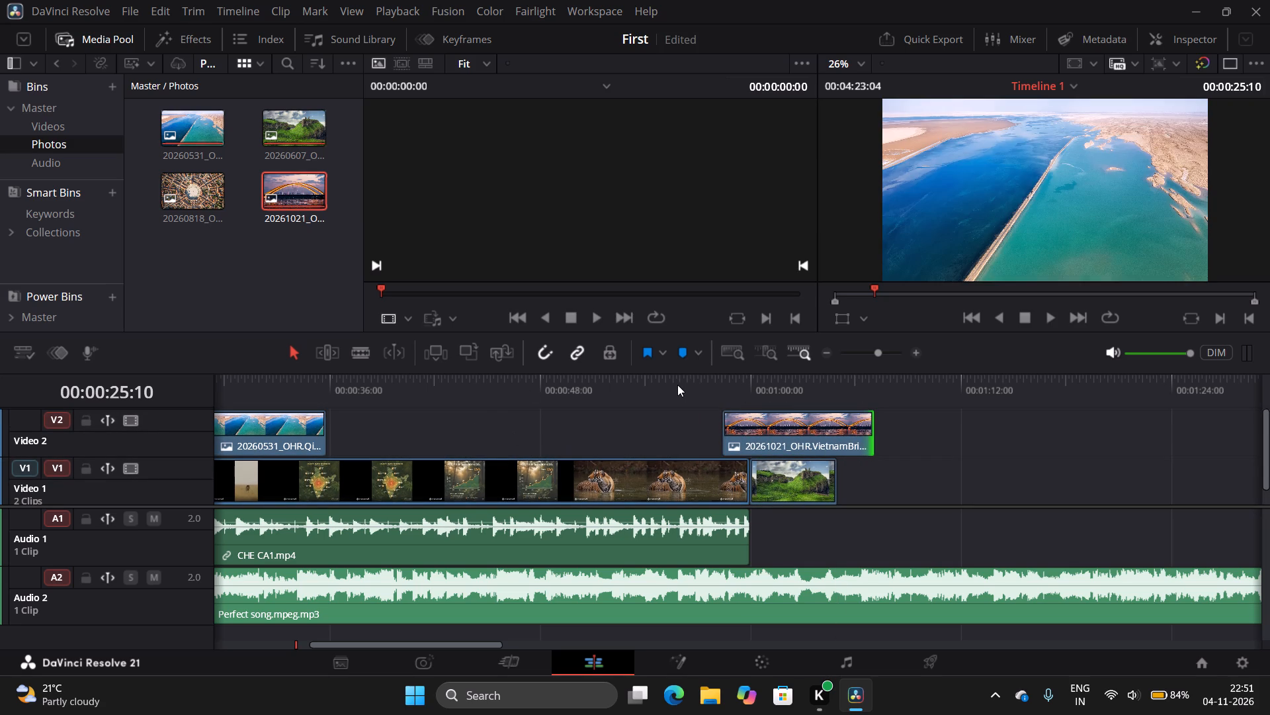
# Switch to Trim Edit Mode and try to slip the CHE CA1.mp4 clip on Video 1.
pyautogui.click(314, 356)
pyautogui.click(328, 362)
pyautogui.click(699, 483)
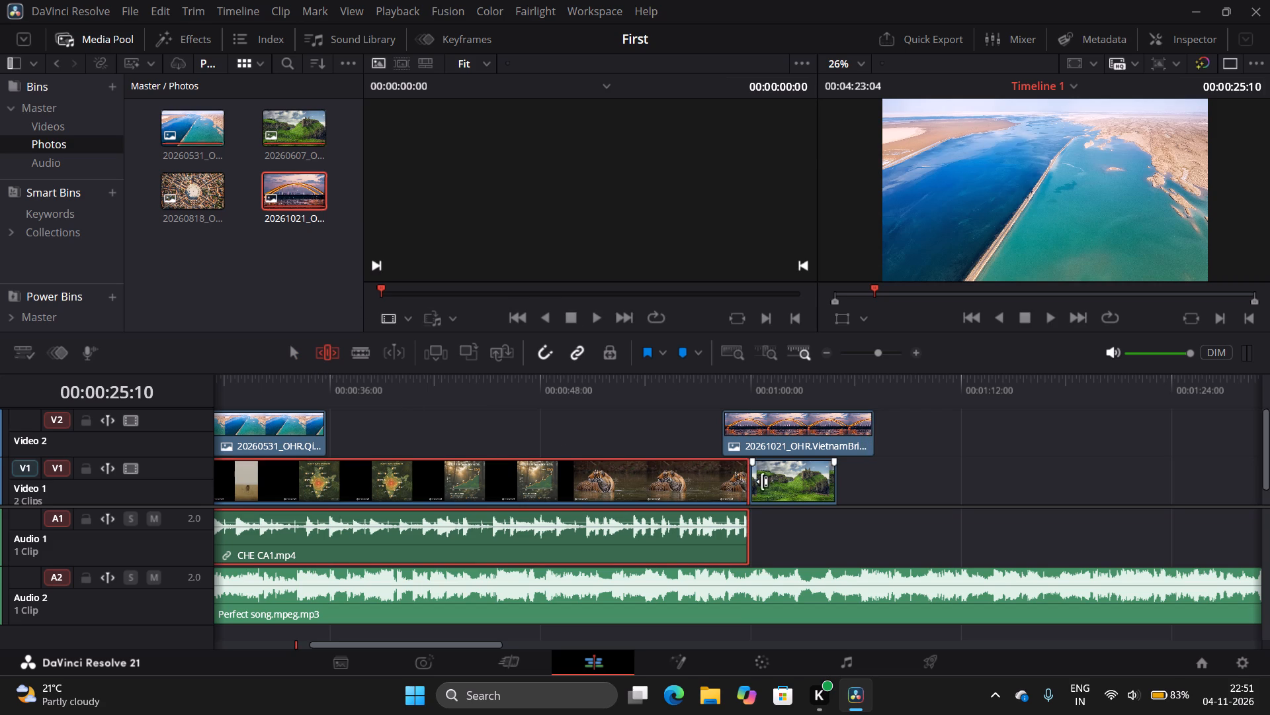
pyautogui.click(763, 481)
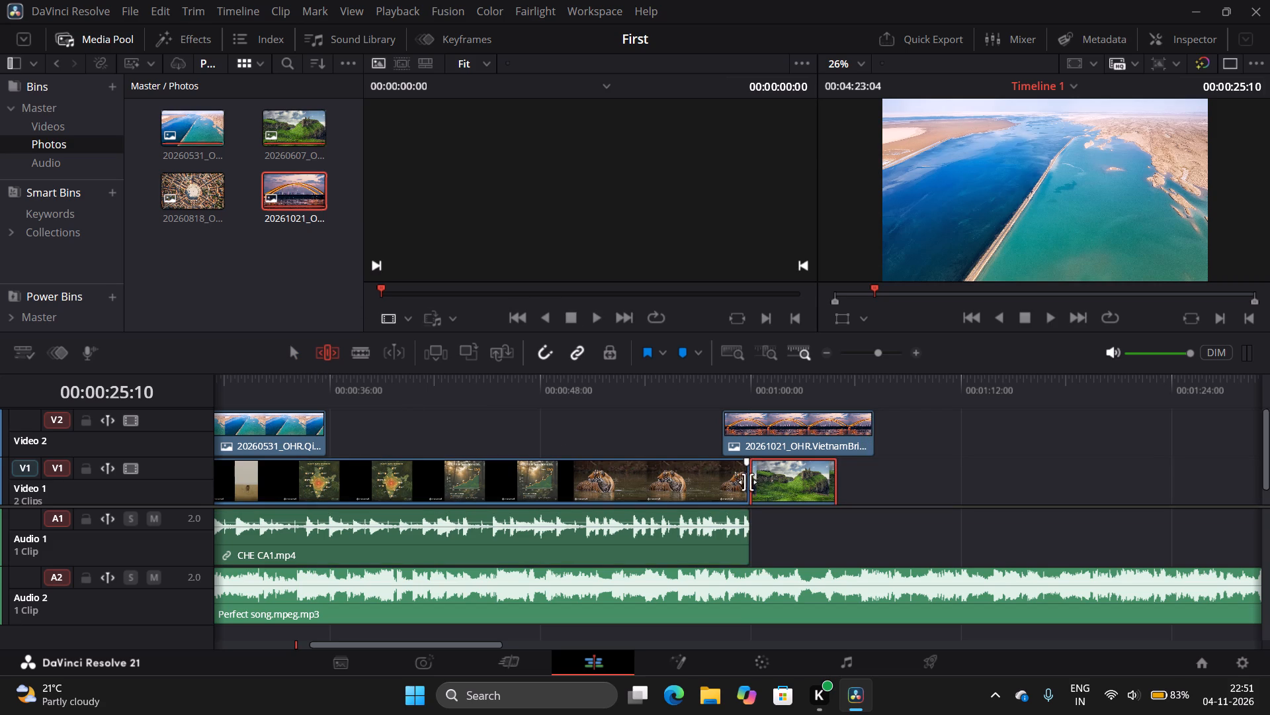
pyautogui.click(734, 484)
pyautogui.moveTo(734, 484); pyautogui.dragTo(700, 488)
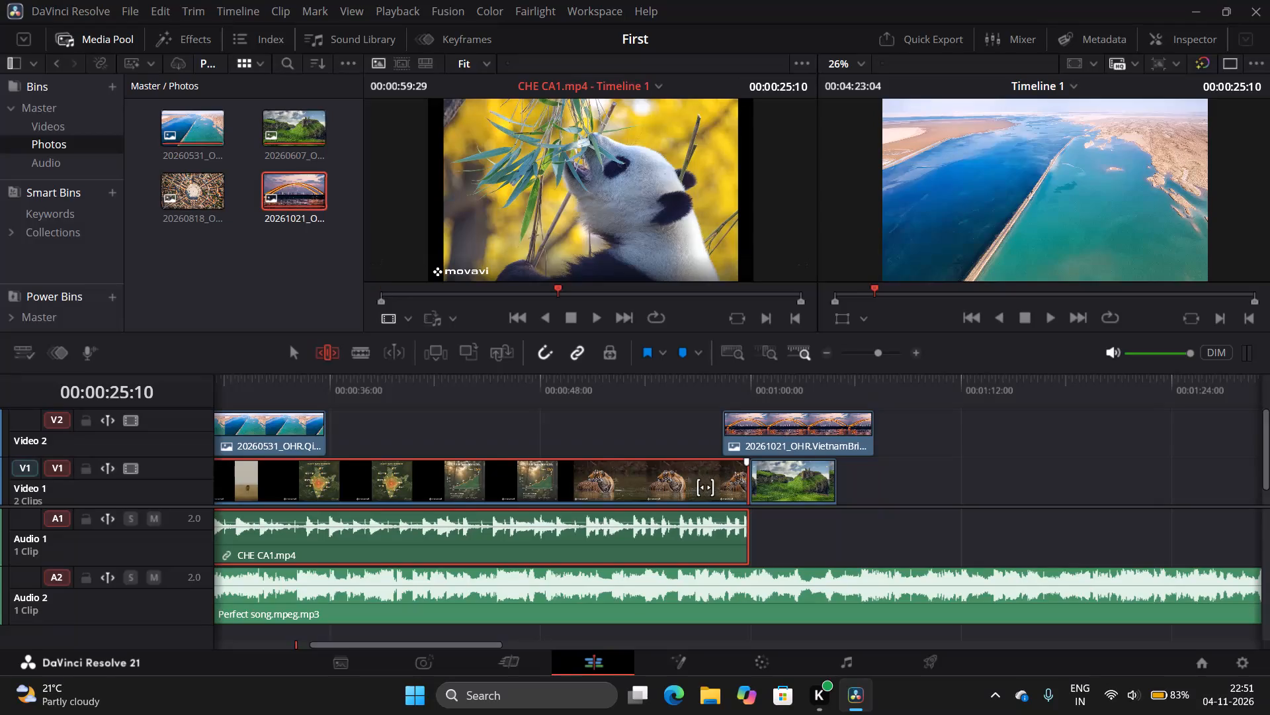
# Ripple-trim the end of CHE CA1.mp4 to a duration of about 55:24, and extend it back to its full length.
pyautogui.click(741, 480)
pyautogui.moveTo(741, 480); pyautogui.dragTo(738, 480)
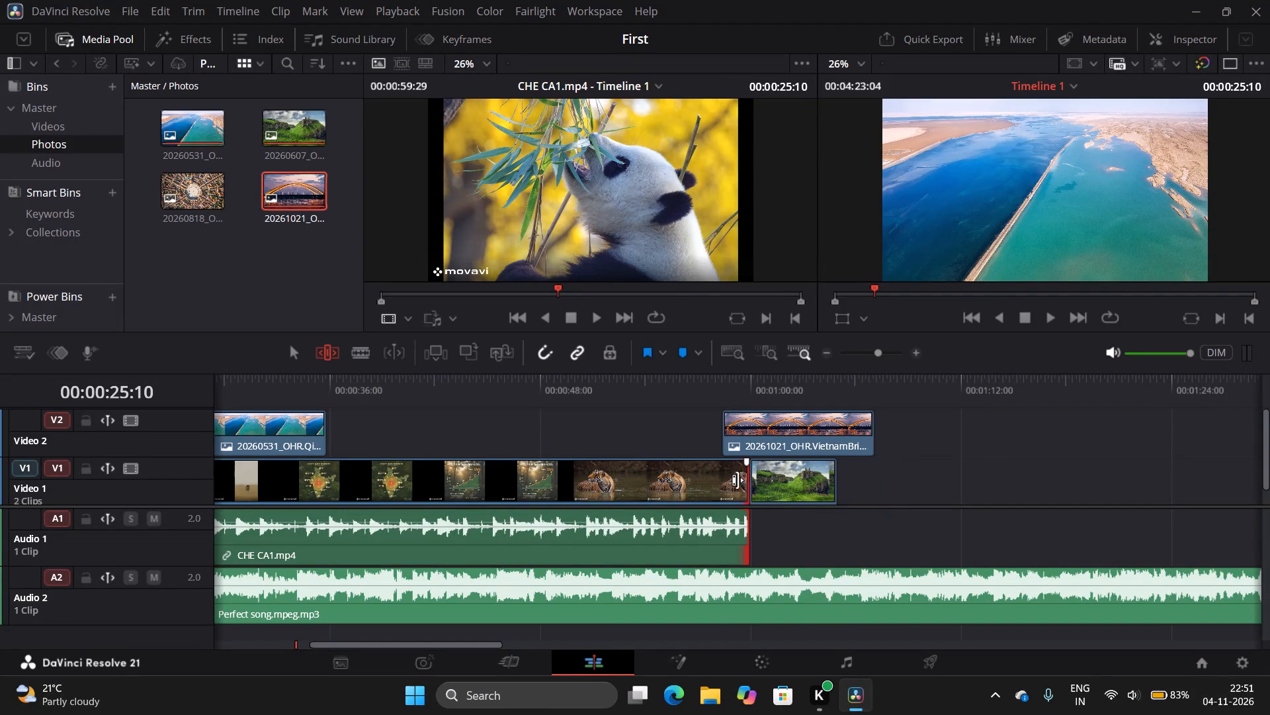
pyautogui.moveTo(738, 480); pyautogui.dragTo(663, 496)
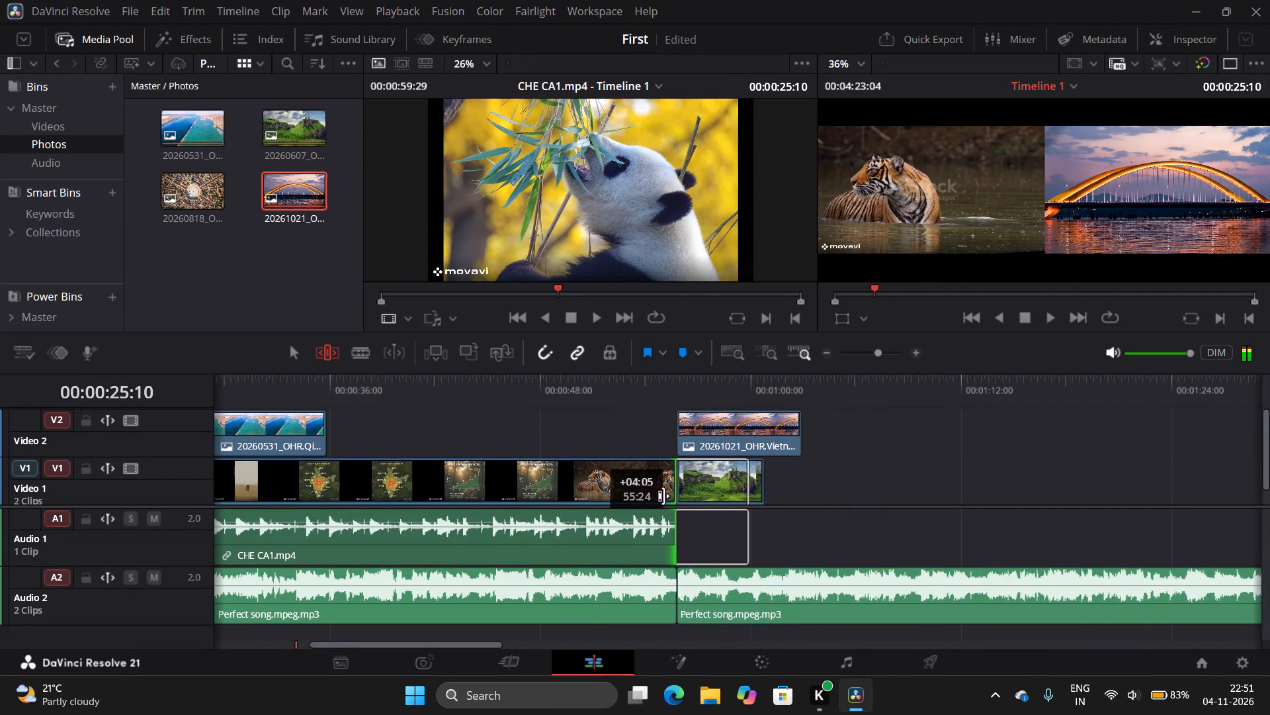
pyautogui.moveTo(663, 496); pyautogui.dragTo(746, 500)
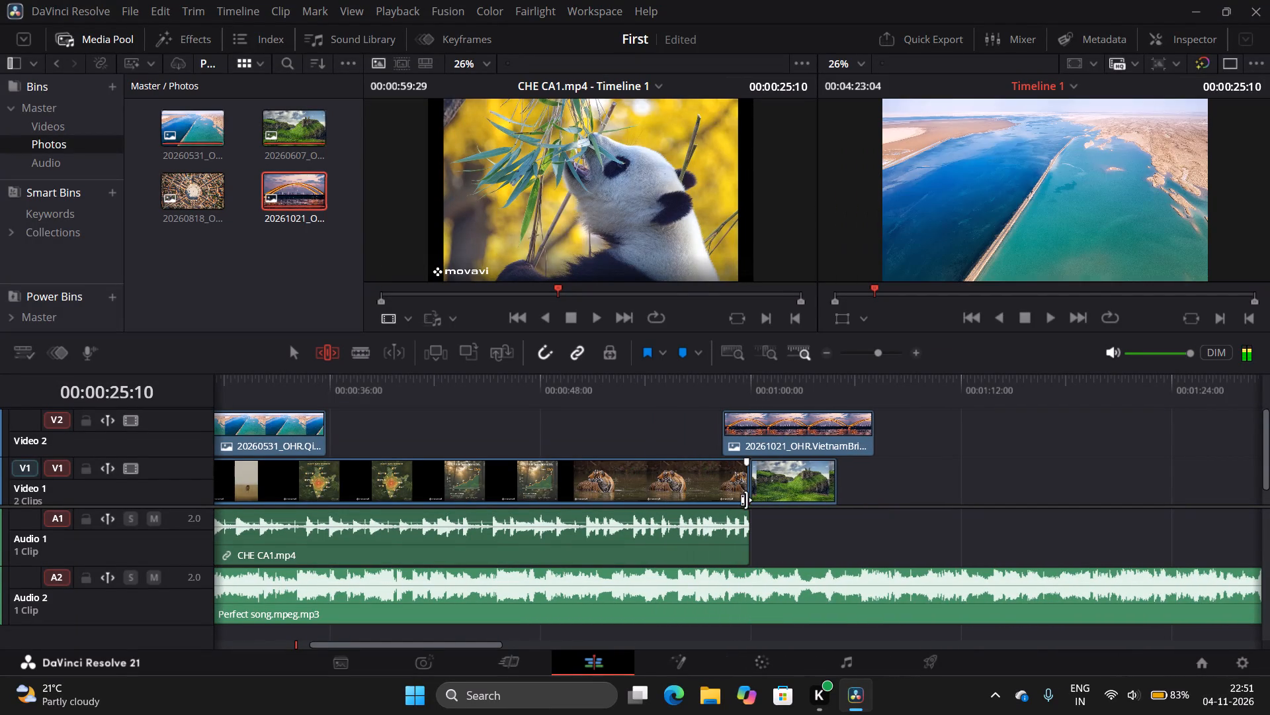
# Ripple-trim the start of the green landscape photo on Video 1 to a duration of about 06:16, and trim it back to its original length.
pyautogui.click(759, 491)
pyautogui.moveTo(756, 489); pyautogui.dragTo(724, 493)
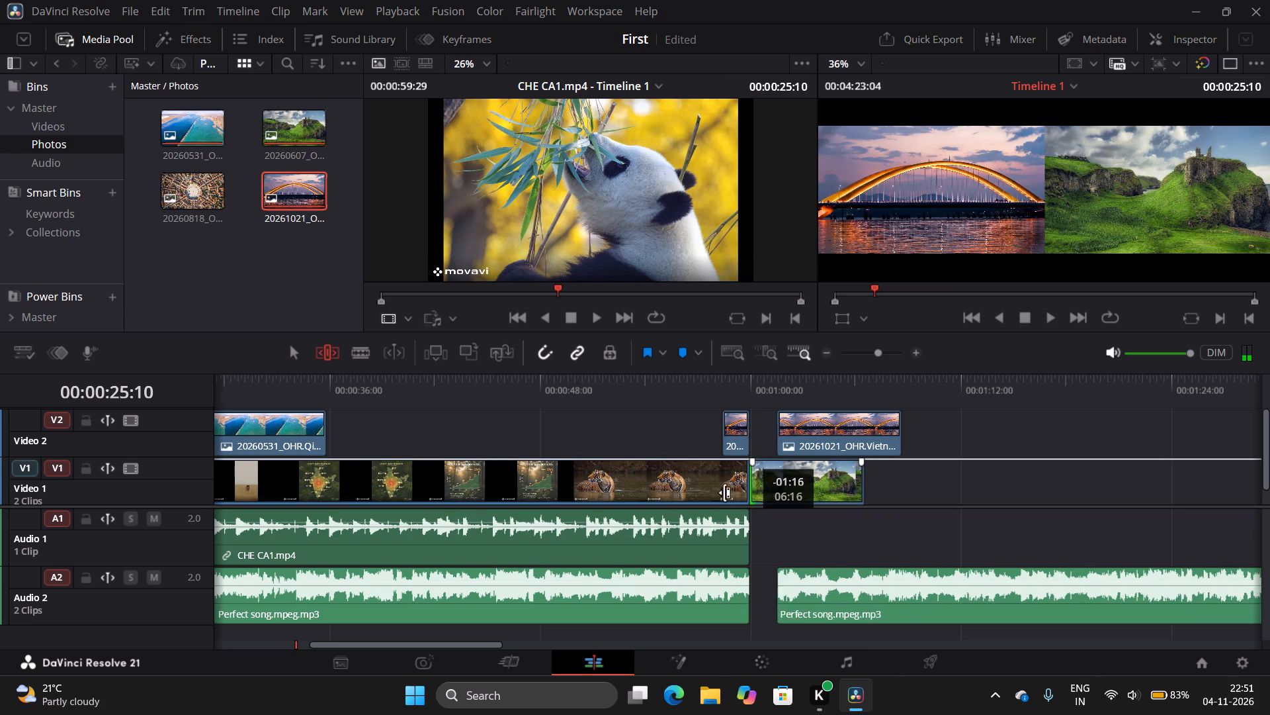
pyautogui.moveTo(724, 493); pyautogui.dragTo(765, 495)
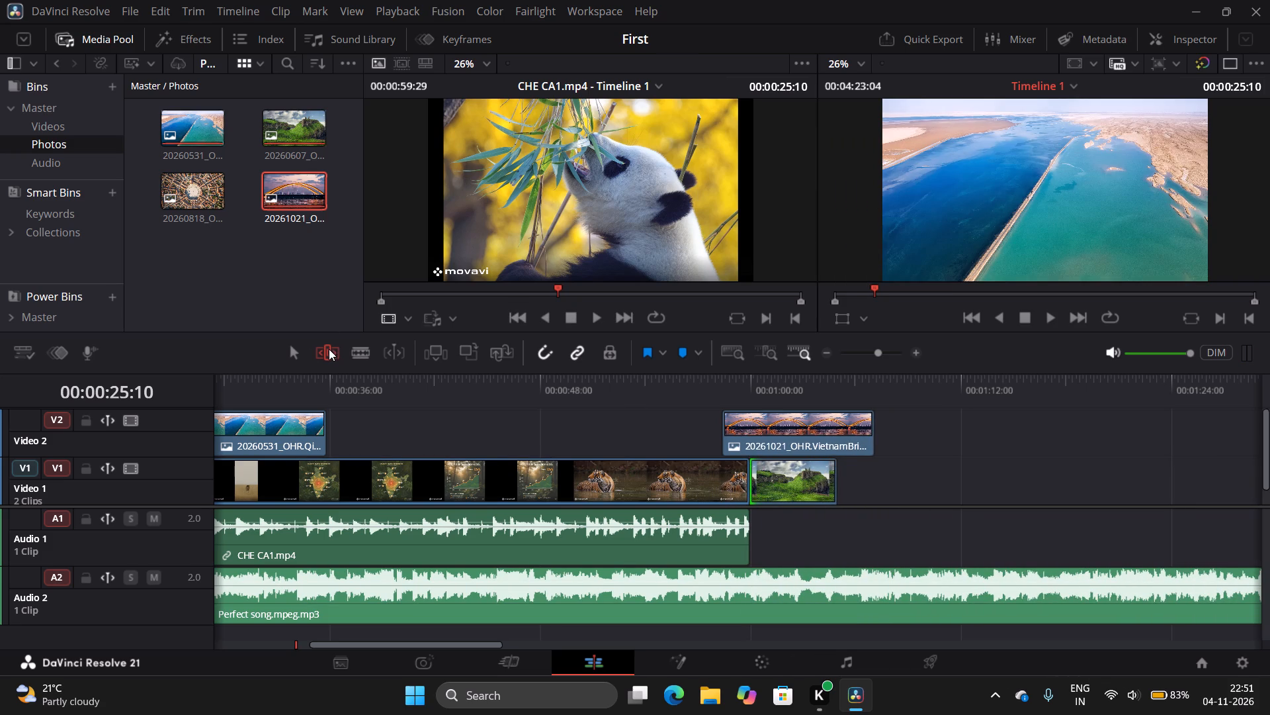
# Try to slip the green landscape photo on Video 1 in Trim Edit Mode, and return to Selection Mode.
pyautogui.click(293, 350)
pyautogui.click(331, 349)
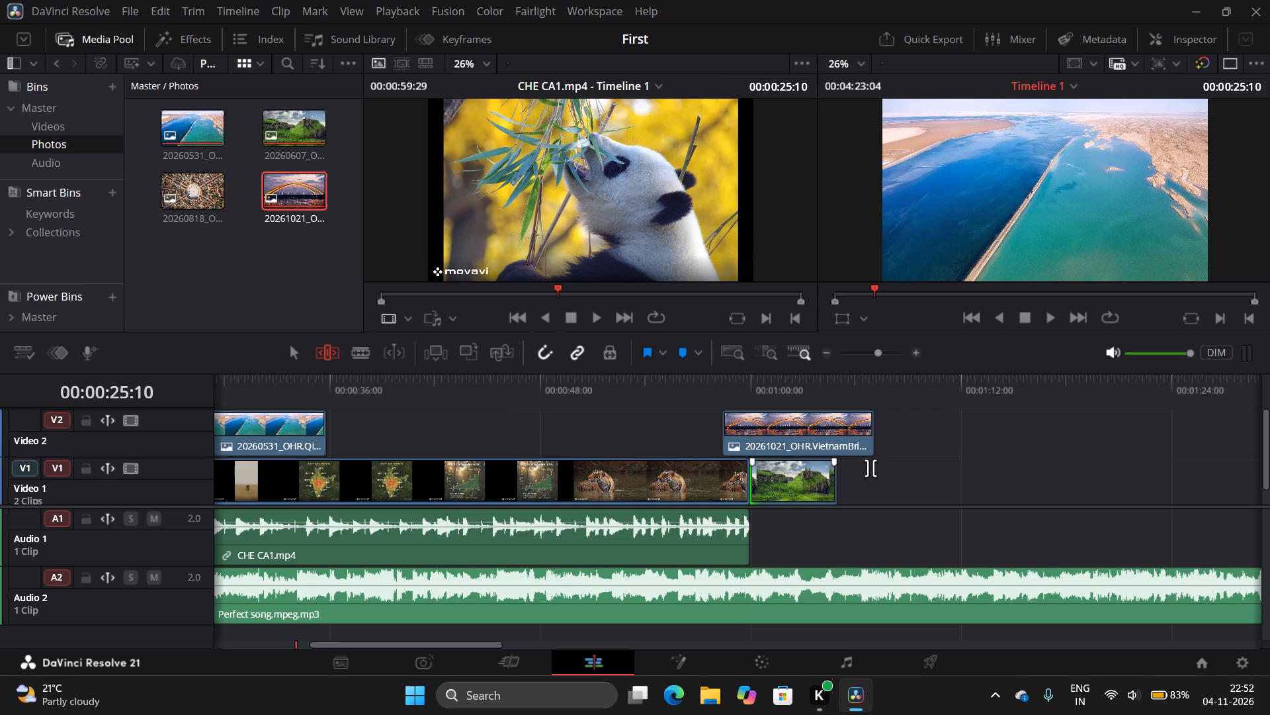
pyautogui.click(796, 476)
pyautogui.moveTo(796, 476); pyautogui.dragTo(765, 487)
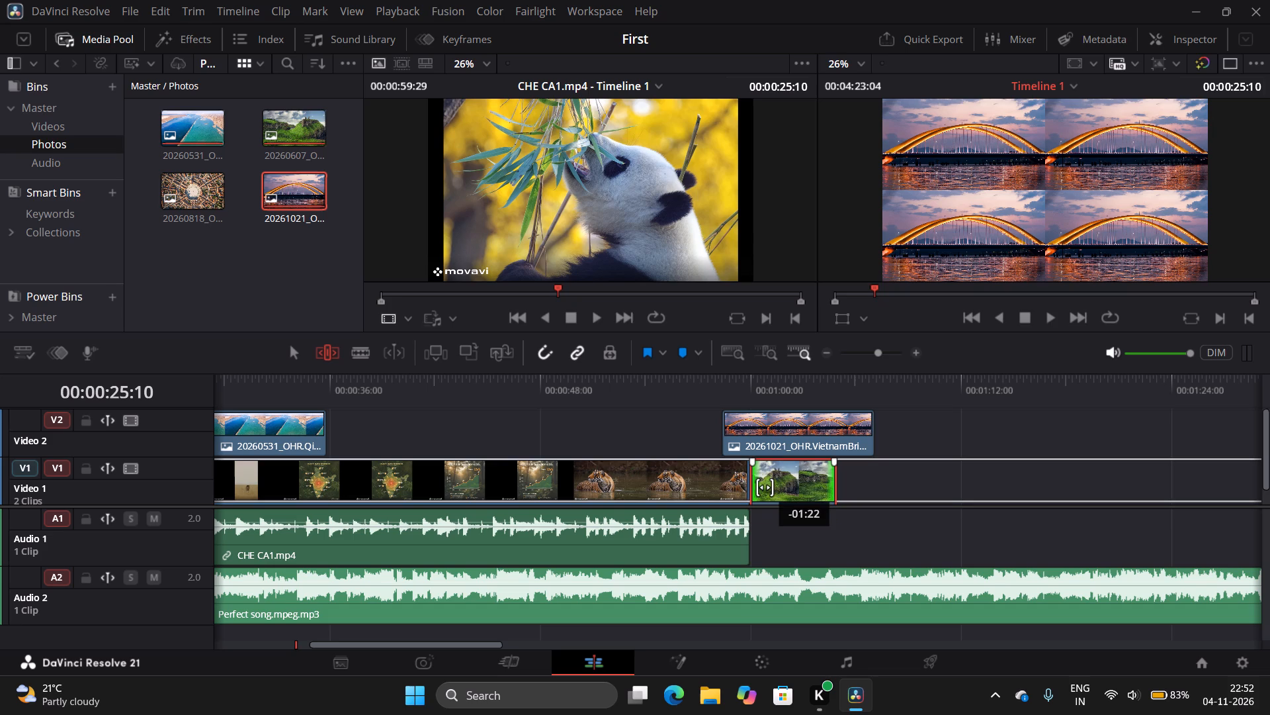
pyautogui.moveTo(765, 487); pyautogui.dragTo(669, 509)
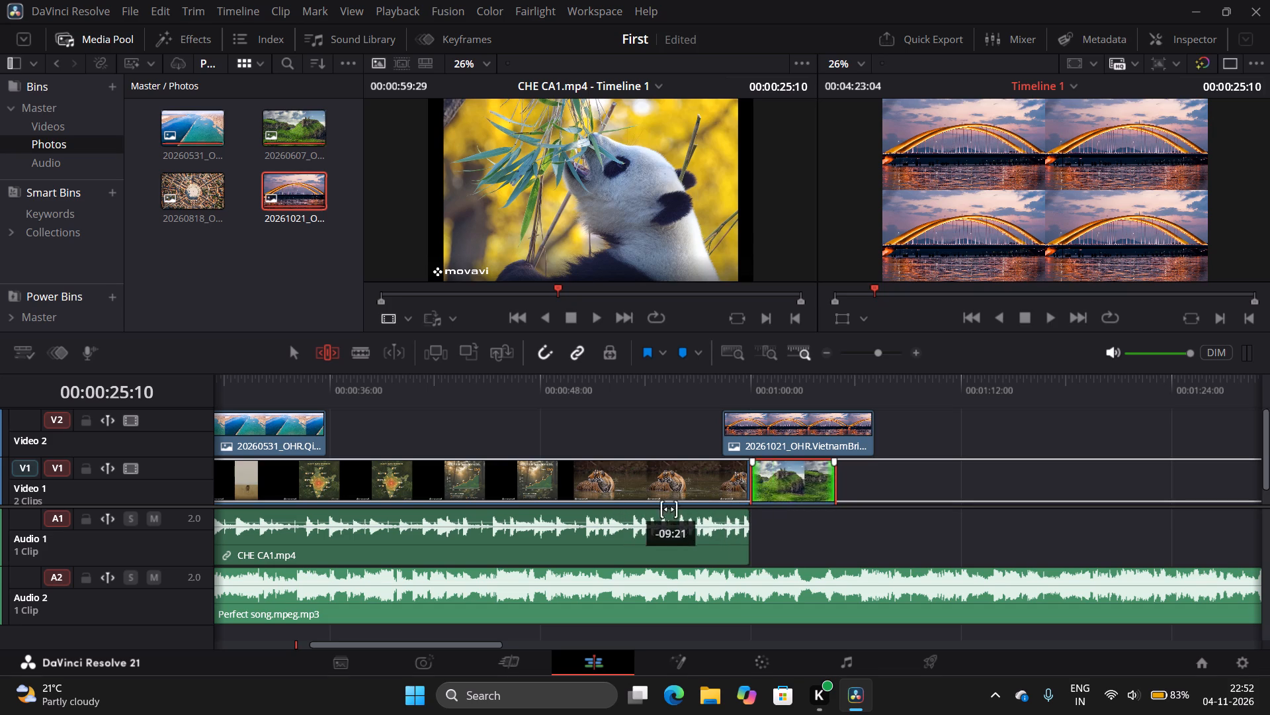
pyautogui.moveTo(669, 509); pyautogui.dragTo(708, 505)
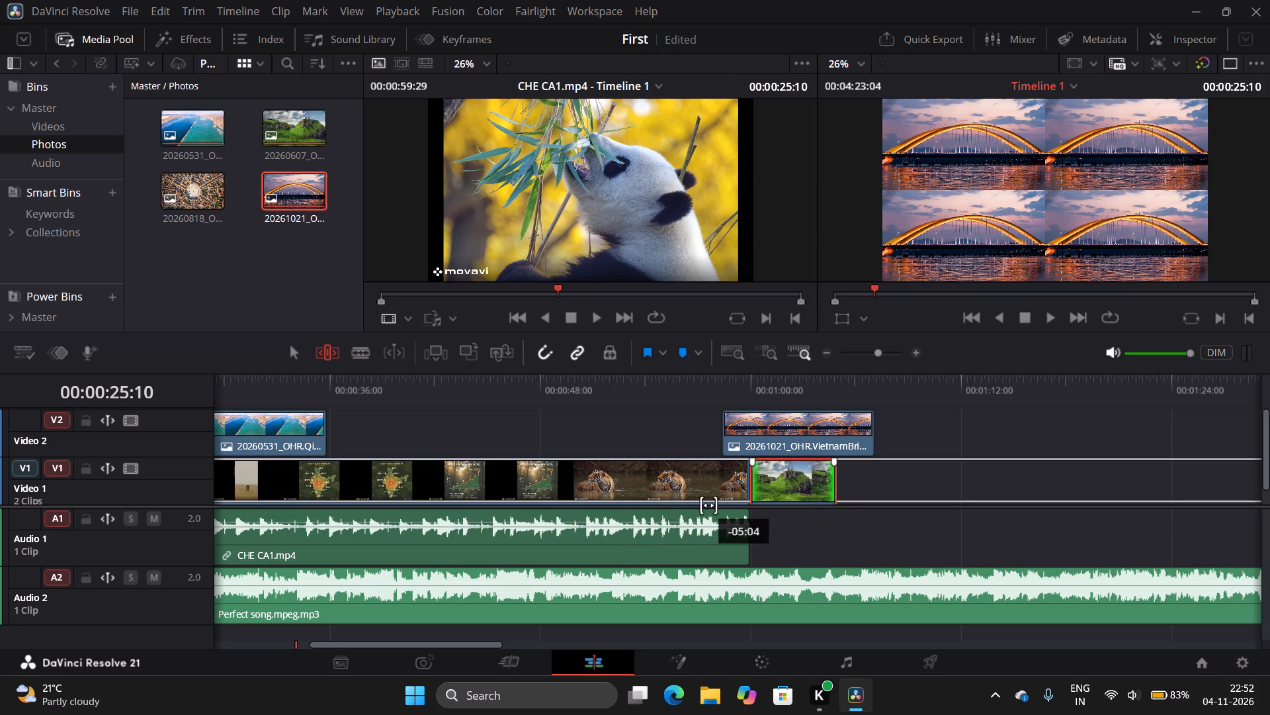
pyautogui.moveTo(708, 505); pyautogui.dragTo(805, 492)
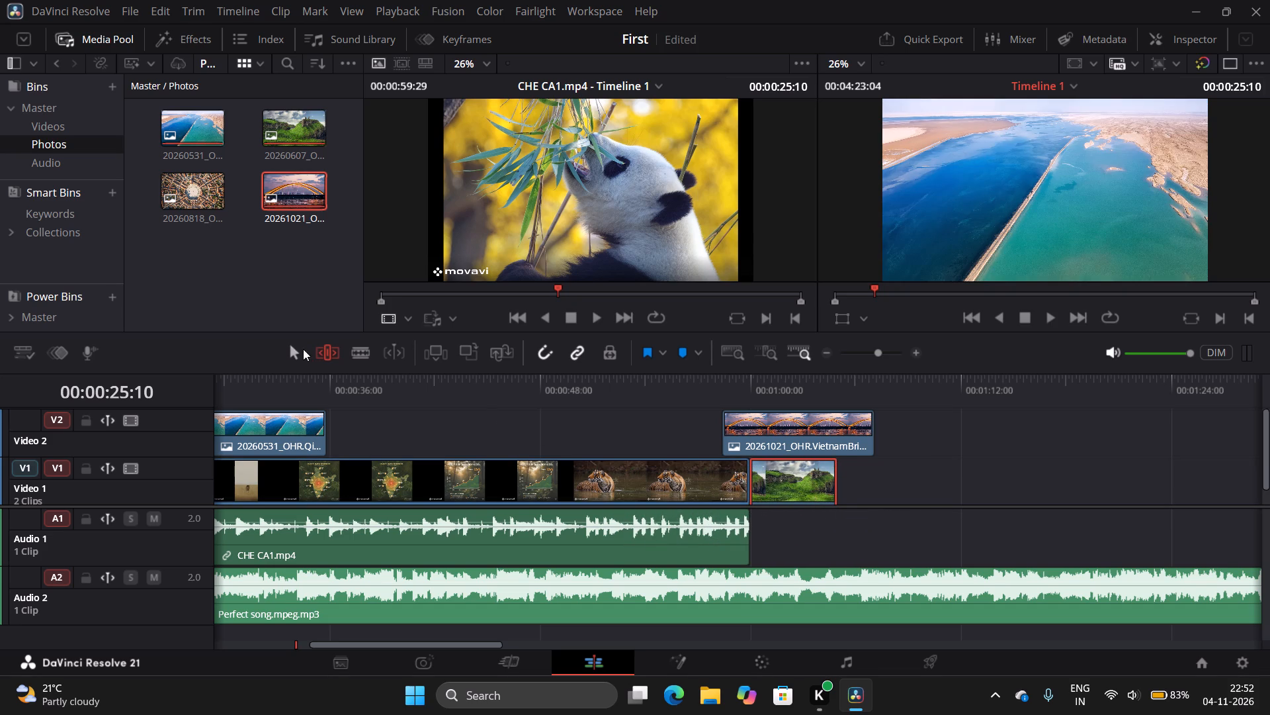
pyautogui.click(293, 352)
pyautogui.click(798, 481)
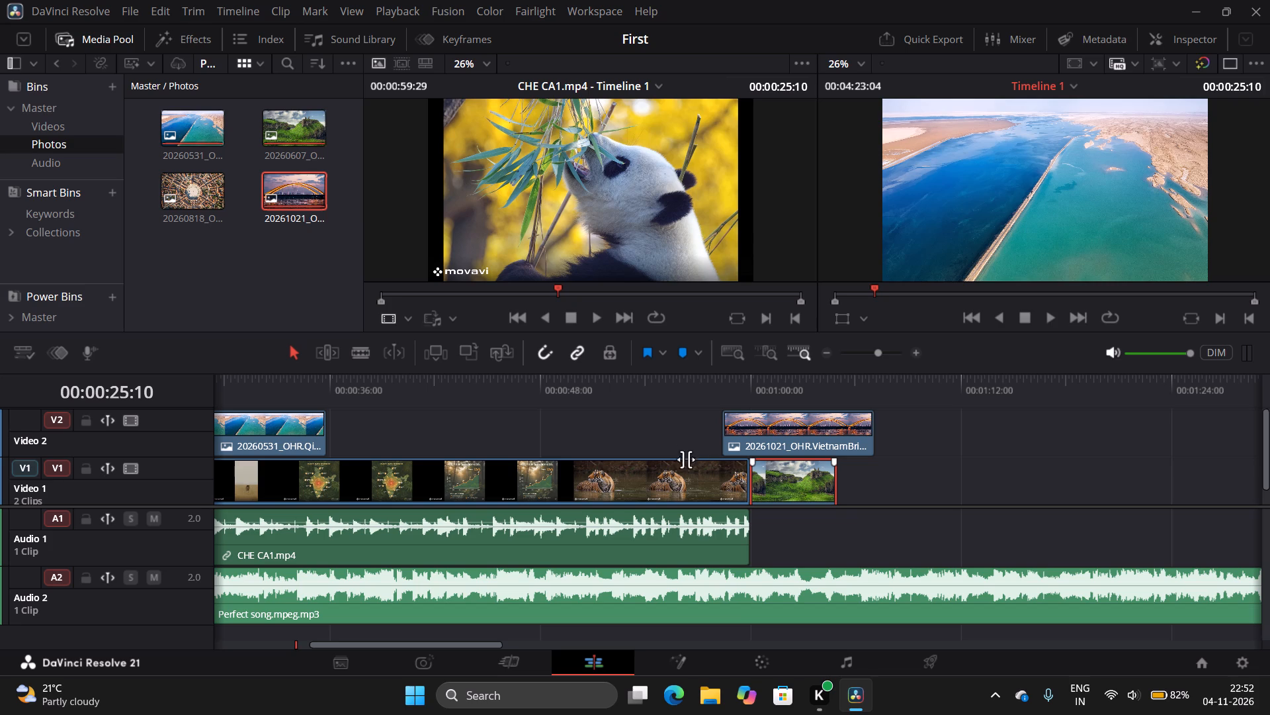
# Enlarge the timeline area by reducing the height of the viewers and media pool.
pyautogui.scroll(-2, 673, 446)
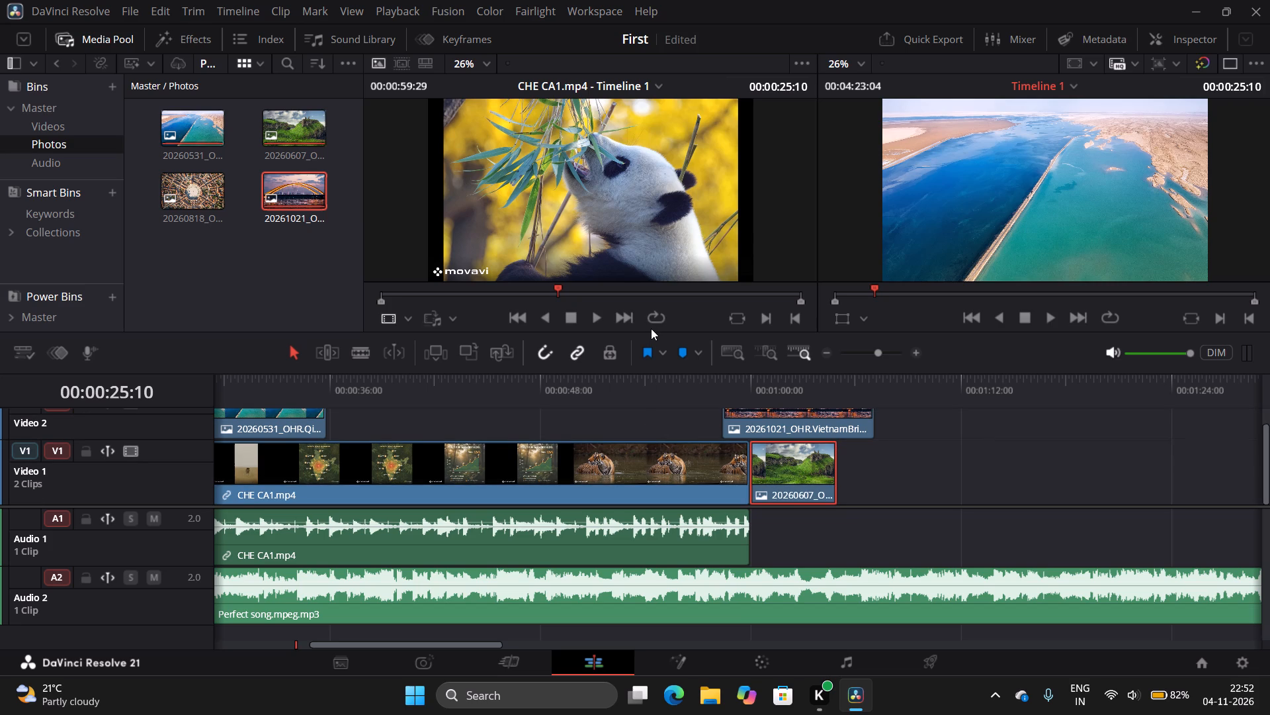
pyautogui.moveTo(650, 330); pyautogui.dragTo(653, 283)
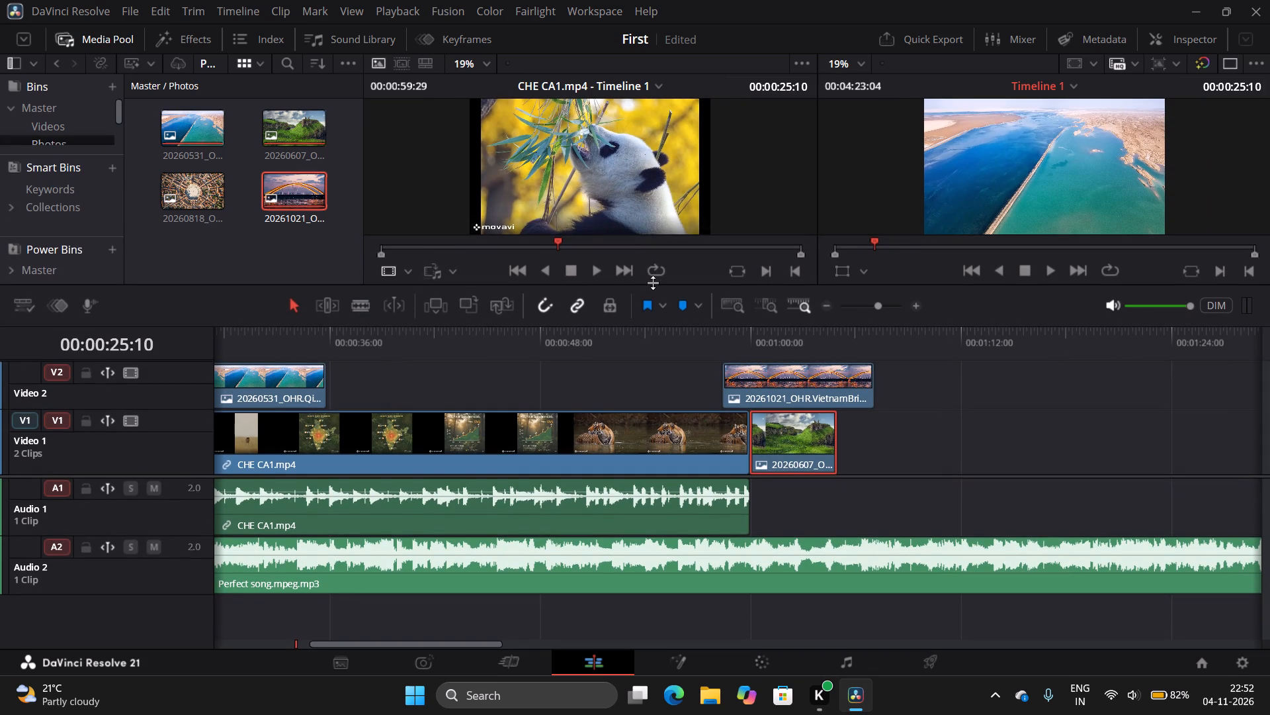
pyautogui.moveTo(653, 283); pyautogui.dragTo(650, 294)
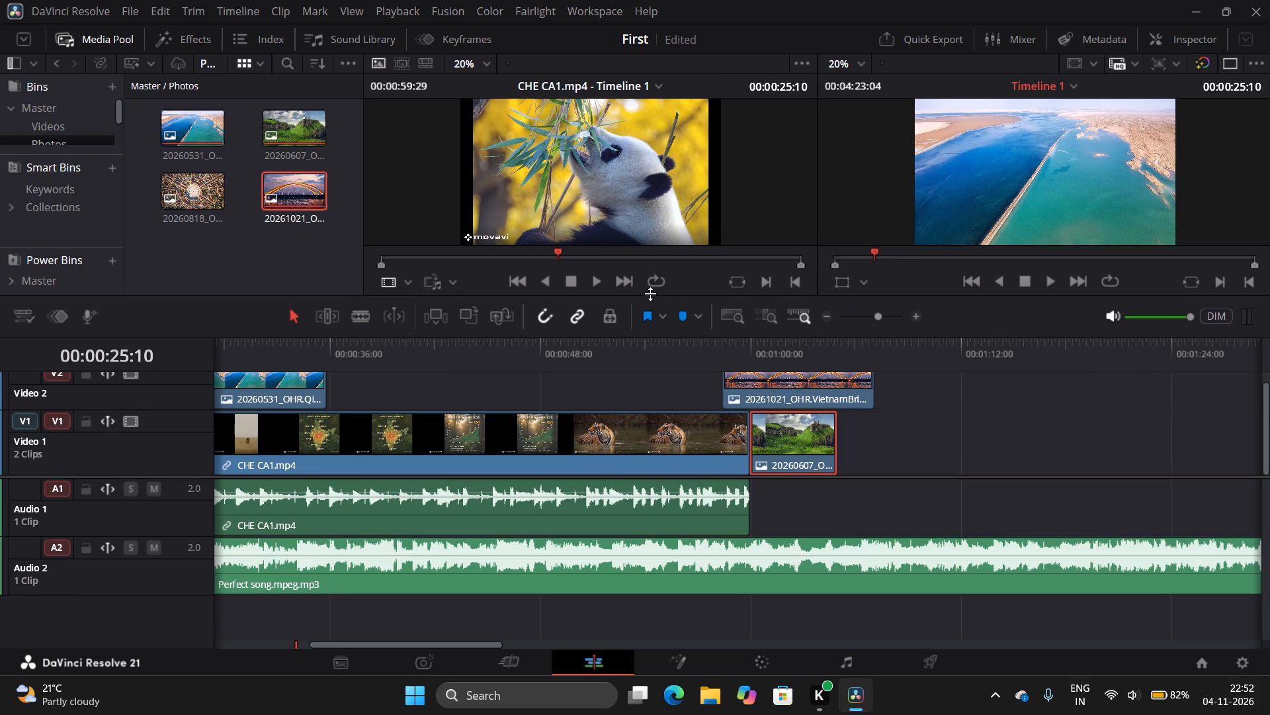
# Cut the CHE CA1.mp4 clip with the Blade tool at about 17:00, 40:24 and 15:18.
pyautogui.click(356, 314)
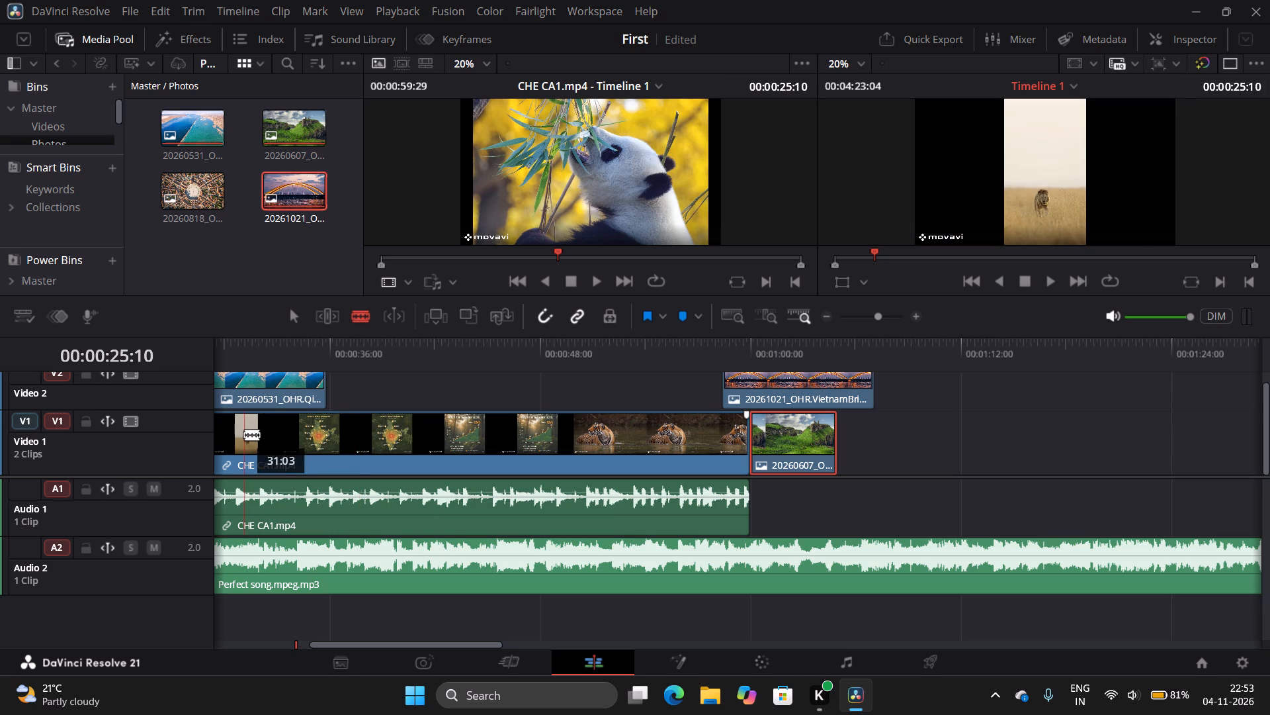
pyautogui.hscroll(2, 259, 436)
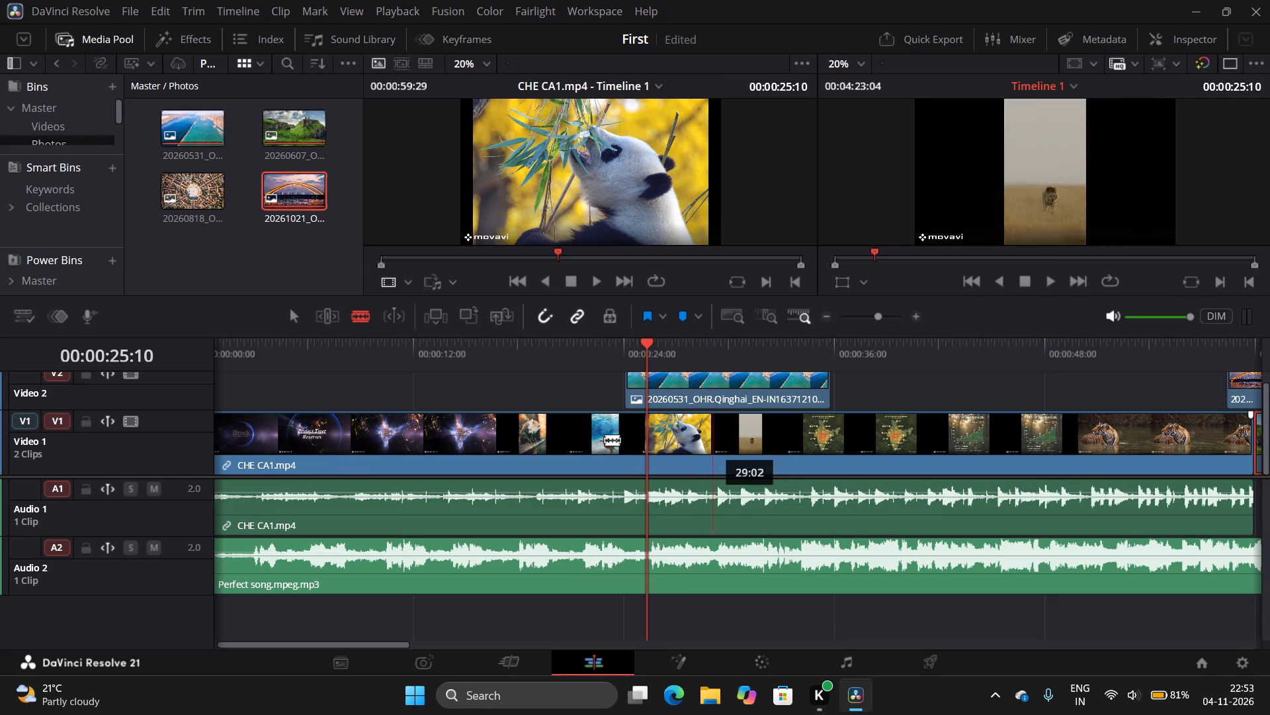
pyautogui.click(501, 445)
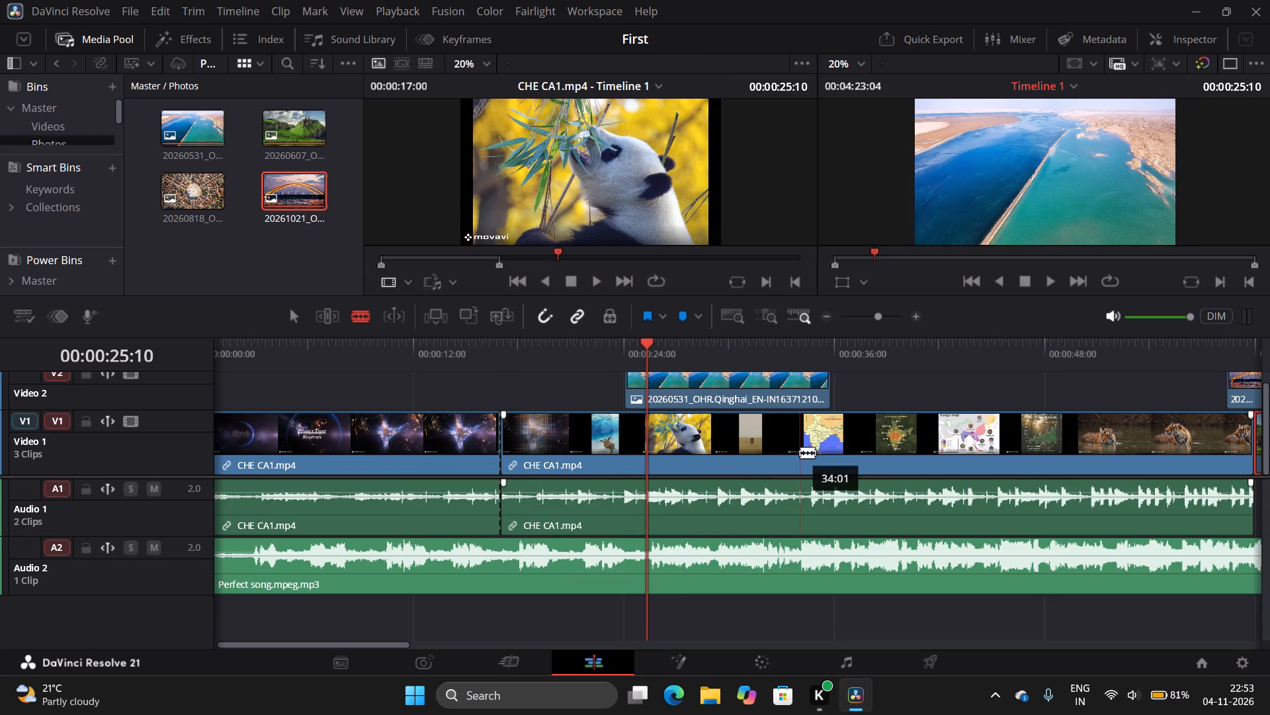
pyautogui.click(921, 461)
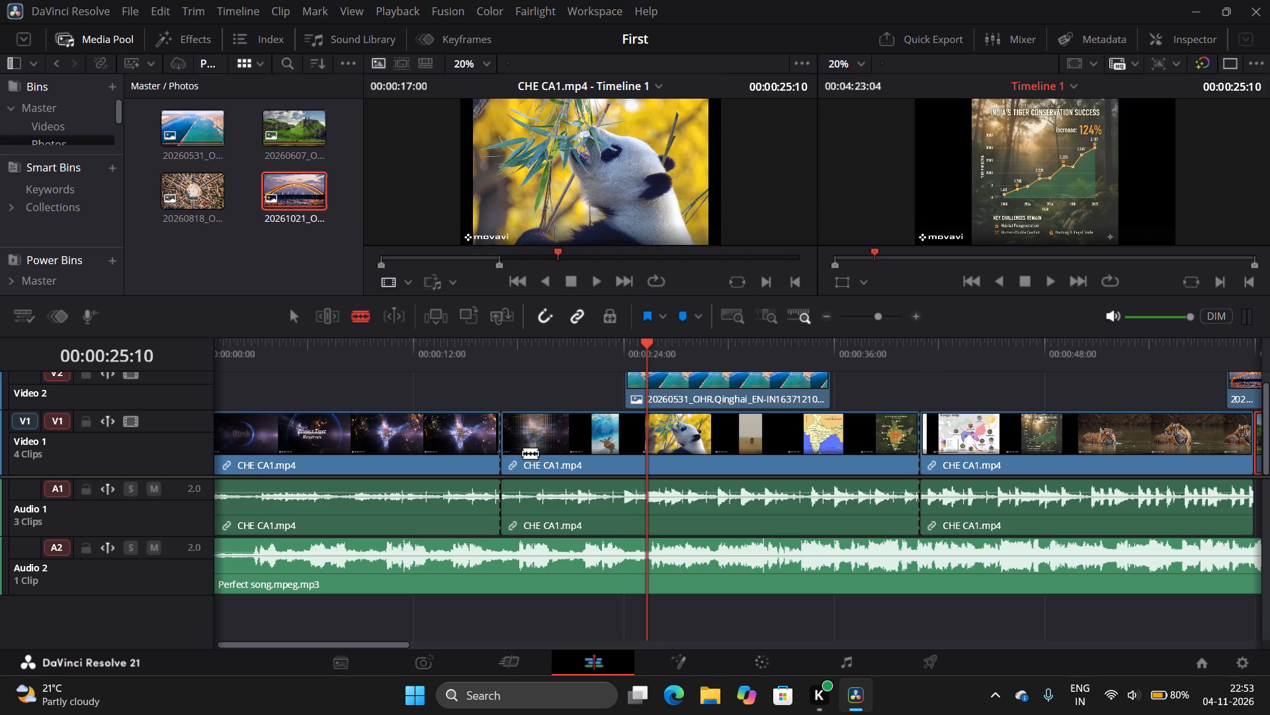
pyautogui.click(476, 450)
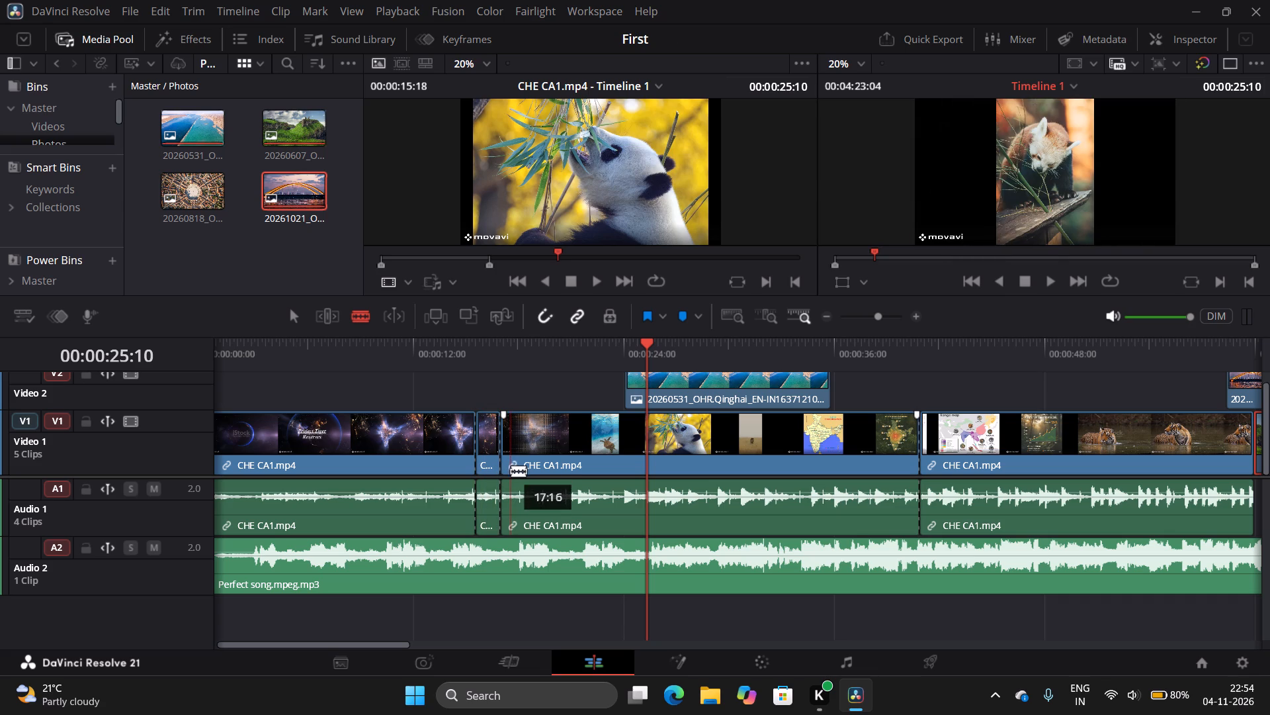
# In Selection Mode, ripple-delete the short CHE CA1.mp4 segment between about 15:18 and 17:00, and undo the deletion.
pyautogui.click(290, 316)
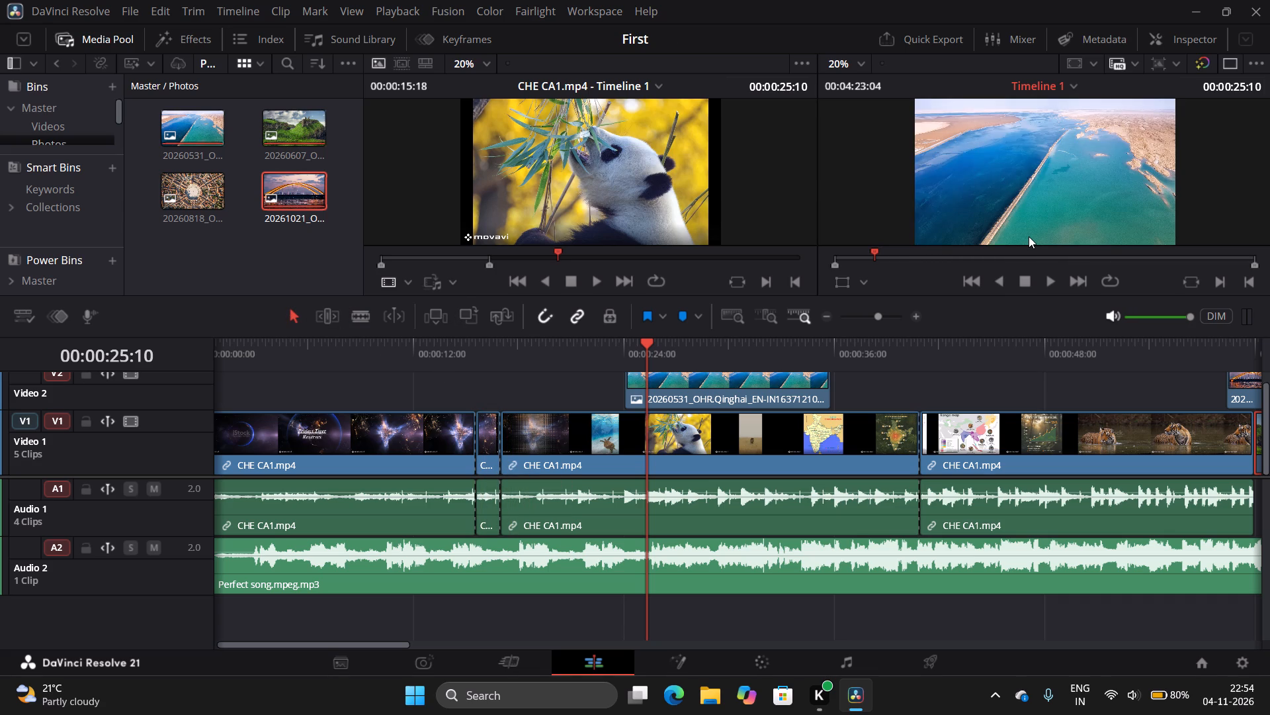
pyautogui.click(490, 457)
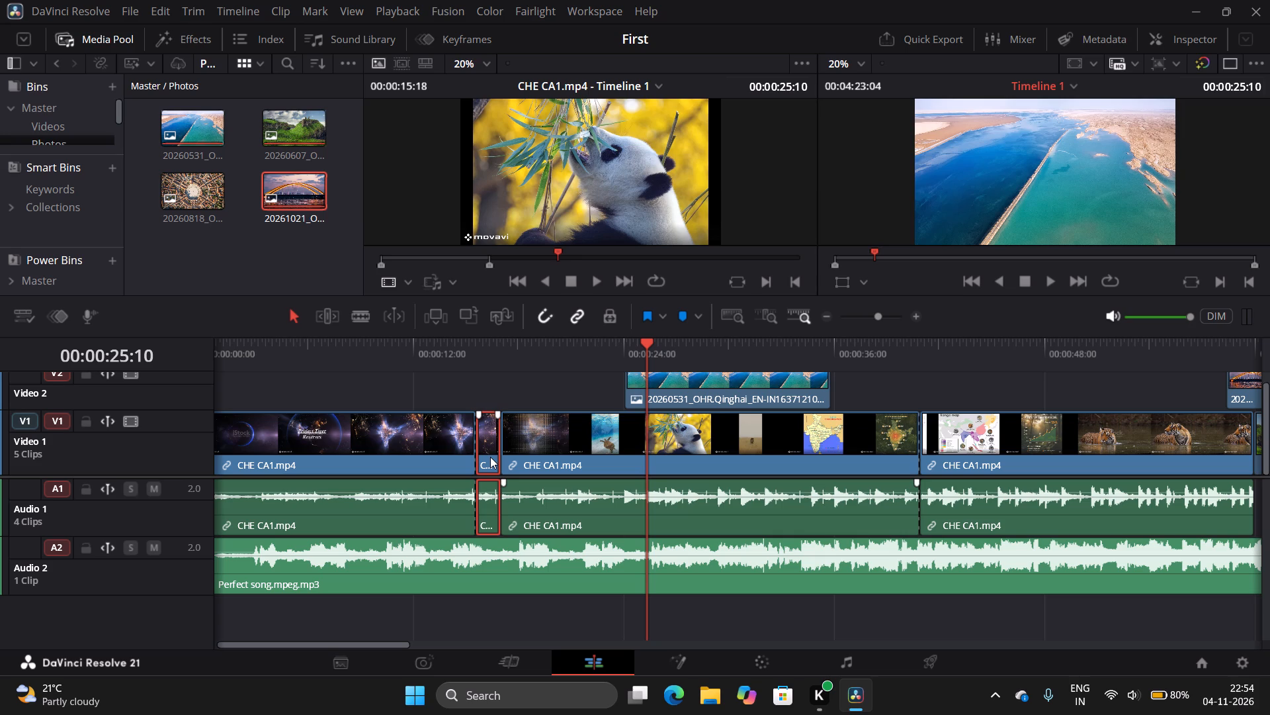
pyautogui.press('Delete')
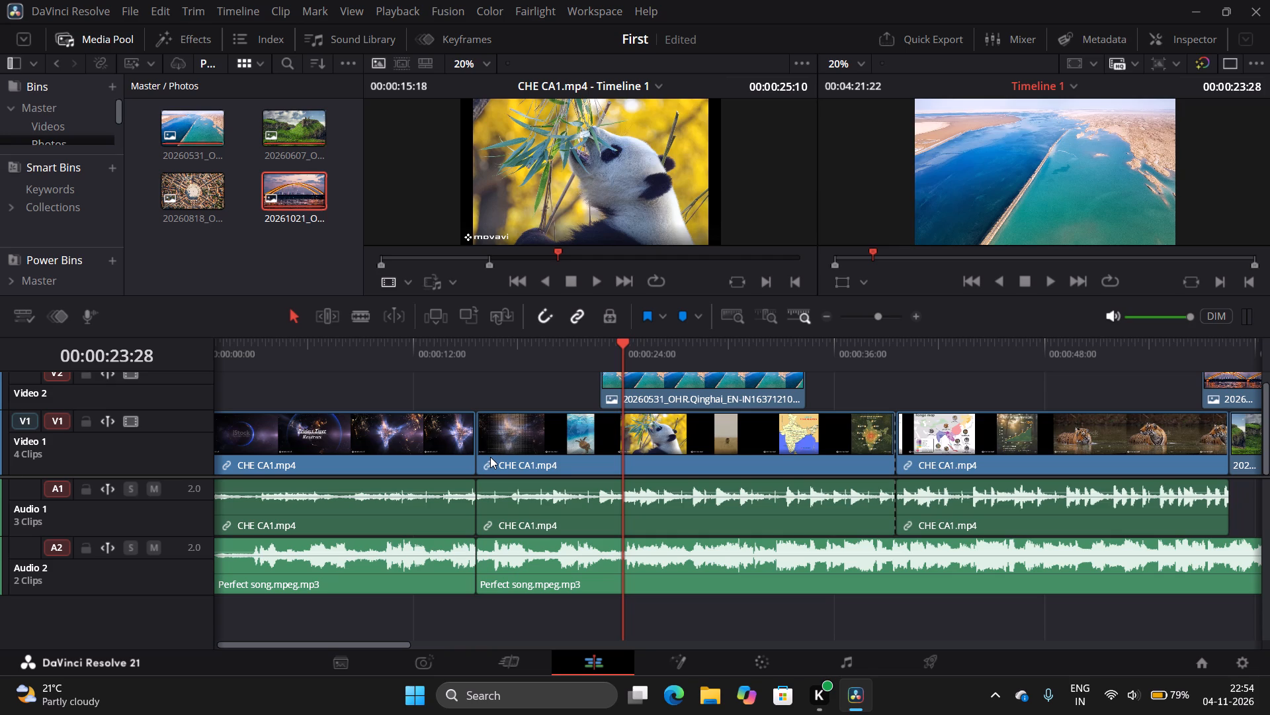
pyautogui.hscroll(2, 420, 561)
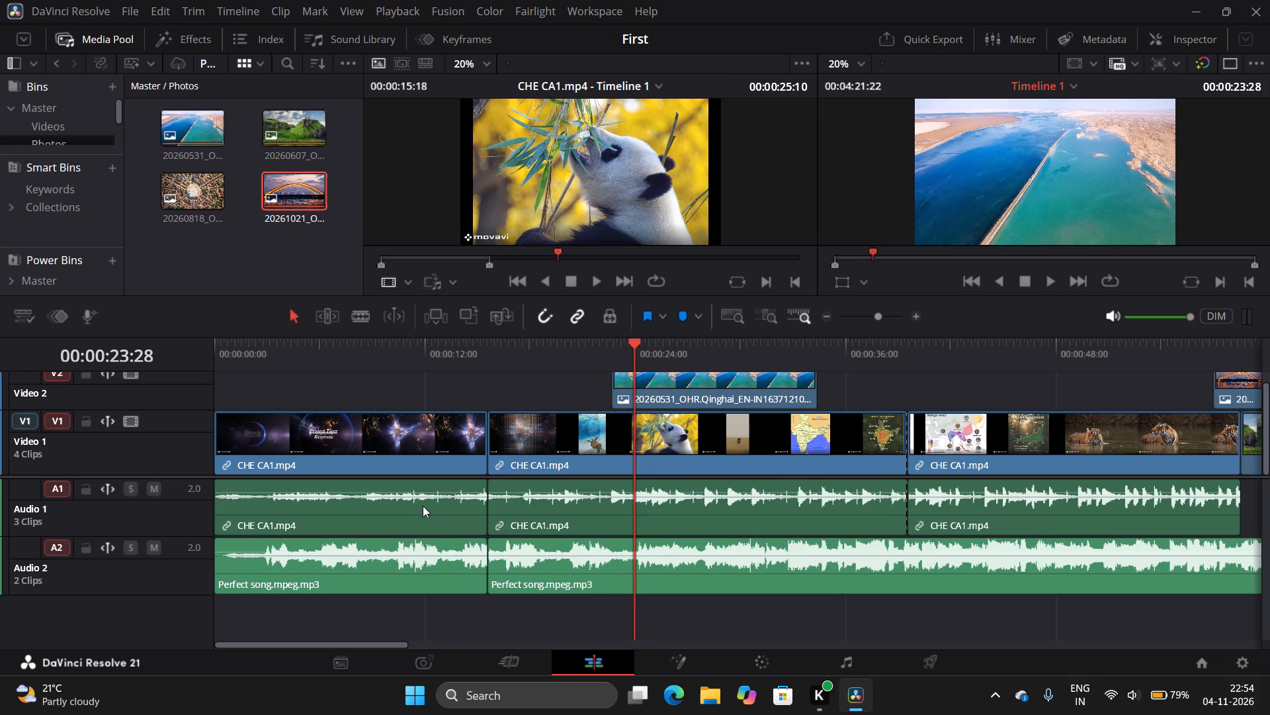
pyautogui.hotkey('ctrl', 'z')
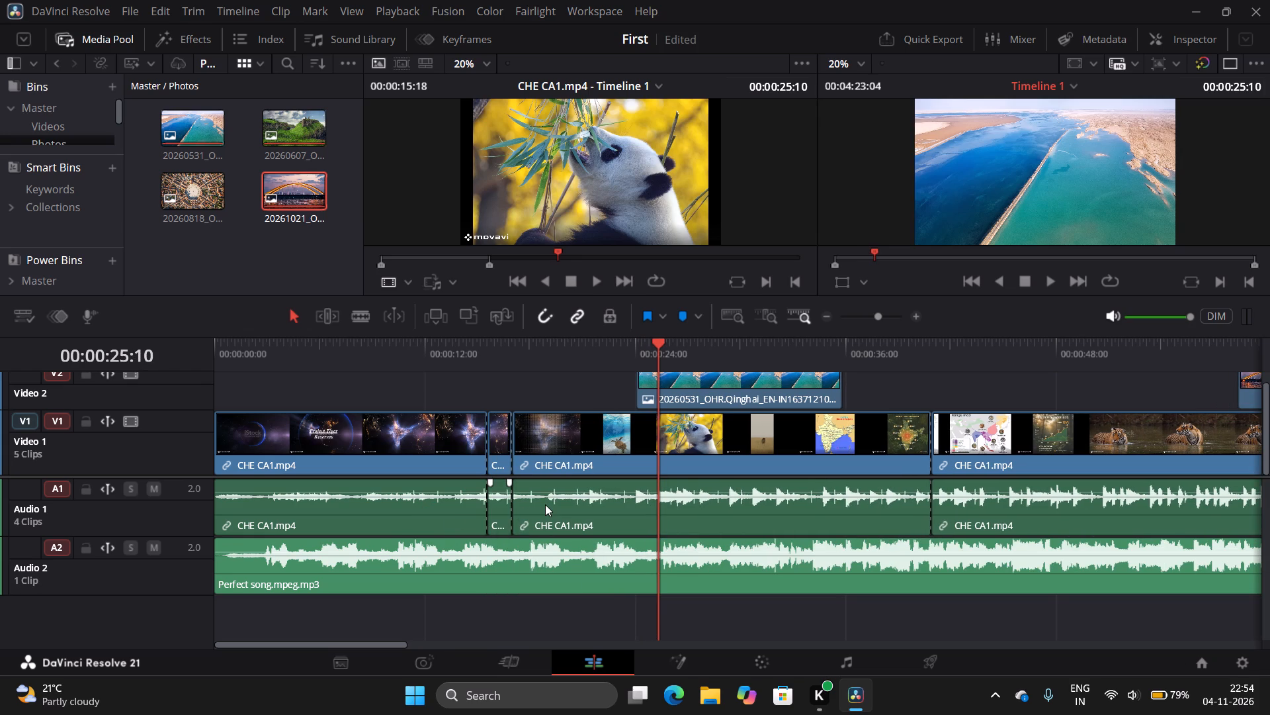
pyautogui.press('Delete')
# Ripple-delete the short CHE CA1.mp4 segment between about 15:18 and 17:00 with Audio 2 locked, and unlock Audio 2.
pyautogui.click(83, 549)
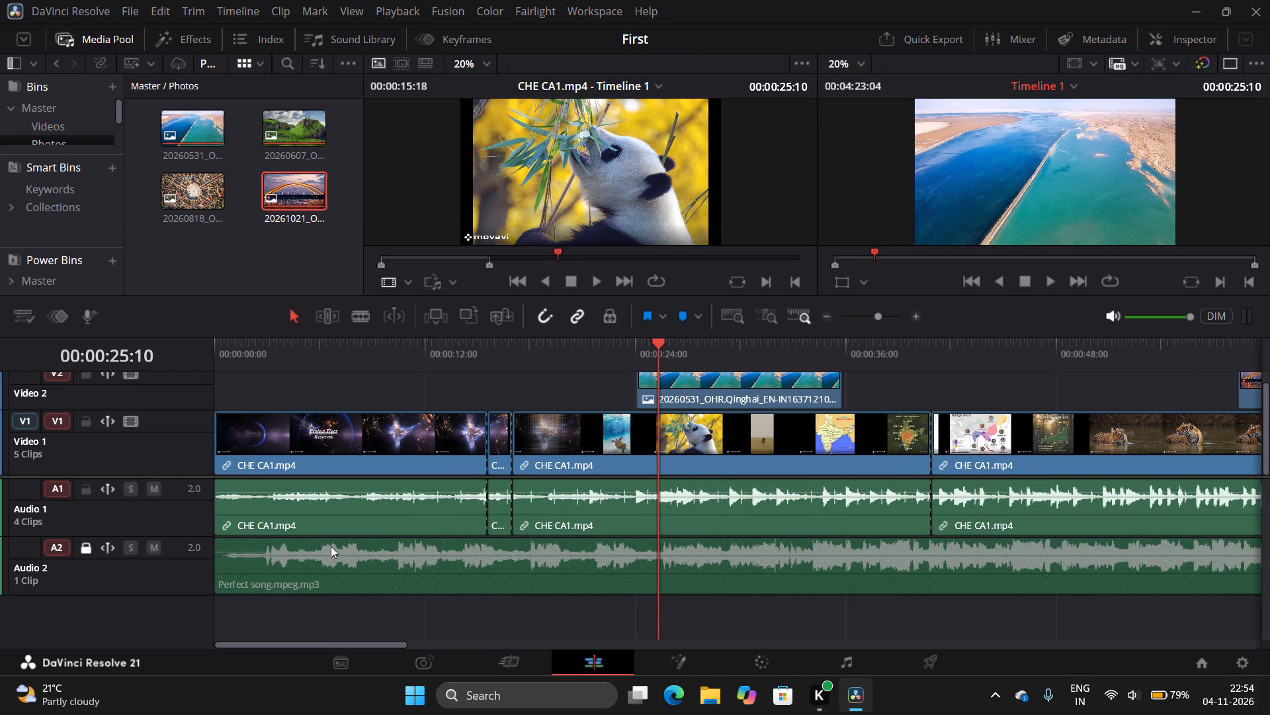
pyautogui.click(502, 454)
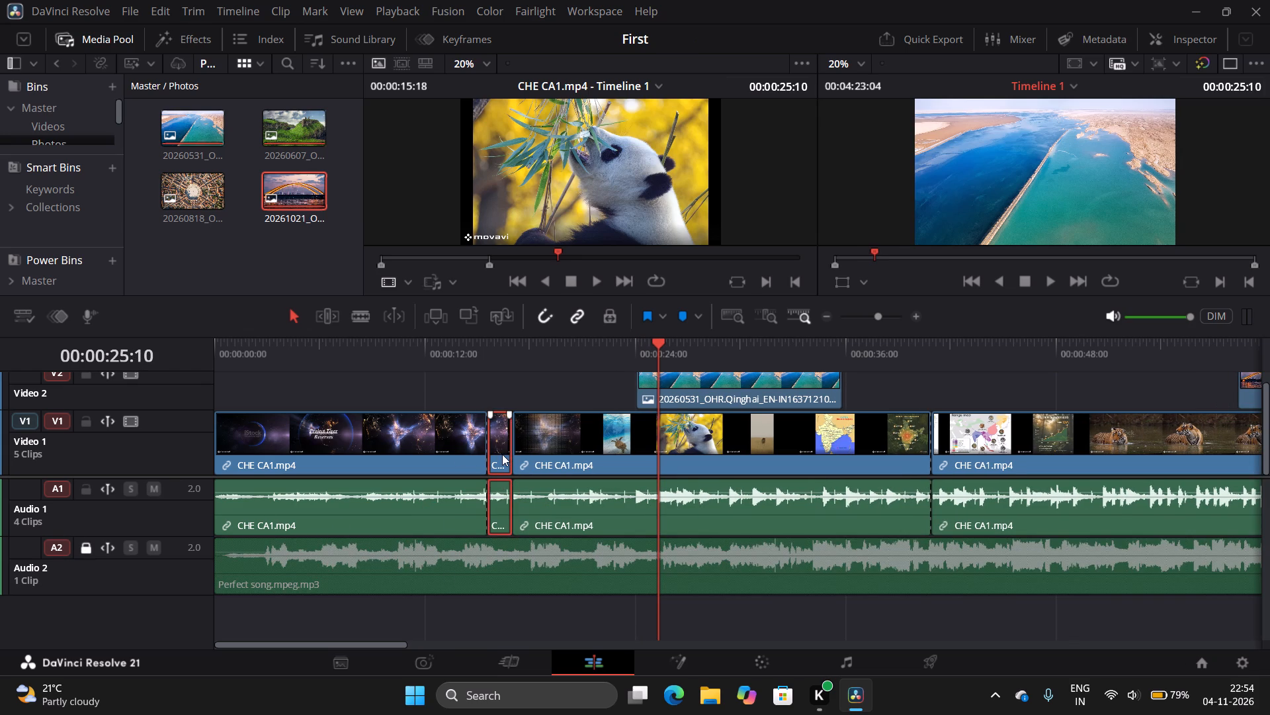
pyautogui.press('Delete')
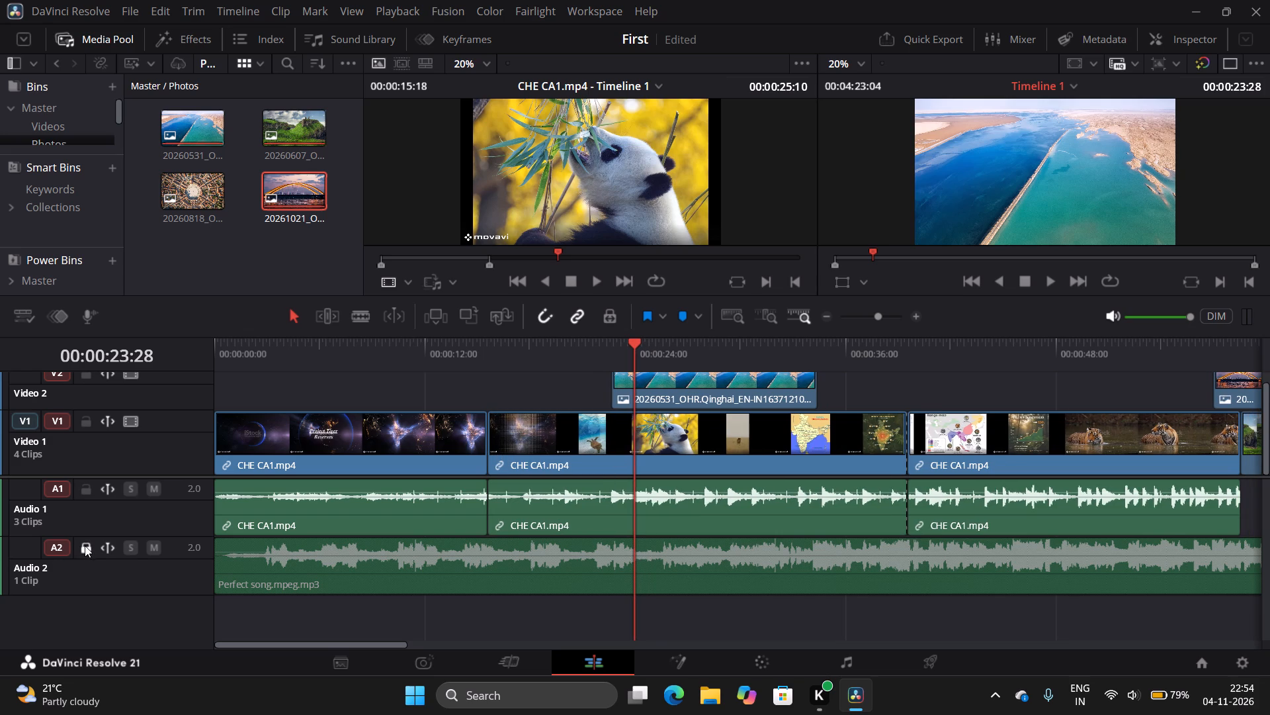
pyautogui.click(85, 546)
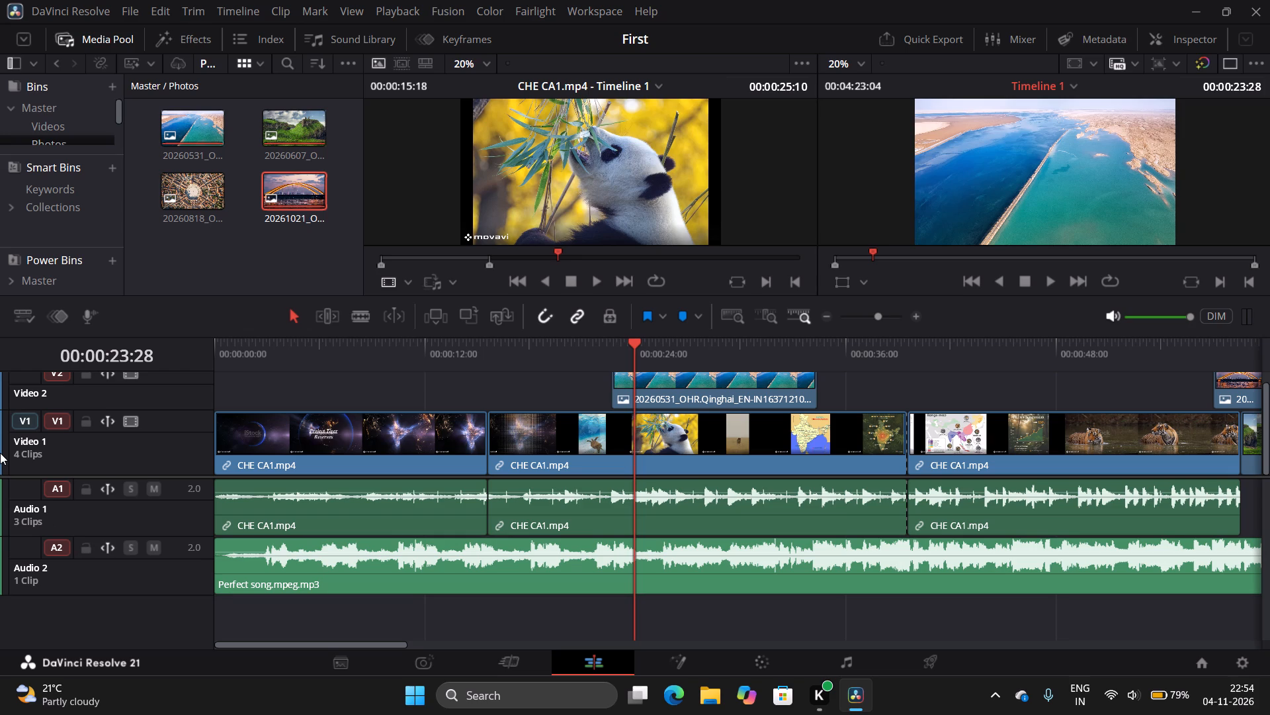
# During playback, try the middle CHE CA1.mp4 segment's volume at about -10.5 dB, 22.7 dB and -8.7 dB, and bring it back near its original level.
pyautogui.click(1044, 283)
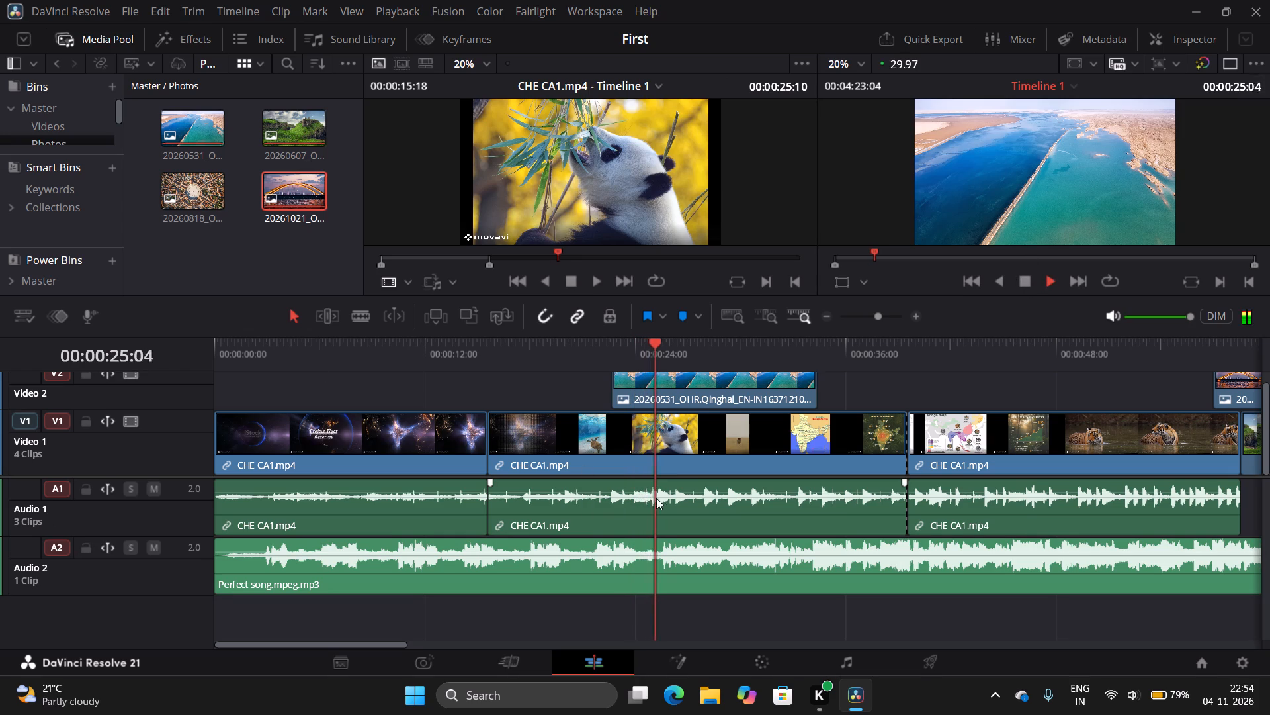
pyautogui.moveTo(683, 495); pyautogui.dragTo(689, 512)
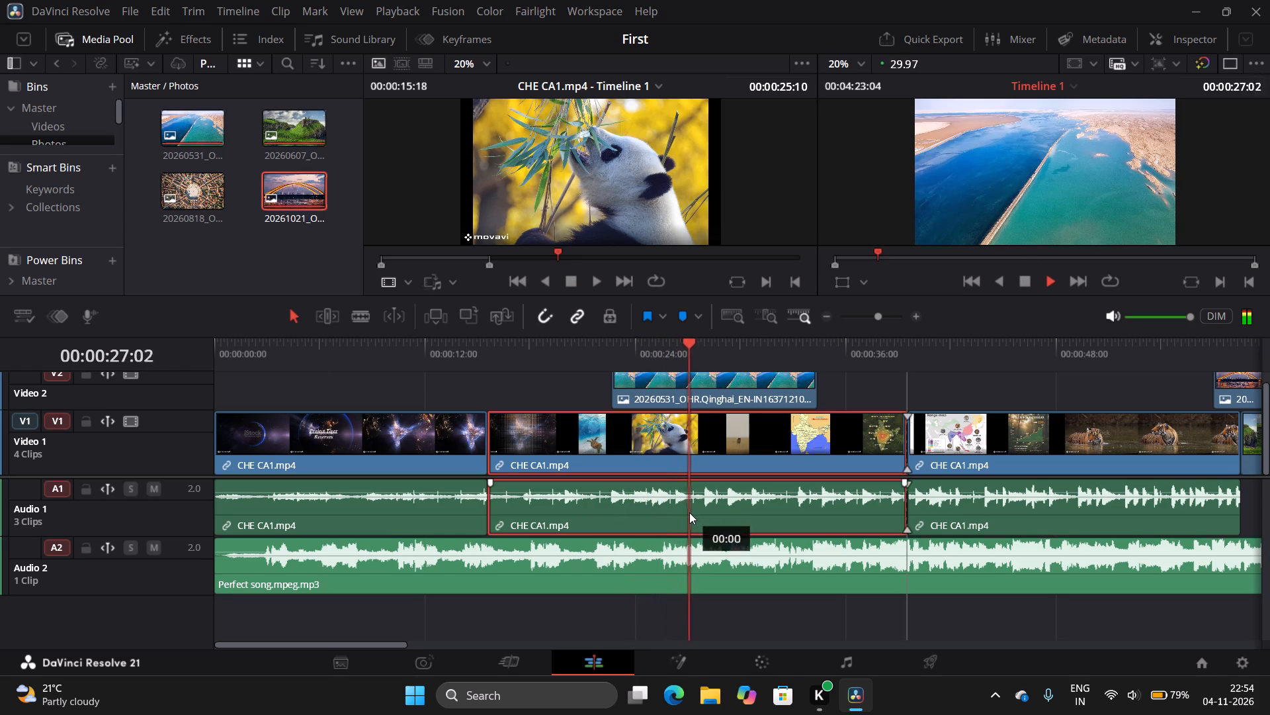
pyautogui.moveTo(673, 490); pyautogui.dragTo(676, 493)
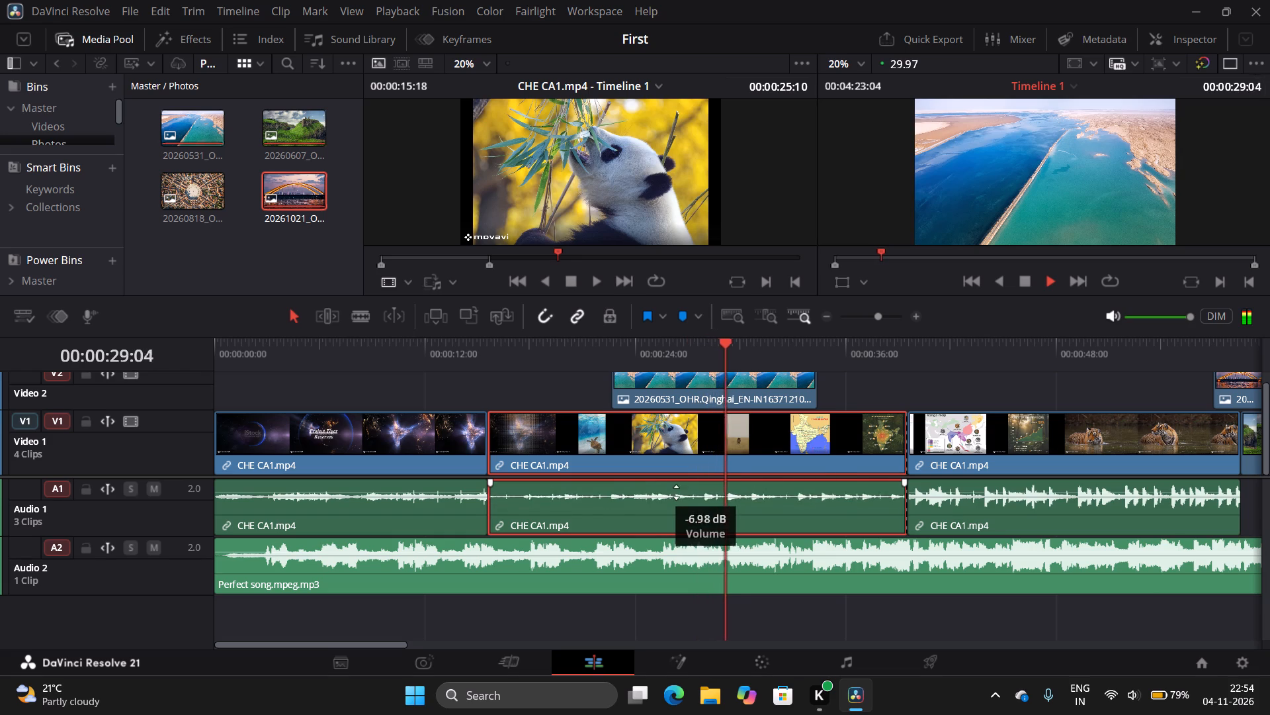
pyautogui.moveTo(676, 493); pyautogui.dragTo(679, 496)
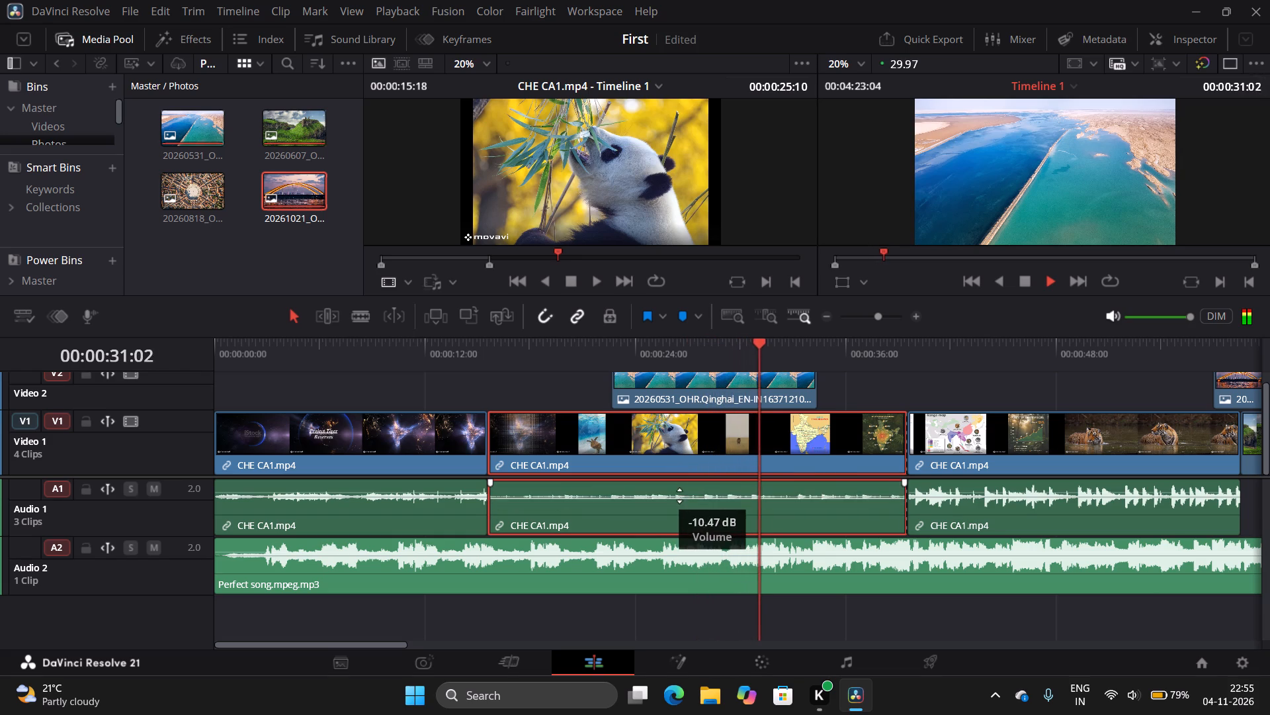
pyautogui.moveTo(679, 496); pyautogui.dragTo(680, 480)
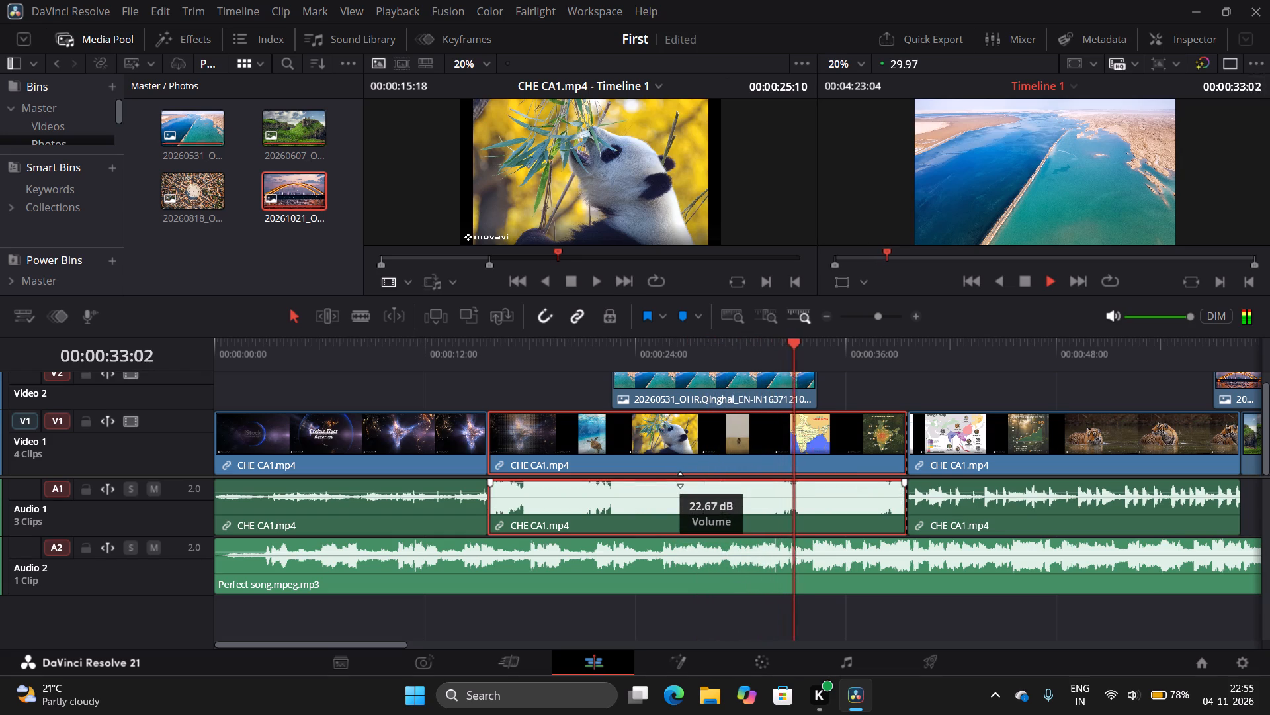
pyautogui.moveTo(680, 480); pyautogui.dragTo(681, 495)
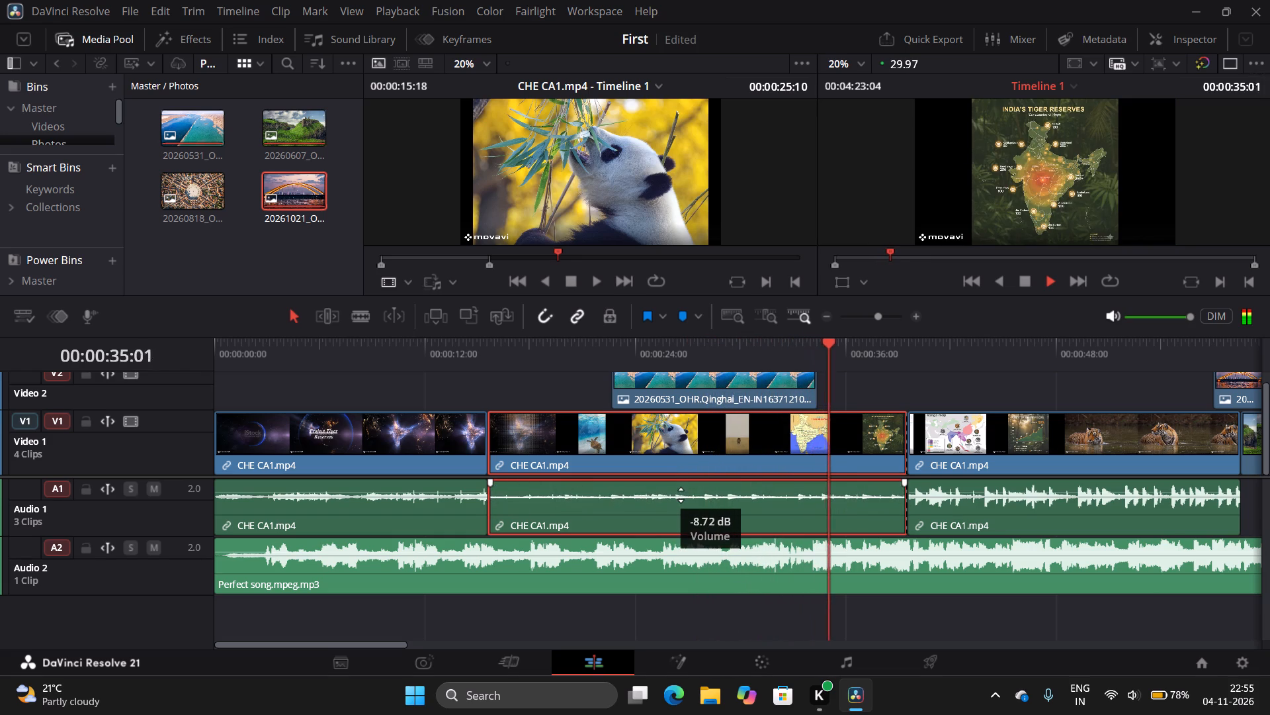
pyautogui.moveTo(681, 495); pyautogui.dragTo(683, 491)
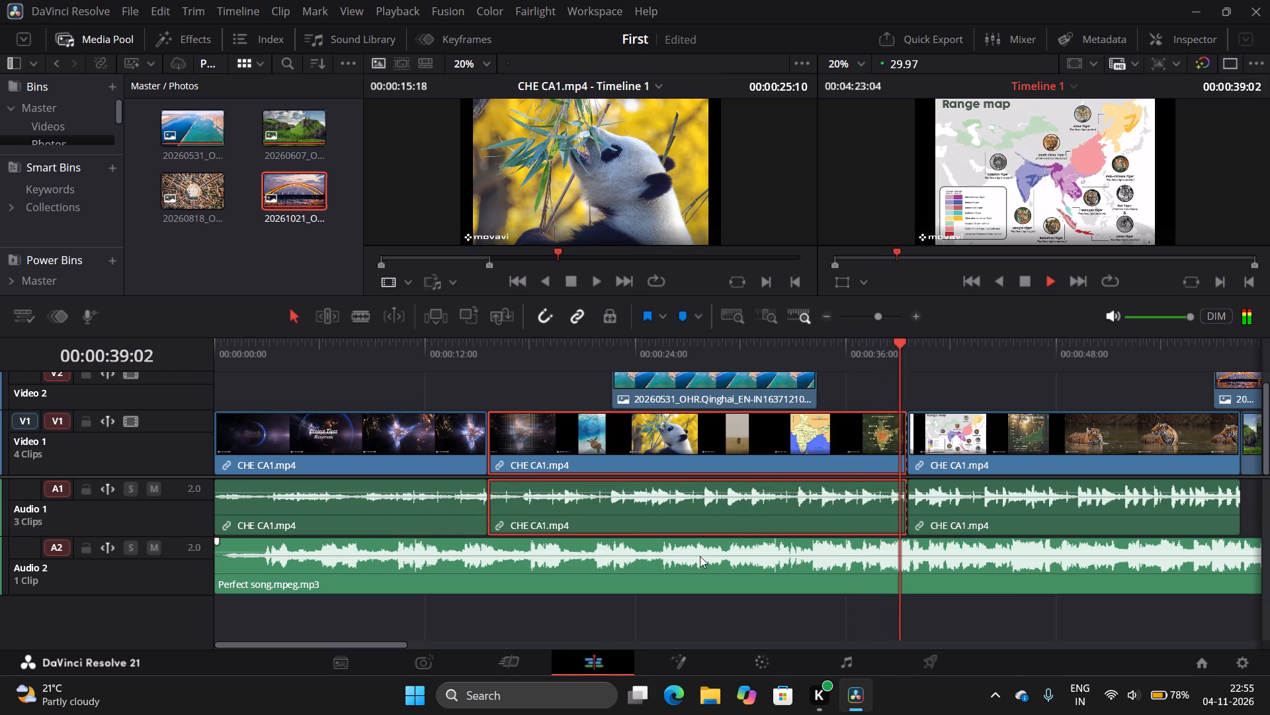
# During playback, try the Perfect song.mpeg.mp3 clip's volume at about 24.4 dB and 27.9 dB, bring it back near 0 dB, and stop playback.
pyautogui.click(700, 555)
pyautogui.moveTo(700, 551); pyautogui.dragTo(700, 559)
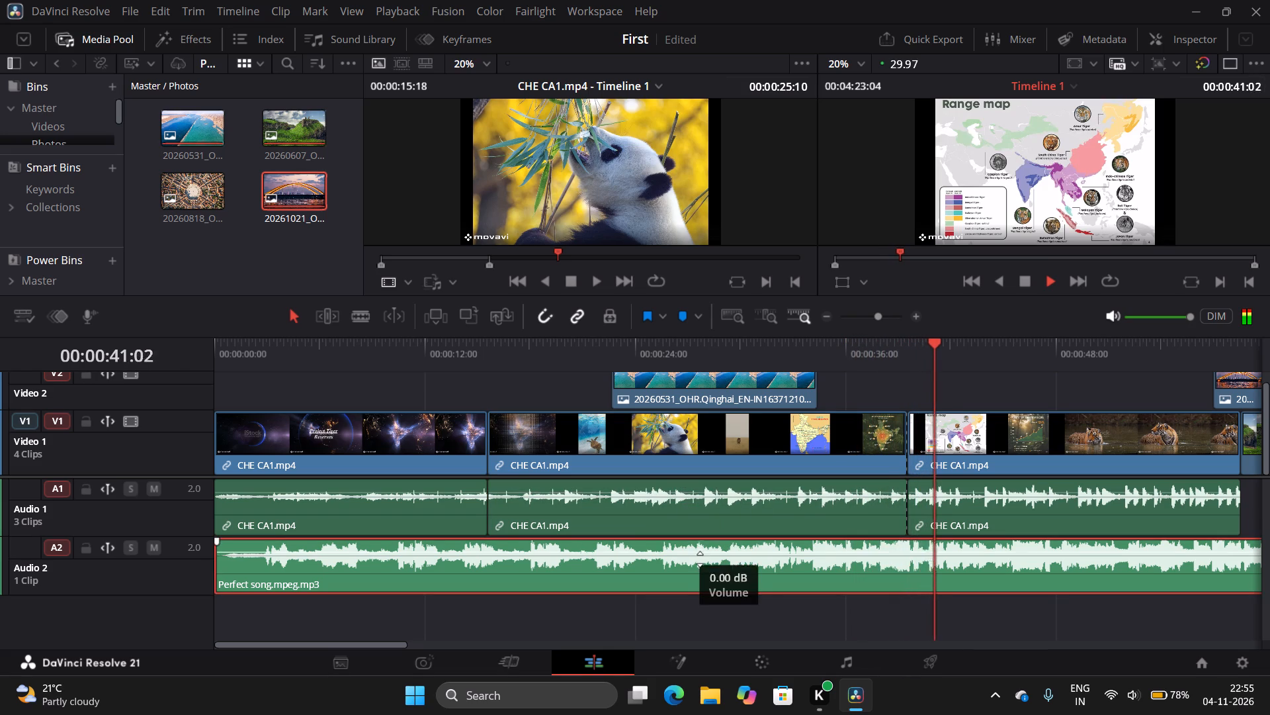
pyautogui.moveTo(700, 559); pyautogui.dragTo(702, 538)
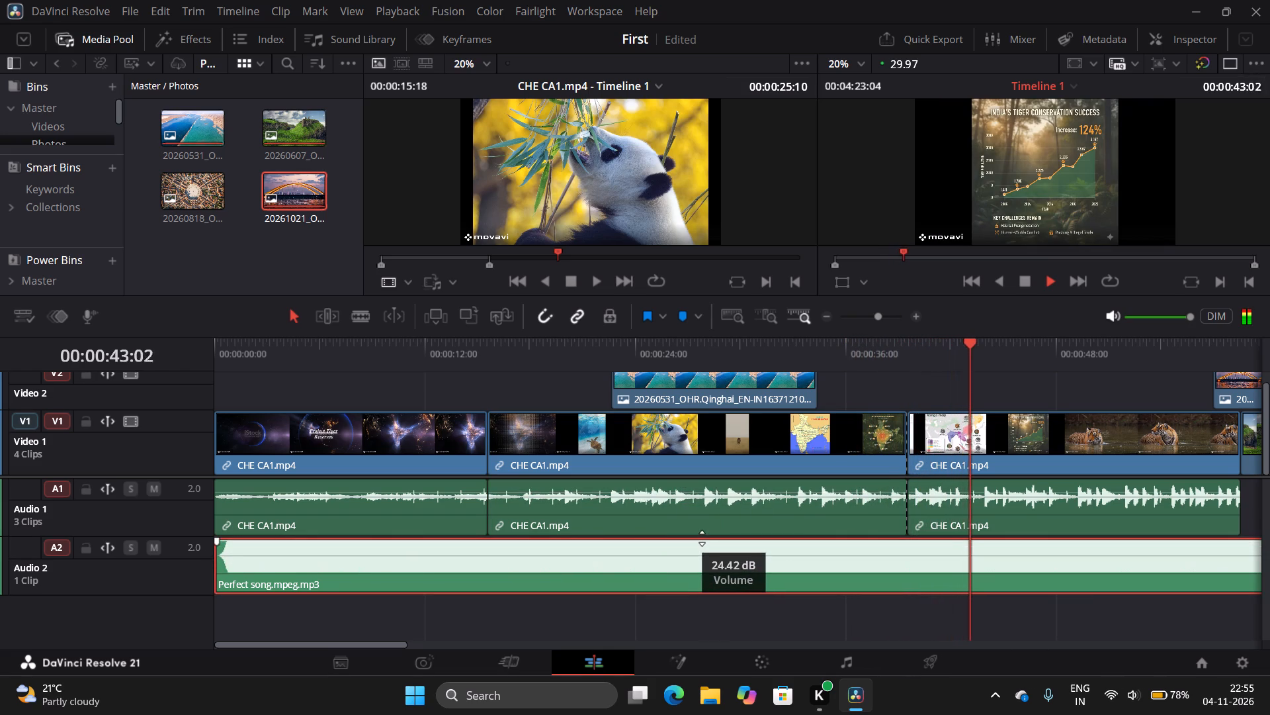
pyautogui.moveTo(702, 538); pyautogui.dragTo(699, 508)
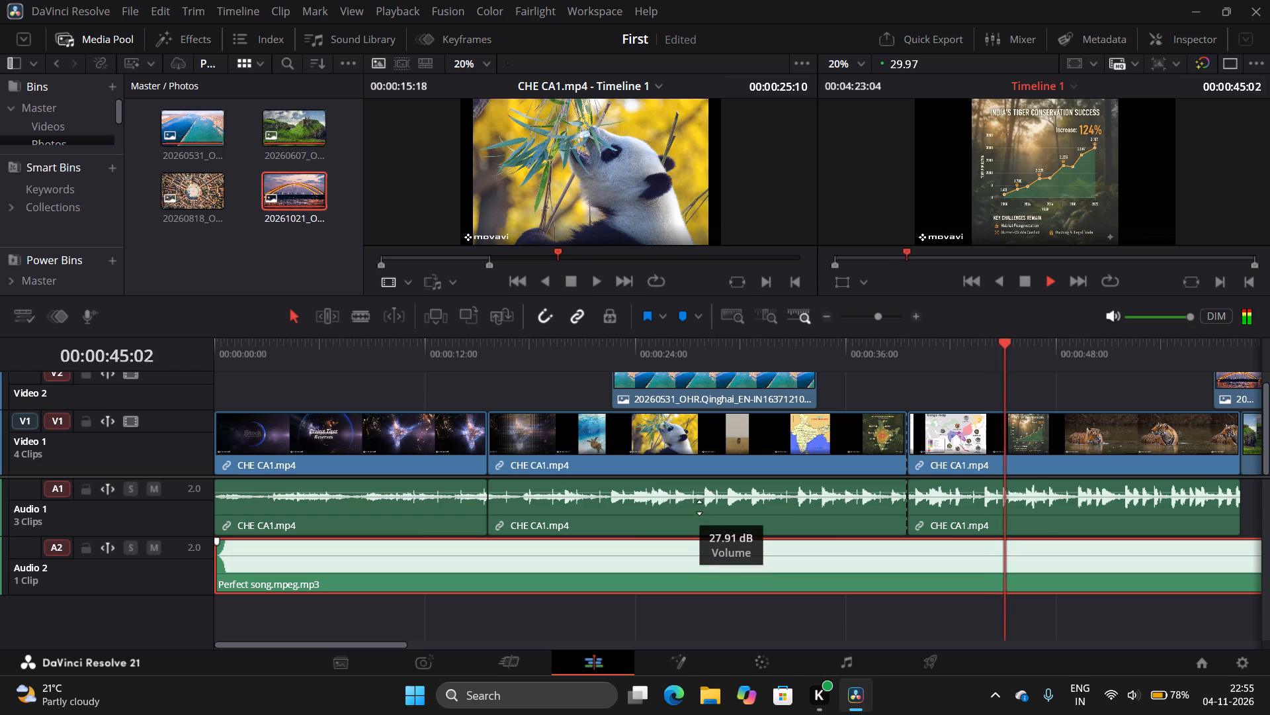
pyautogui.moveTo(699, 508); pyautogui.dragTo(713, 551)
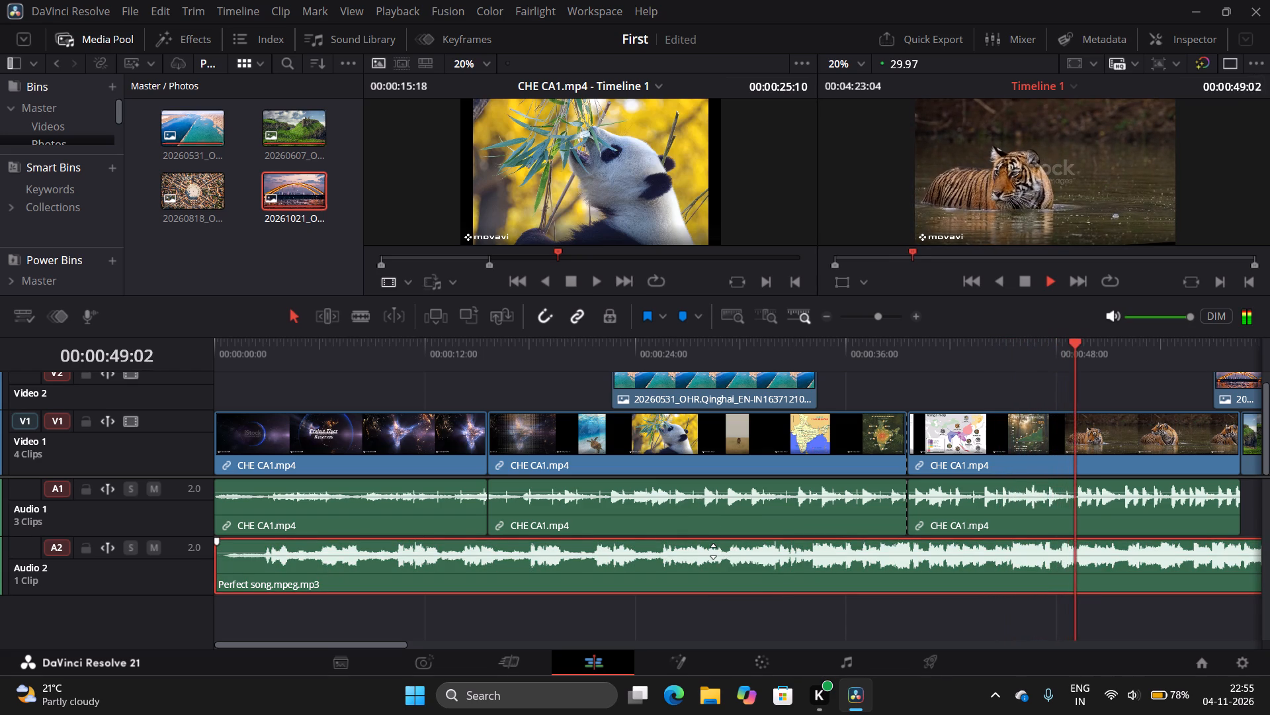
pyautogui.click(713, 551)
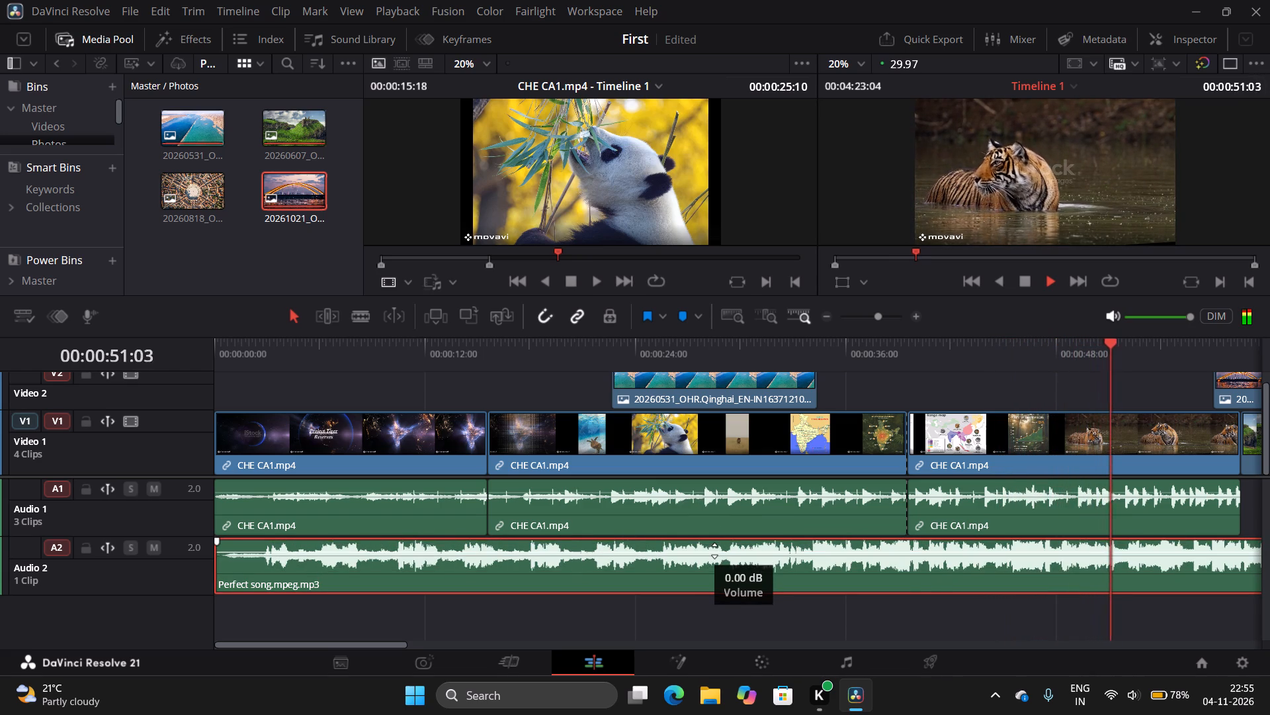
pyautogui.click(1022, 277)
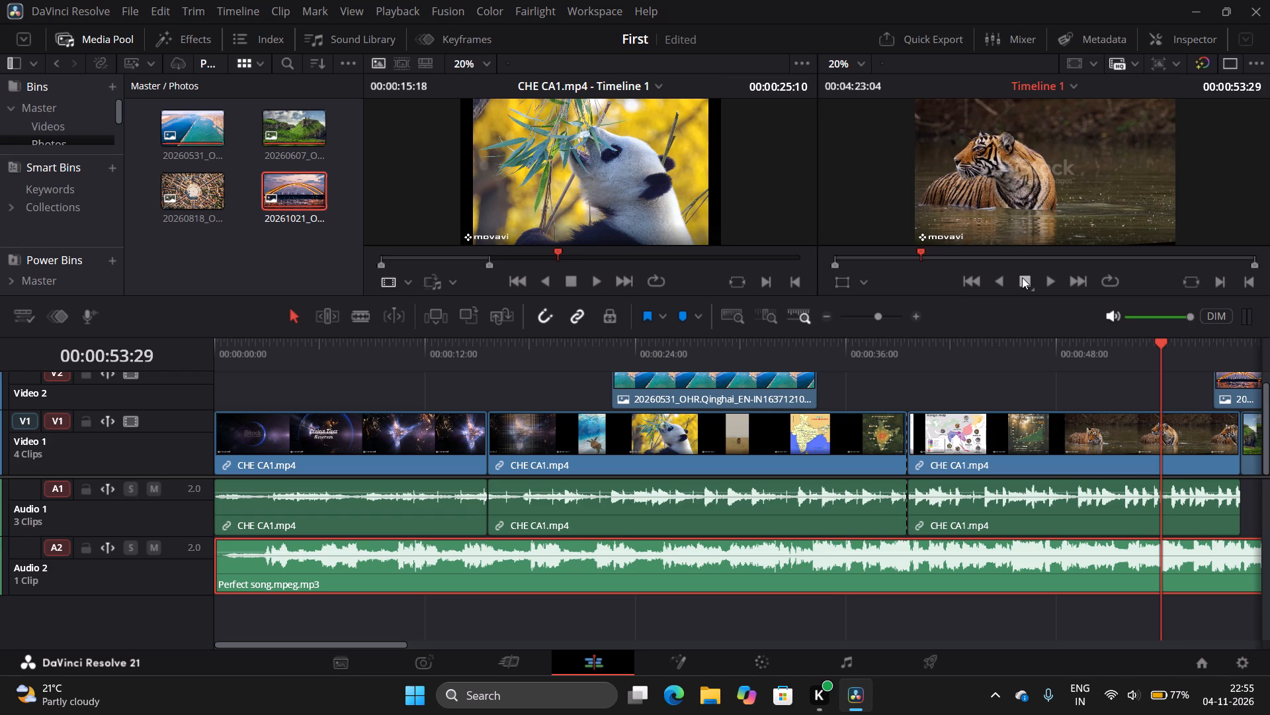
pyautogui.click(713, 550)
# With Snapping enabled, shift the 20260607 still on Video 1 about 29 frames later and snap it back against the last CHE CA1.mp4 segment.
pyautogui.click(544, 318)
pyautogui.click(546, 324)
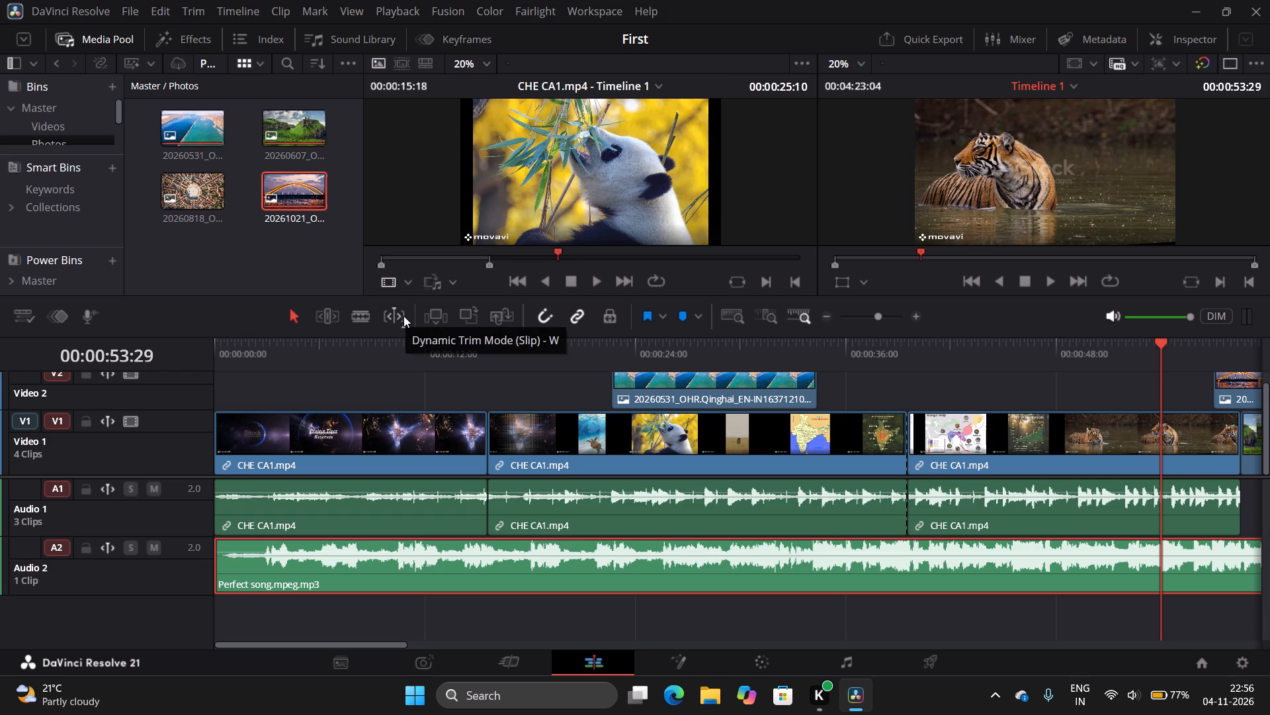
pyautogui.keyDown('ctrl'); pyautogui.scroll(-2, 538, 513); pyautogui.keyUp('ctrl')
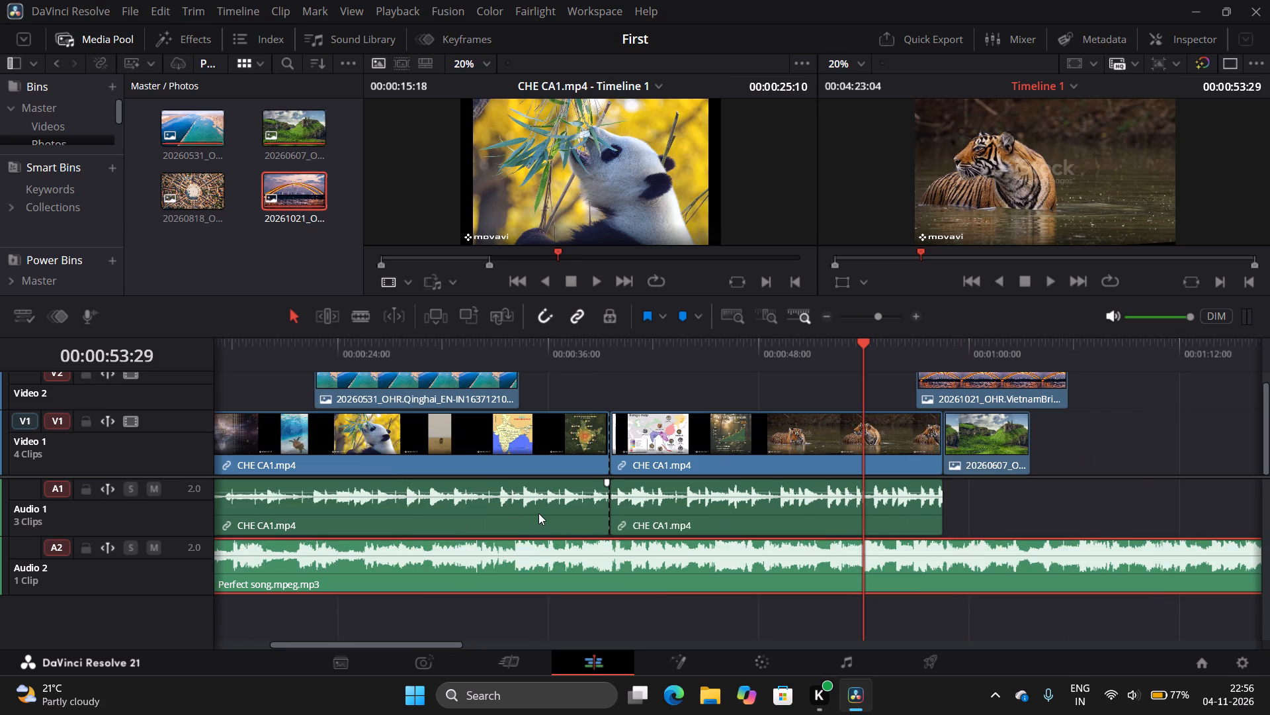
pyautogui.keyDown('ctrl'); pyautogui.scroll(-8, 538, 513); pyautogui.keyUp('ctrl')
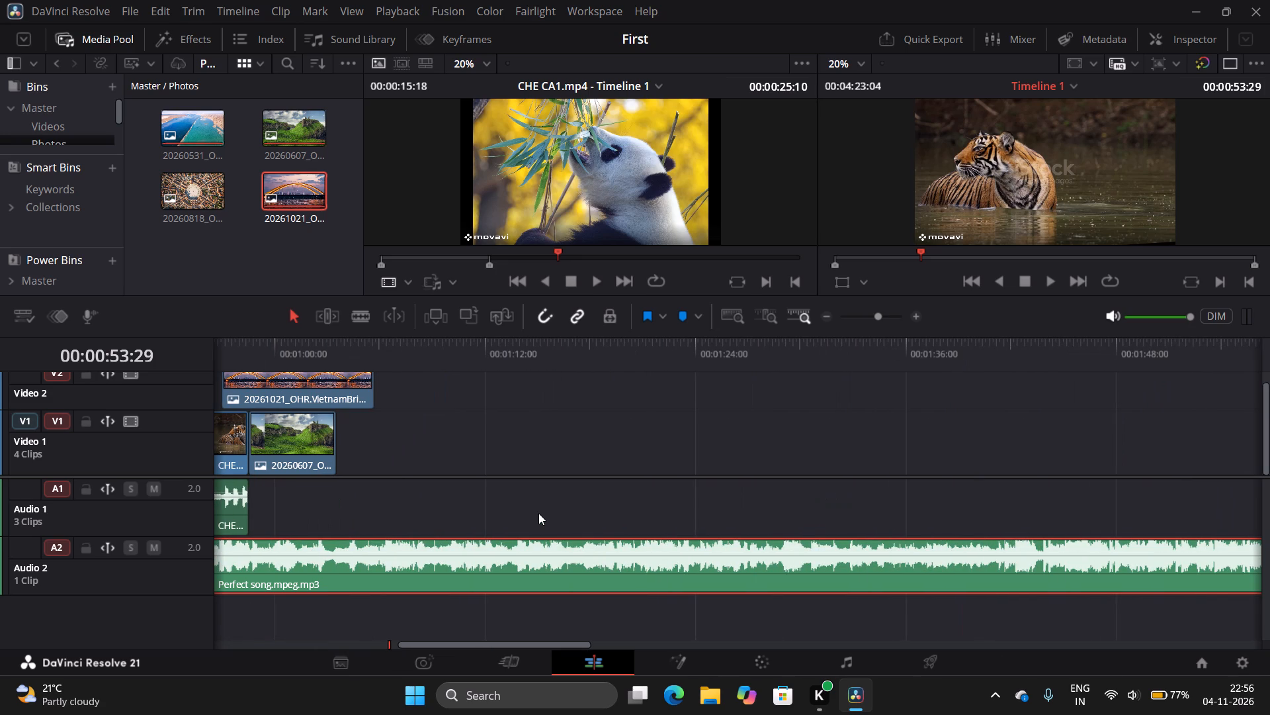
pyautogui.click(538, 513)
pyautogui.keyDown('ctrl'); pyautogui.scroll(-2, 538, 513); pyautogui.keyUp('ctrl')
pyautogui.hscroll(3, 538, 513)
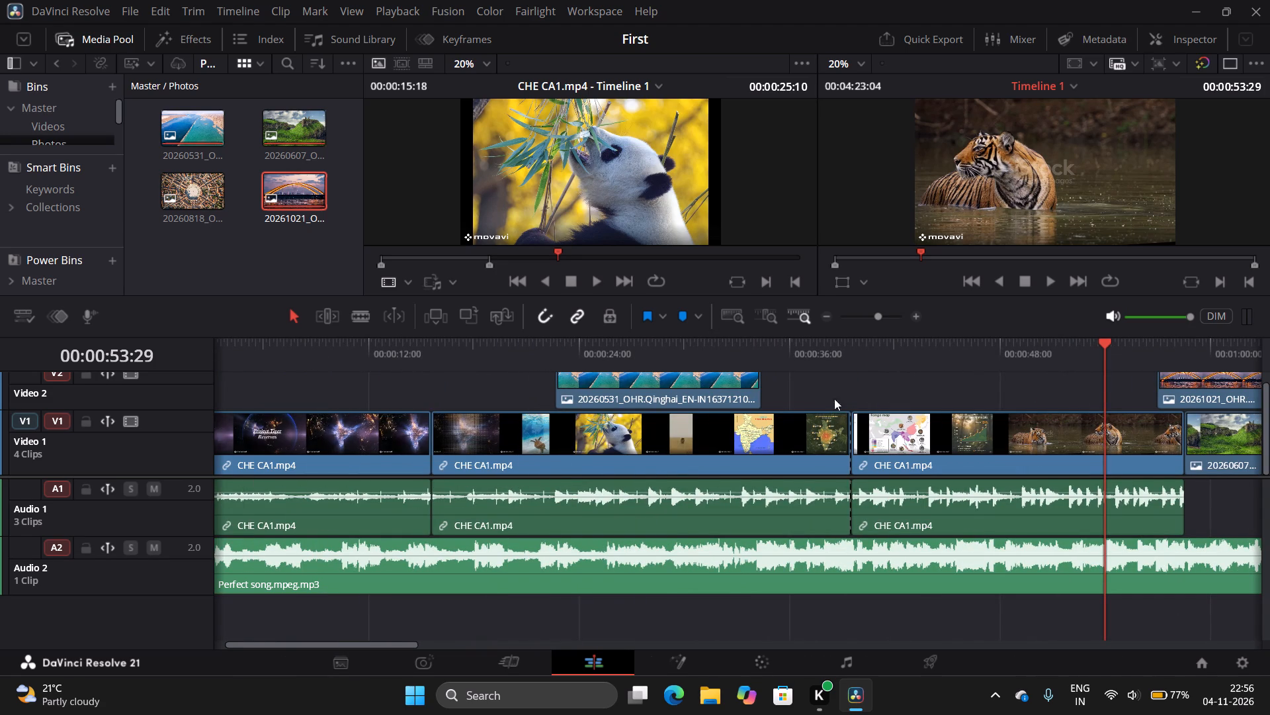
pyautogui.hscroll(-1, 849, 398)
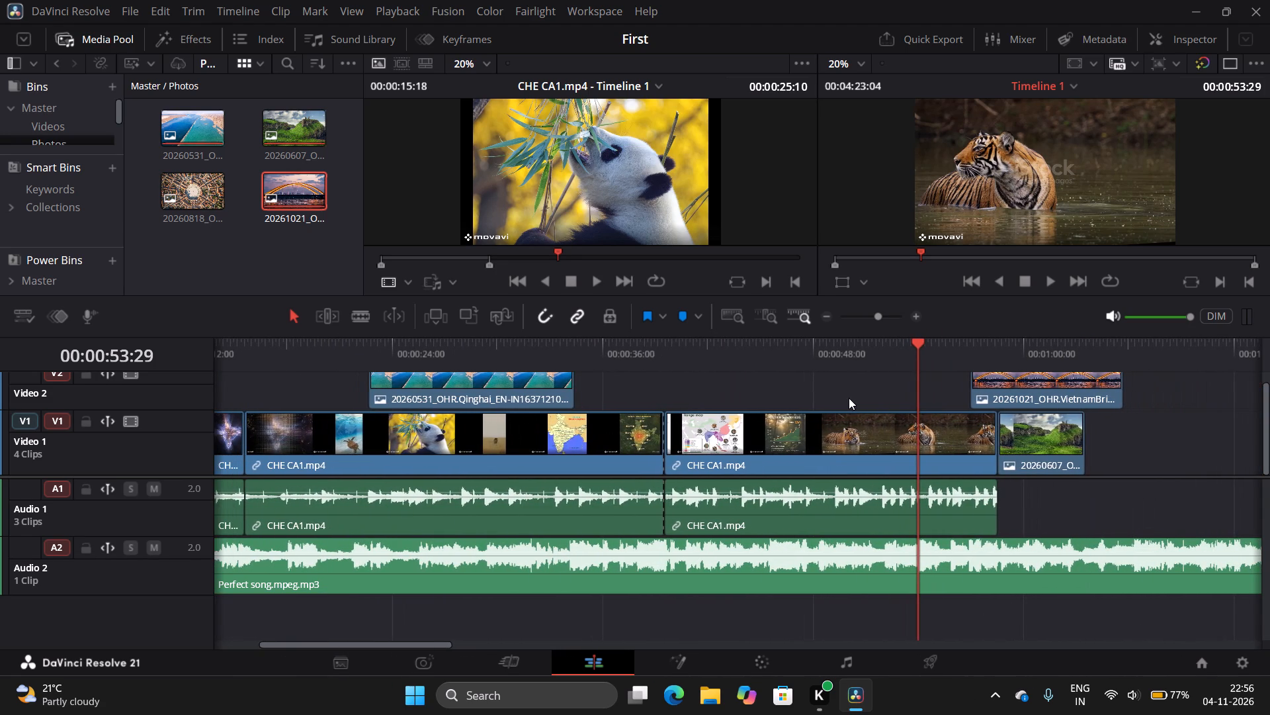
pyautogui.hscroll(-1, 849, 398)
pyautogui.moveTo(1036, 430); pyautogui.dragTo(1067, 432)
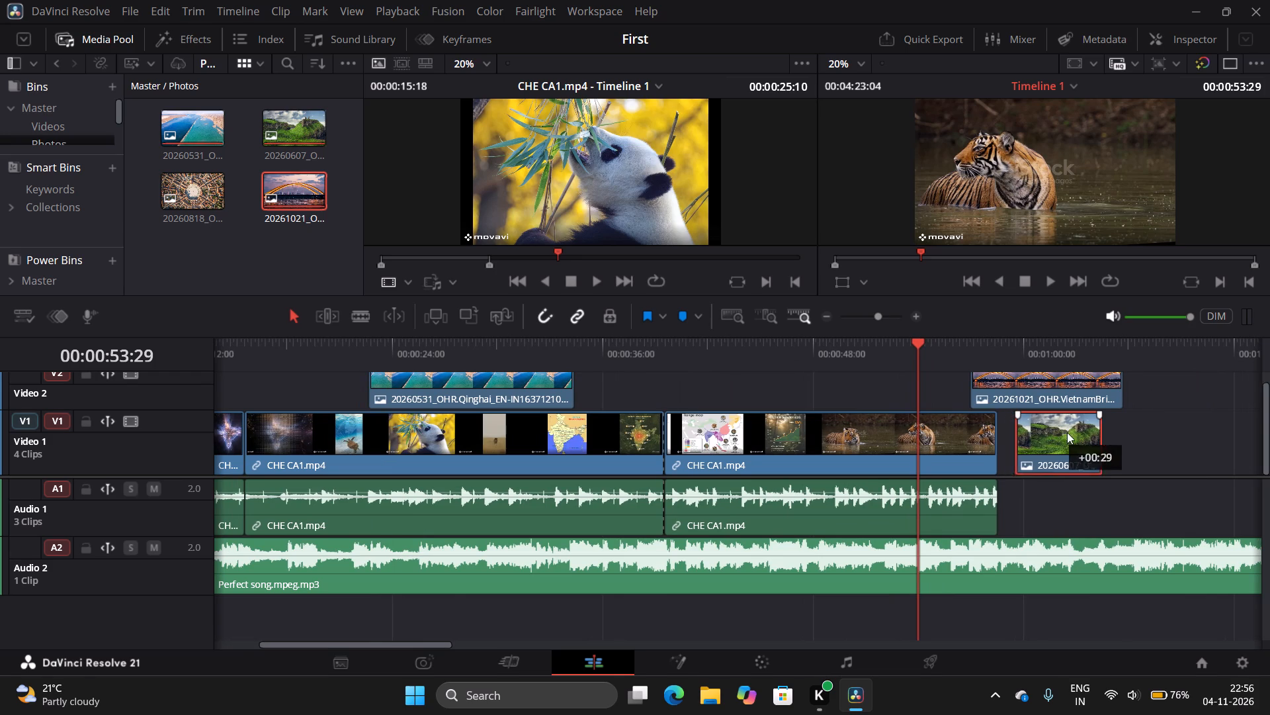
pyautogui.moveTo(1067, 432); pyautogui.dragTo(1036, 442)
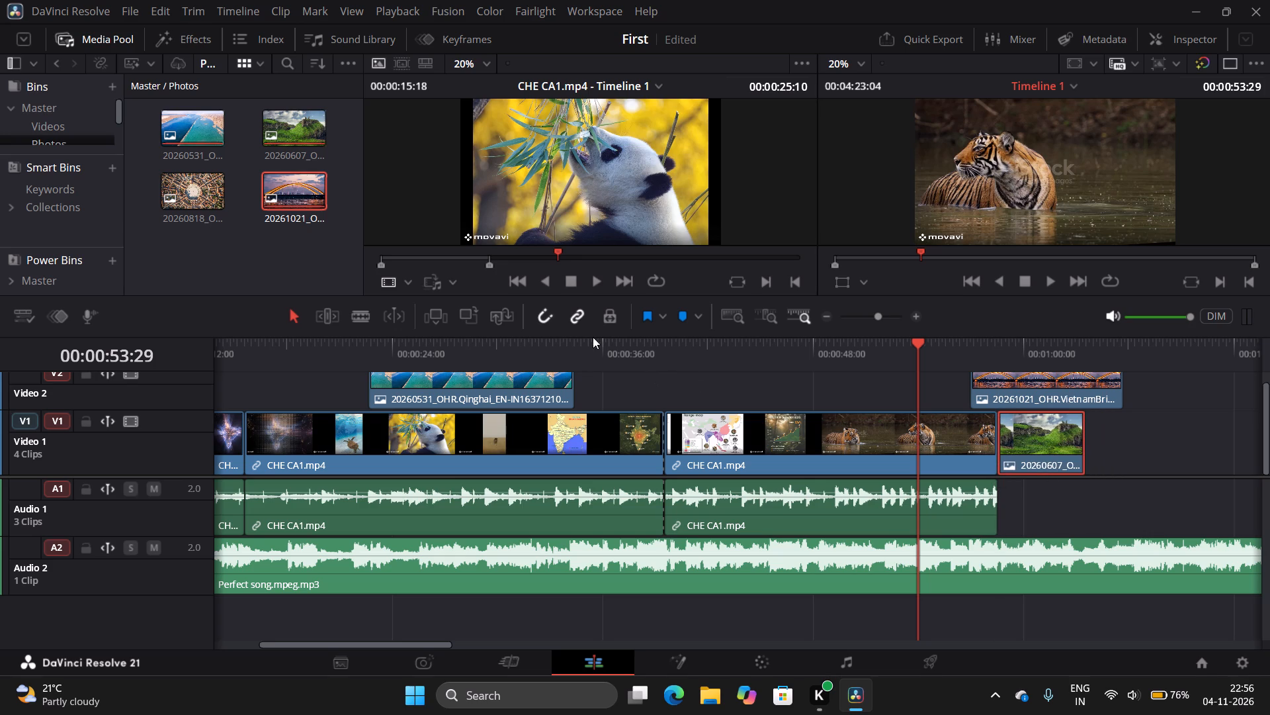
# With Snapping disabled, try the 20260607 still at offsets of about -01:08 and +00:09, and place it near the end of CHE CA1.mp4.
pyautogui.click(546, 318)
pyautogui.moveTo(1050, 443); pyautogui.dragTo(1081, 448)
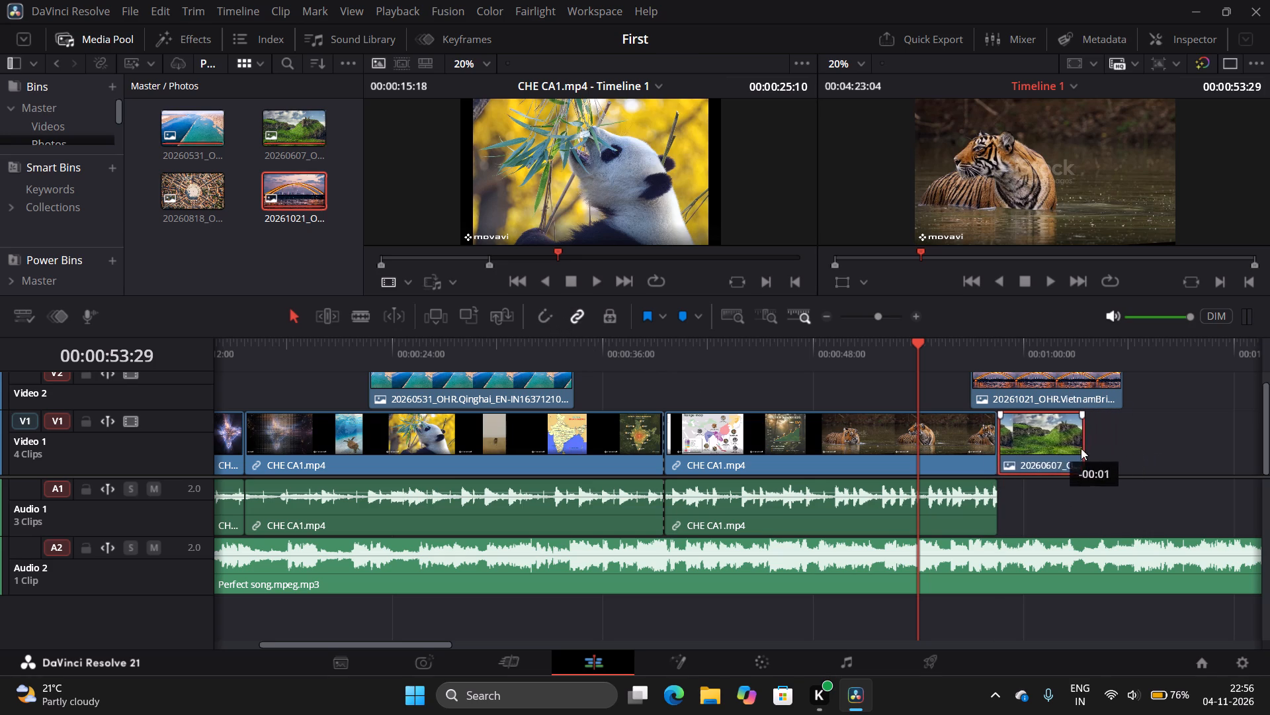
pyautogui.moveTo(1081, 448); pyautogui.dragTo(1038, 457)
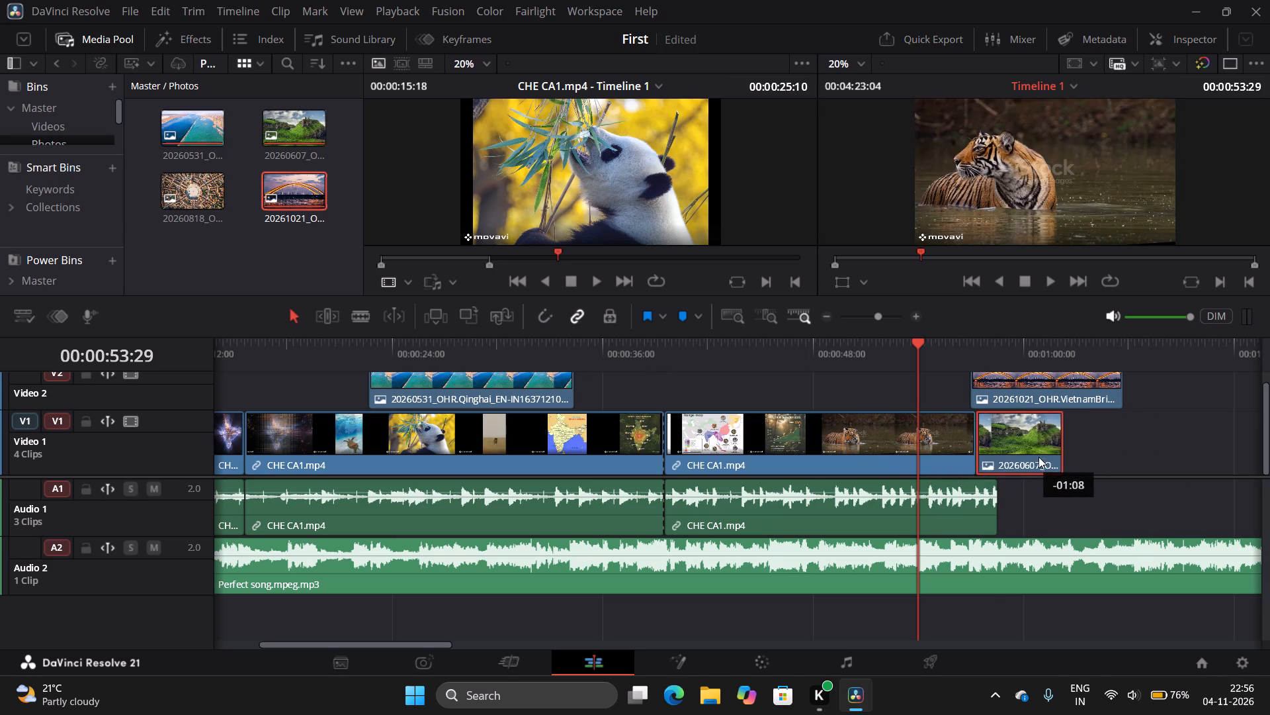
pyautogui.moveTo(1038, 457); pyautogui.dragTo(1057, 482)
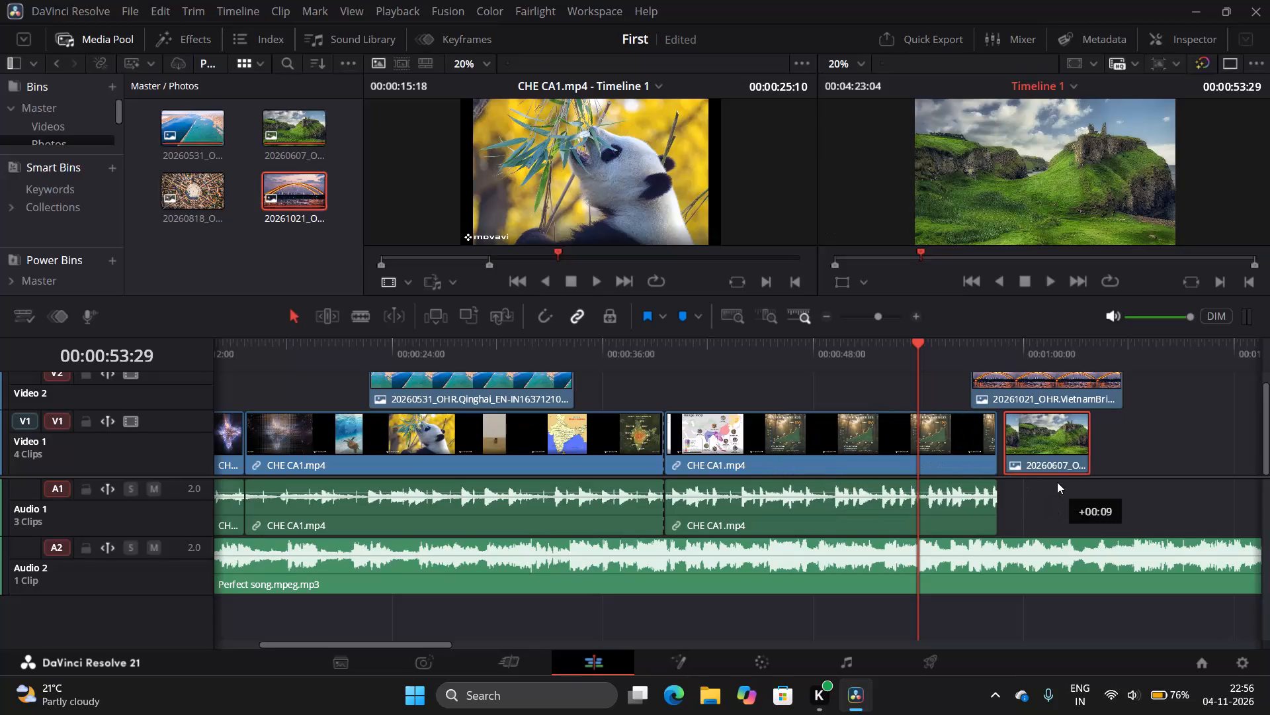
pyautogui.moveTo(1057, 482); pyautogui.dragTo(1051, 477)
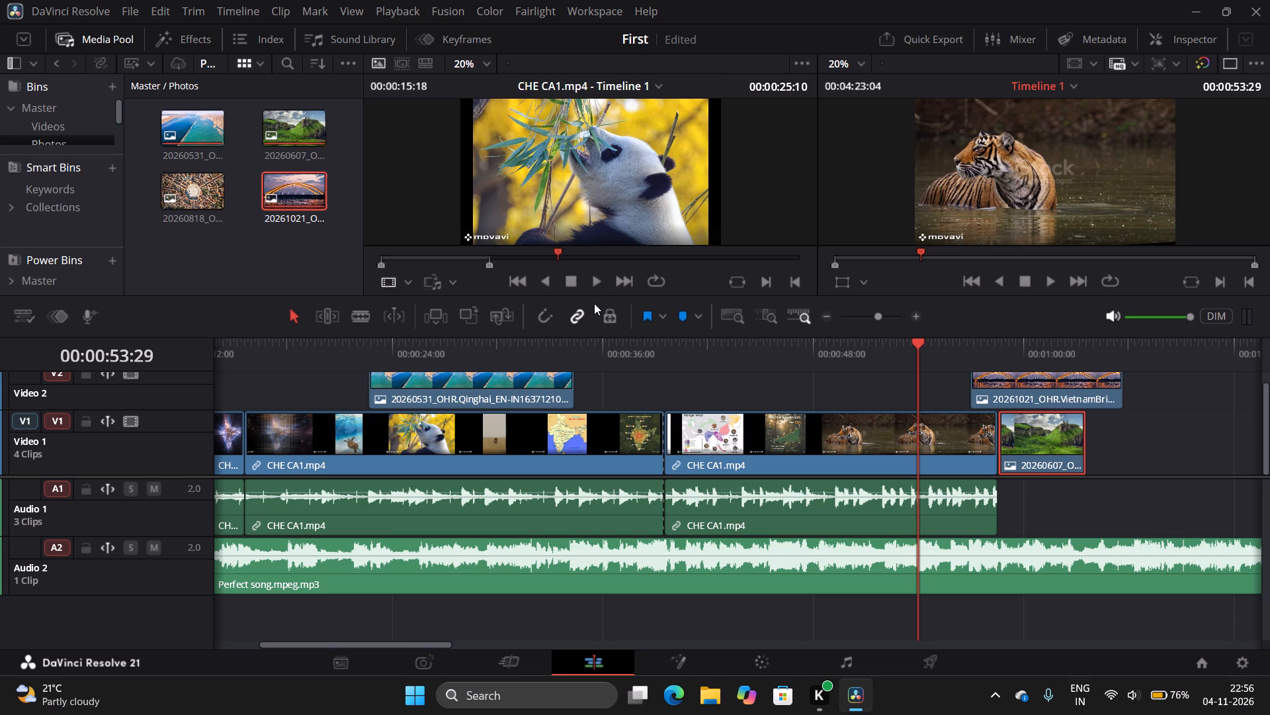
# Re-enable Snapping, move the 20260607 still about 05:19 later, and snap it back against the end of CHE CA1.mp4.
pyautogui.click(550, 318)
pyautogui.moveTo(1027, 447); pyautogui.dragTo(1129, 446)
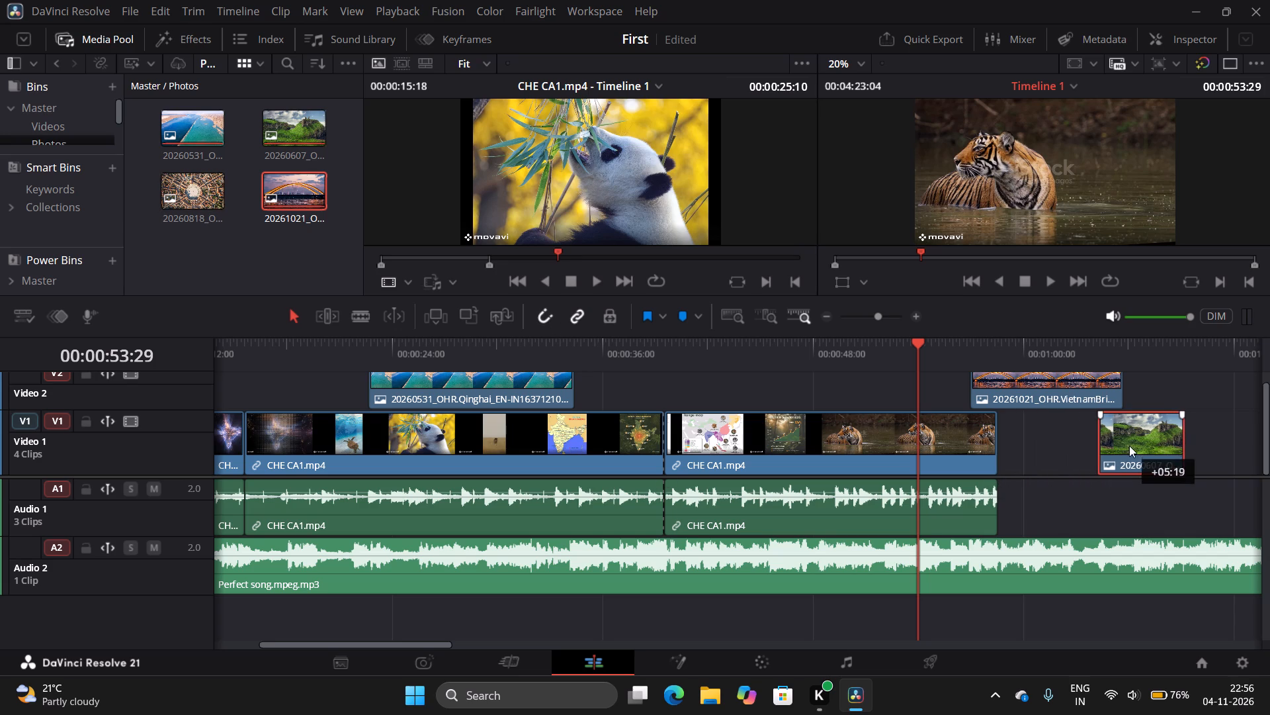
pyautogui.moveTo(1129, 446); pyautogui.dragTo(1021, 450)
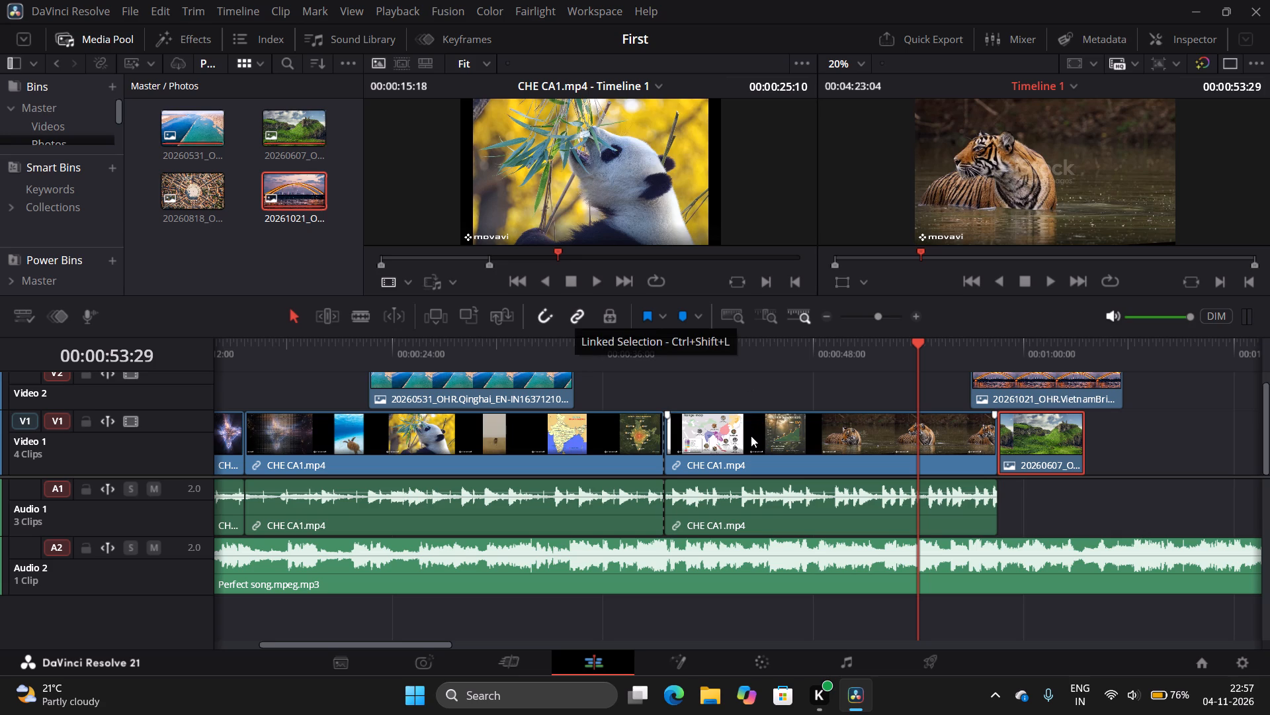
# With Linked Selection on, move the last CHE CA1.mp4 segment's video and audio slightly earlier, over the end of the middle segment.
pyautogui.moveTo(751, 438); pyautogui.dragTo(738, 439)
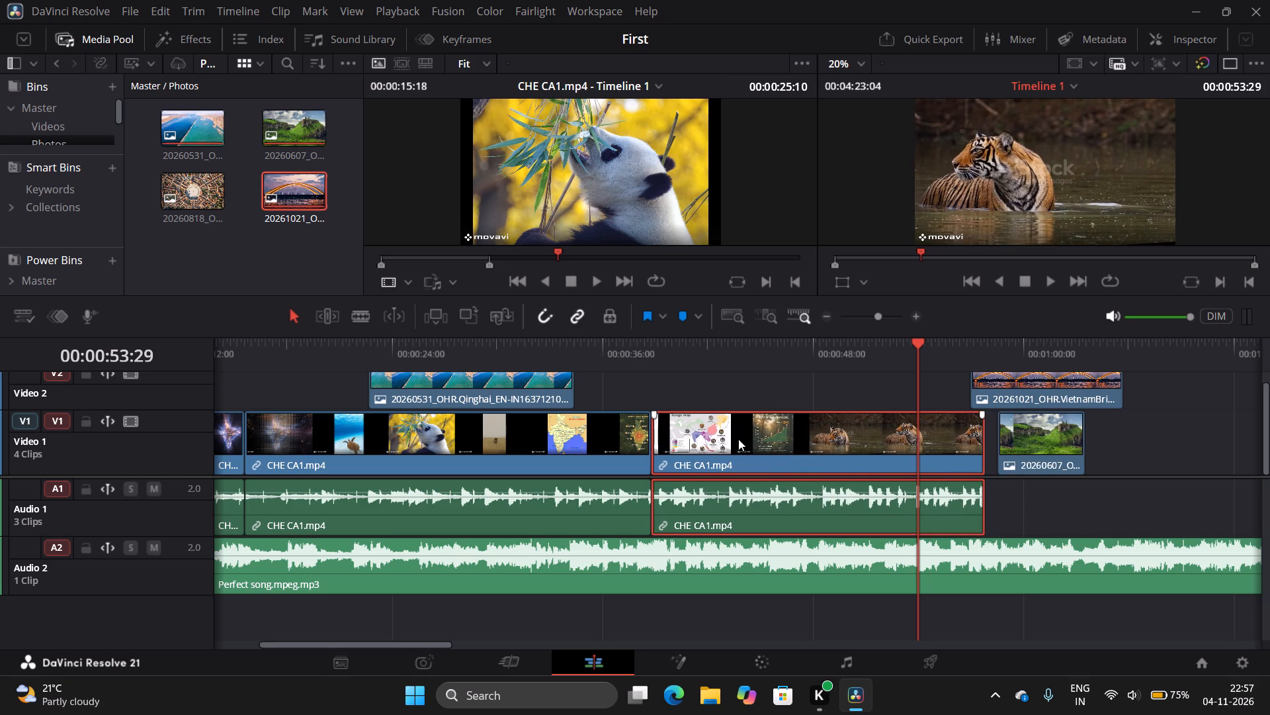
pyautogui.click(738, 439)
pyautogui.click(810, 446)
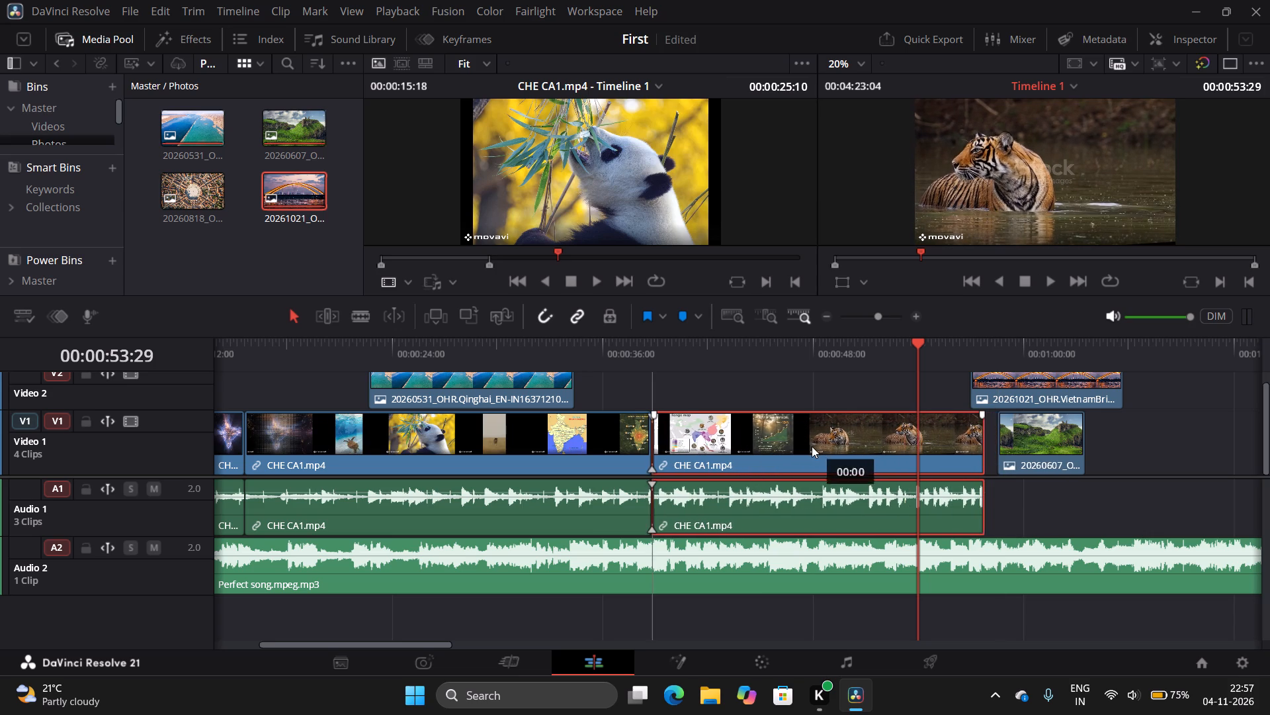
# Move the 20260607 still against the end of the last CHE CA1.mp4 segment, and shift the 20261021 still on Video 2 slightly earlier.
pyautogui.moveTo(1017, 433); pyautogui.dragTo(1006, 434)
pyautogui.moveTo(1009, 394); pyautogui.dragTo(978, 398)
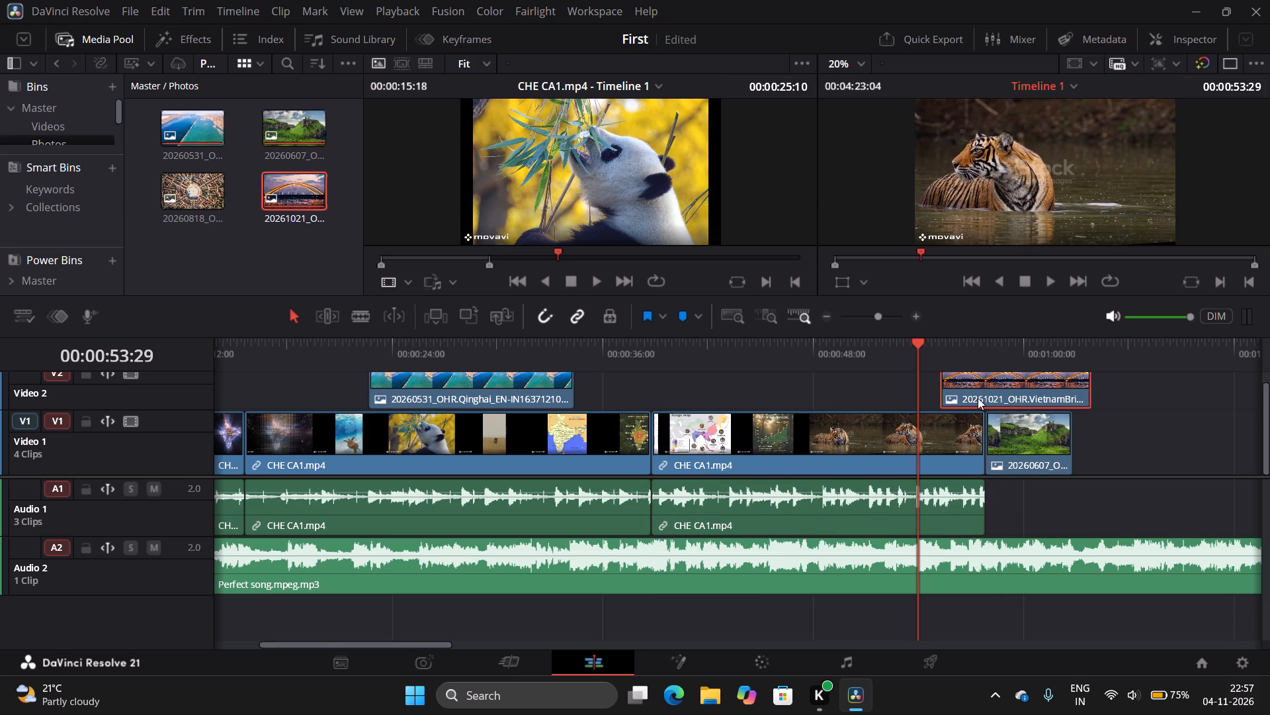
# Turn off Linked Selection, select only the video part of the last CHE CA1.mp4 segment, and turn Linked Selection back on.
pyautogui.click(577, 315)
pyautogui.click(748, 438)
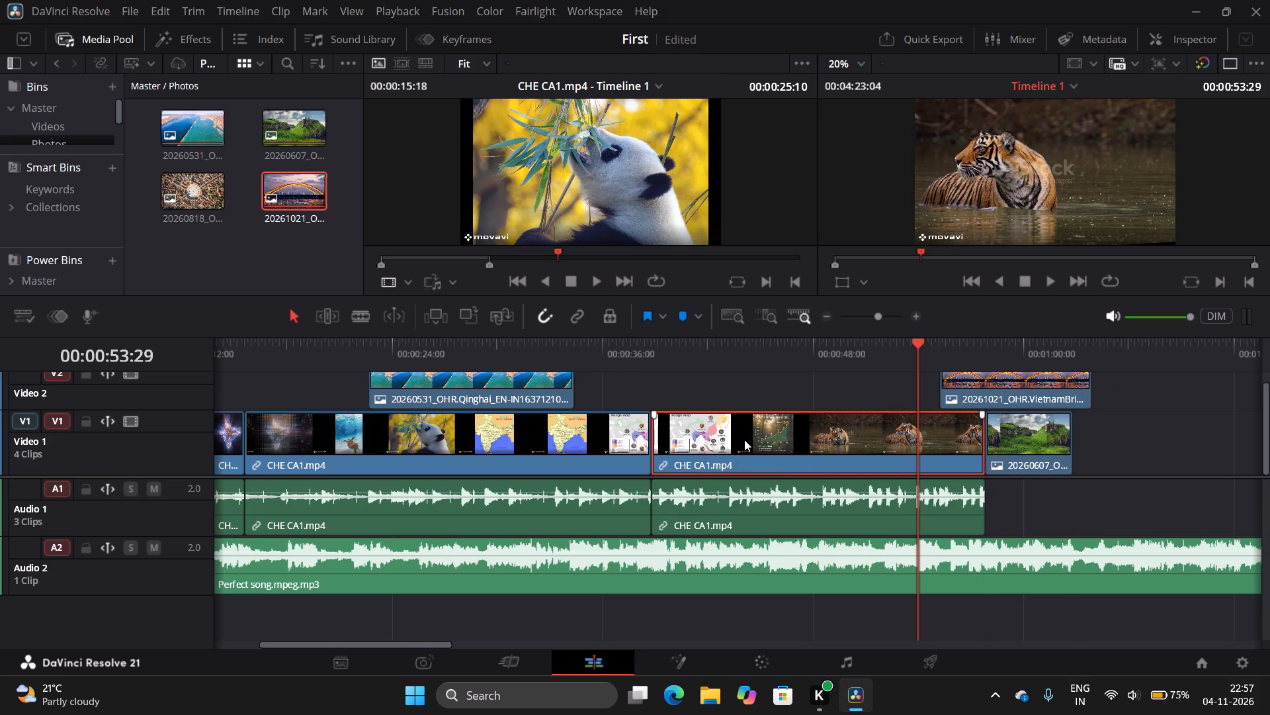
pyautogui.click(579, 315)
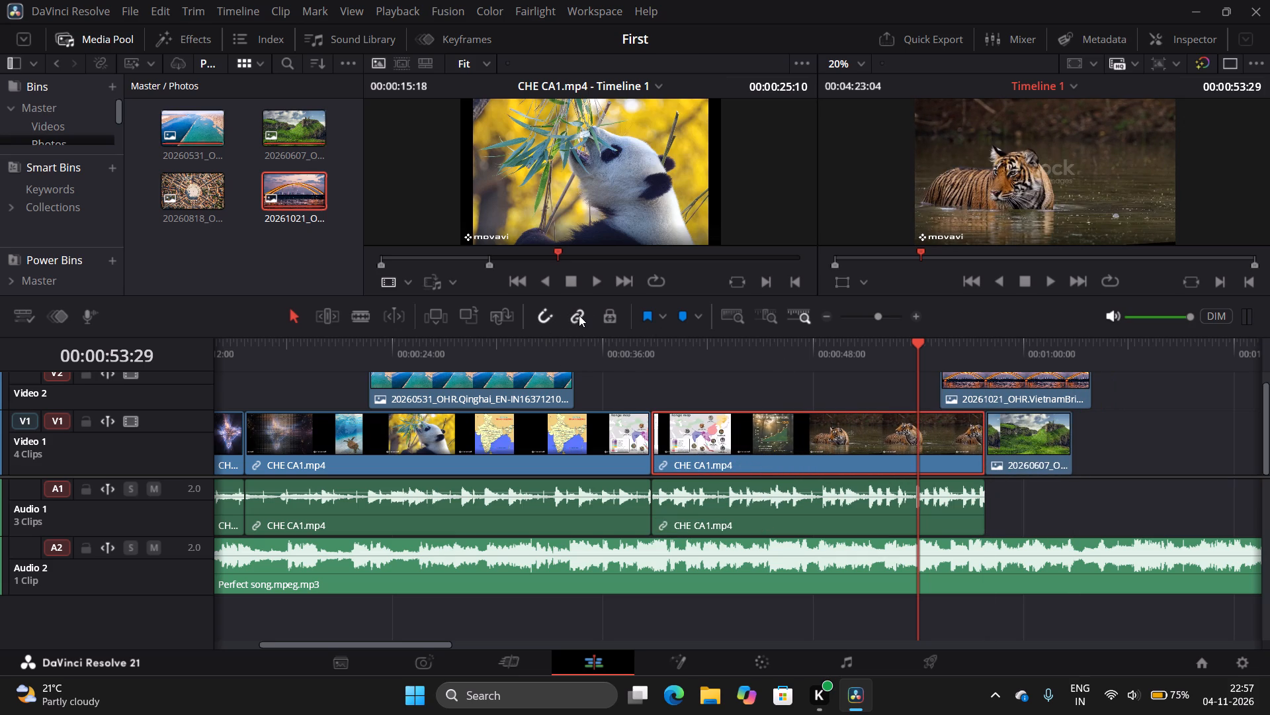
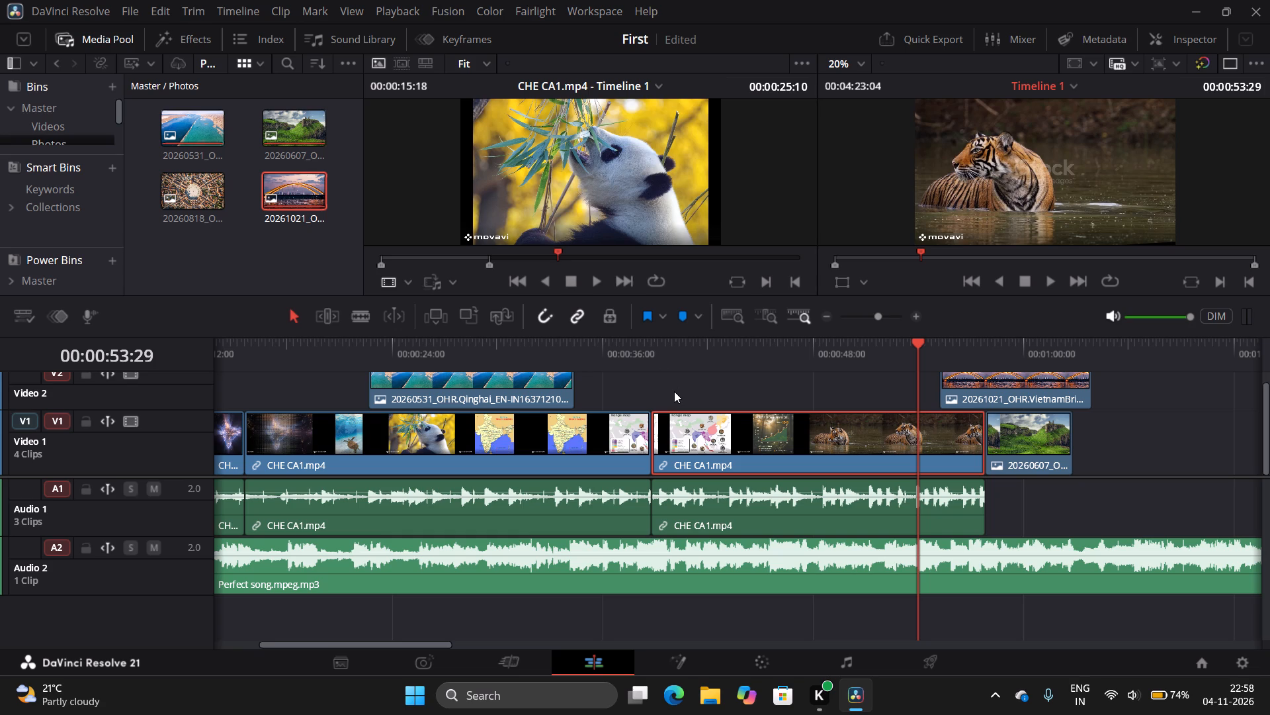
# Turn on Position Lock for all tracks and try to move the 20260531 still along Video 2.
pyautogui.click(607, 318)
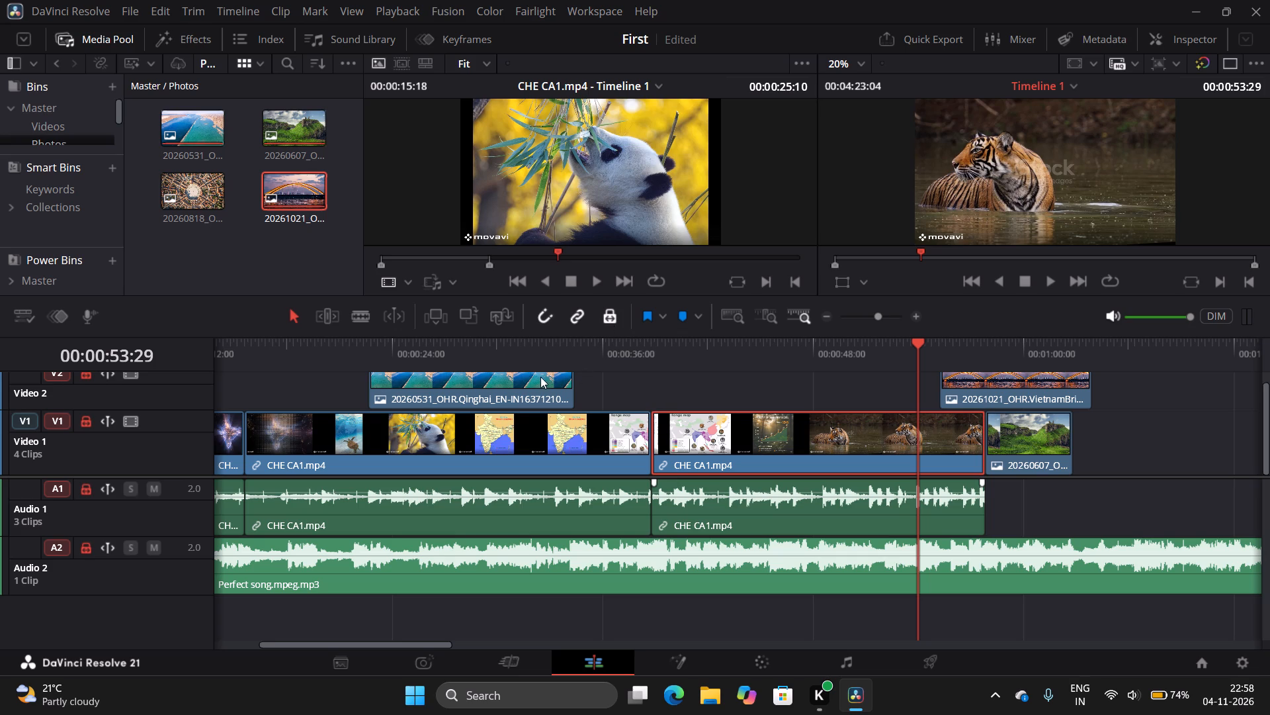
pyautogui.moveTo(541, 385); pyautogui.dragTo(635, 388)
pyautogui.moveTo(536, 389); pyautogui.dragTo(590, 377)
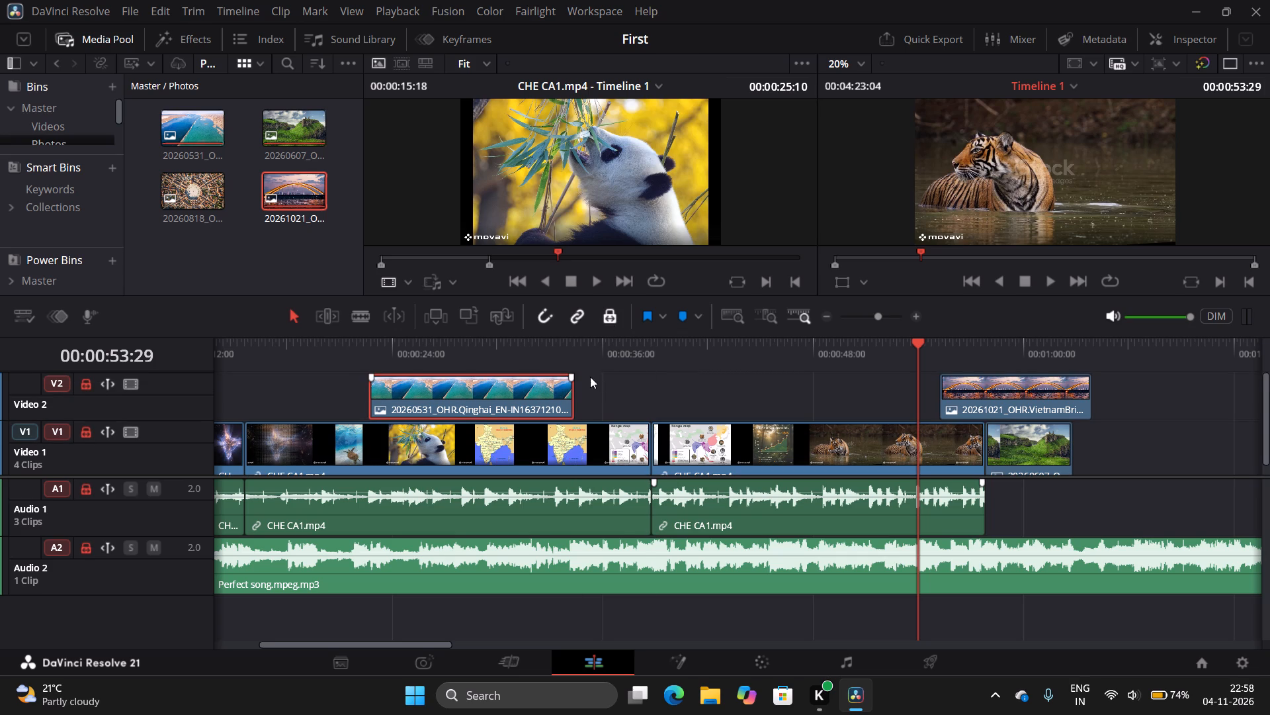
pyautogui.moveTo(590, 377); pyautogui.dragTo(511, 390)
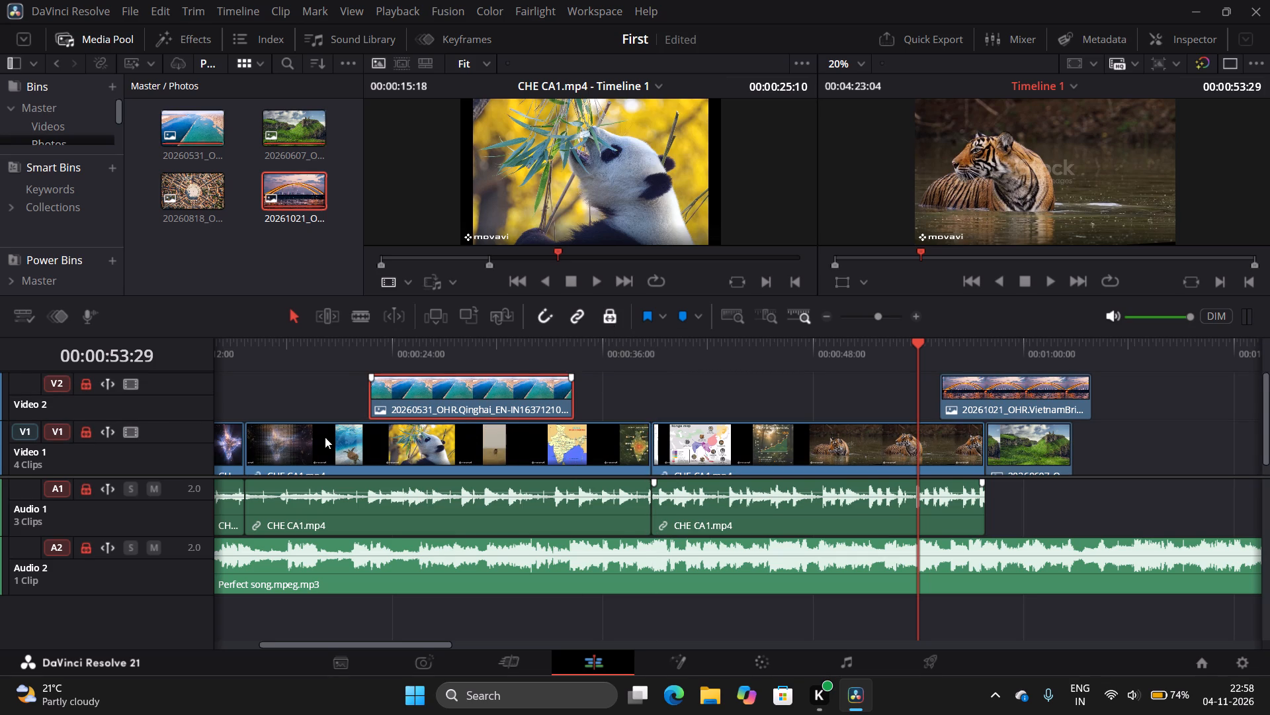
# Release the position lock on Video 2 only and shift the 20260531 still, leaving it about 1.5 seconds earlier than its original place.
pyautogui.click(87, 383)
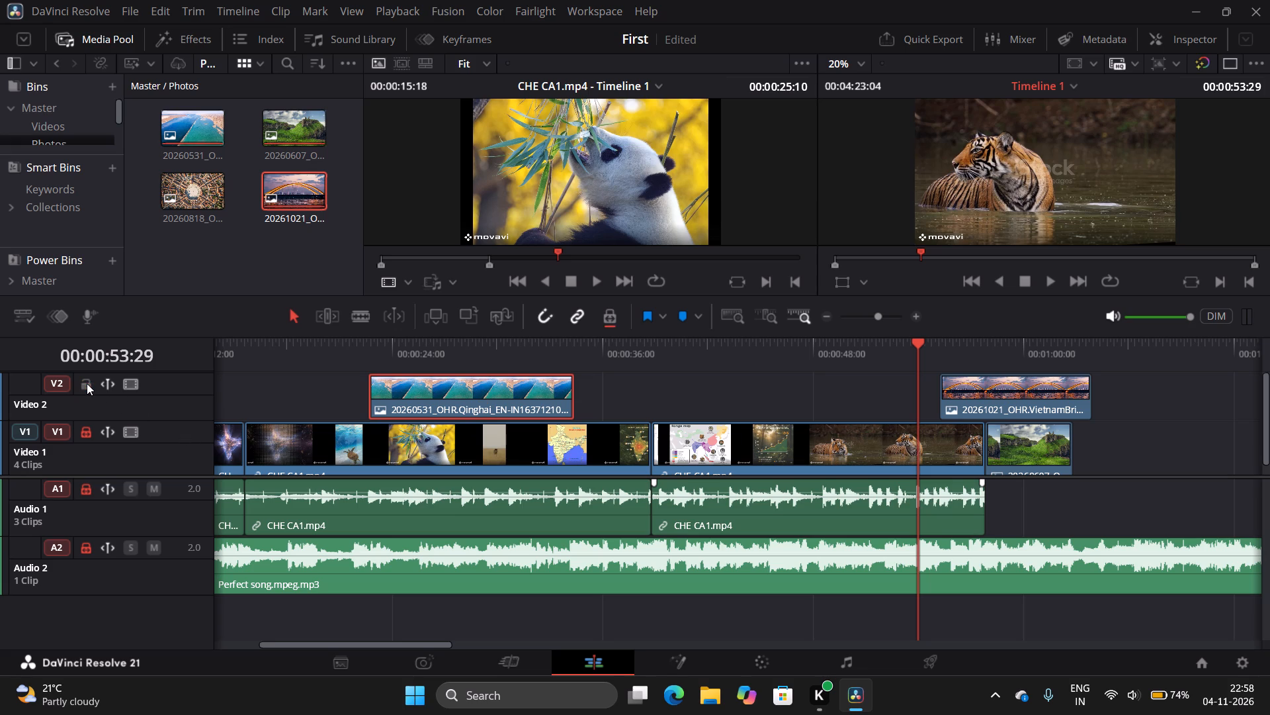
pyautogui.moveTo(452, 391); pyautogui.dragTo(557, 382)
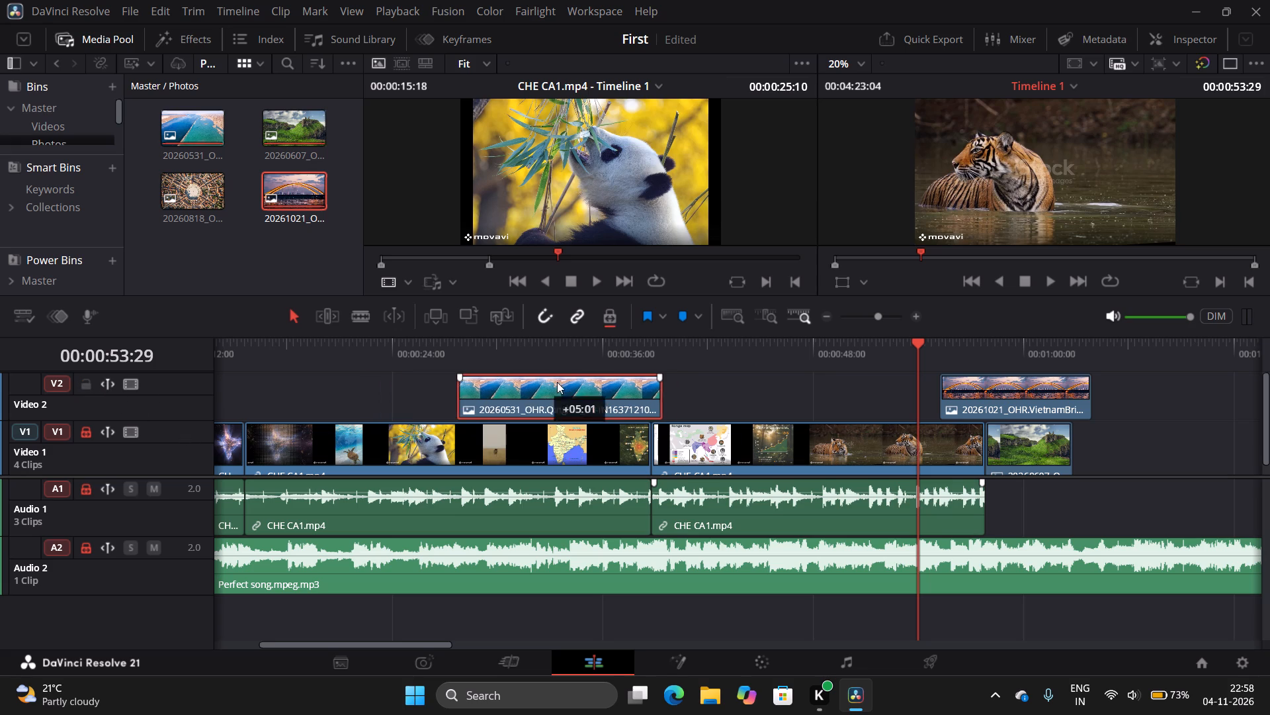
pyautogui.moveTo(557, 382); pyautogui.dragTo(423, 415)
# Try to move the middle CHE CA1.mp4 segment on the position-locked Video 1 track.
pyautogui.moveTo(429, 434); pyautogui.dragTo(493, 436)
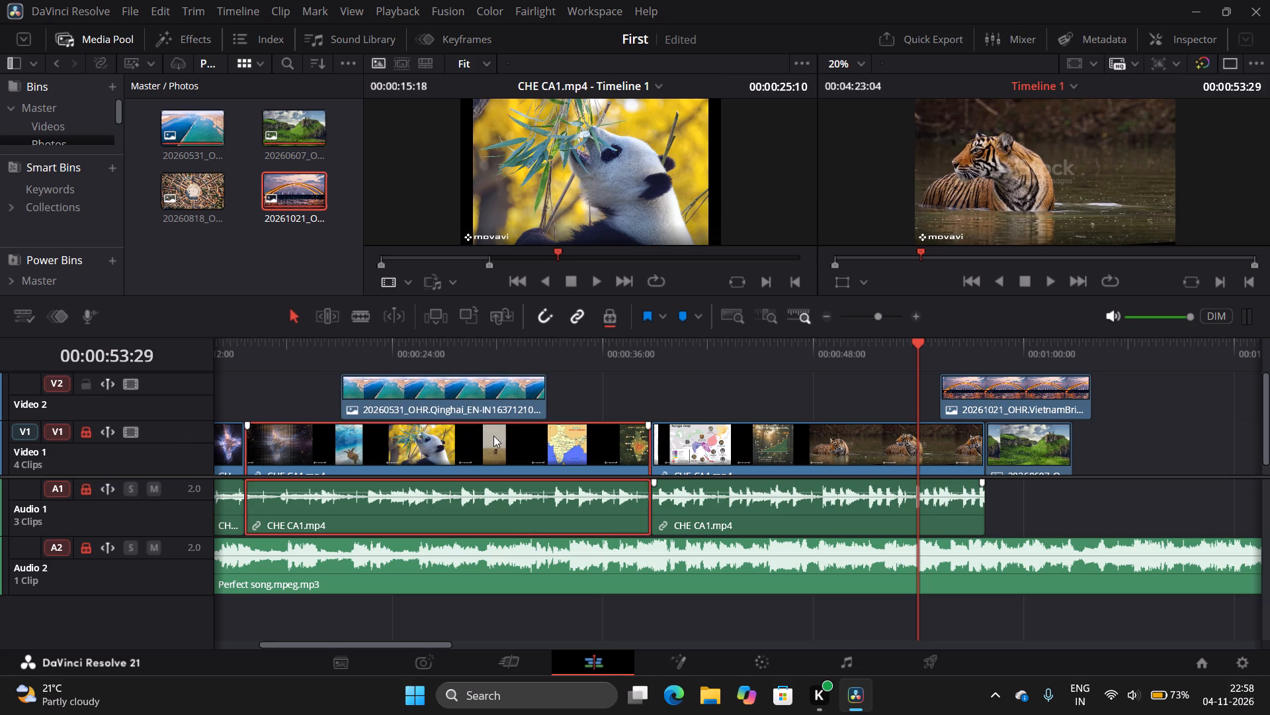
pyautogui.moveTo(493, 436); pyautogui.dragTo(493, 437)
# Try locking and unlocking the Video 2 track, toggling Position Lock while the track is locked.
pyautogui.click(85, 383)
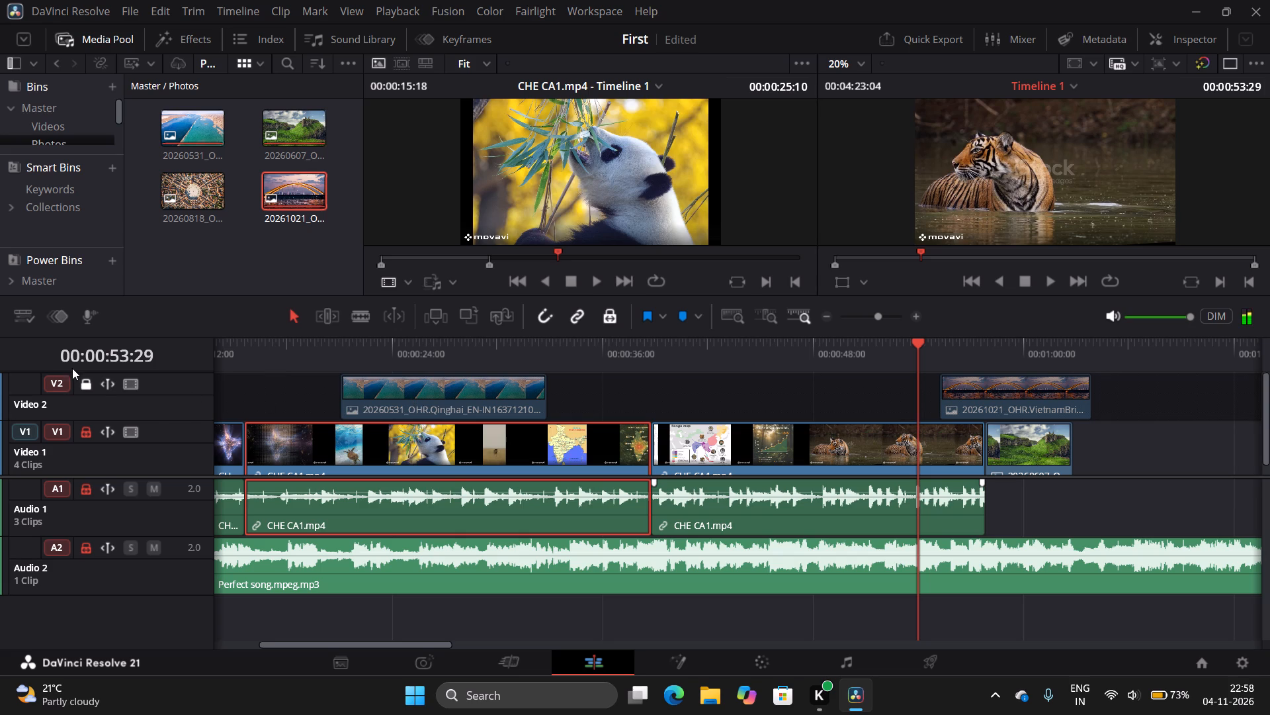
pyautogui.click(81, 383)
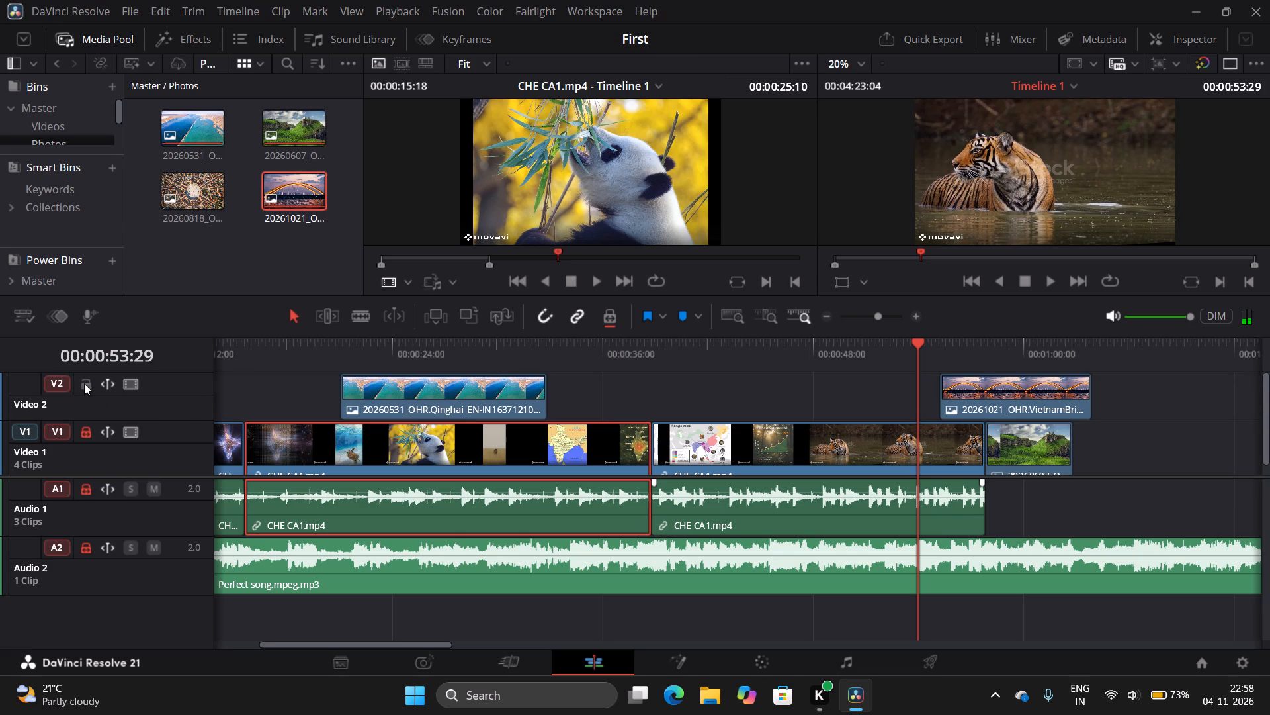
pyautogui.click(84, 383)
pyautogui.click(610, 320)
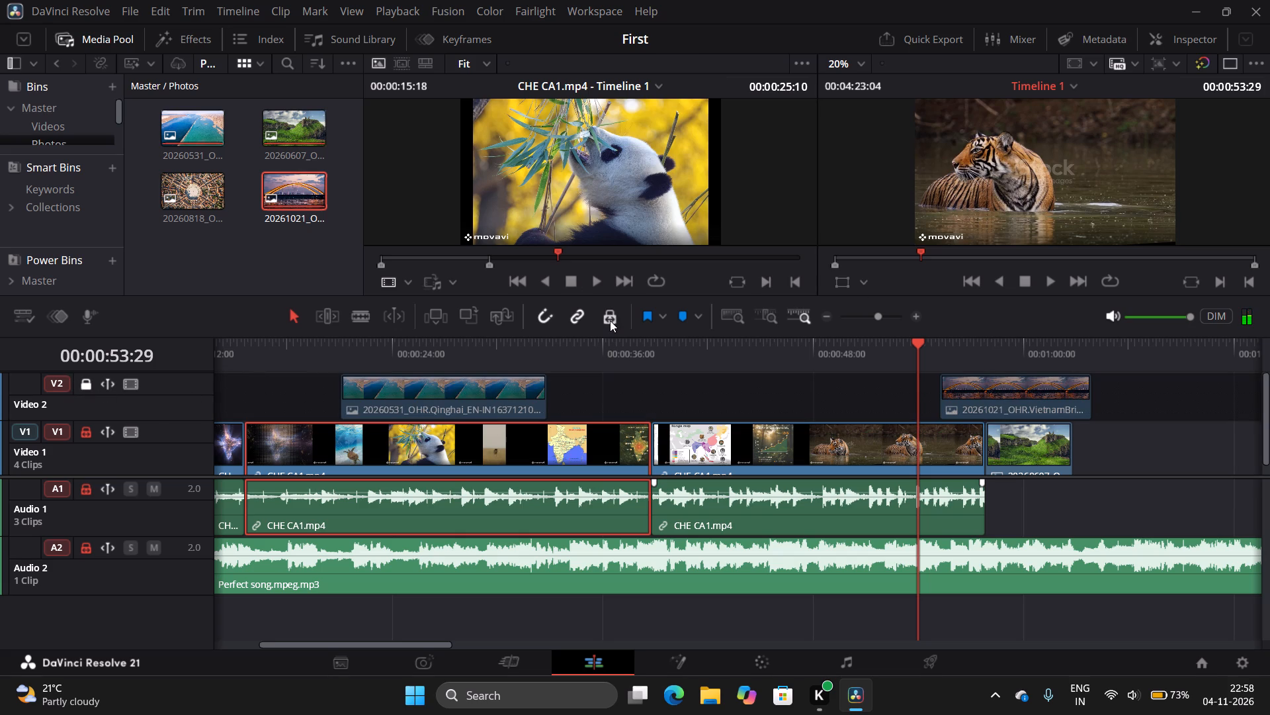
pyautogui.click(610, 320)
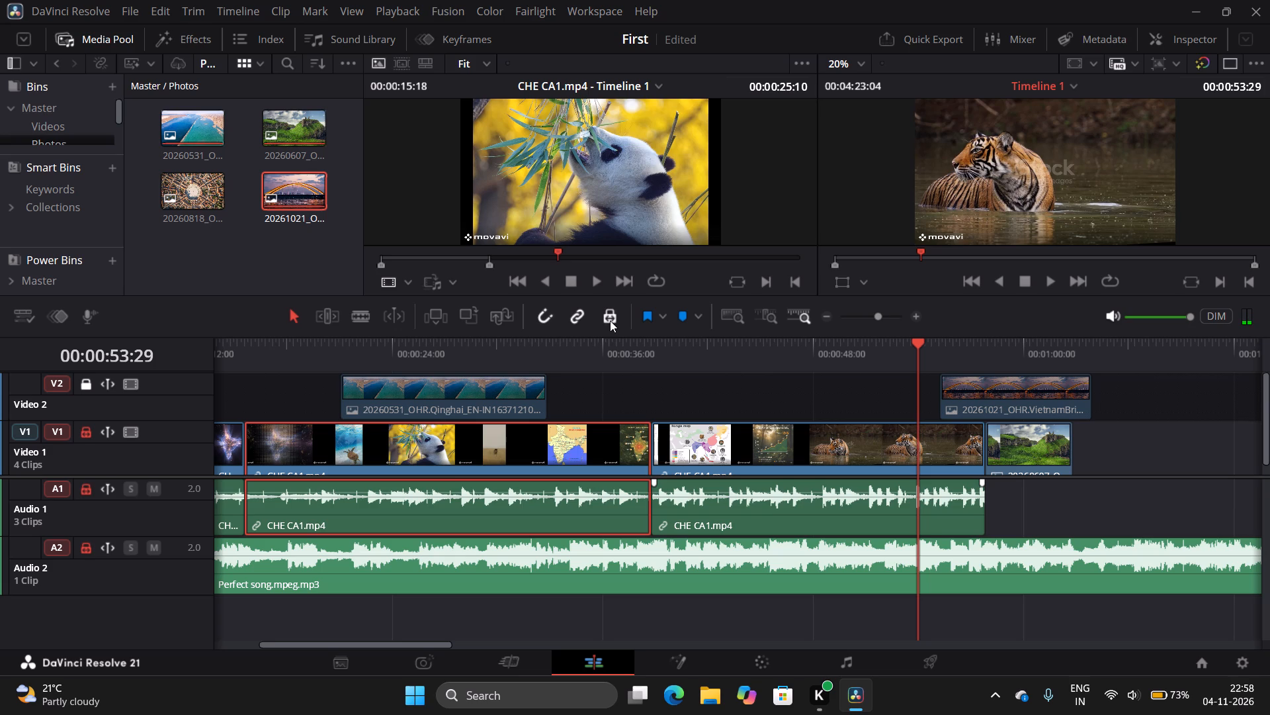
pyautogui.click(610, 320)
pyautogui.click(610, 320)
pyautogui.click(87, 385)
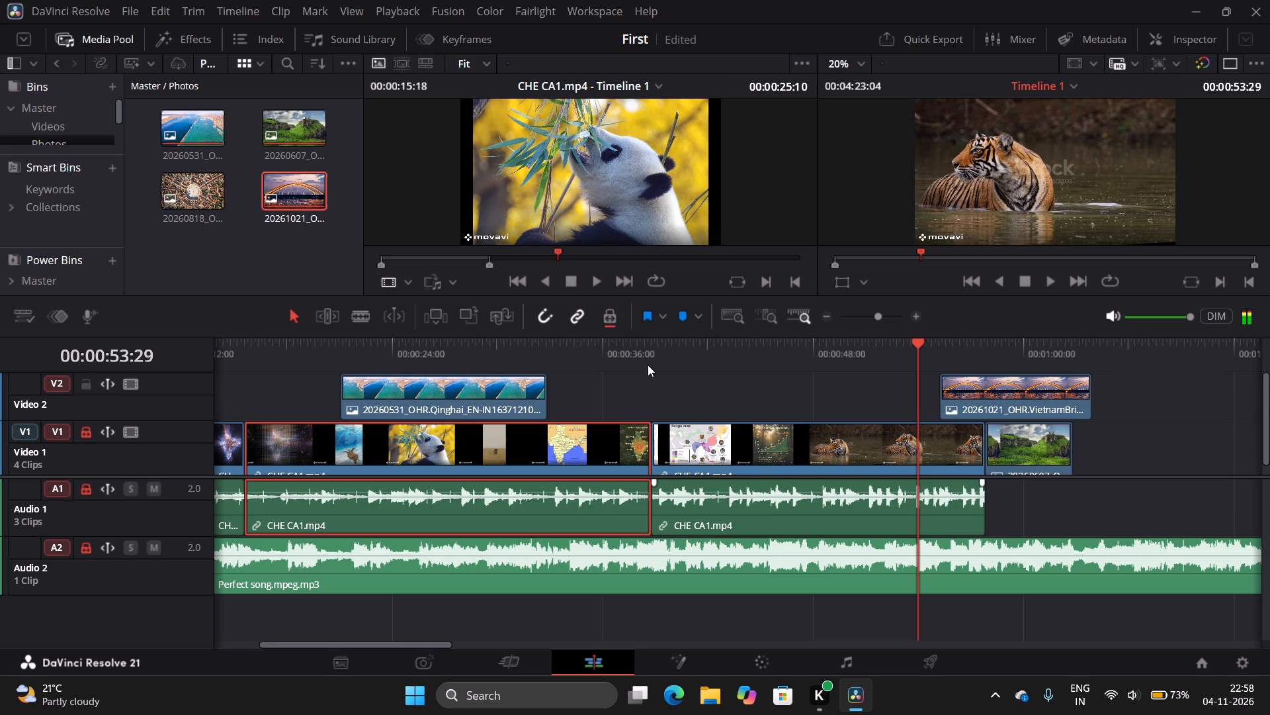
# Toggle Position Lock for all tracks and leave it turned off.
pyautogui.click(616, 322)
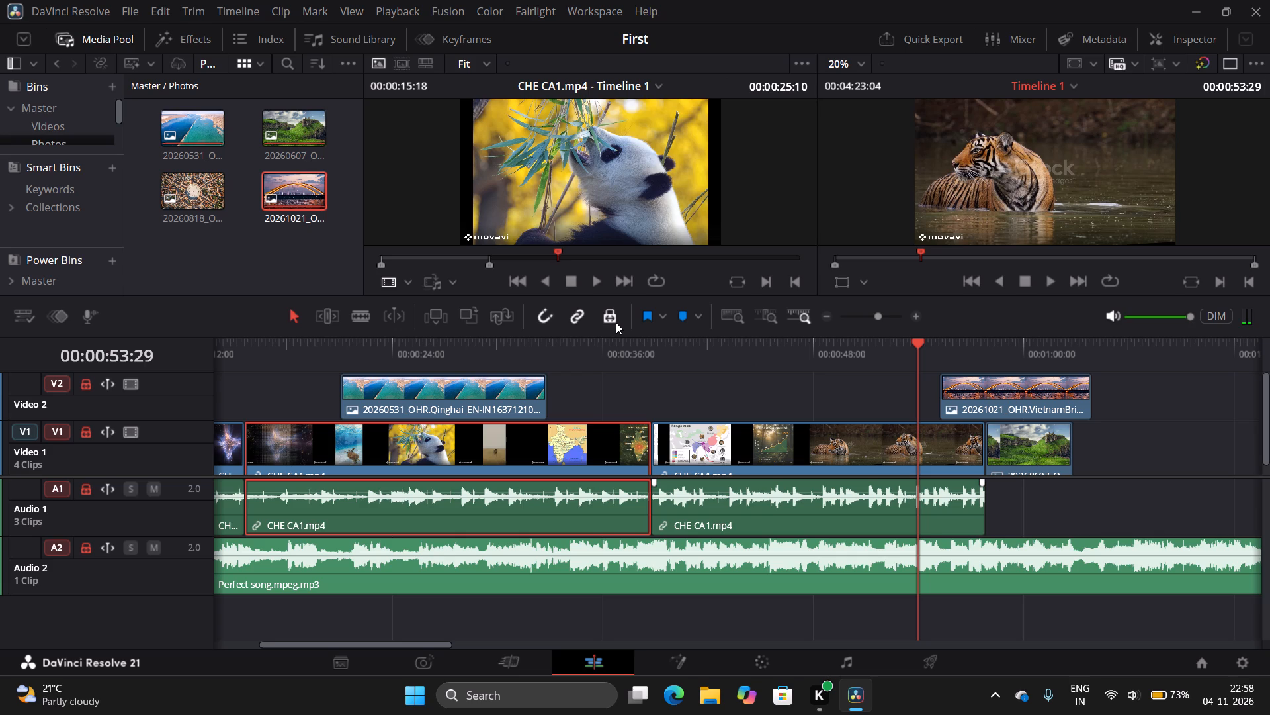
pyautogui.click(616, 322)
pyautogui.click(616, 322)
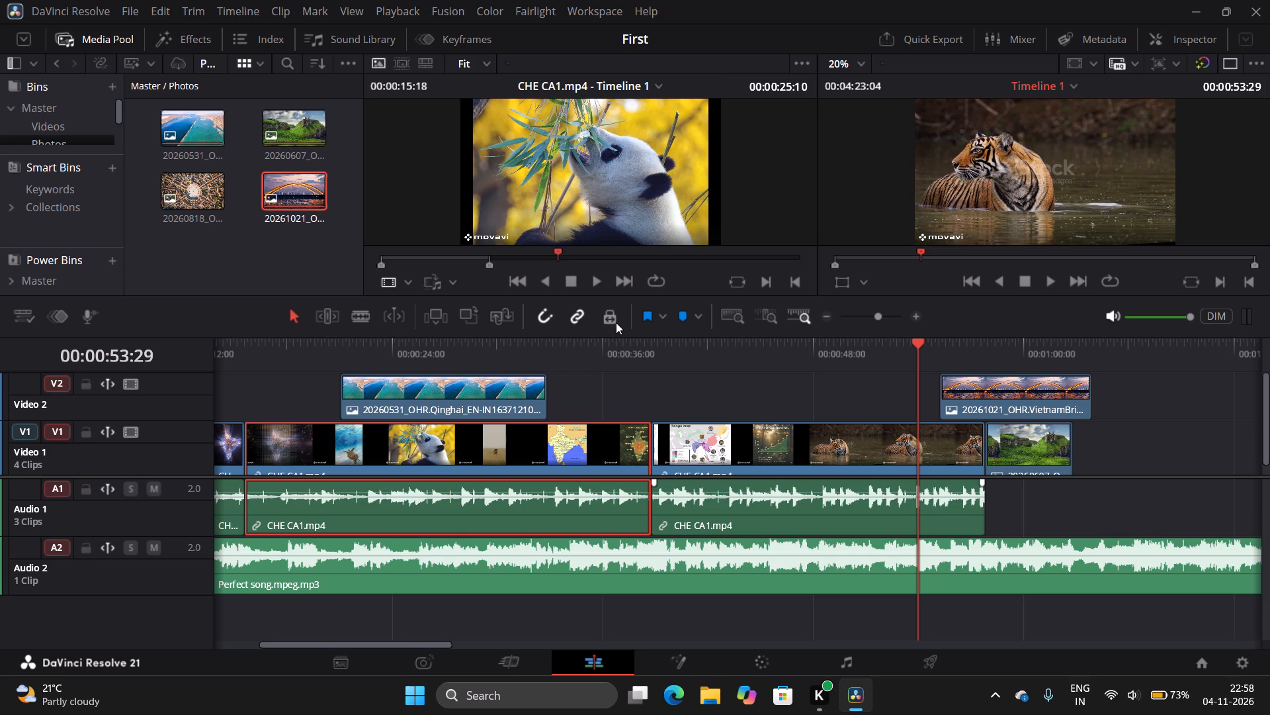
pyautogui.click(616, 322)
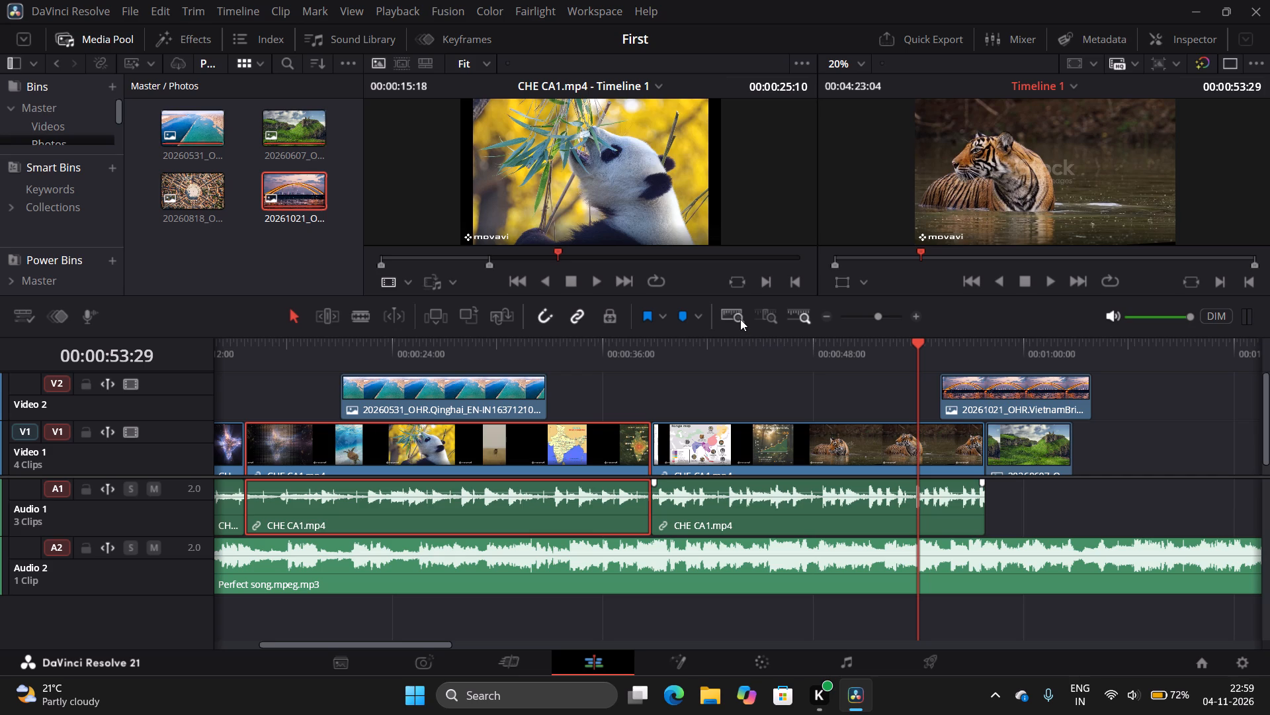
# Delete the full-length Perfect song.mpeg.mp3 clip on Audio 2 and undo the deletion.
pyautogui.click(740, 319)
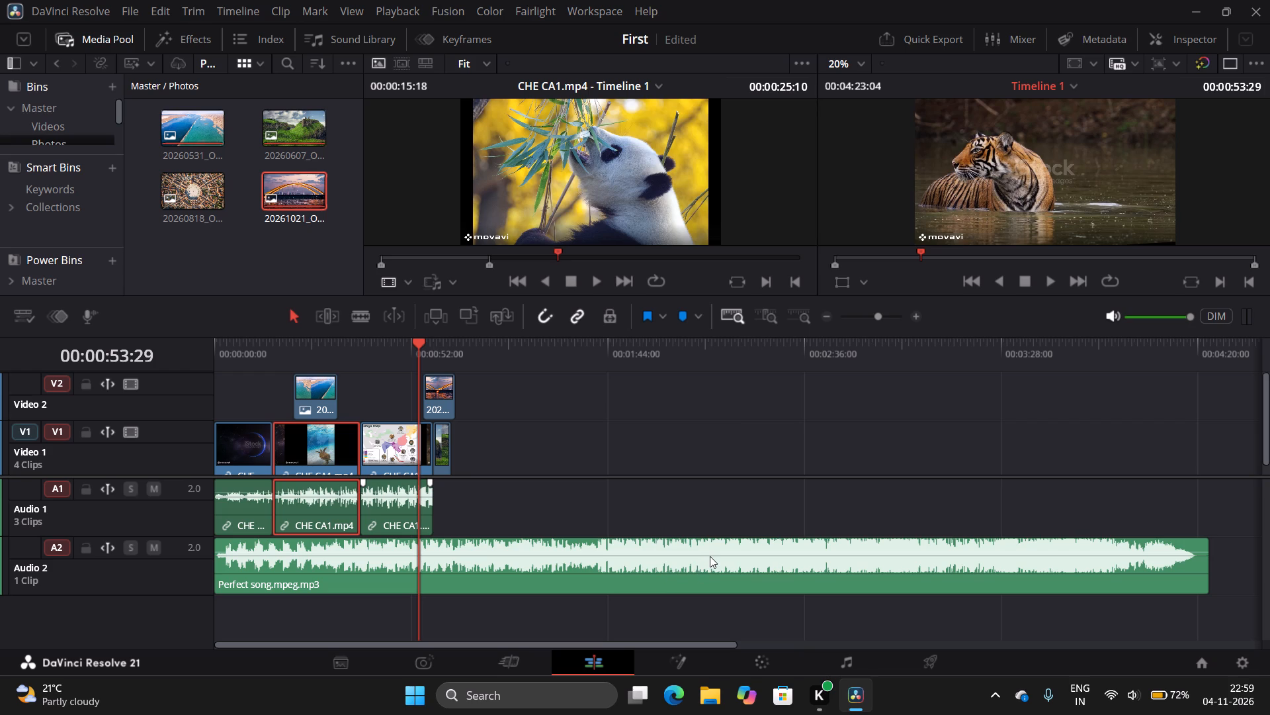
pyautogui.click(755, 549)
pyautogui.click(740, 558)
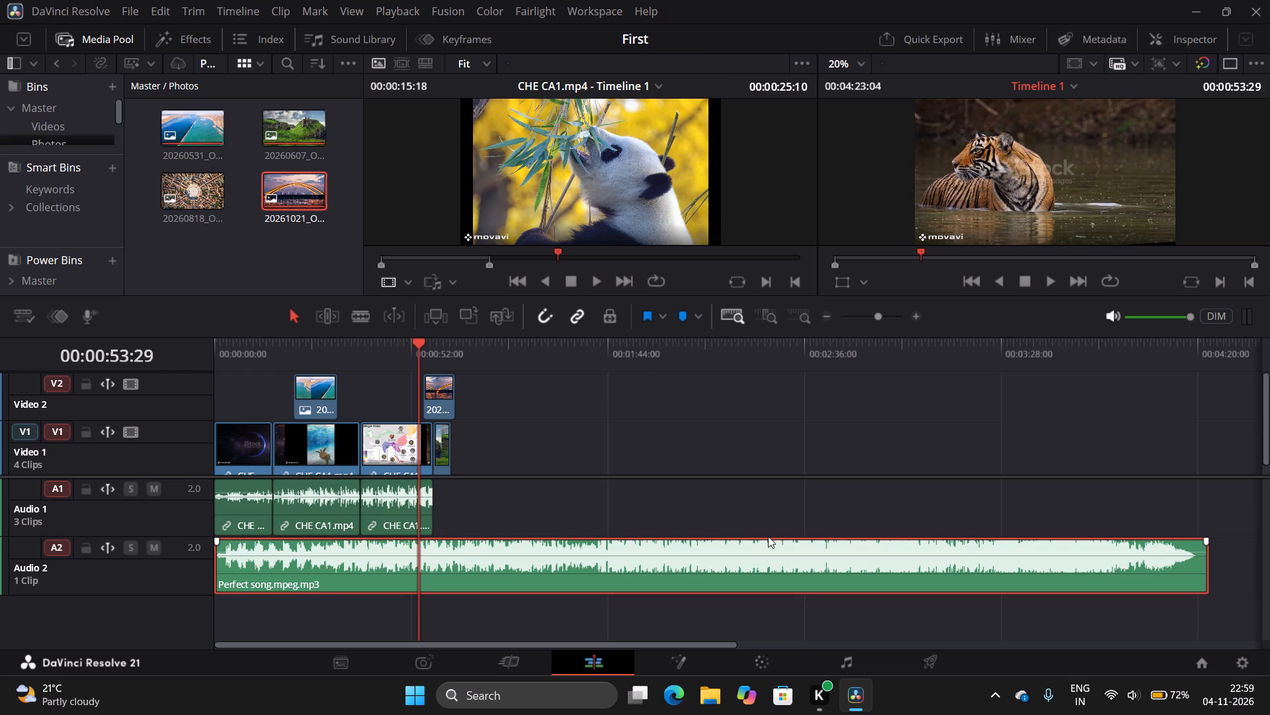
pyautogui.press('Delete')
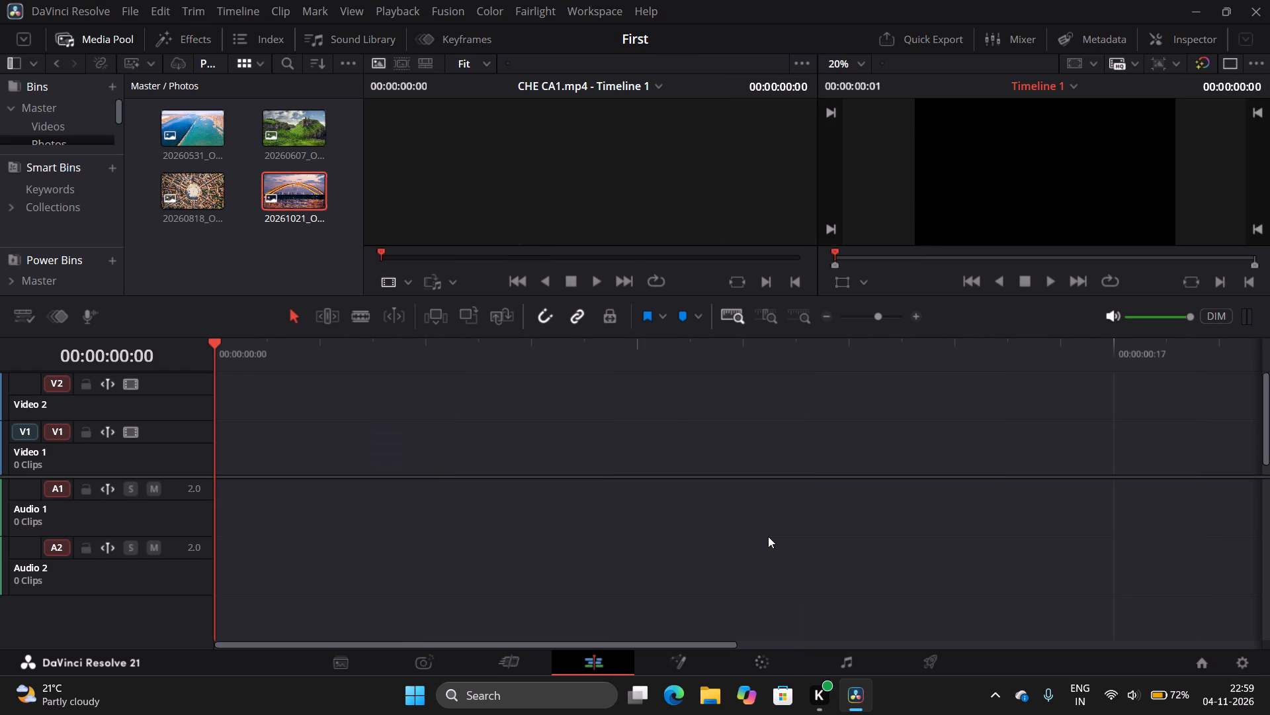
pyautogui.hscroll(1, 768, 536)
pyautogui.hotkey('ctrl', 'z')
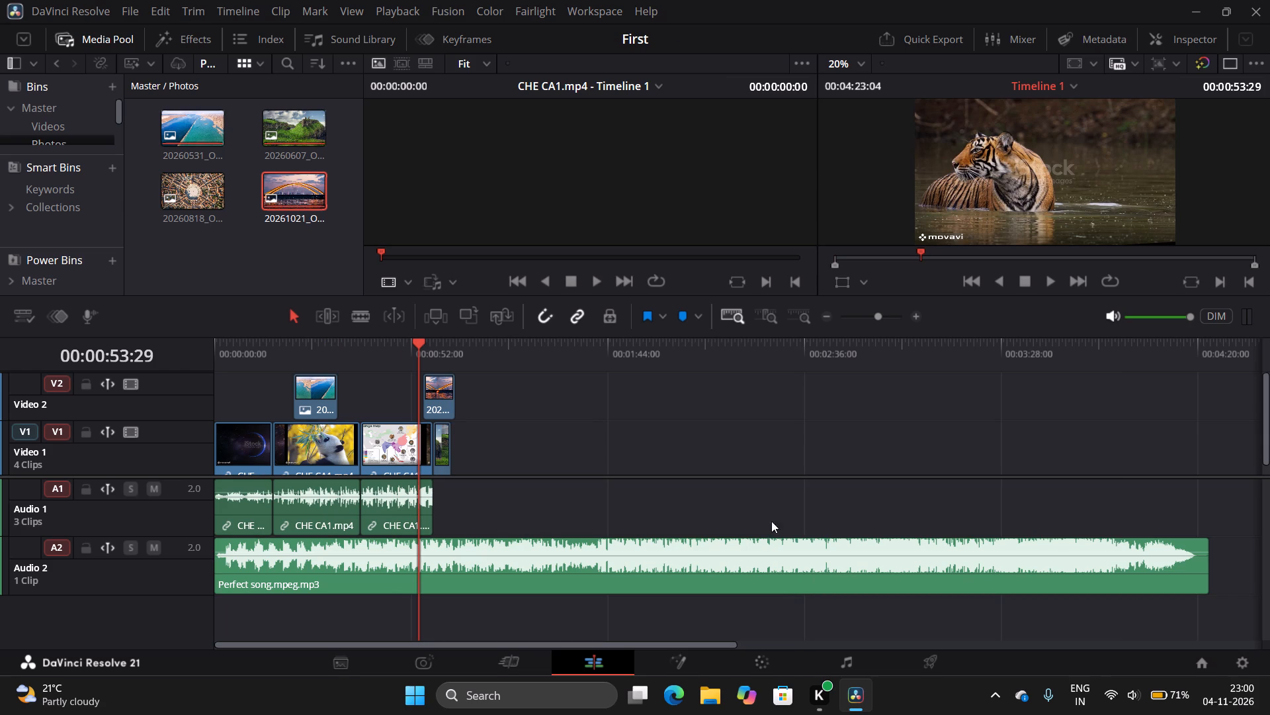
# Split Perfect song.mpeg.mp3 on Audio 2 at about 01:11:14 with the Blade and delete the part after the cut.
pyautogui.click(359, 316)
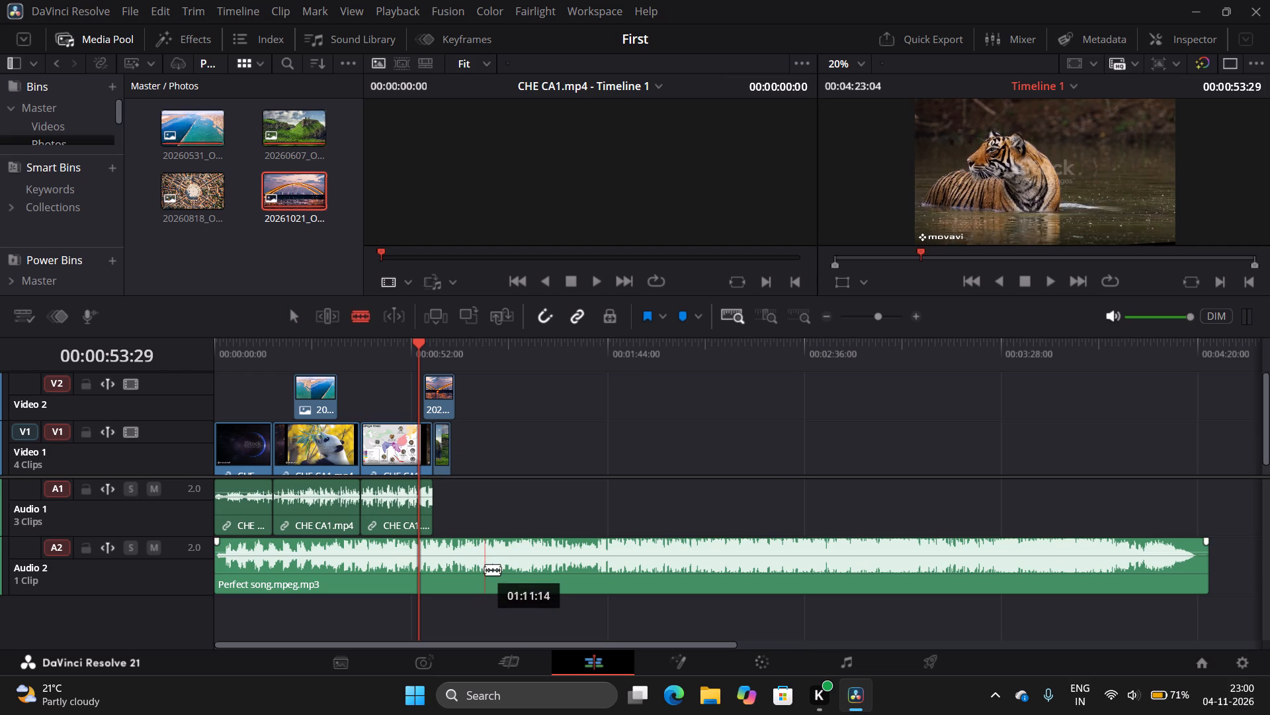
pyautogui.click(485, 569)
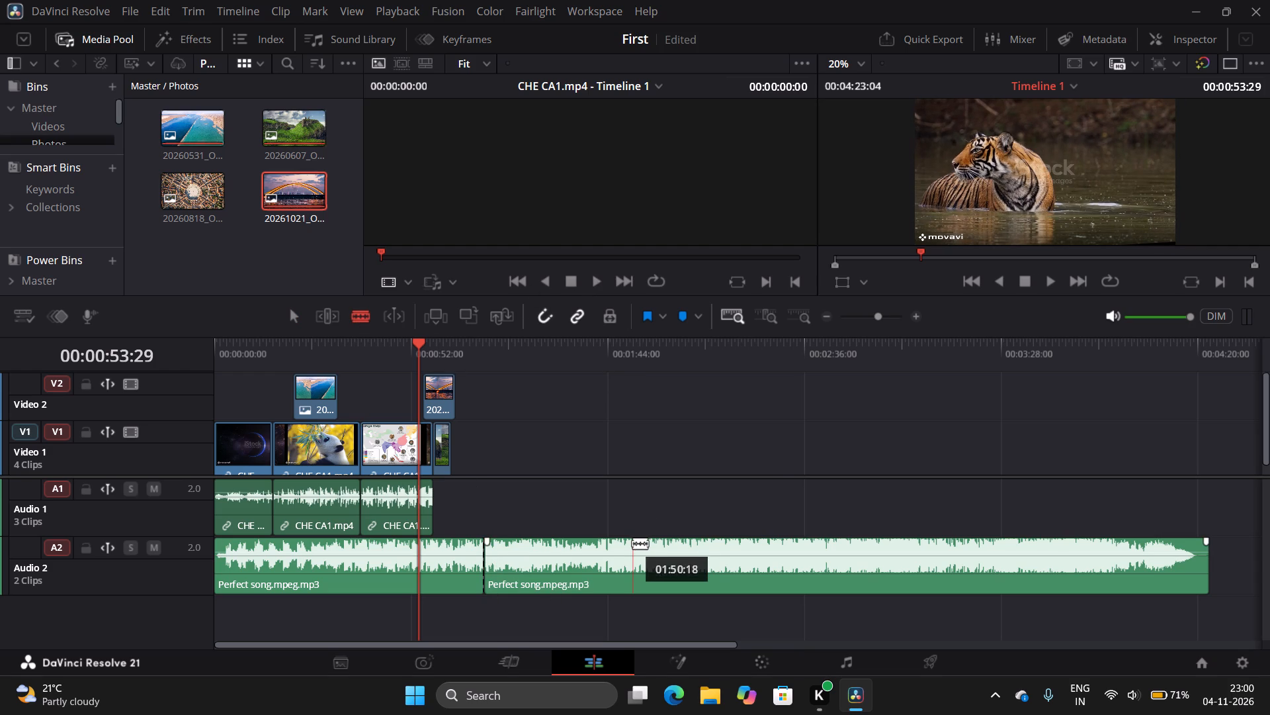
pyautogui.click(297, 312)
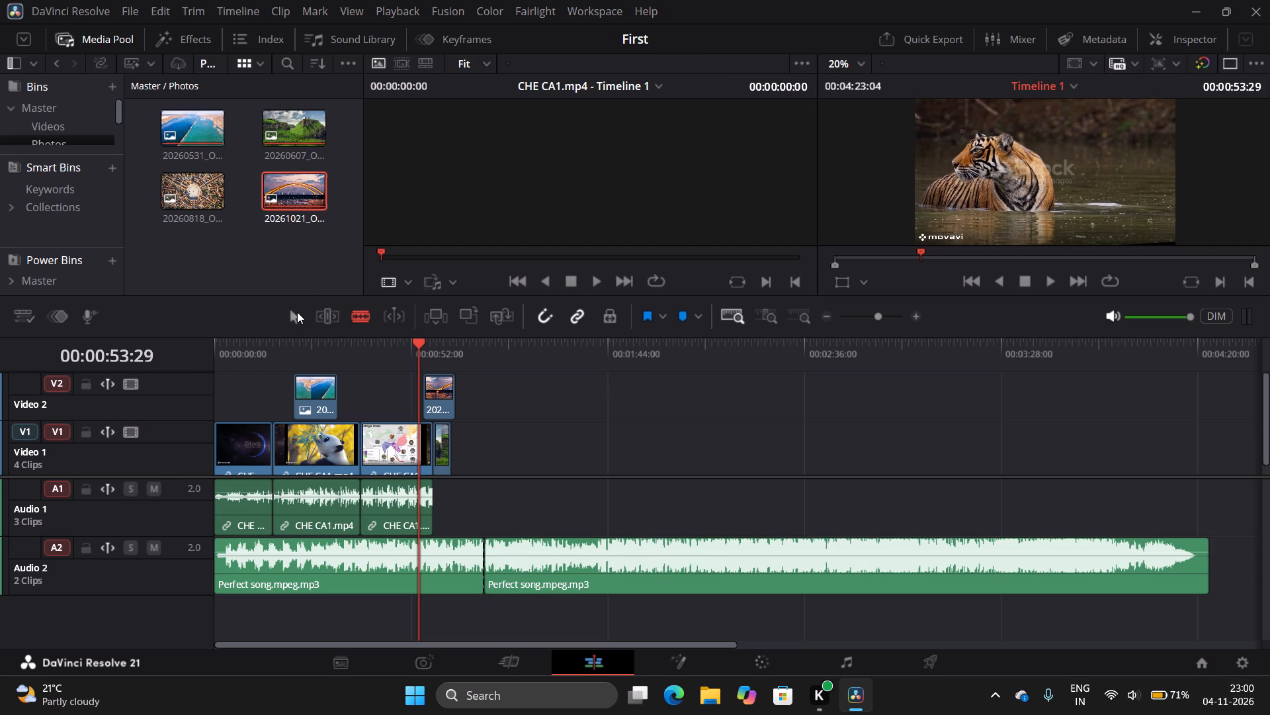
pyautogui.click(628, 563)
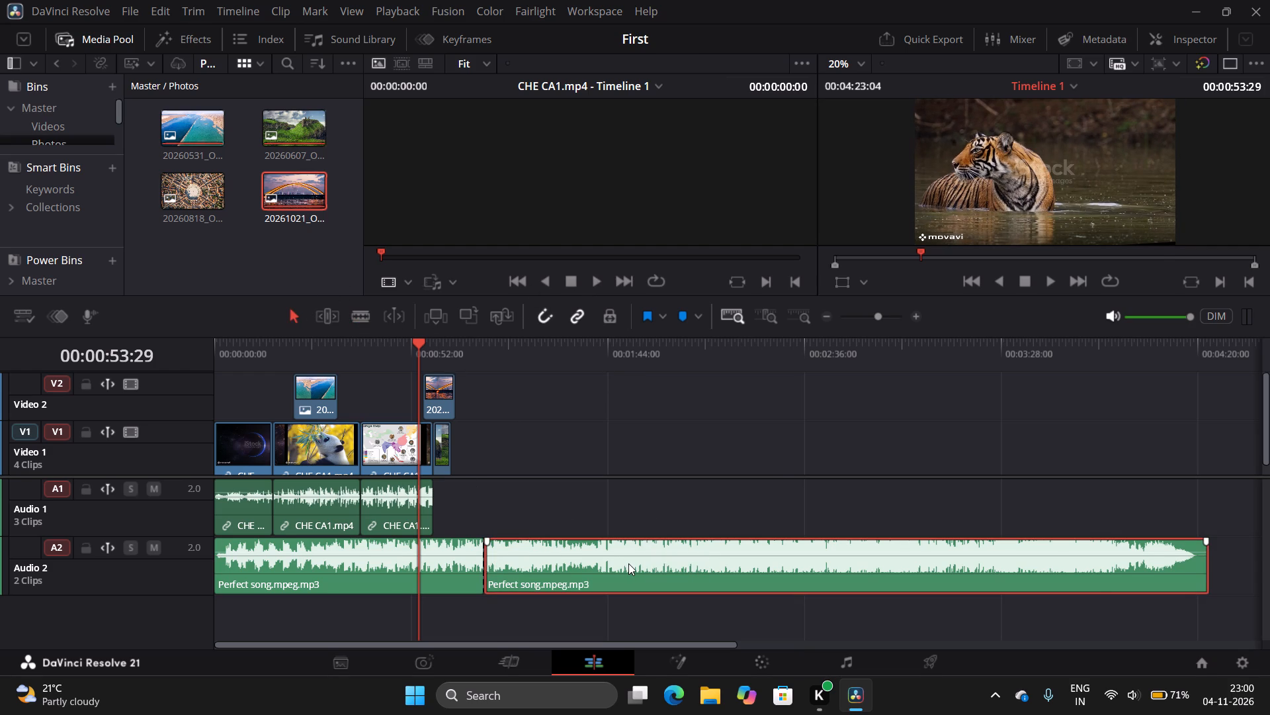
pyautogui.press('Delete')
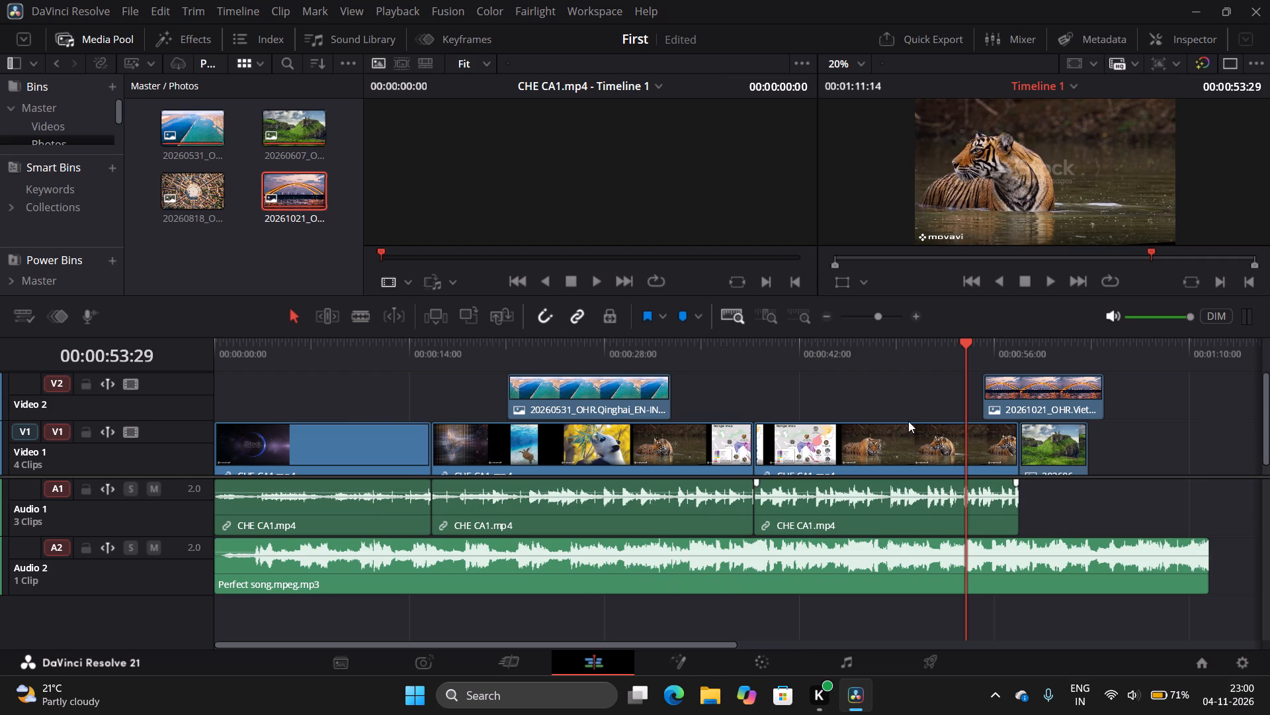
# In Detail Zoom, move the last CHE CA1.mp4 segment about 10 seconds later, placing its video on Video 2 and audio on Audio 2.
pyautogui.click(774, 314)
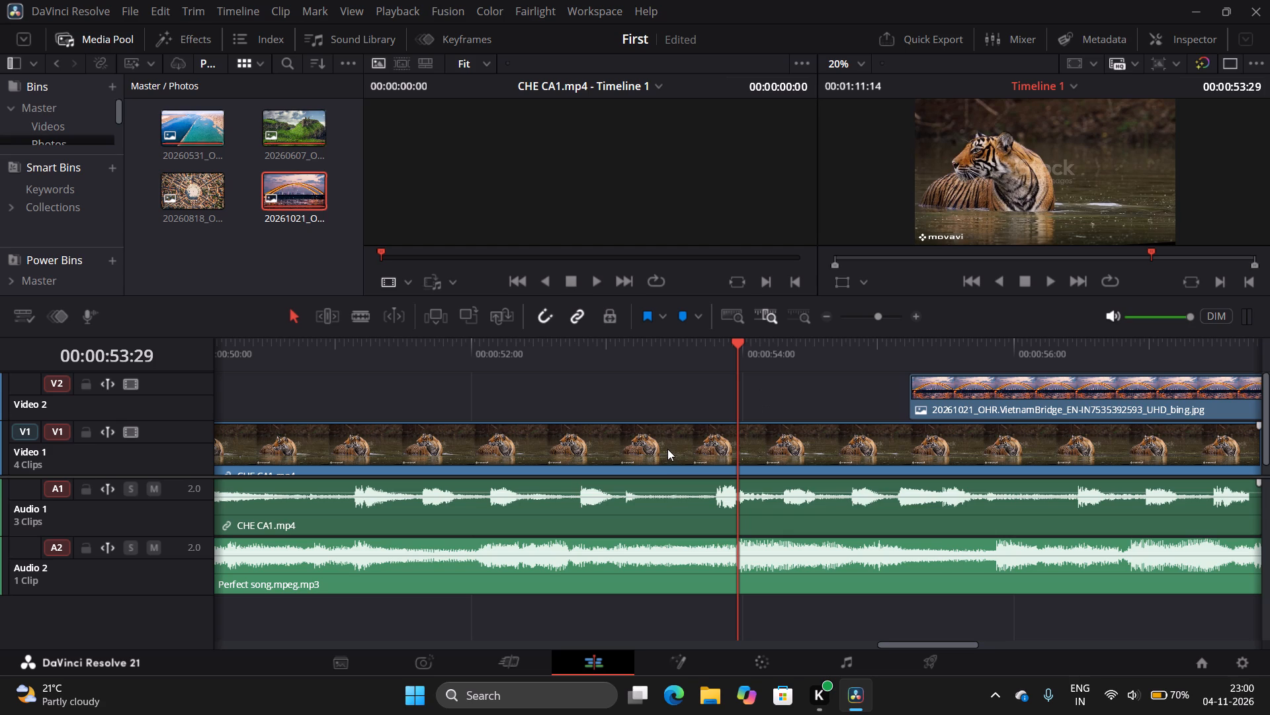
pyautogui.moveTo(699, 451); pyautogui.dragTo(763, 448)
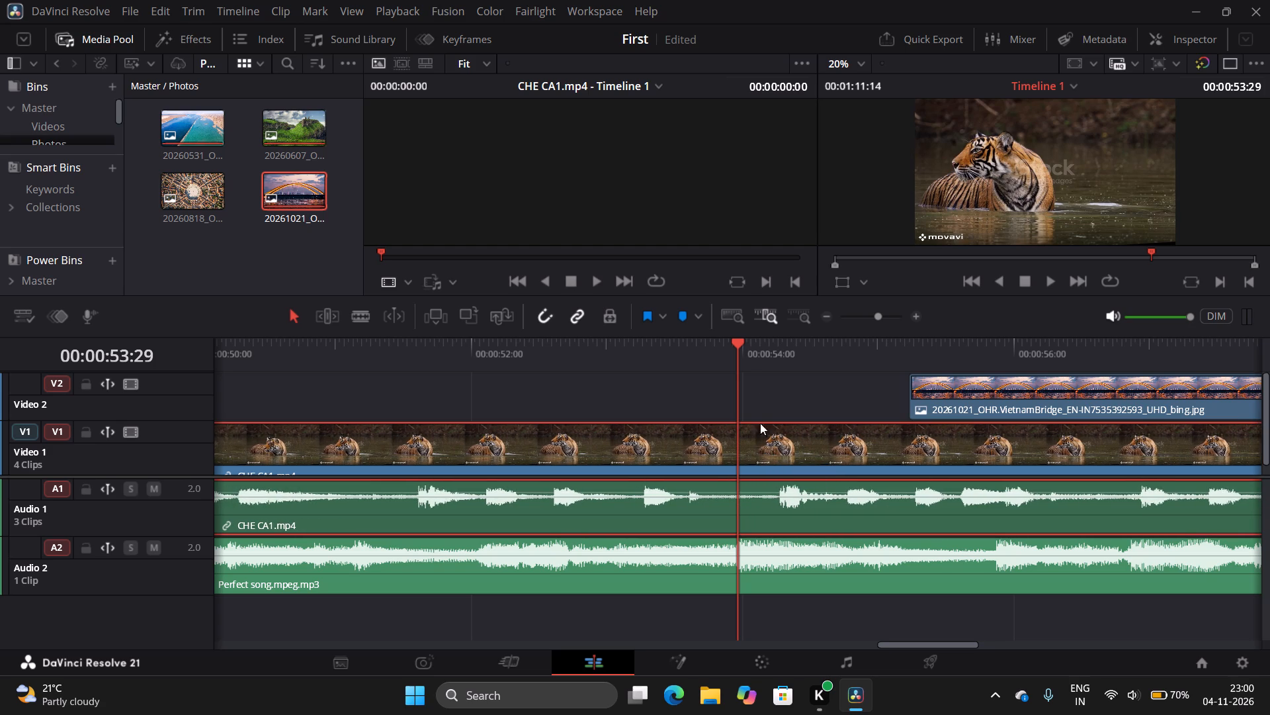
pyautogui.moveTo(680, 457); pyautogui.dragTo(755, 454)
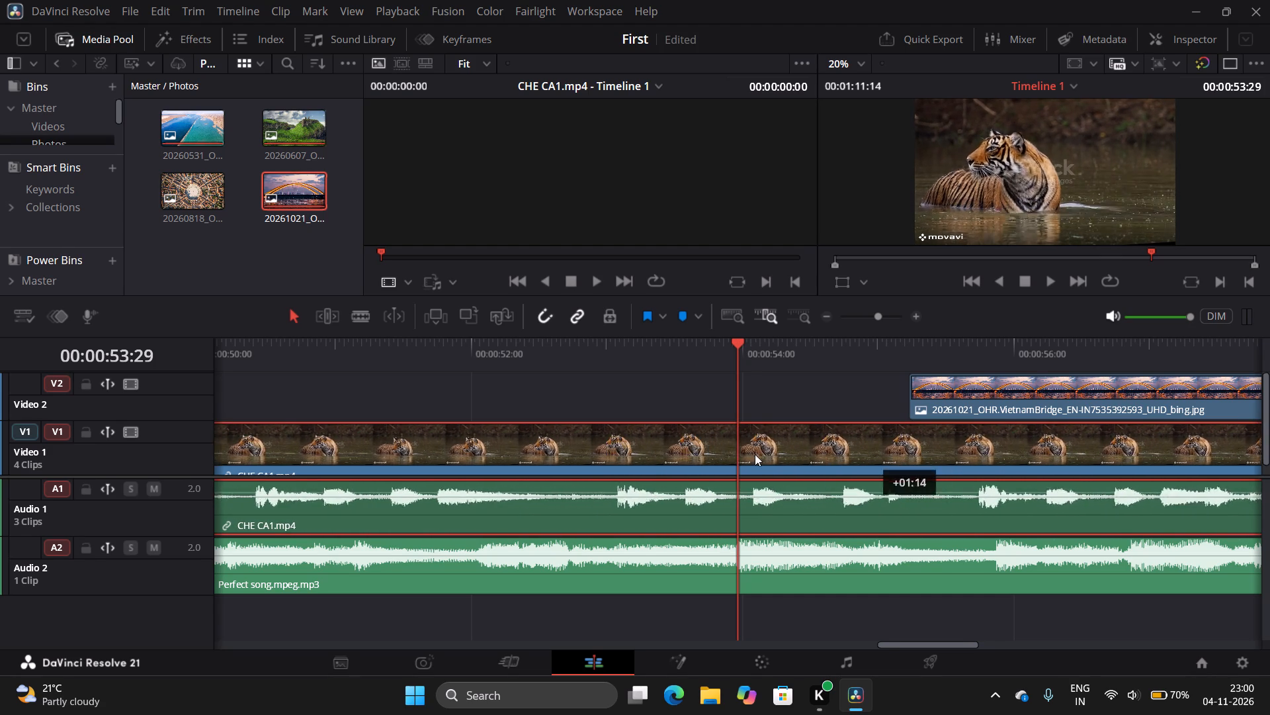
pyautogui.moveTo(755, 454); pyautogui.dragTo(1269, 461)
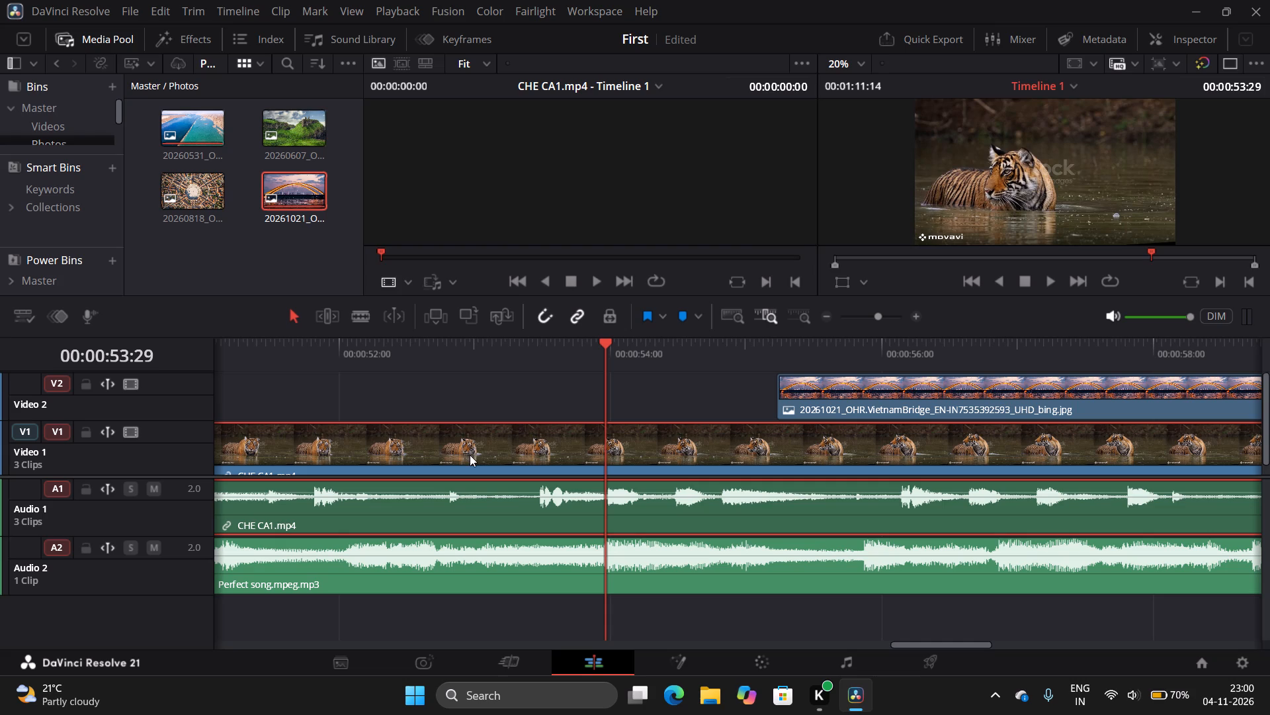
pyautogui.moveTo(466, 455); pyautogui.dragTo(1182, 397)
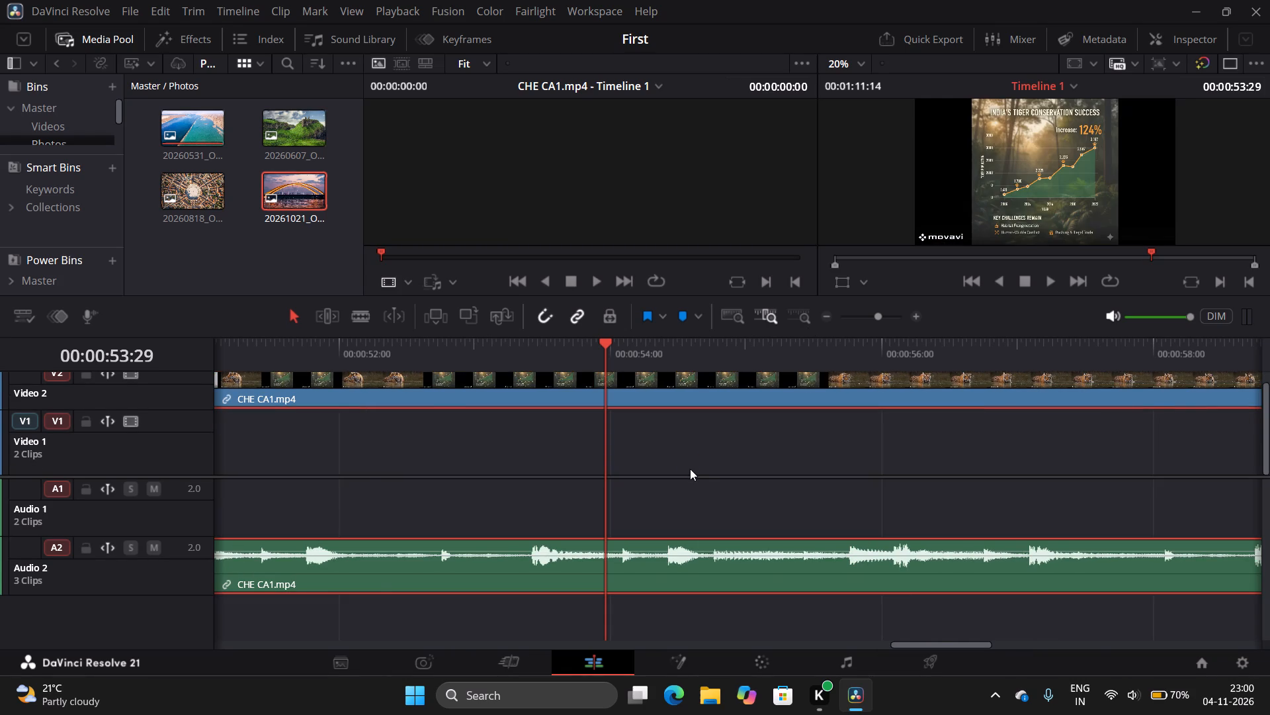
# Look back and forth along the detail-zoomed timeline to examine the clips on the video and audio tracks.
pyautogui.hscroll(-5, 690, 469)
pyautogui.hscroll(6, 690, 469)
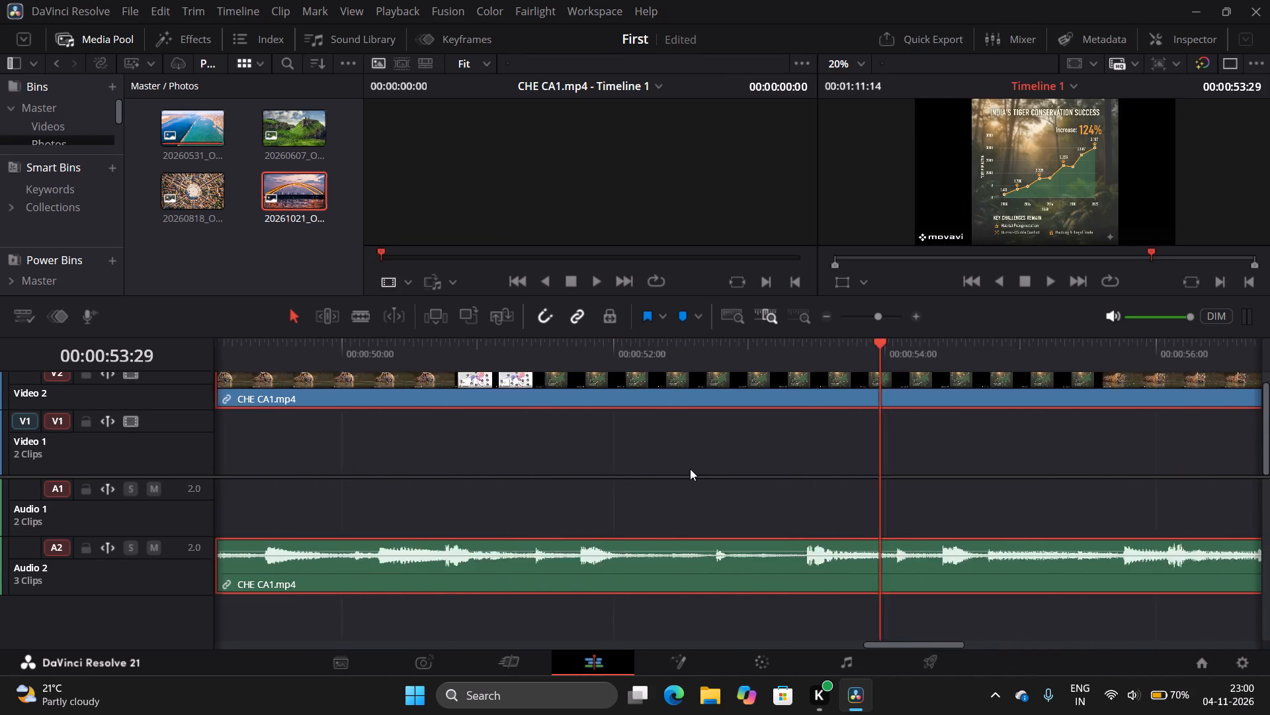
pyautogui.hscroll(6, 690, 469)
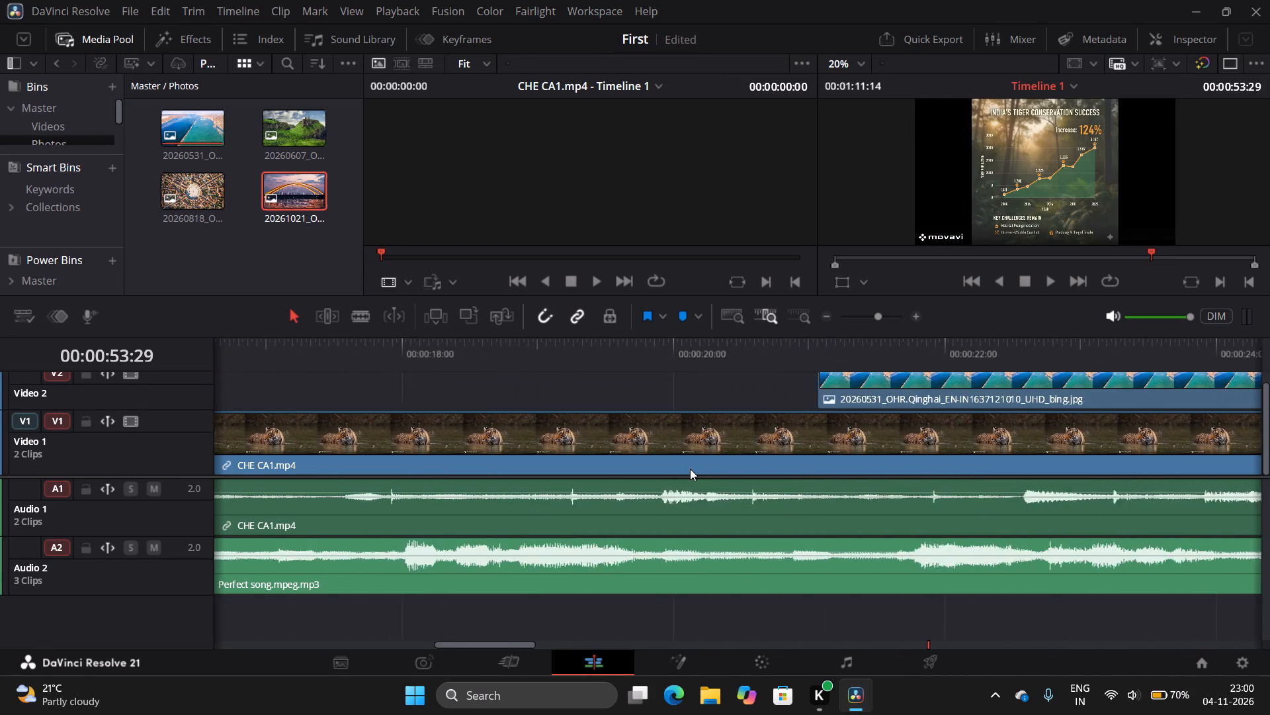
pyautogui.hscroll(12, 690, 469)
pyautogui.hscroll(-5, 690, 469)
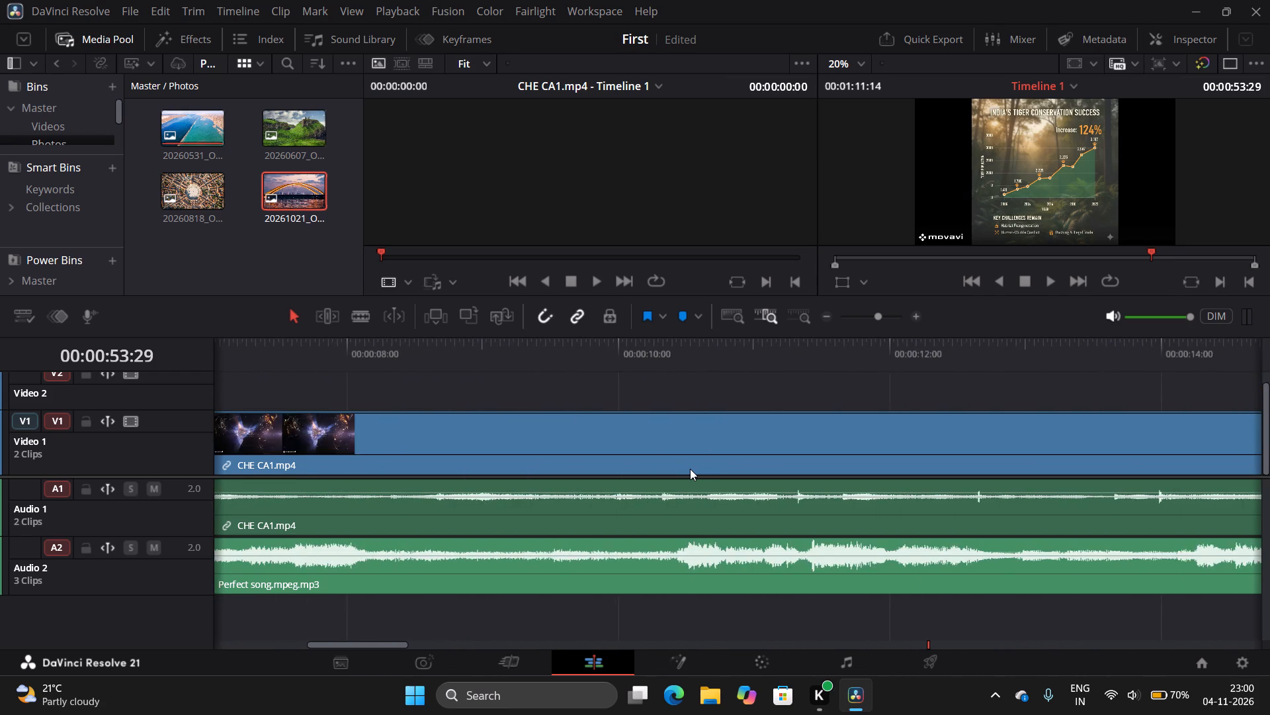
pyautogui.hscroll(-9, 690, 469)
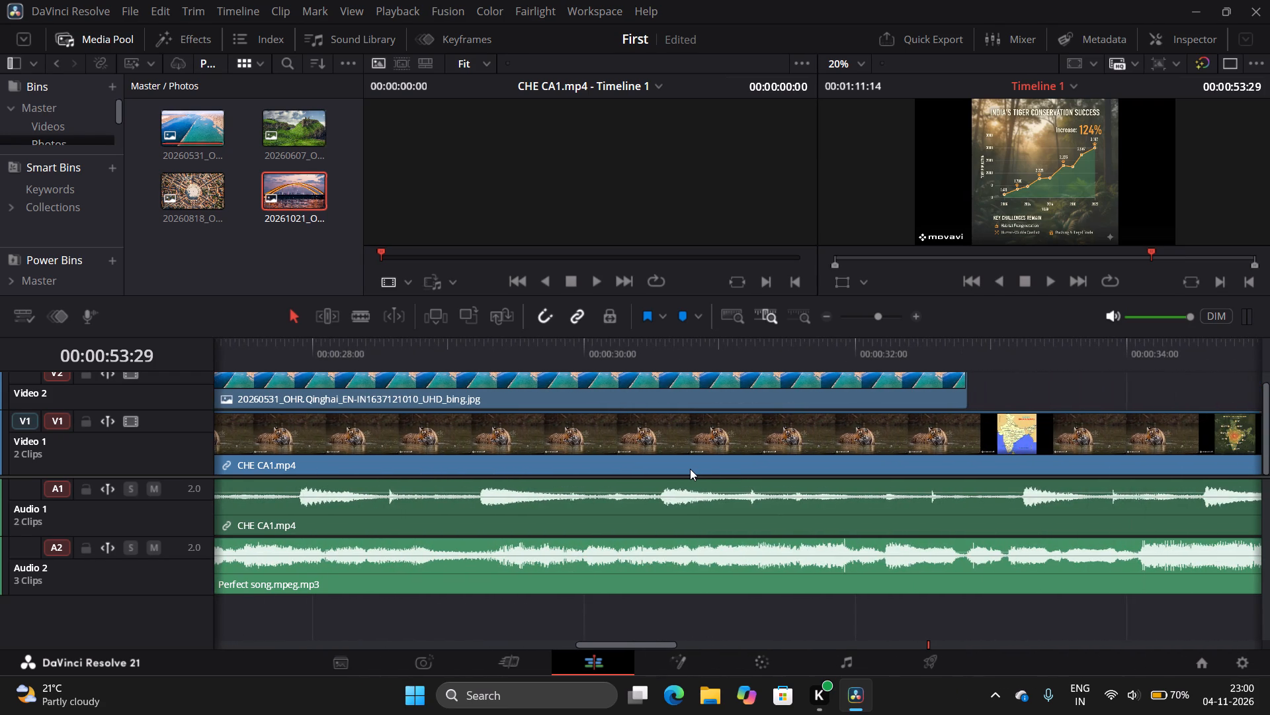
pyautogui.hscroll(-5, 690, 469)
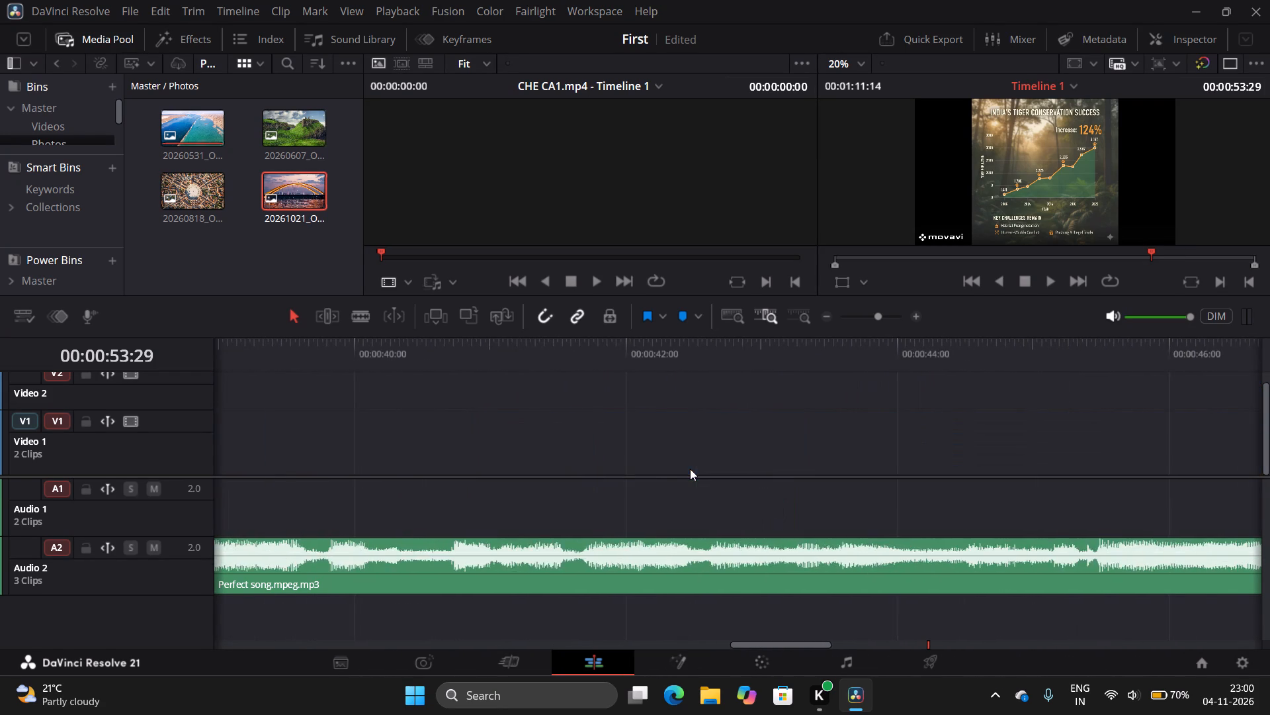
pyautogui.hscroll(4, 690, 469)
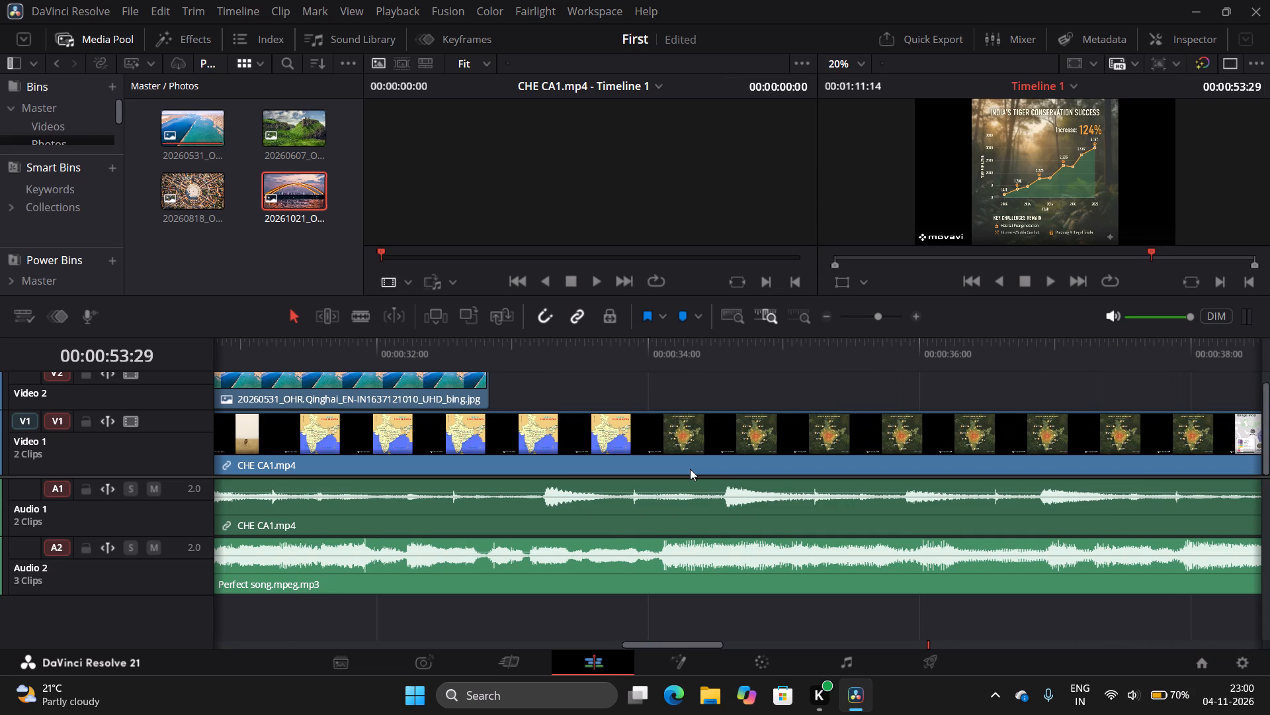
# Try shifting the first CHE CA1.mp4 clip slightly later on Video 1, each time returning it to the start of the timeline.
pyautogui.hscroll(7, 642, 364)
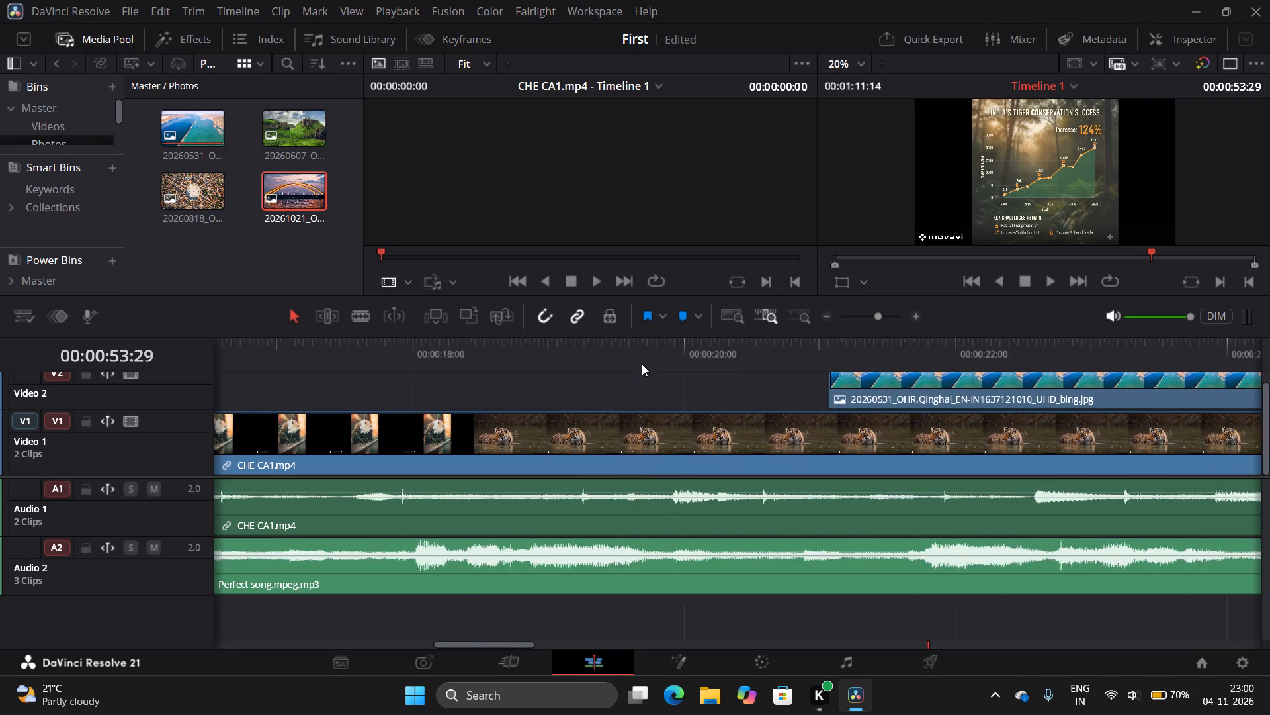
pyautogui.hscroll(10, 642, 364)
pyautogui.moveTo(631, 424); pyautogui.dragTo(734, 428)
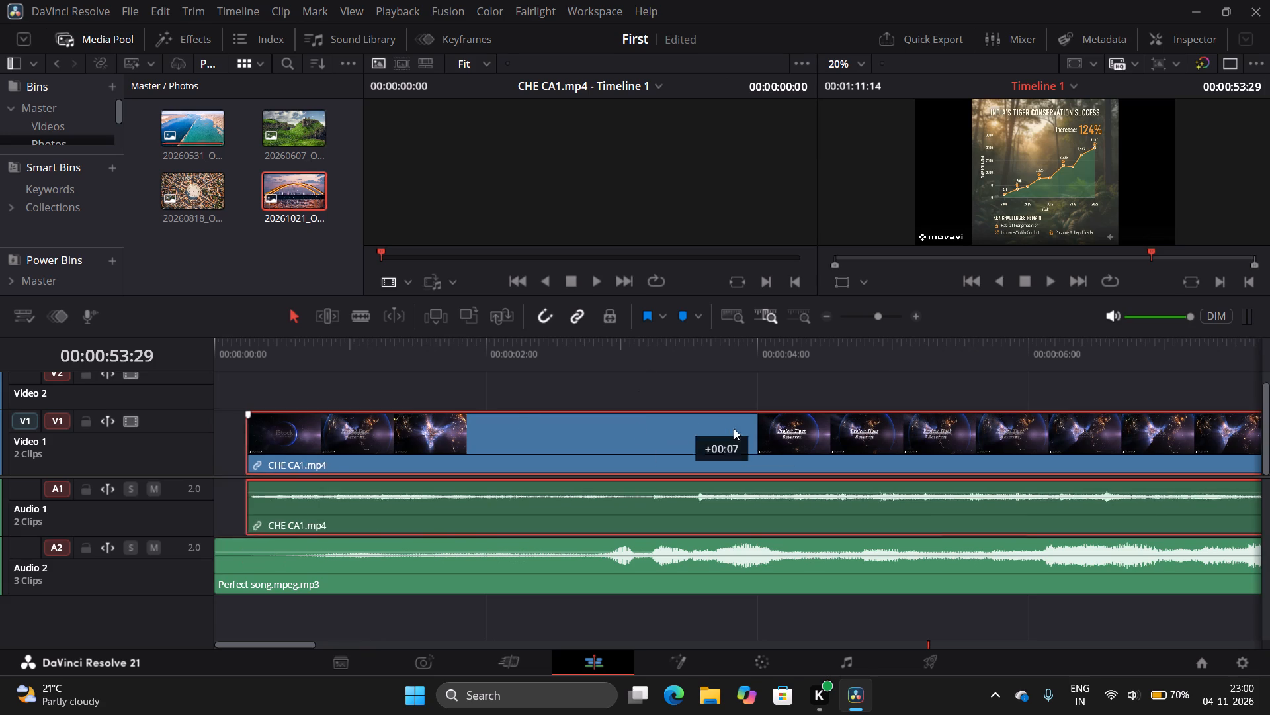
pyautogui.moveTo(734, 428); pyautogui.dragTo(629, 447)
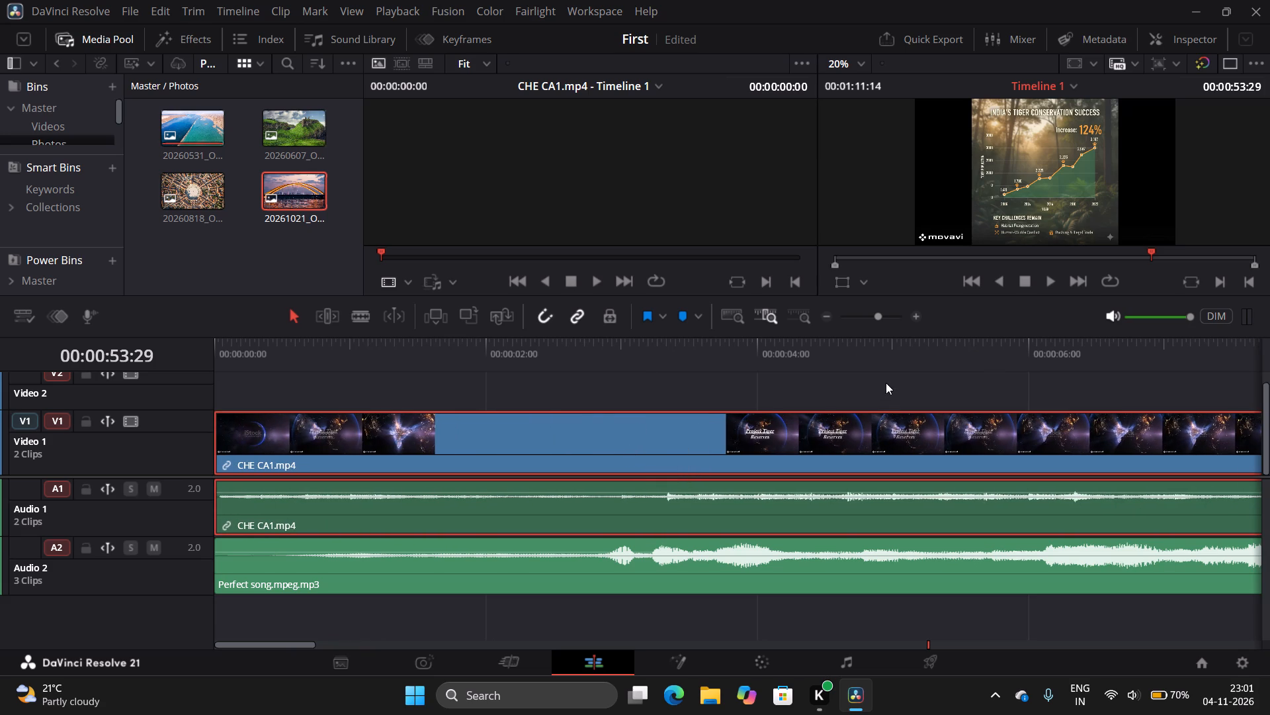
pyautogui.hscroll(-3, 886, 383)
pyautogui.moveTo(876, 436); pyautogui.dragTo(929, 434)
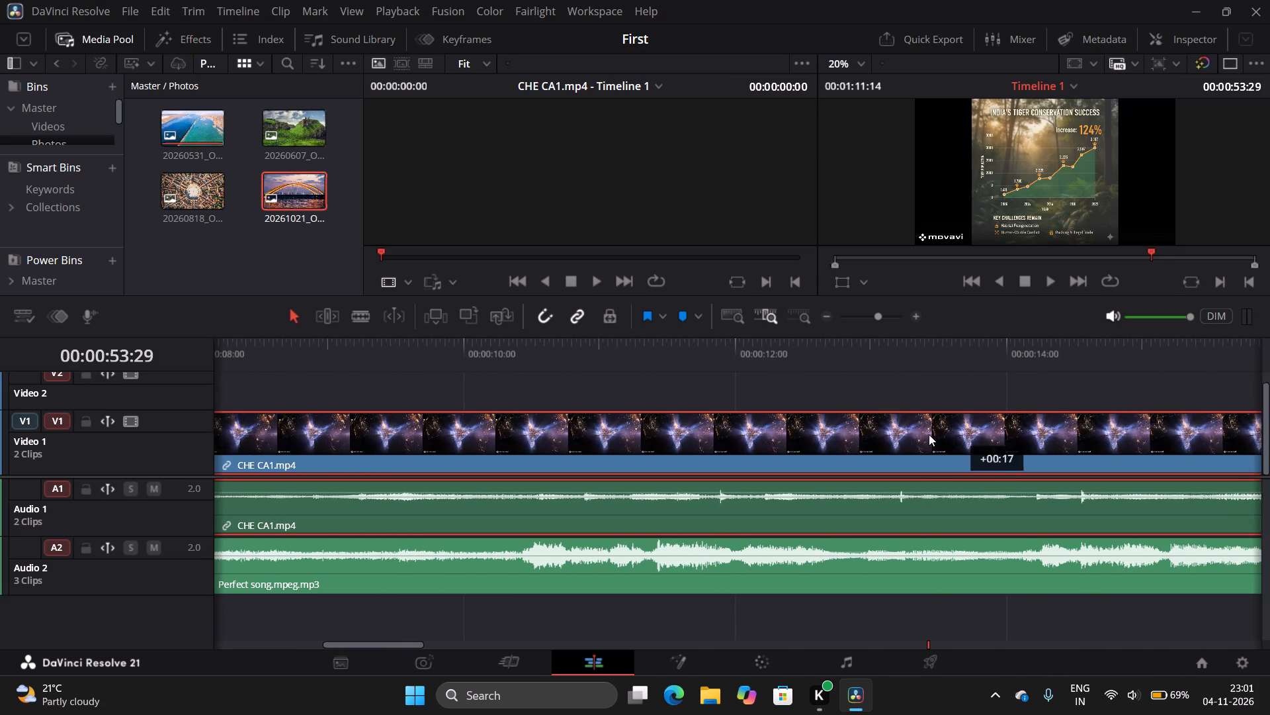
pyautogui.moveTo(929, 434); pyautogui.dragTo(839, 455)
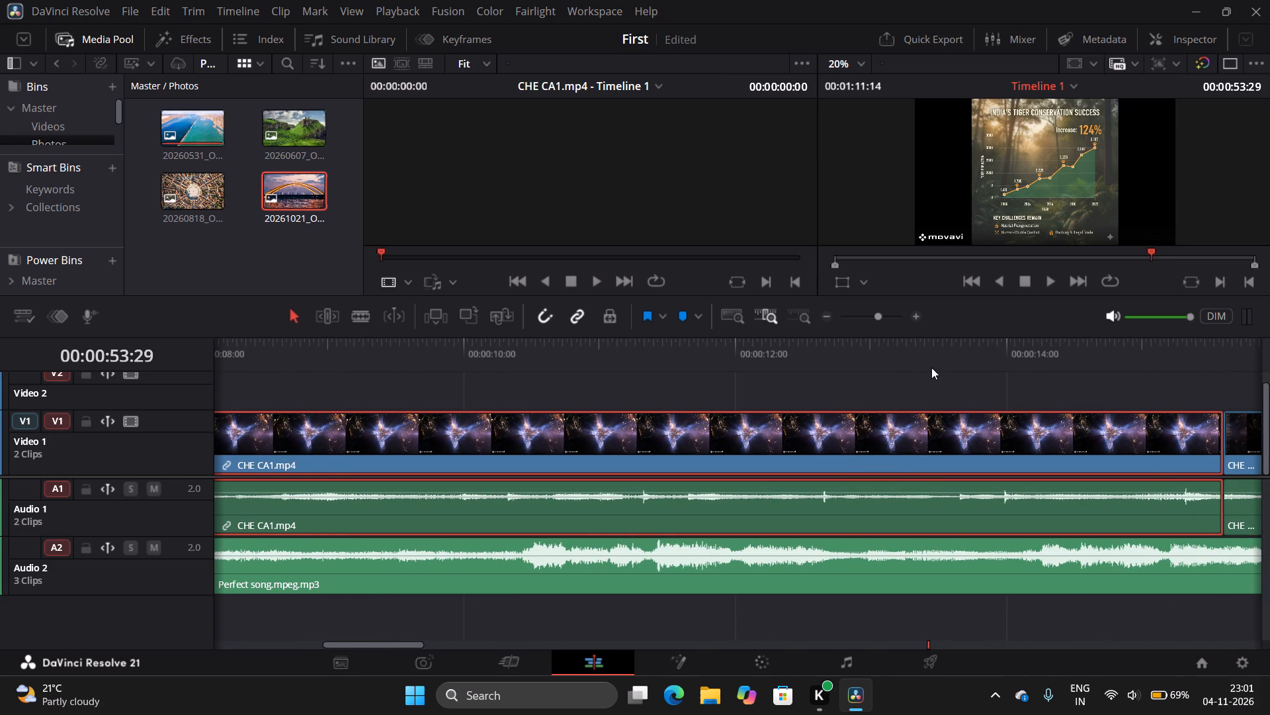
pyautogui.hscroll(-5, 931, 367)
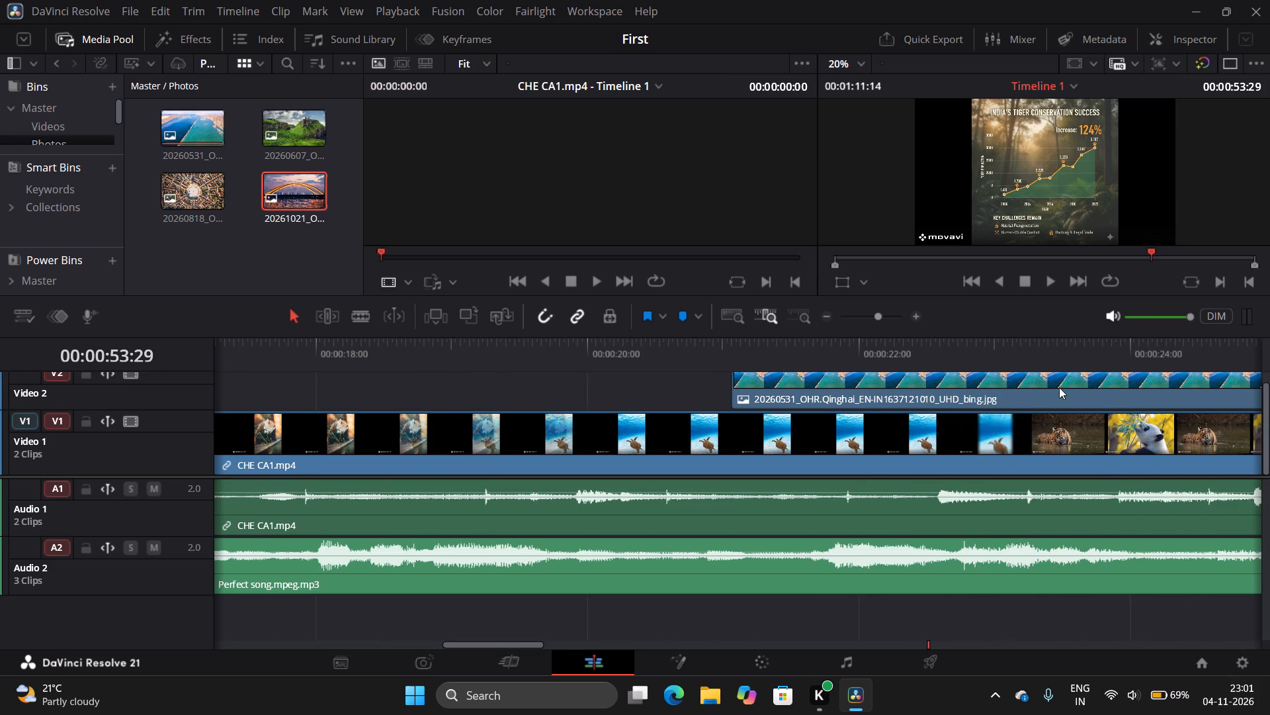
# In Custom Zoom, move the last CHE CA1.mp4 segment back to Video 1 and Audio 1, directly after the preceding CHE CA1.mp4 clip.
pyautogui.click(800, 318)
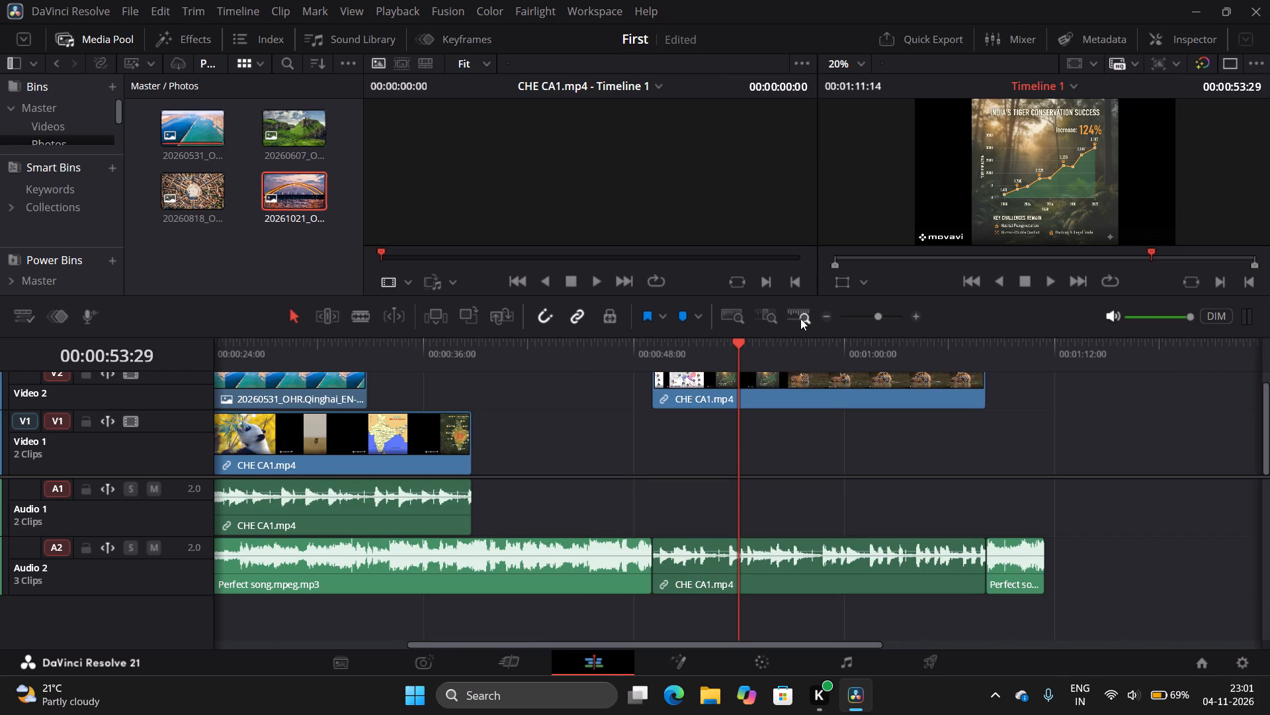
pyautogui.moveTo(695, 394); pyautogui.dragTo(607, 454)
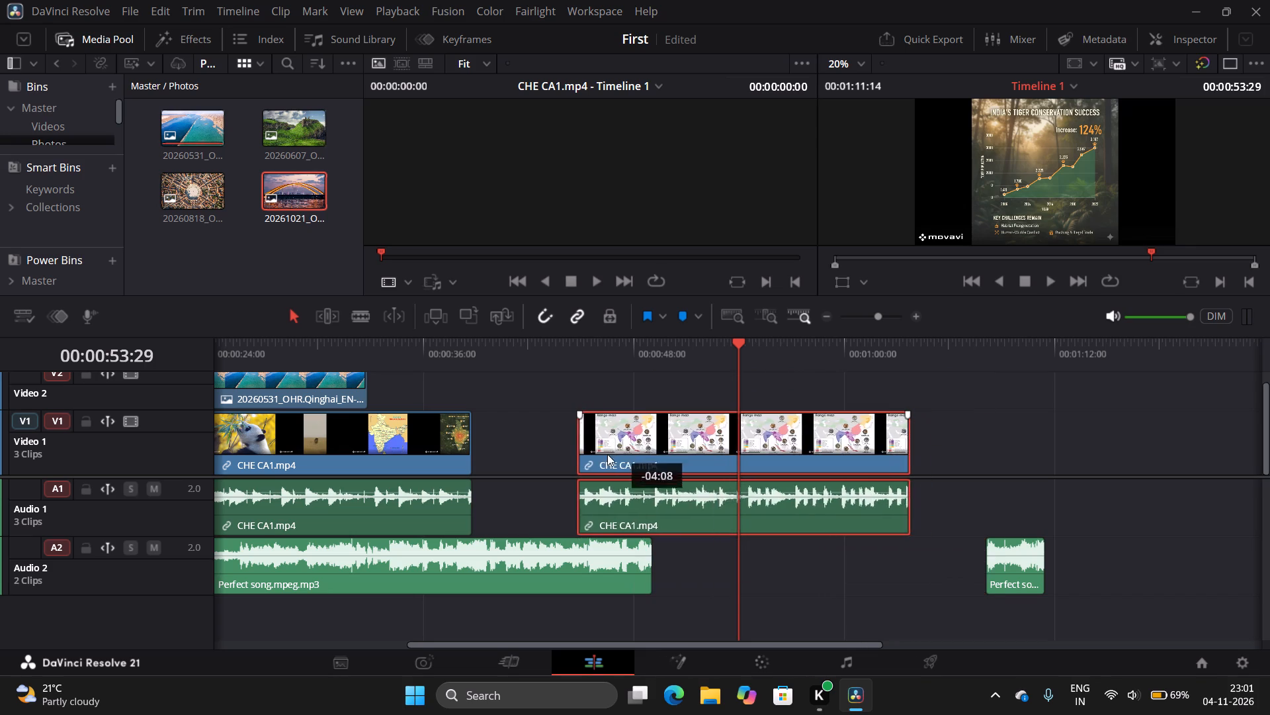
pyautogui.moveTo(607, 454); pyautogui.dragTo(665, 386)
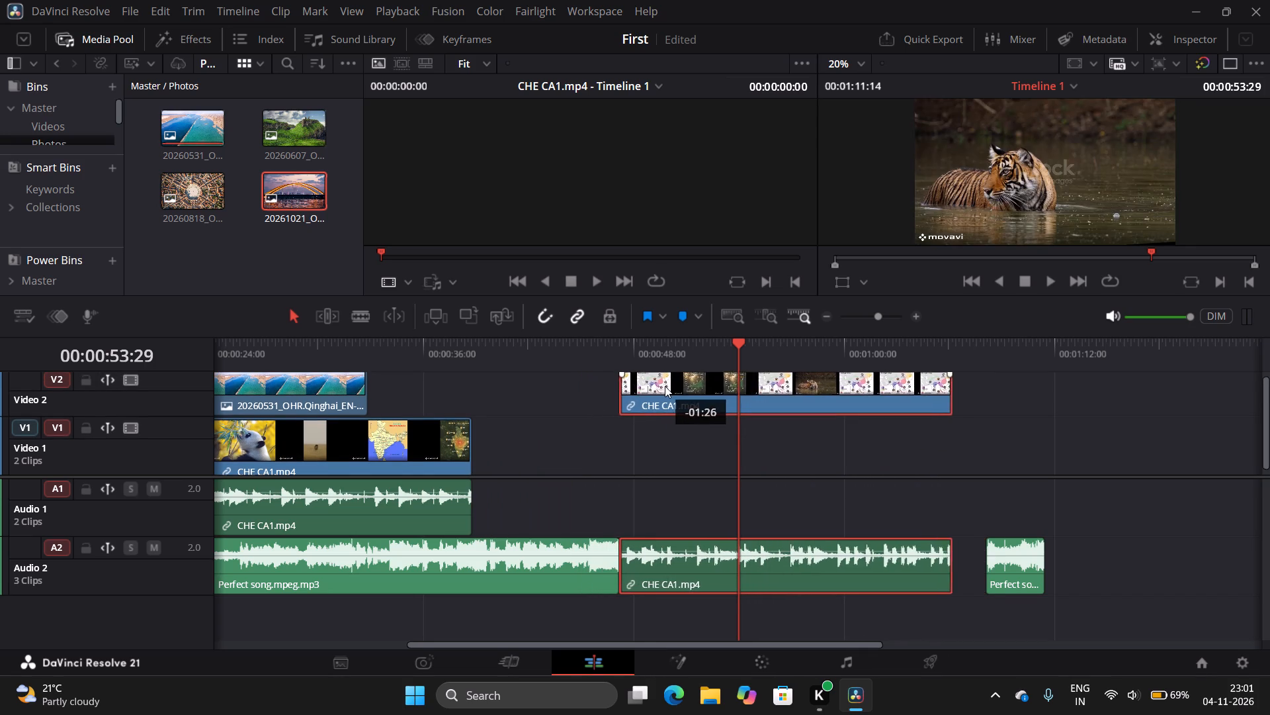
pyautogui.moveTo(665, 386); pyautogui.dragTo(519, 452)
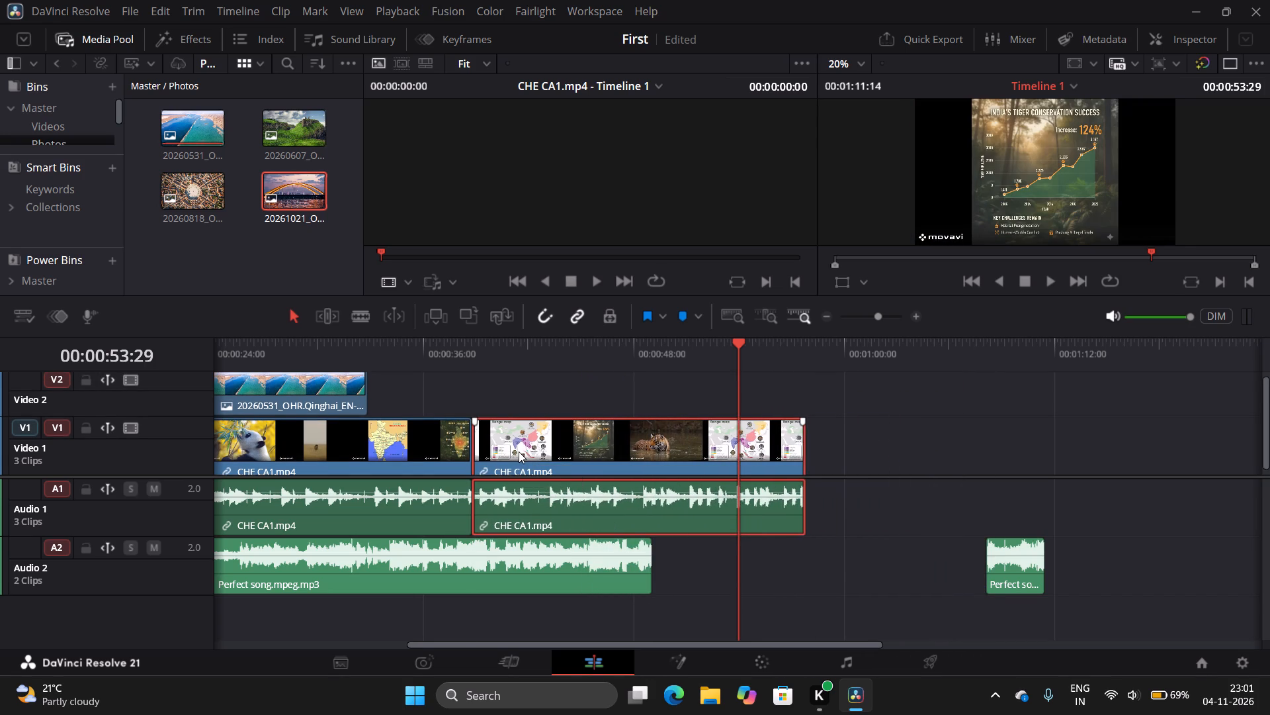
# Move the short Perfect song.mpeg.mp3 piece on Audio 2 earlier so it directly follows the longer music clip.
pyautogui.moveTo(1002, 554); pyautogui.dragTo(679, 560)
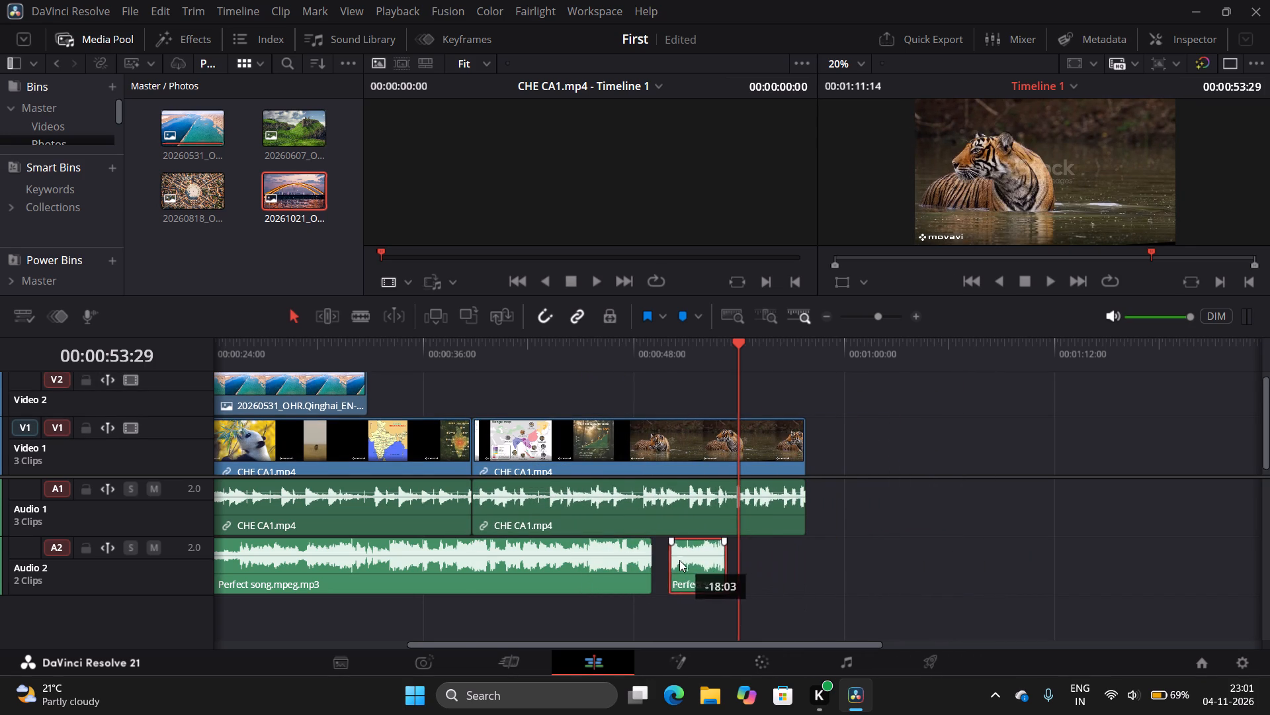
pyautogui.moveTo(679, 560); pyautogui.dragTo(669, 565)
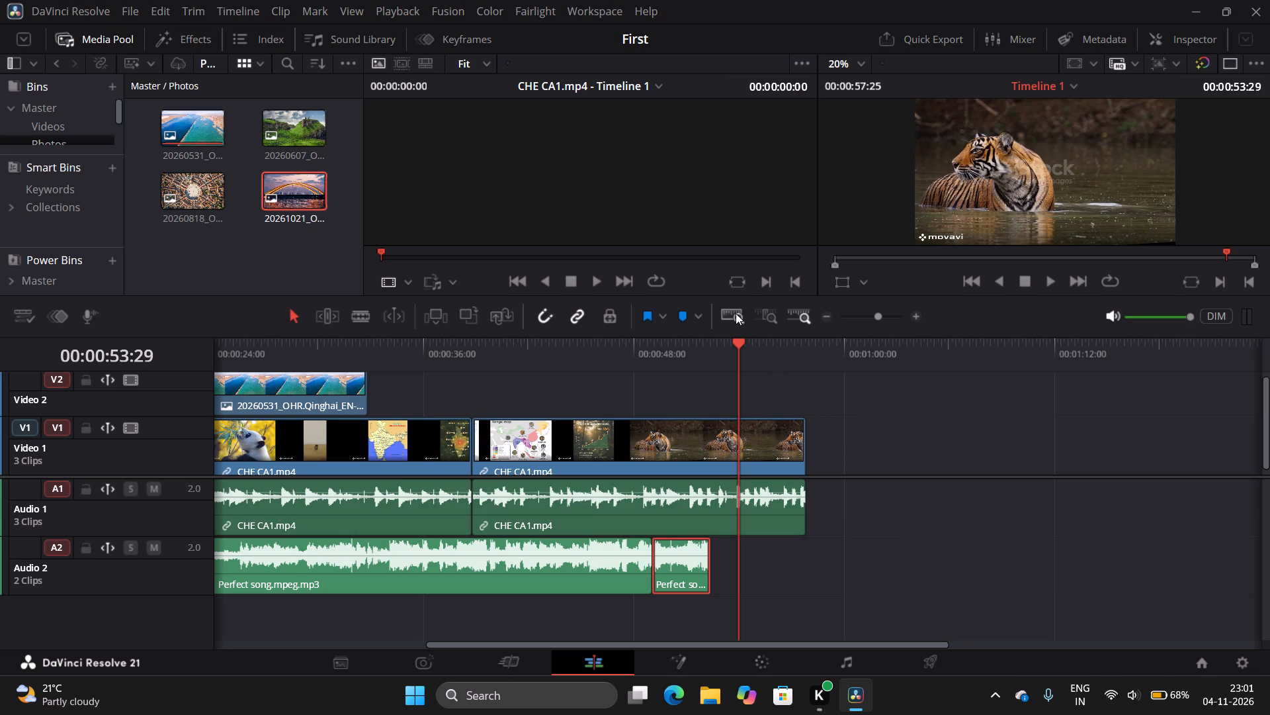
# Switch between Detail Zoom and Custom Zoom to compare how the rearranged clips are displayed.
pyautogui.click(763, 314)
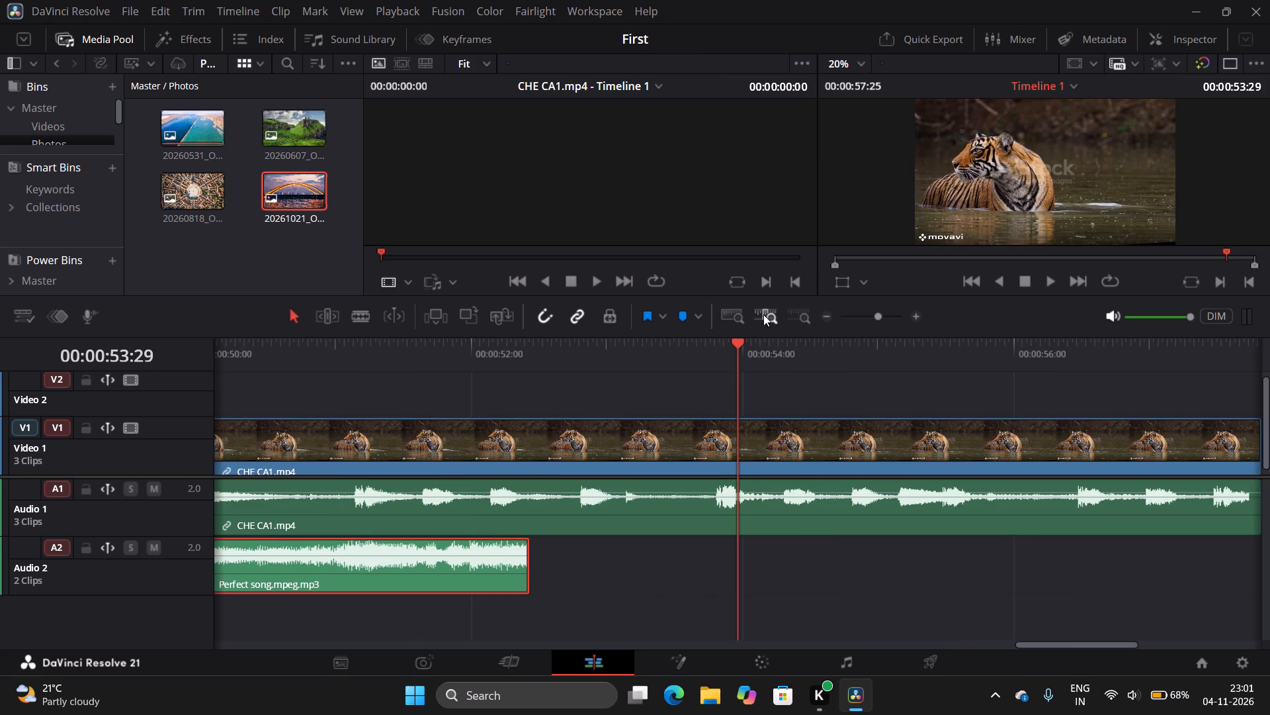
pyautogui.click(763, 314)
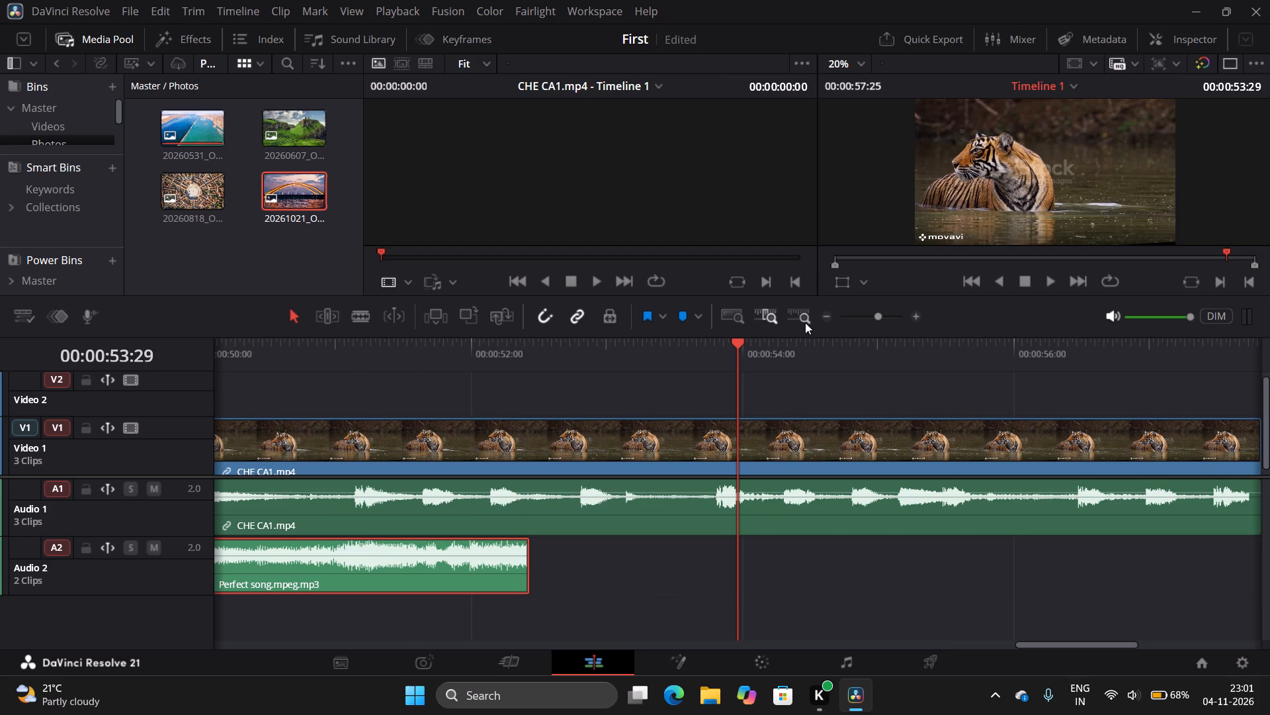
pyautogui.click(815, 320)
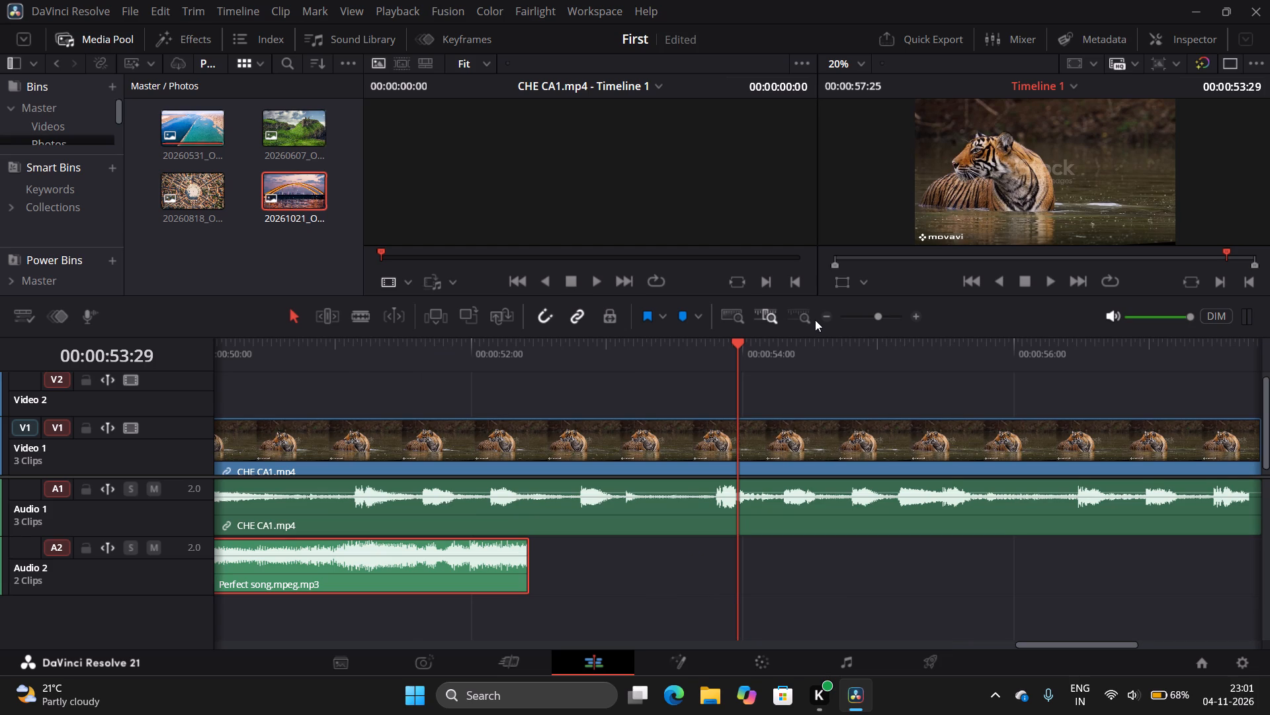
pyautogui.click(801, 316)
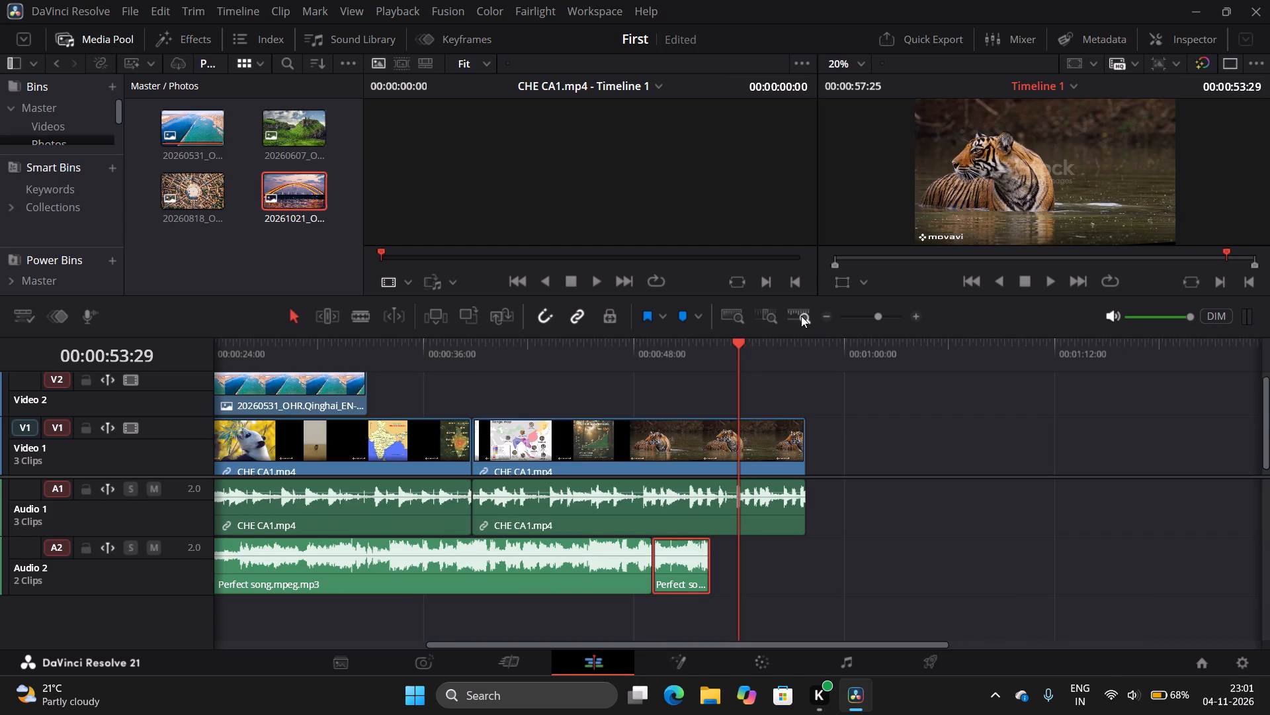
pyautogui.hscroll(6, 631, 390)
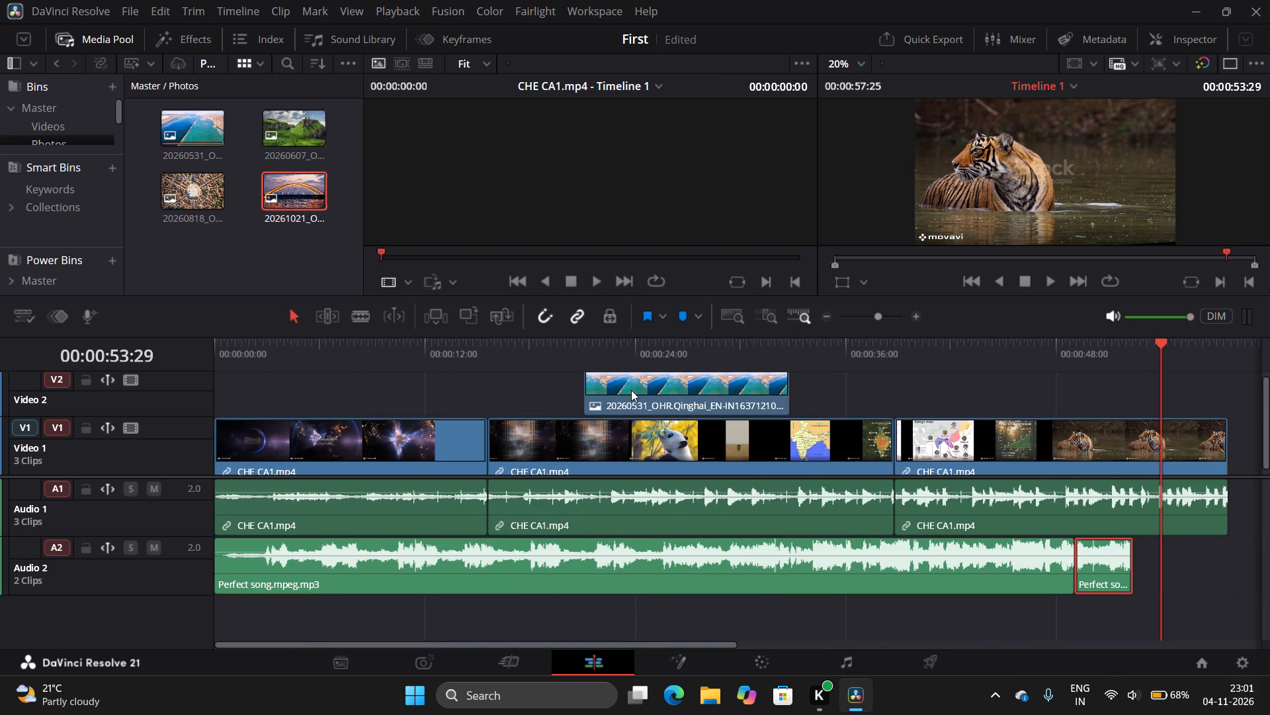
pyautogui.hscroll(2, 482, 377)
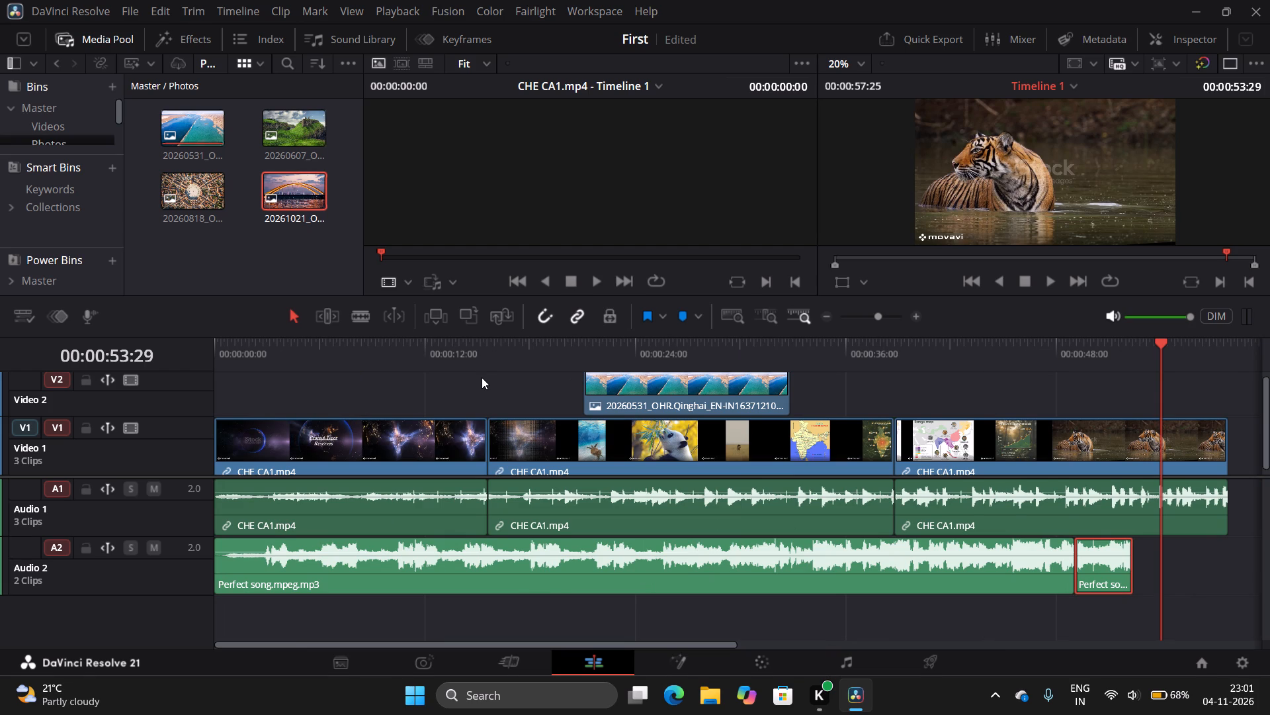
pyautogui.click(803, 307)
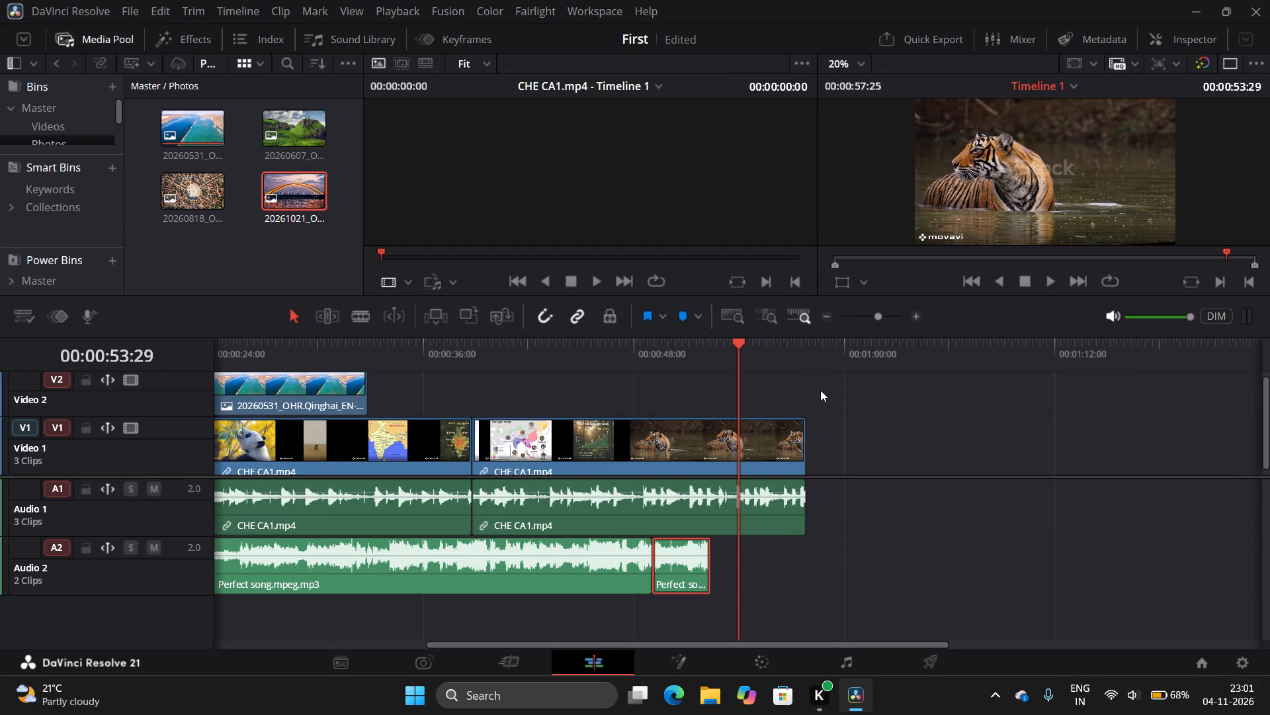
# Look back and forth along the timeline in Custom Zoom to examine the clips on all video and audio tracks.
pyautogui.moveTo(791, 387); pyautogui.dragTo(958, 385)
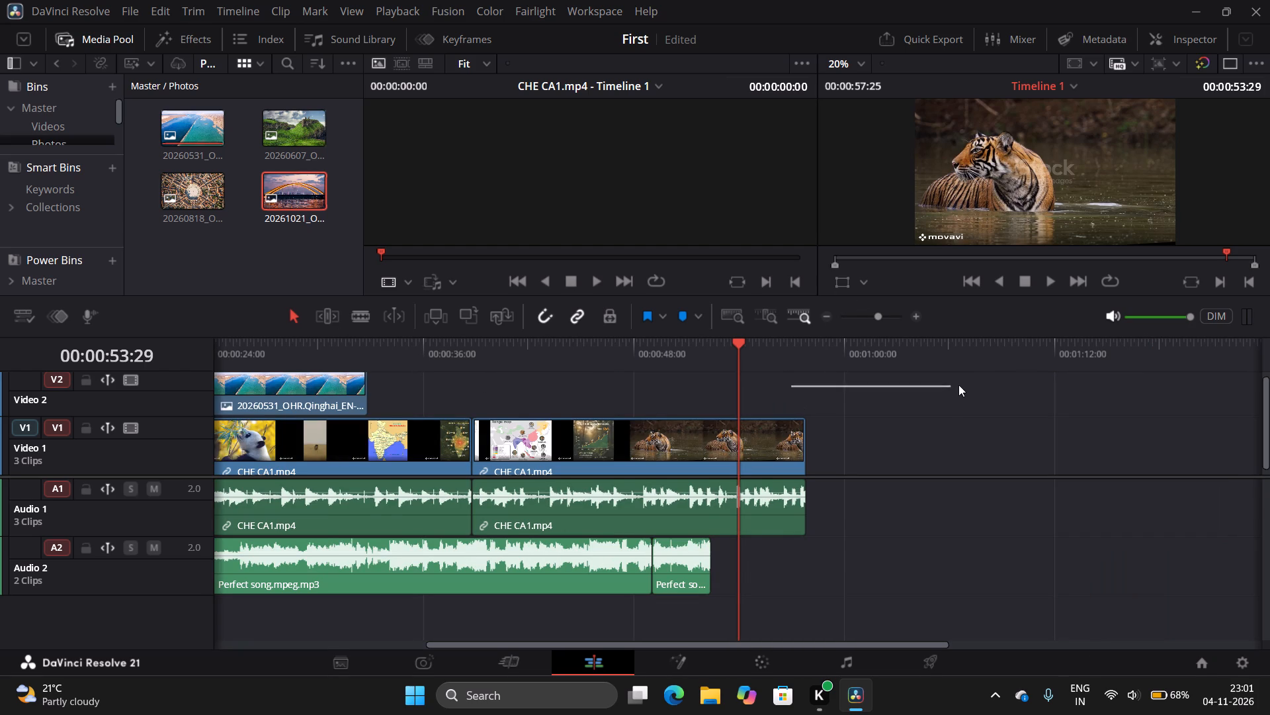
pyautogui.moveTo(958, 385); pyautogui.dragTo(897, 391)
pyautogui.hscroll(3, 666, 452)
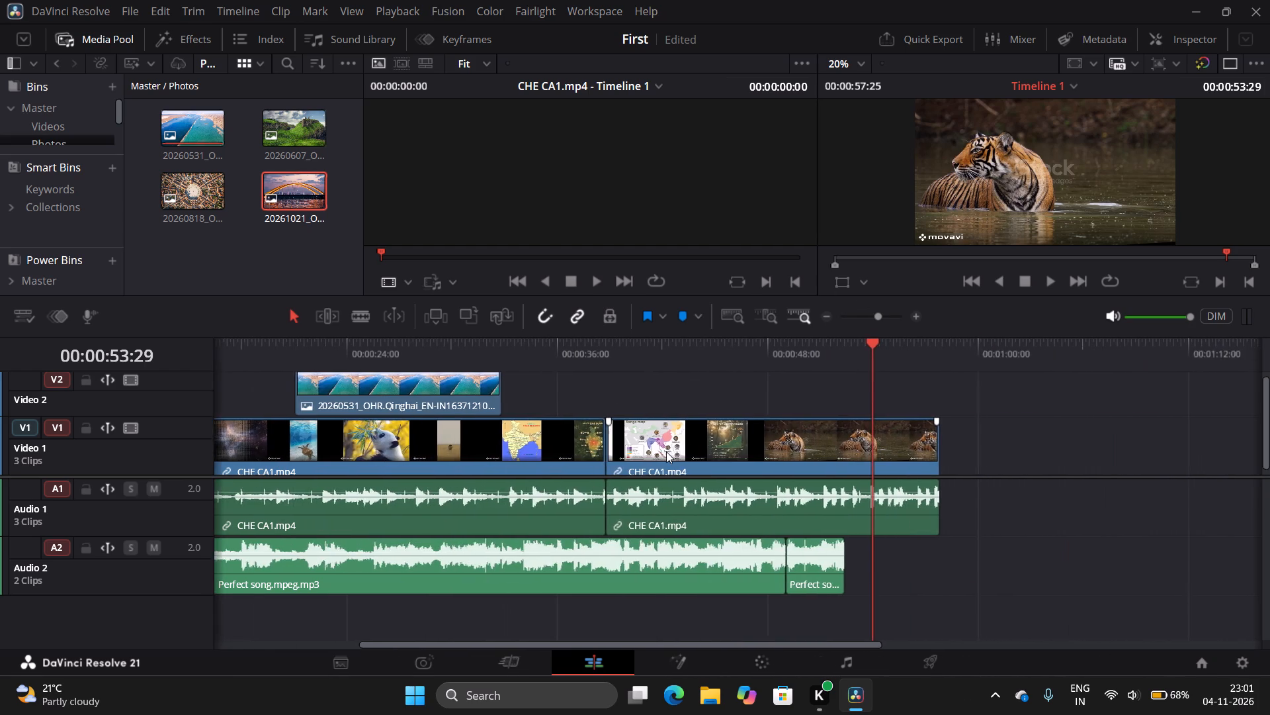
pyautogui.hscroll(1, 666, 452)
pyautogui.keyDown('ctrl'); pyautogui.scroll(-6, 669, 418); pyautogui.keyUp('ctrl')
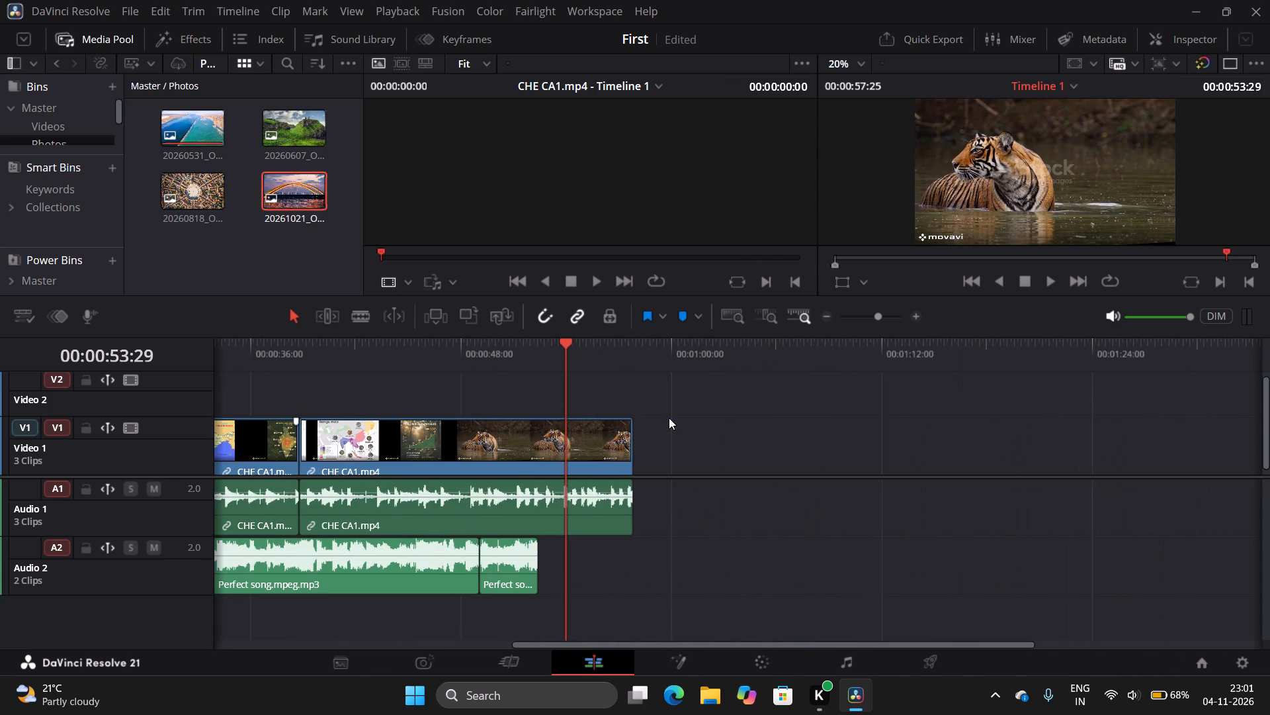
pyautogui.keyDown('ctrl'); pyautogui.scroll(15, 669, 418); pyautogui.keyUp('ctrl')
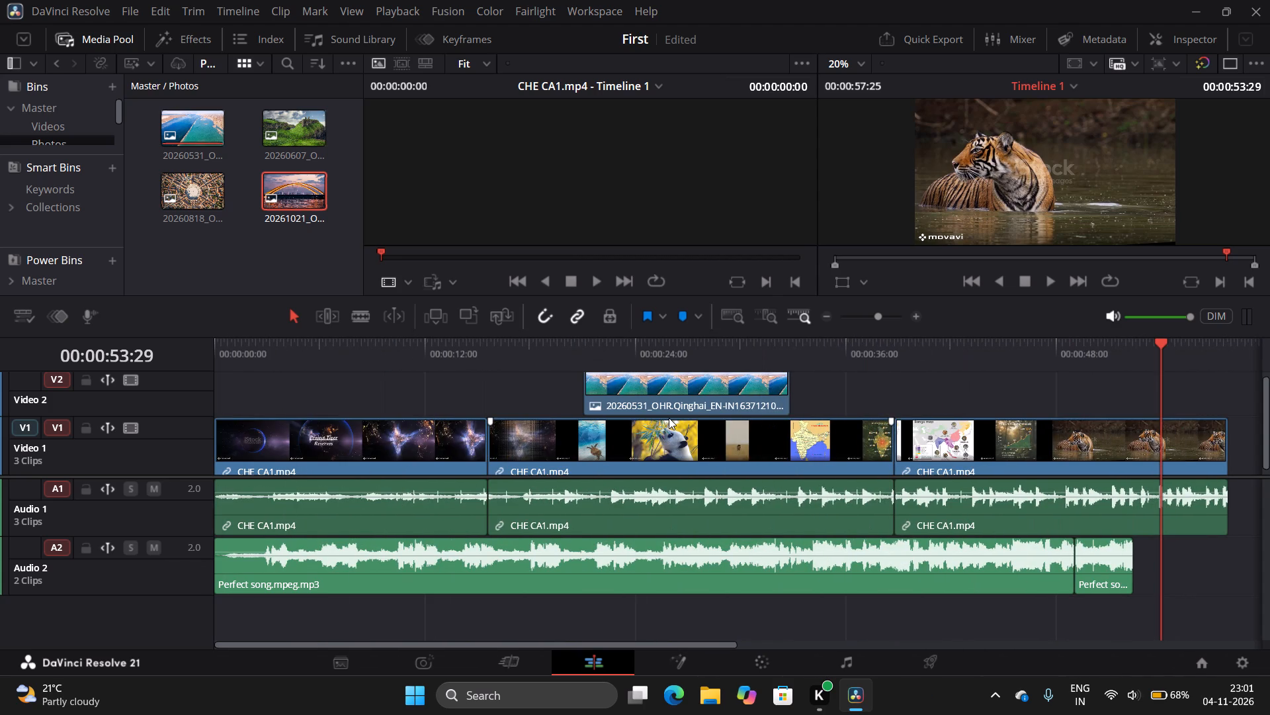
pyautogui.keyDown('ctrl'); pyautogui.scroll(6, 515, 395); pyautogui.keyUp('ctrl')
pyautogui.keyDown('ctrl'); pyautogui.scroll(-2, 515, 395); pyautogui.keyUp('ctrl')
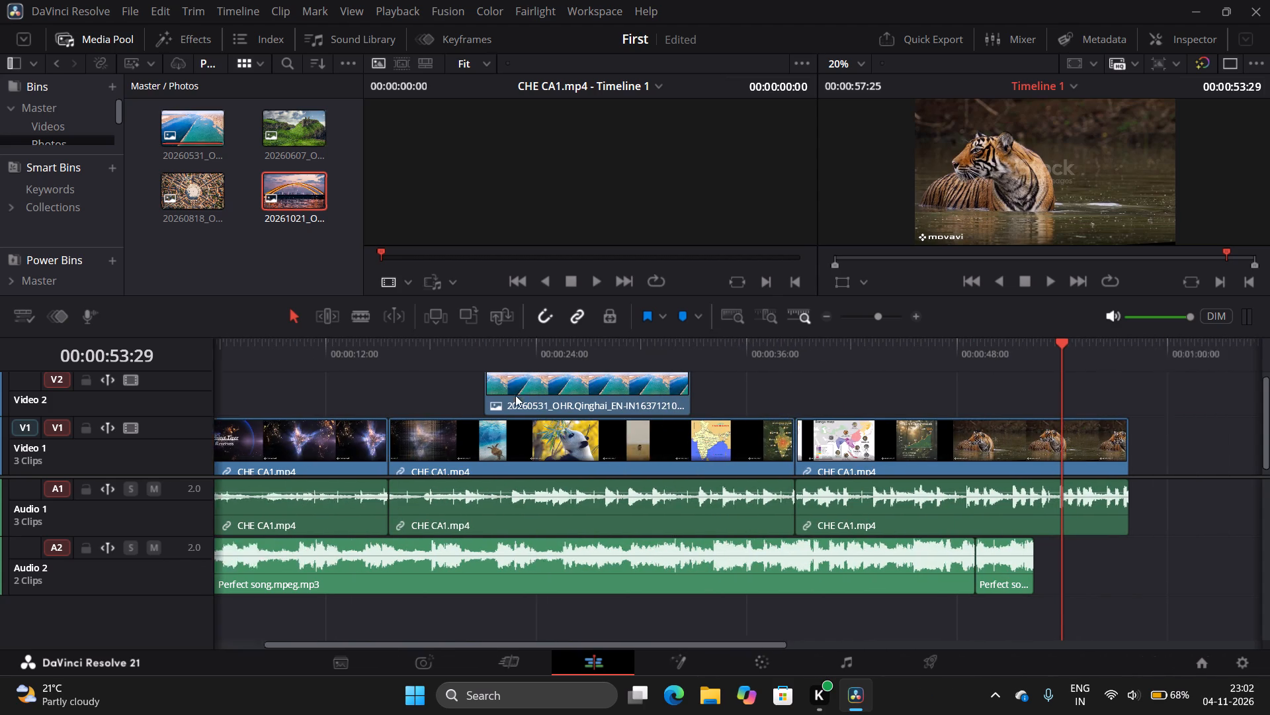
pyautogui.keyDown('ctrl'); pyautogui.scroll(-5, 515, 395); pyautogui.keyUp('ctrl')
pyautogui.keyDown('ctrl'); pyautogui.scroll(10, 515, 395); pyautogui.keyUp('ctrl')
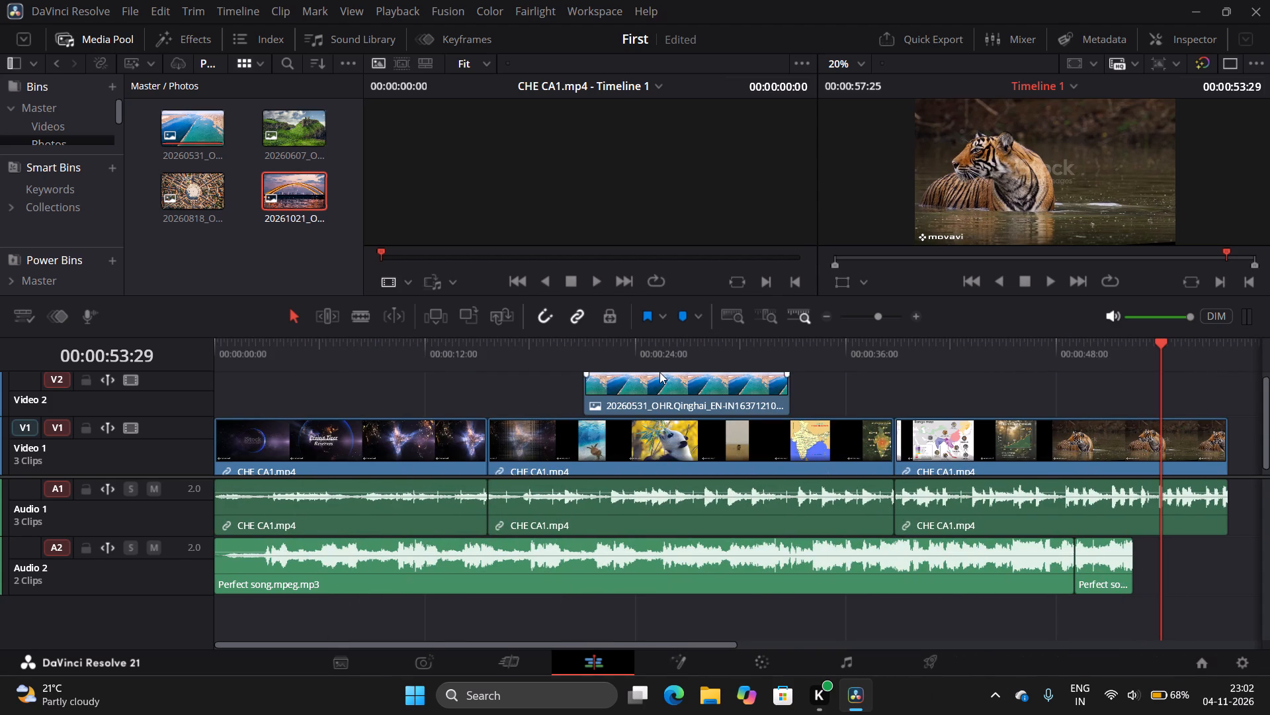
pyautogui.click(802, 316)
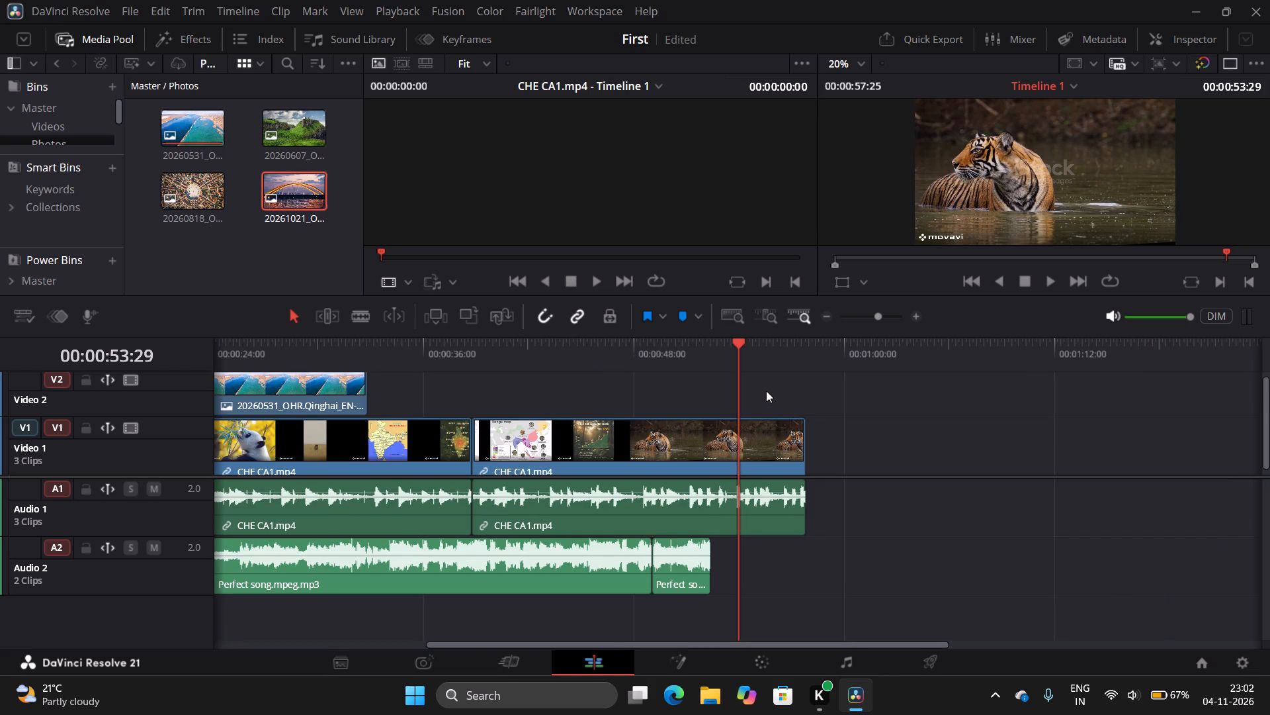
pyautogui.keyDown('ctrl'); pyautogui.scroll(-4, 769, 388); pyautogui.keyUp('ctrl')
pyautogui.keyDown('ctrl'); pyautogui.scroll(7, 769, 388); pyautogui.keyUp('ctrl')
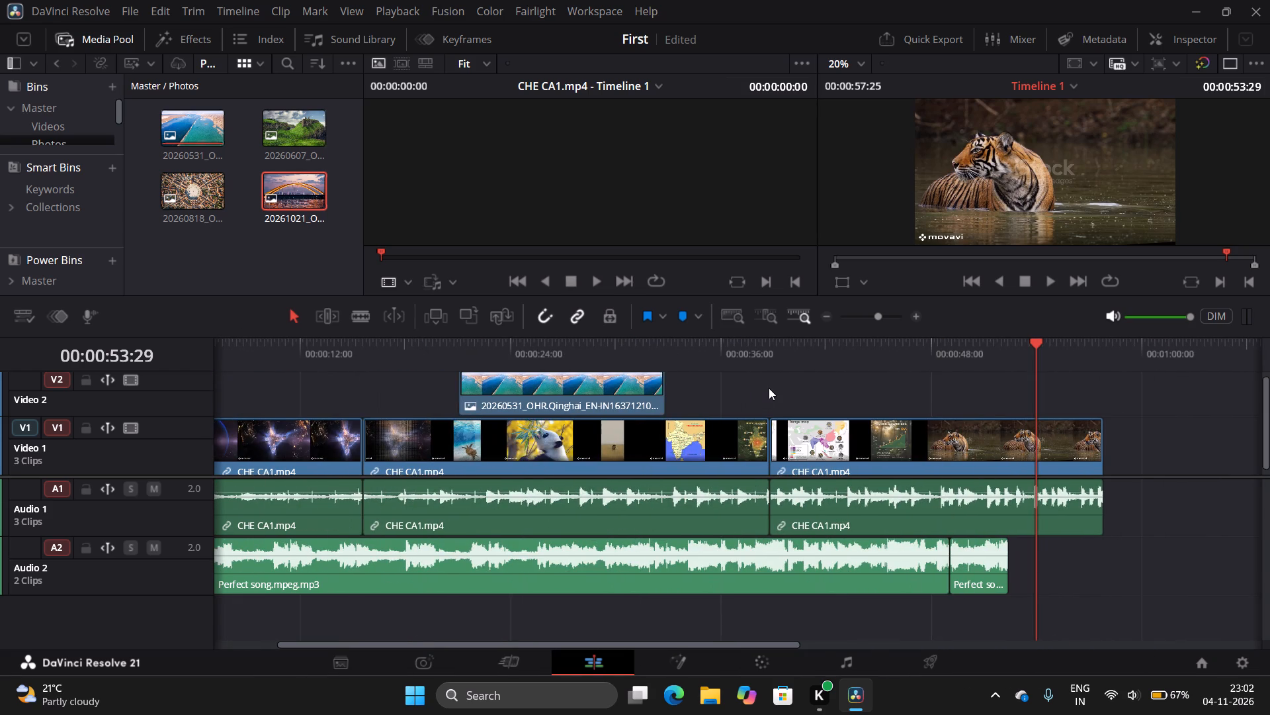
pyautogui.moveTo(794, 385); pyautogui.dragTo(905, 363)
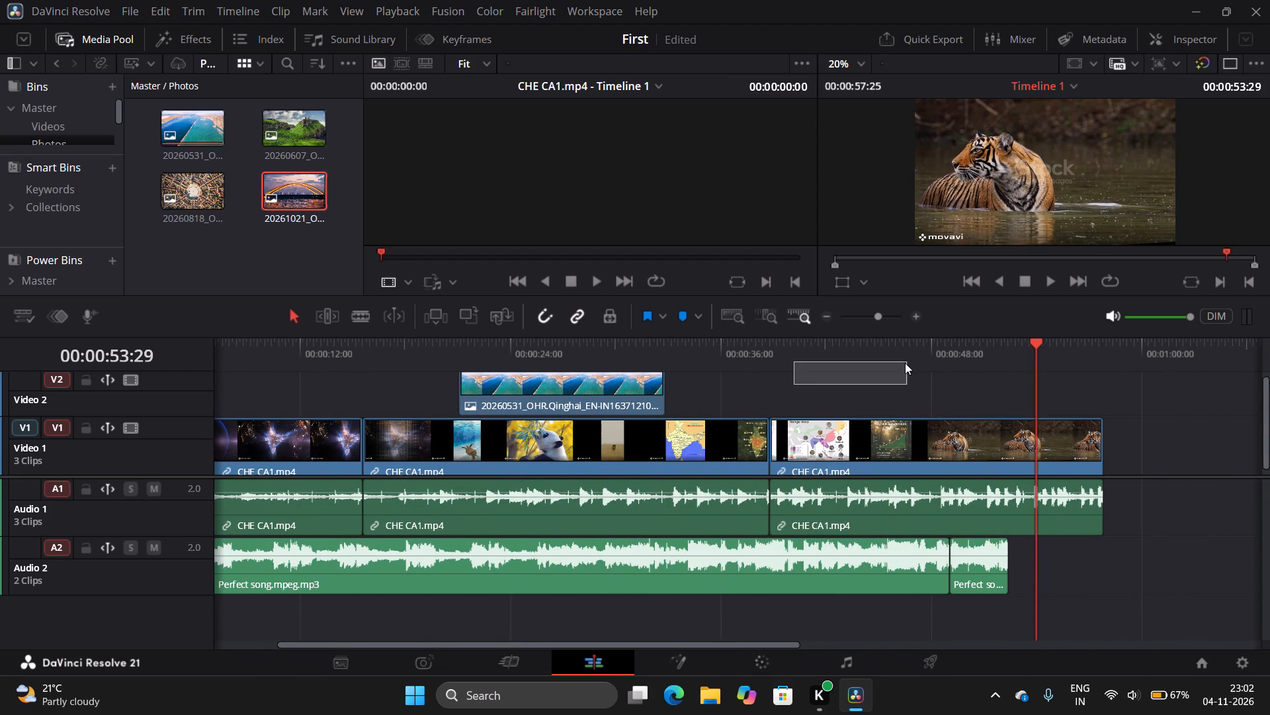
pyautogui.moveTo(905, 363); pyautogui.dragTo(902, 364)
pyautogui.click(802, 317)
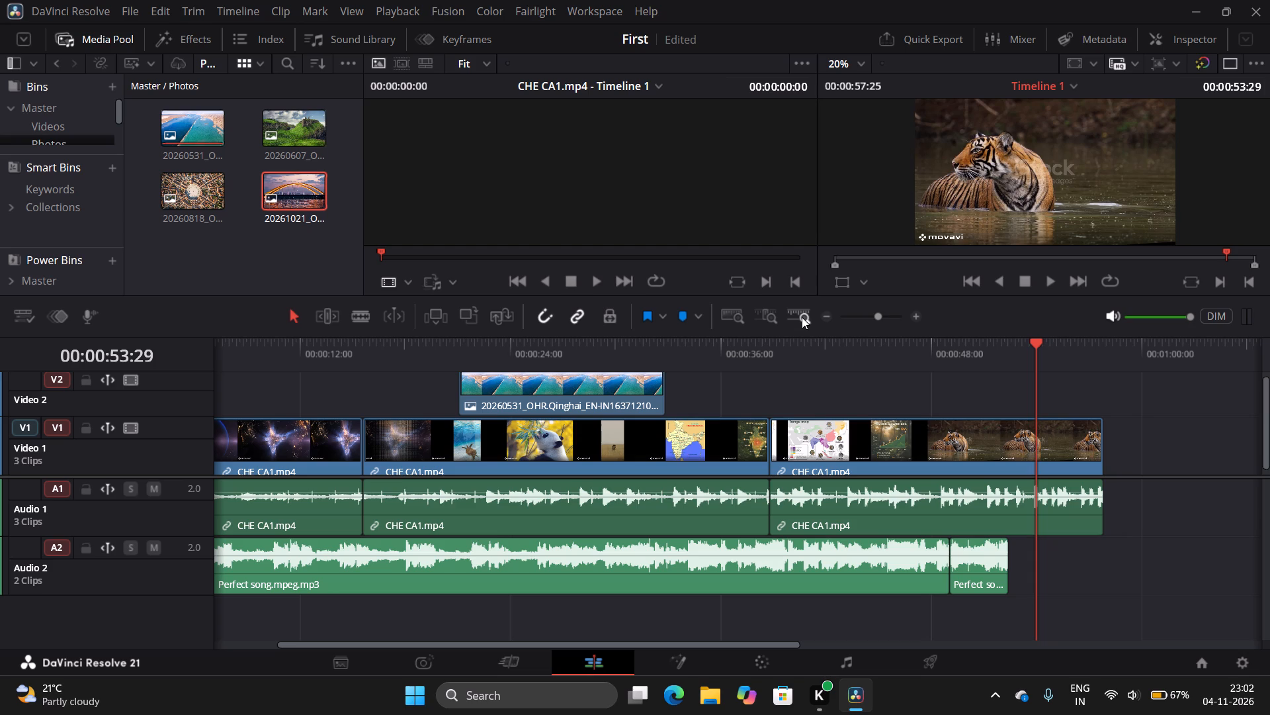
# Compare Detail Zoom and Custom Zoom again around the playhead, ending in Custom Zoom.
pyautogui.click(761, 321)
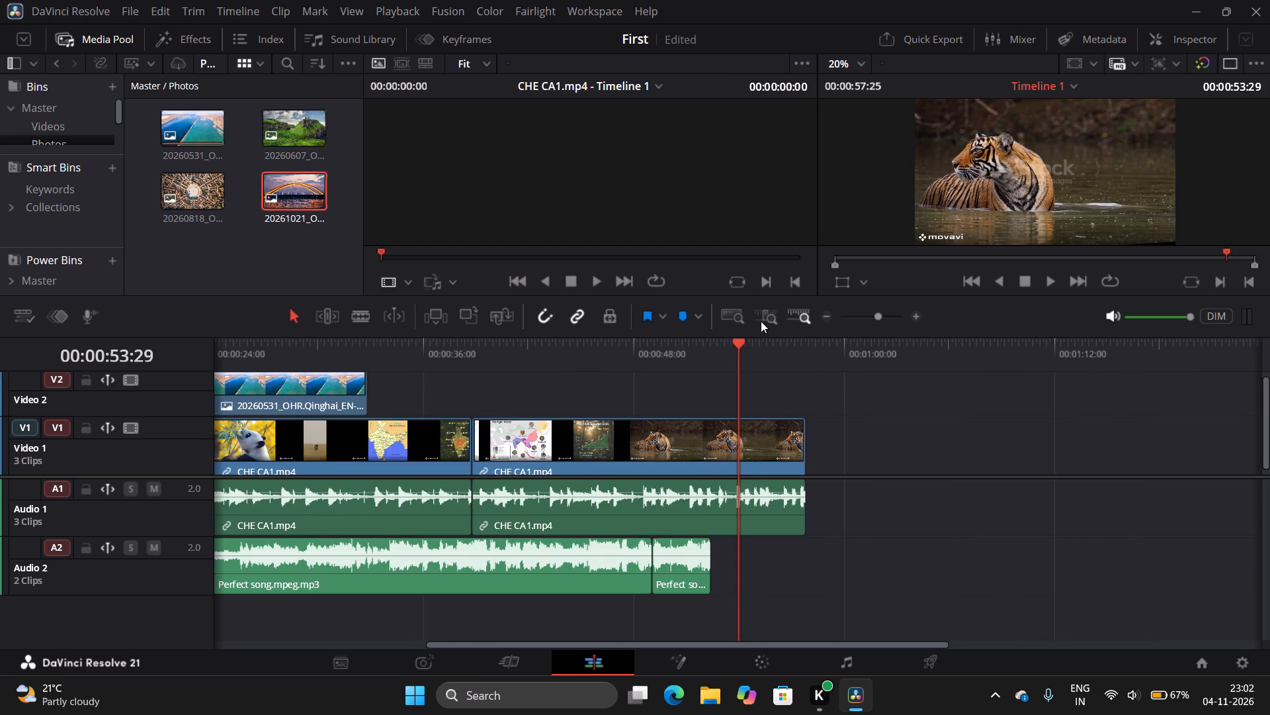
pyautogui.click(792, 314)
pyautogui.click(768, 313)
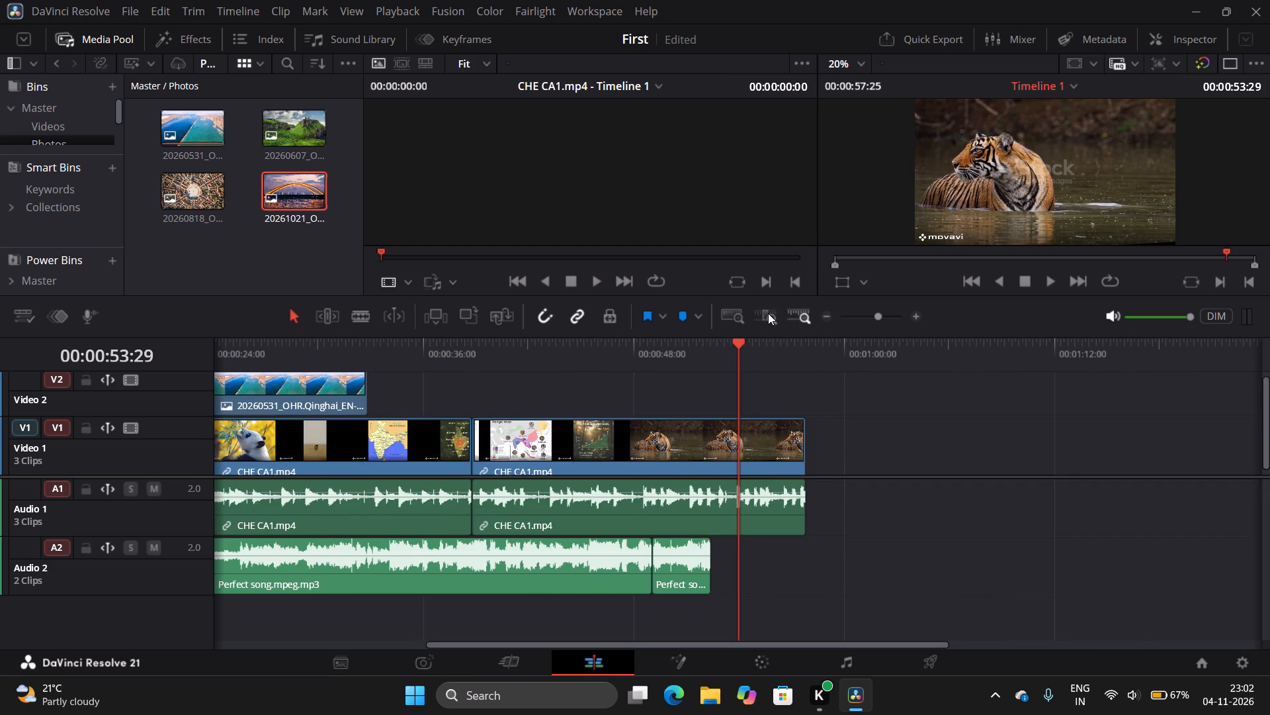
pyautogui.click(769, 315)
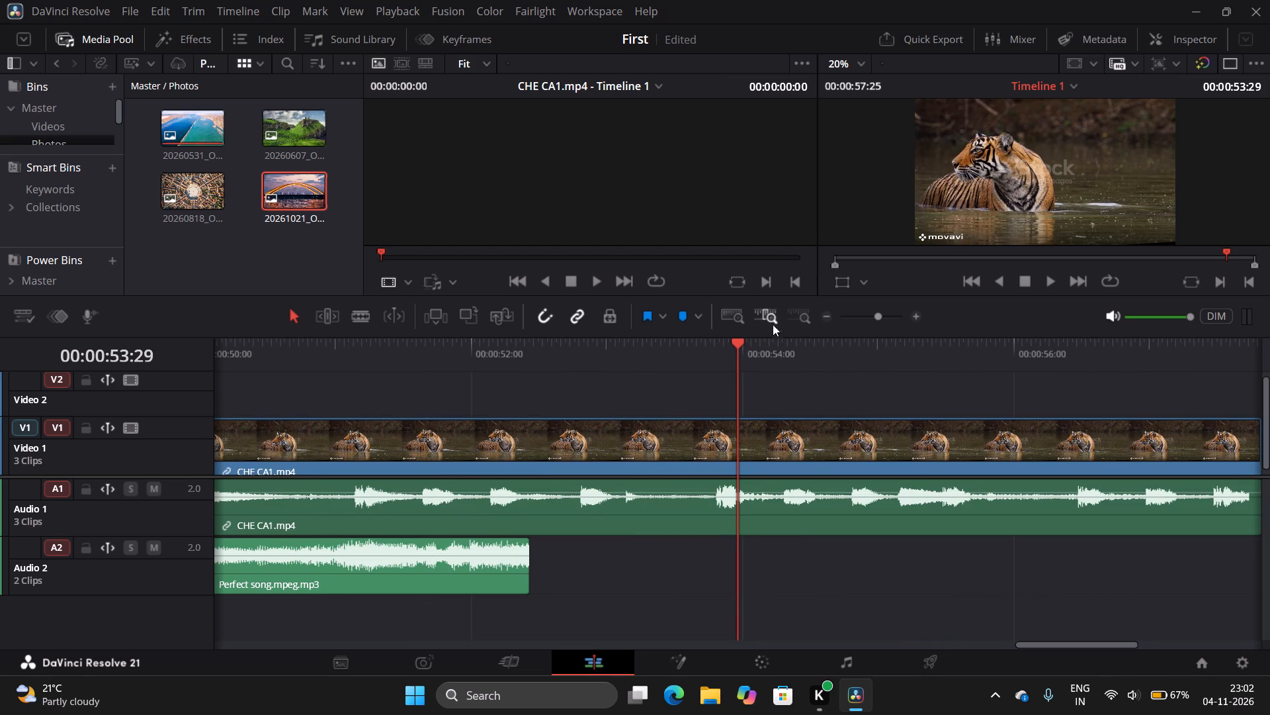
pyautogui.click(771, 316)
pyautogui.click(807, 315)
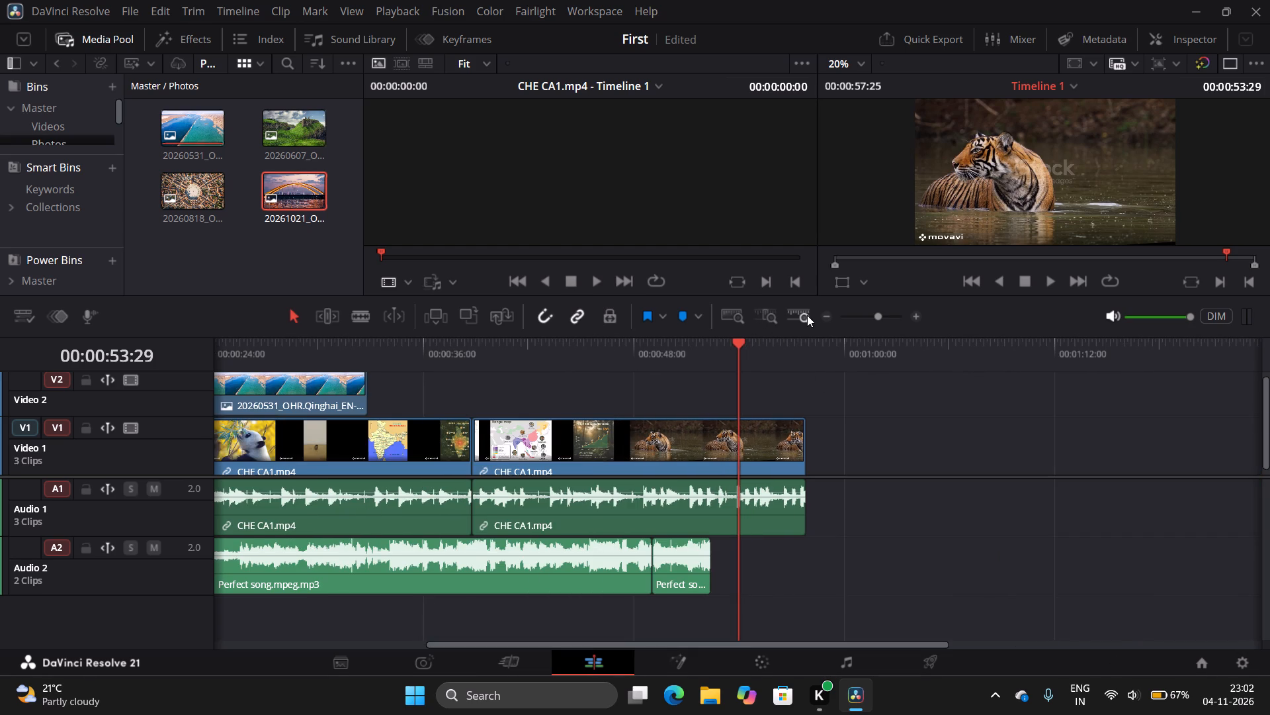
pyautogui.click(803, 313)
# Open Quick Export for Timeline 1.
pyautogui.hscroll(5, 799, 387)
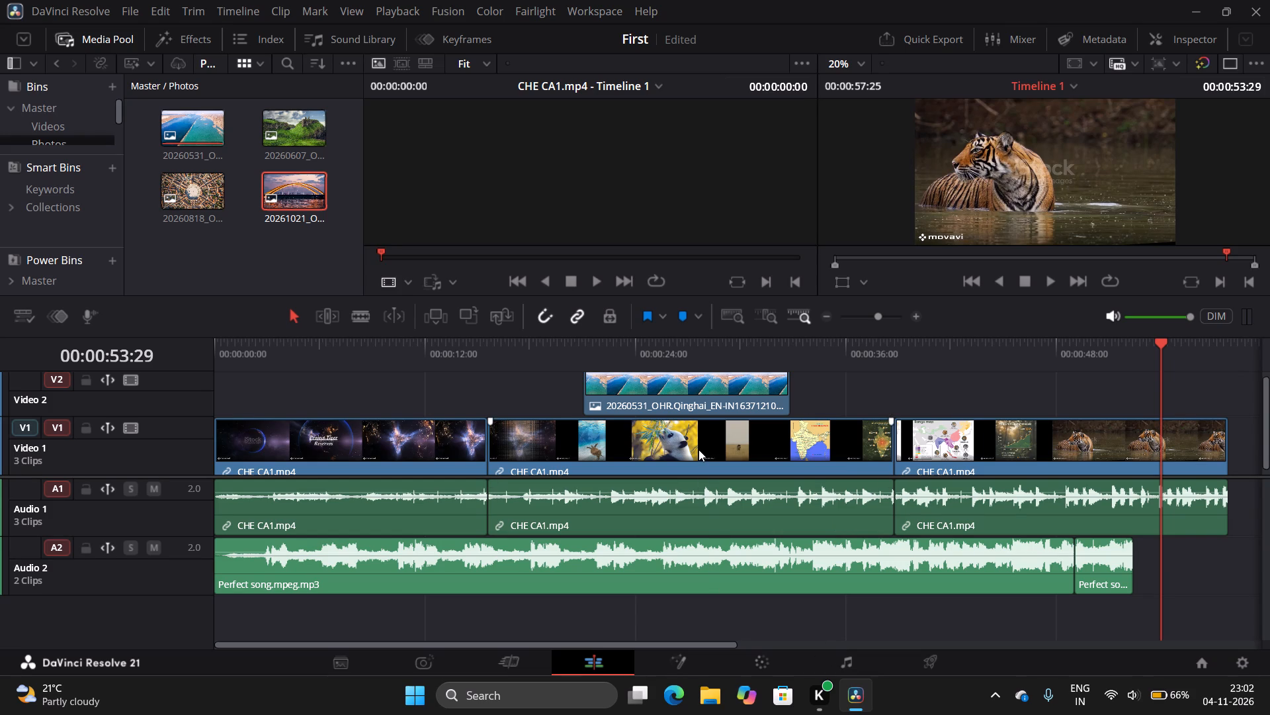
pyautogui.click(933, 42)
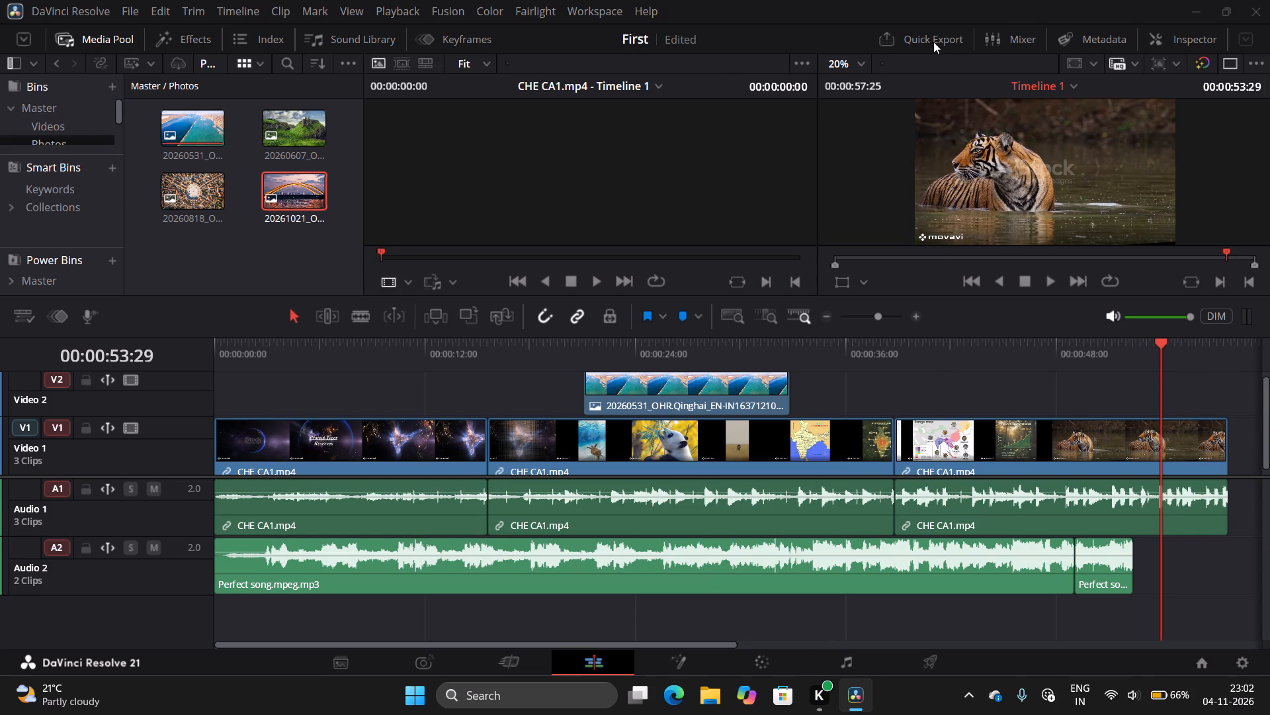
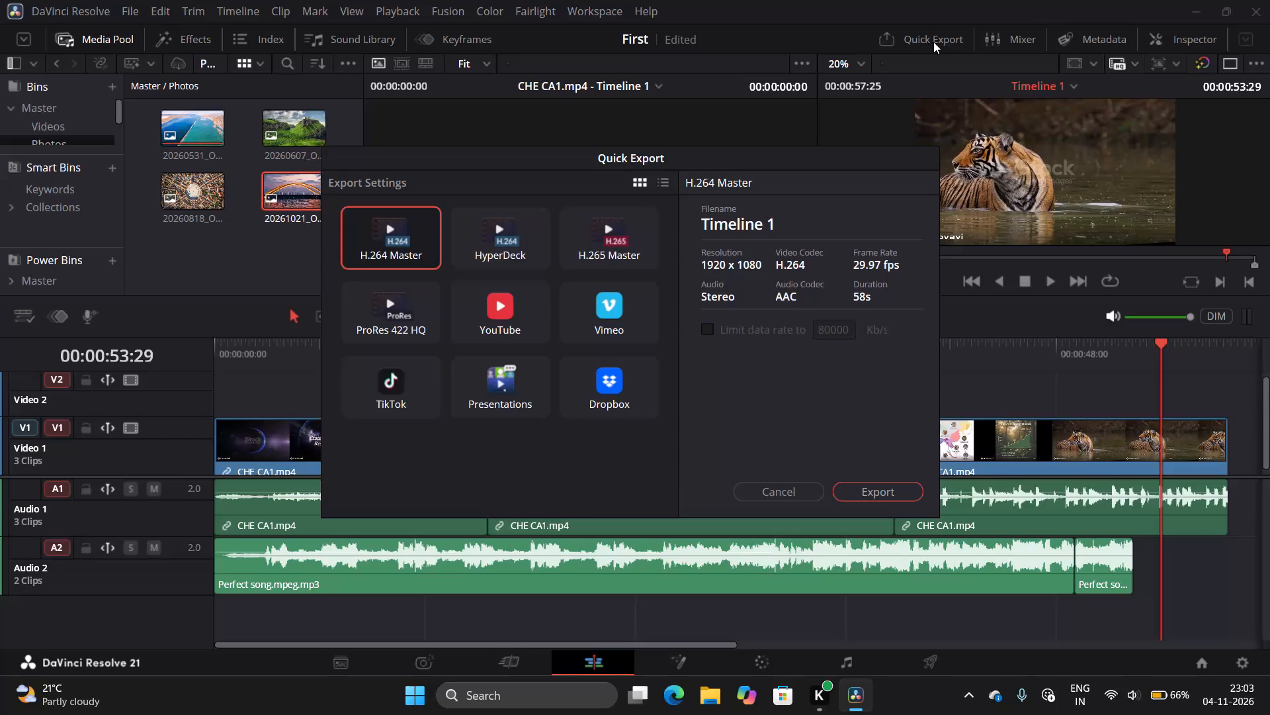
# Choose the H.265 Master preset for the export of Timeline 1.
pyautogui.click(617, 216)
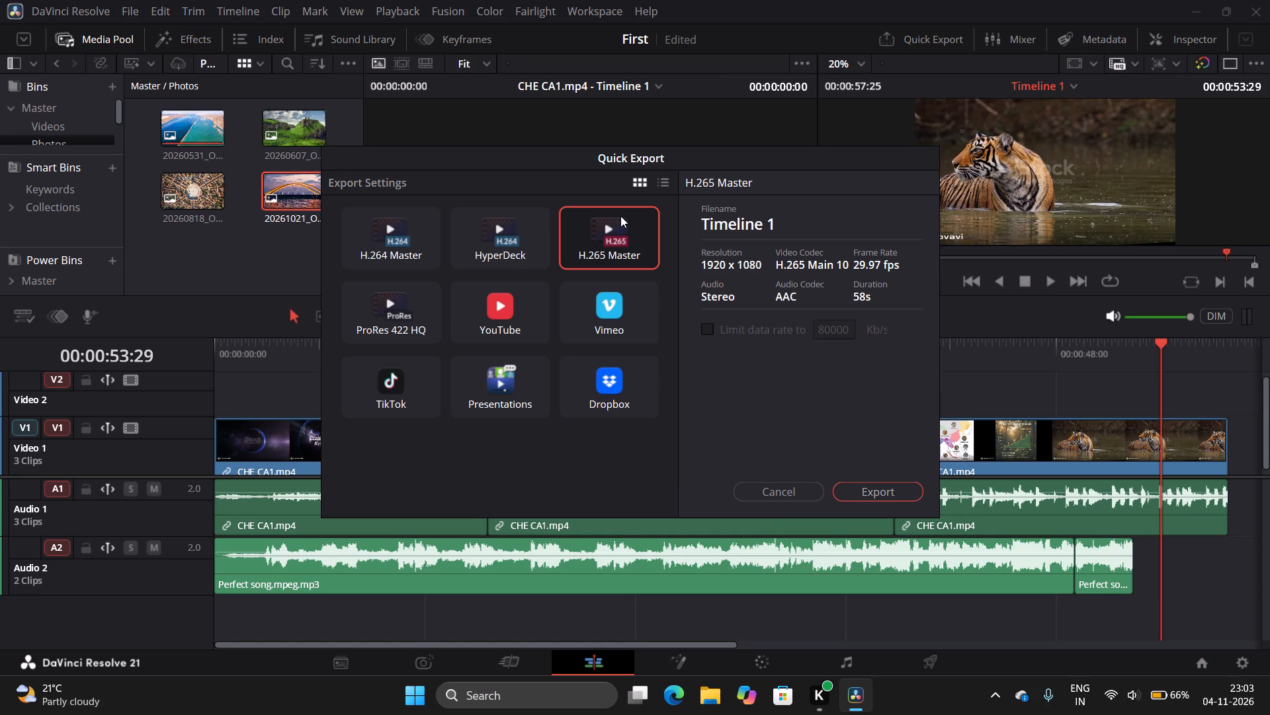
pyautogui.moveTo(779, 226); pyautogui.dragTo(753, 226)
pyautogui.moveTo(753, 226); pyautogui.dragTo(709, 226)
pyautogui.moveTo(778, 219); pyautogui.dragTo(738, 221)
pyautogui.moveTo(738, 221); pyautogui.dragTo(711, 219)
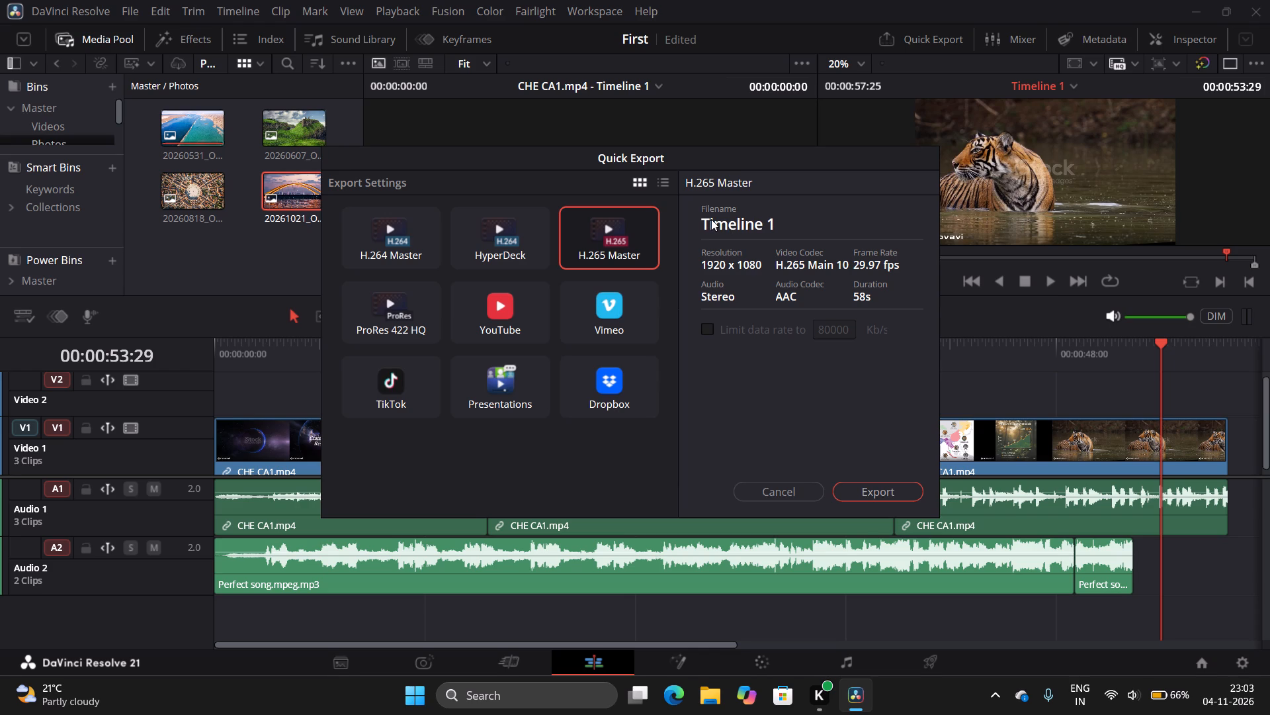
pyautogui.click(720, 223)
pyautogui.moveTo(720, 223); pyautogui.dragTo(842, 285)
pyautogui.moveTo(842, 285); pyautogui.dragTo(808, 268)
# Switch to File Explorer and create a folder named "Edit videos" inside Editing materials on the ACER (C:) drive.
pyautogui.click(713, 710)
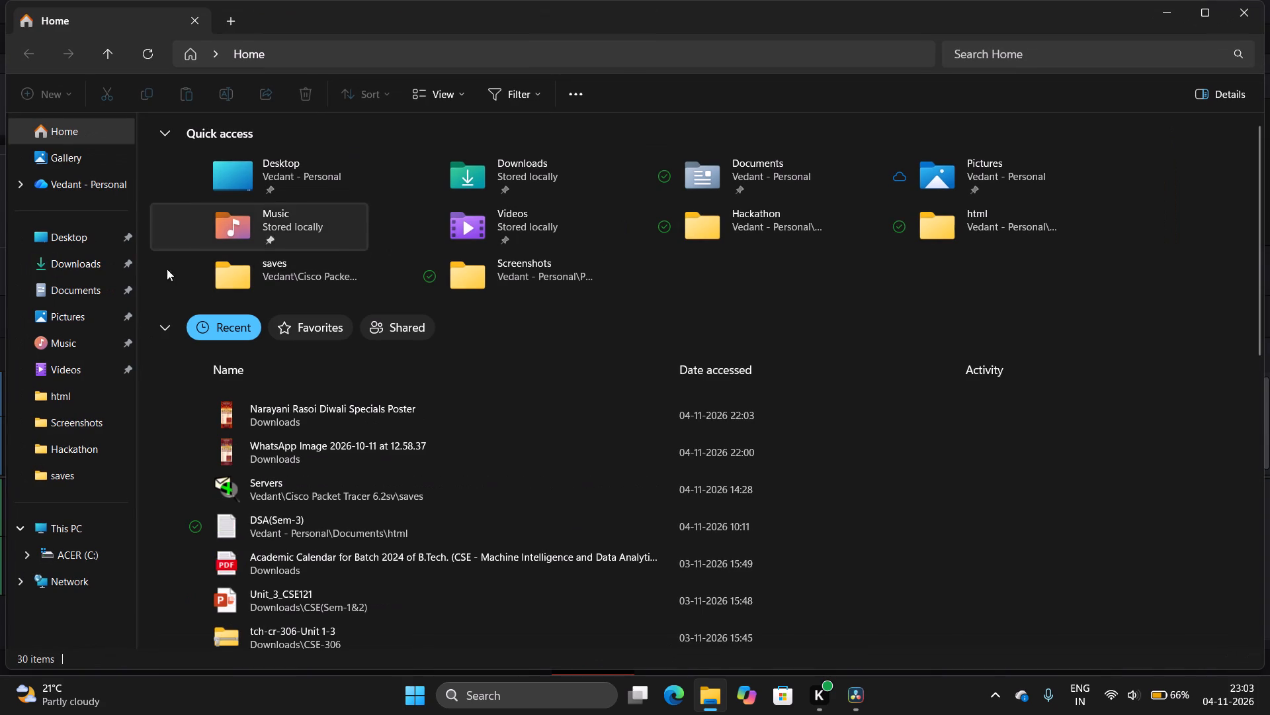
pyautogui.click(85, 555)
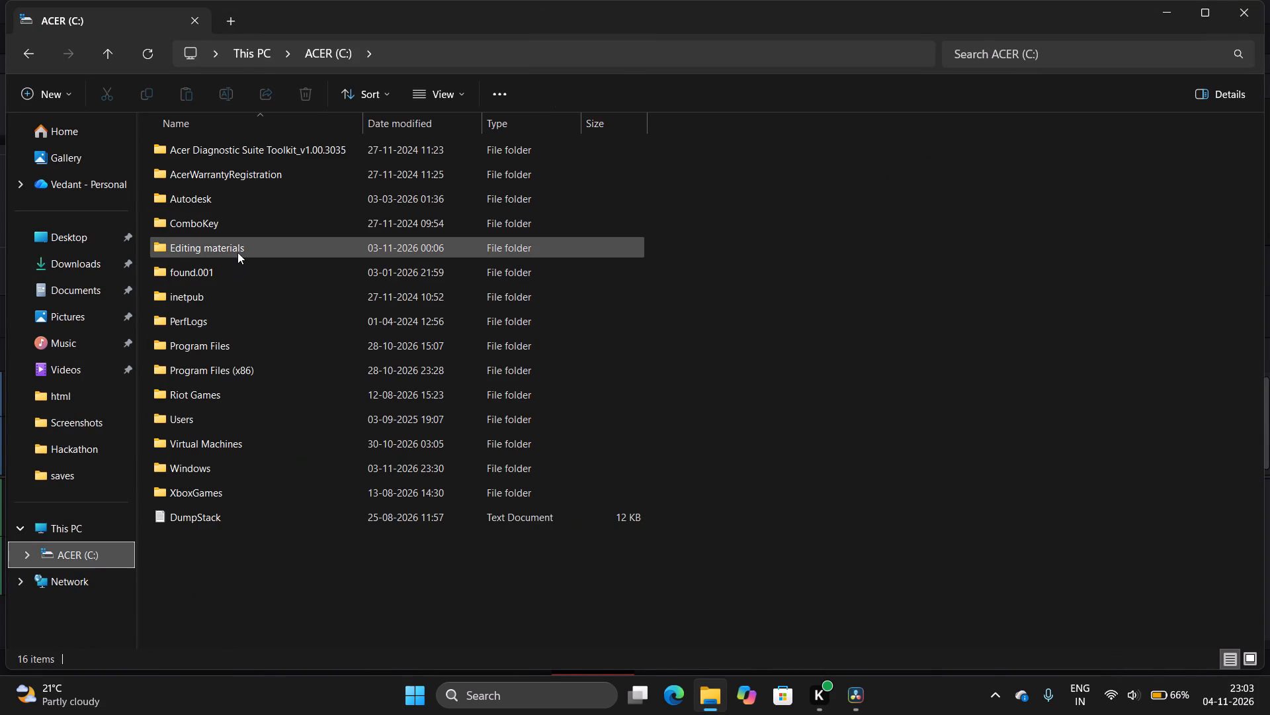
pyautogui.doubleClick(237, 254)
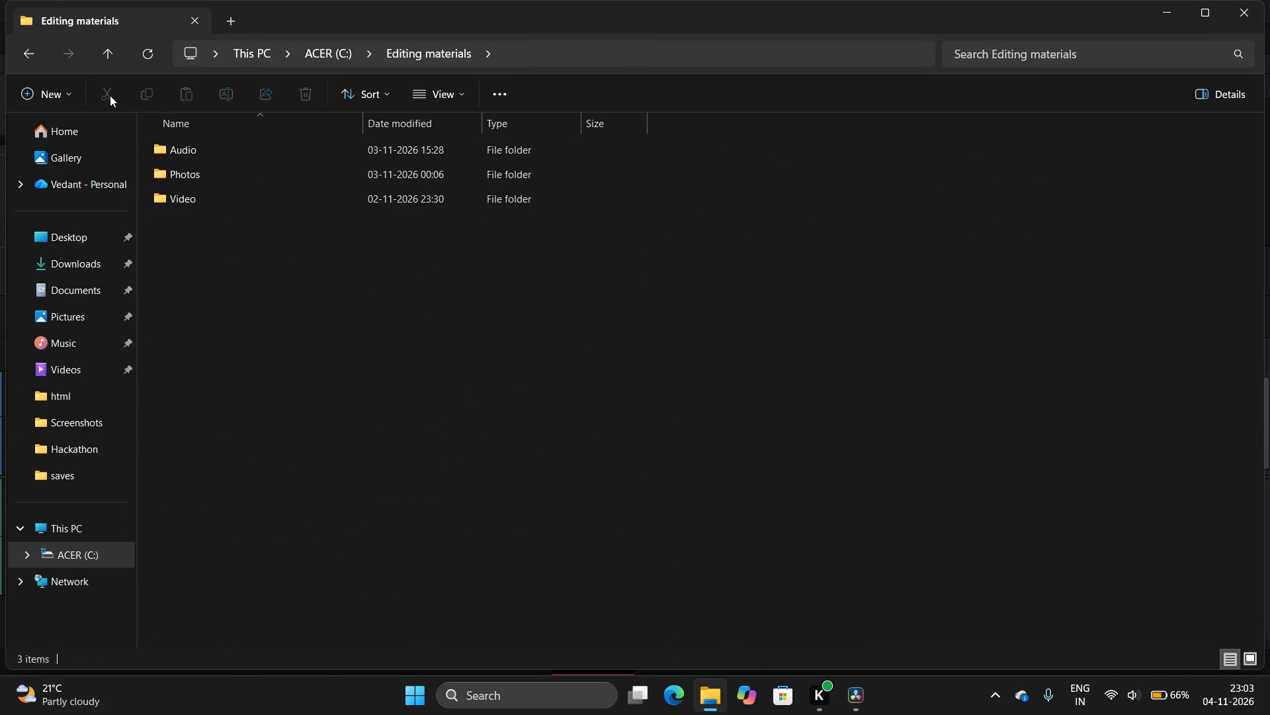
pyautogui.click(38, 93)
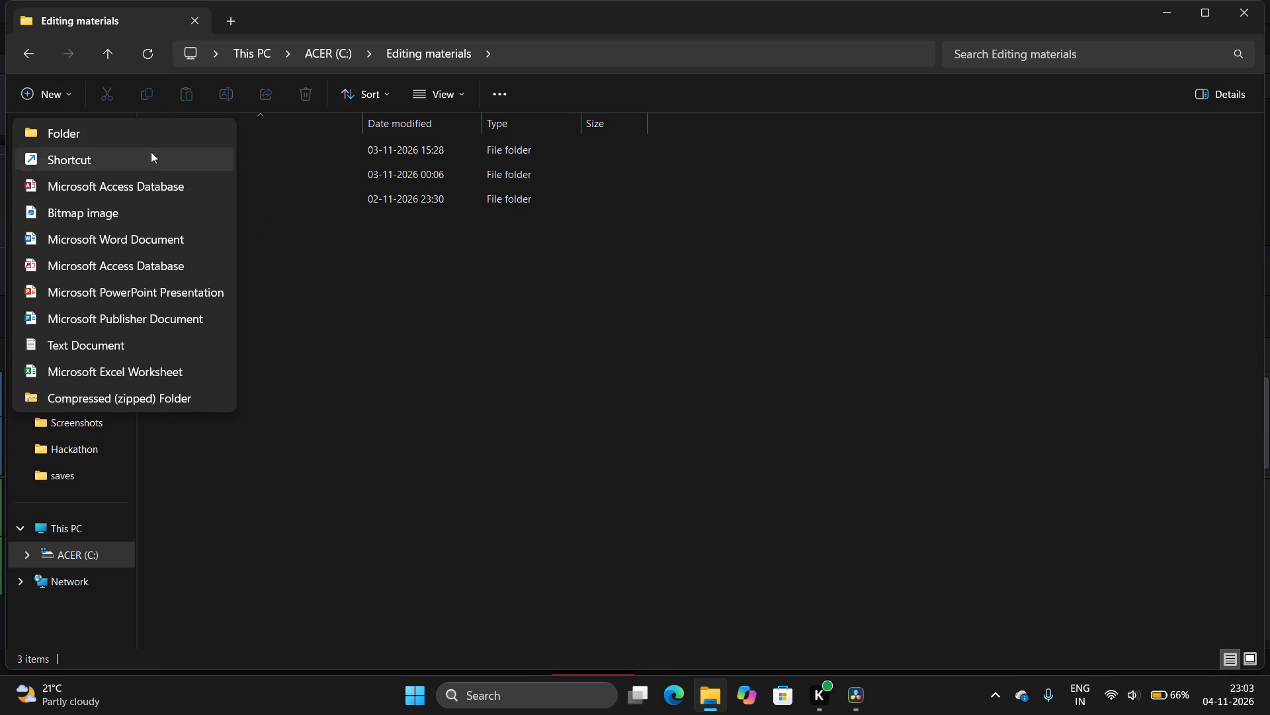
pyautogui.click(138, 133)
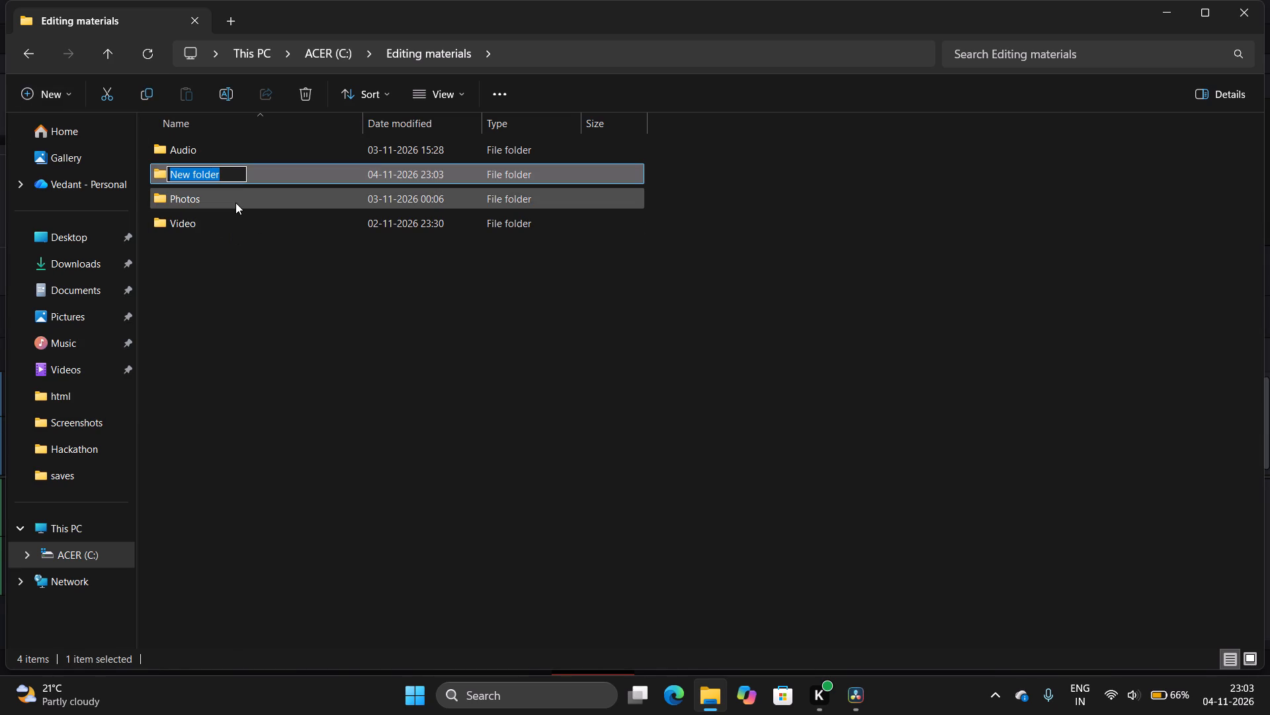
pyautogui.hotkey('shift', 'e')
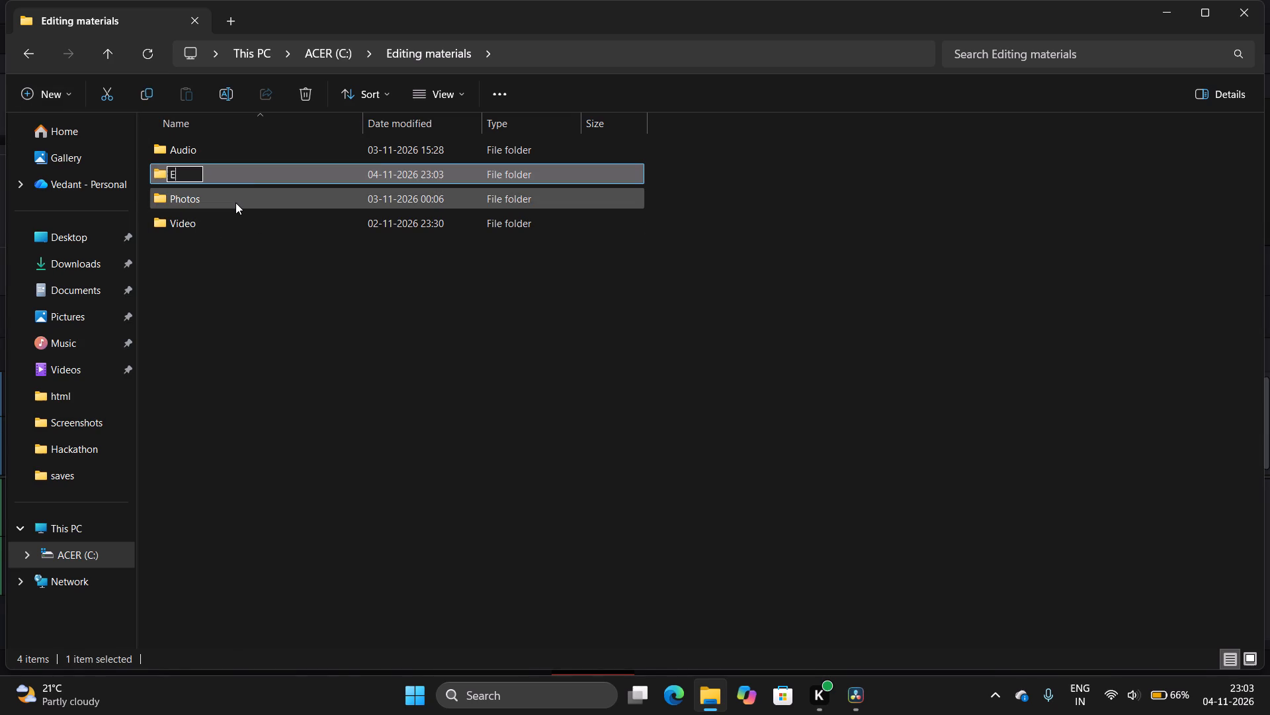
pyautogui.write('dit video')
pyautogui.press('s')
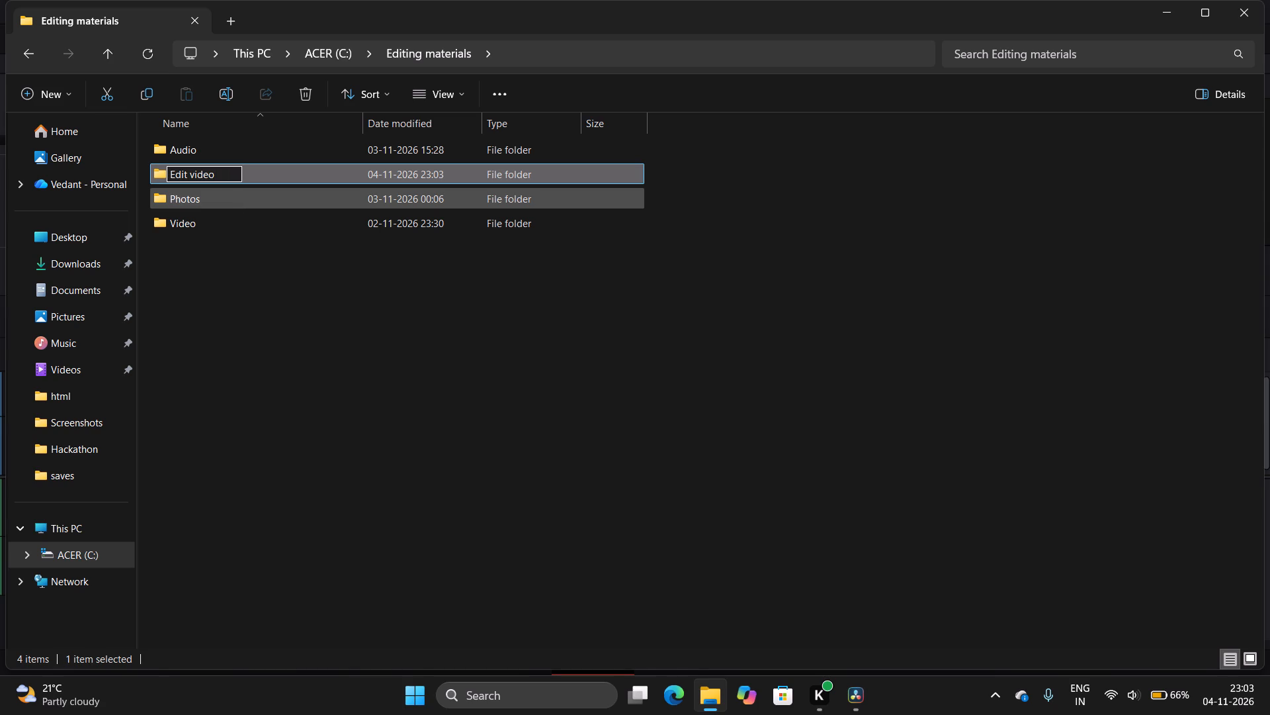
pyautogui.press('Return')
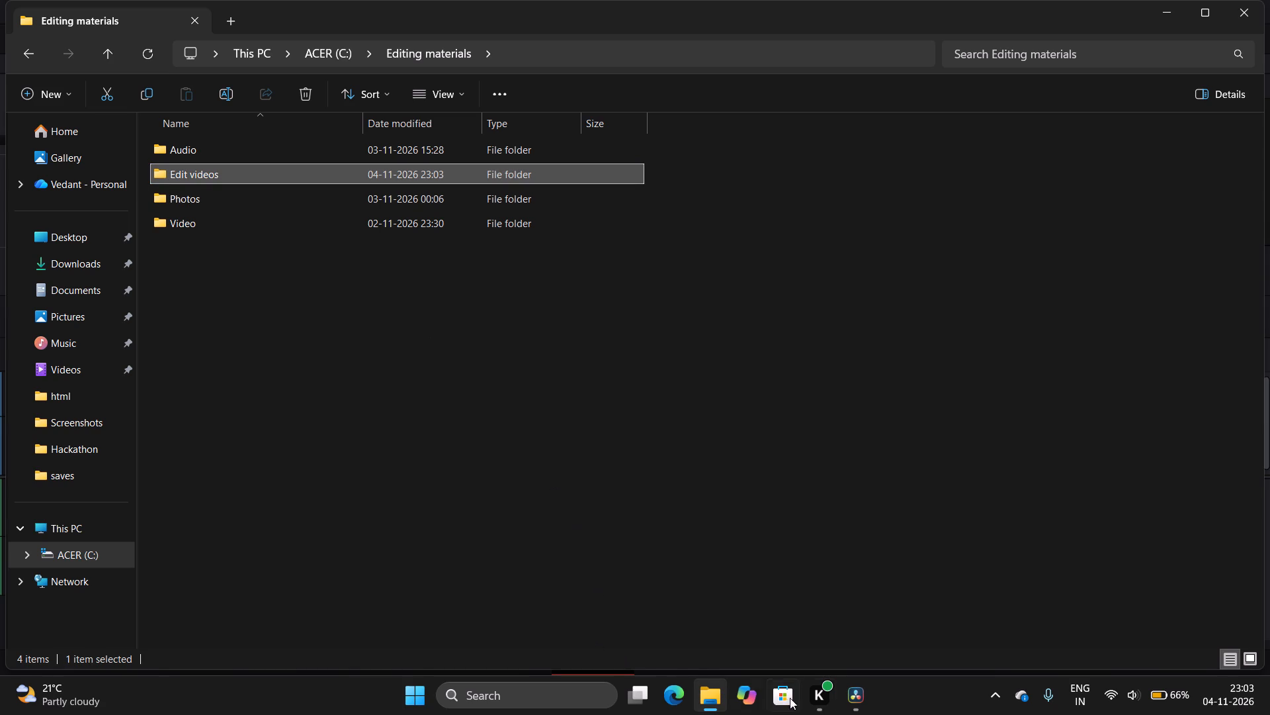
# Return to DaVinci Resolve and export the timeline under the file name First into the Edit videos folder within Editing materials on C:.
pyautogui.click(857, 694)
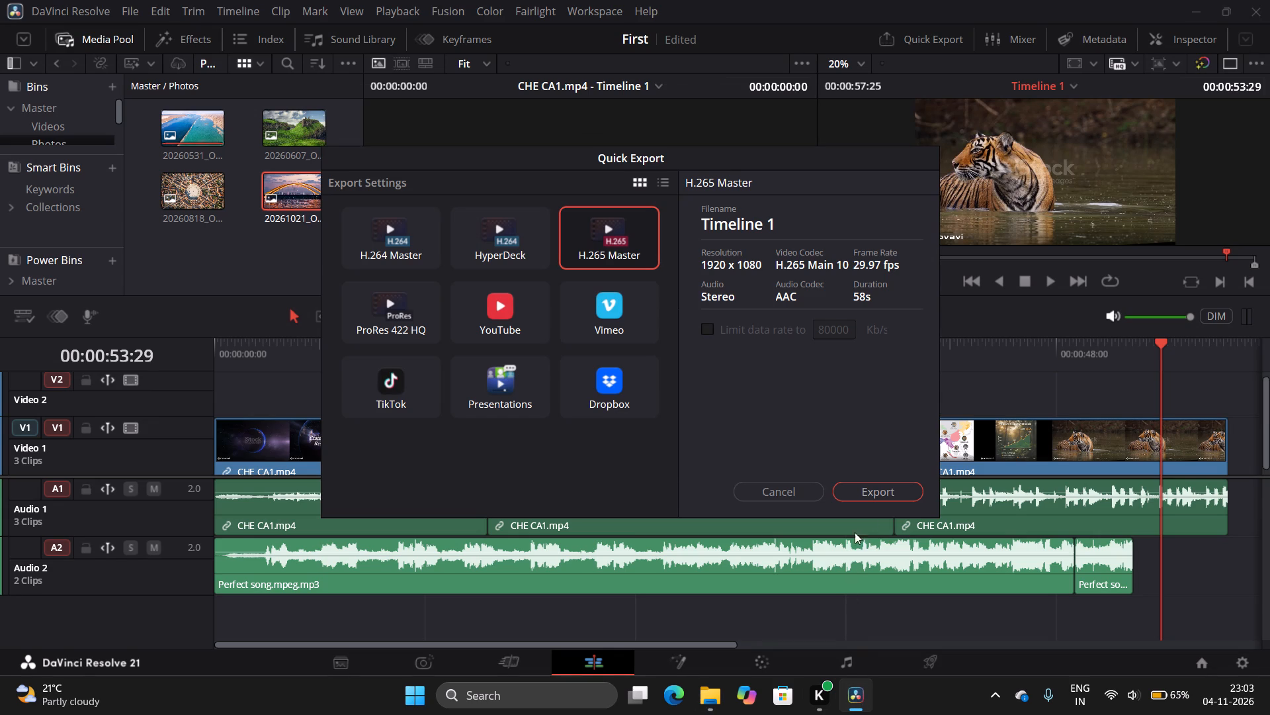
pyautogui.click(894, 491)
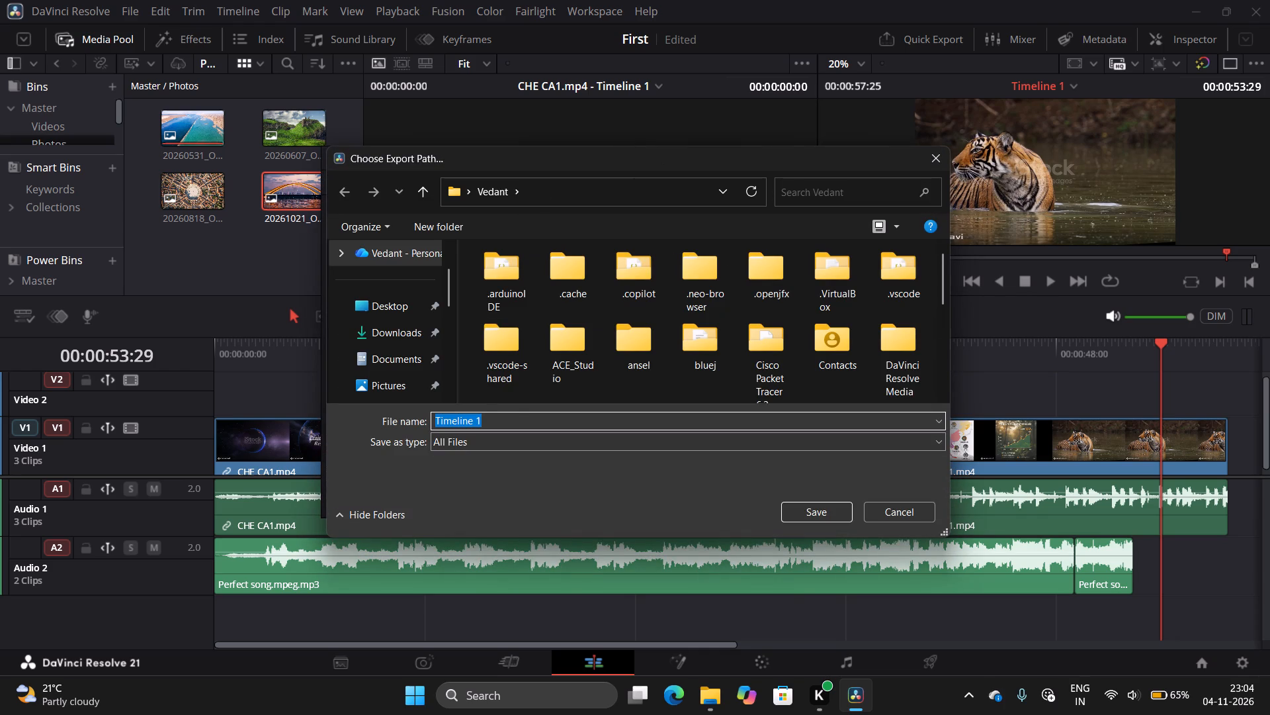
pyautogui.write('Fir')
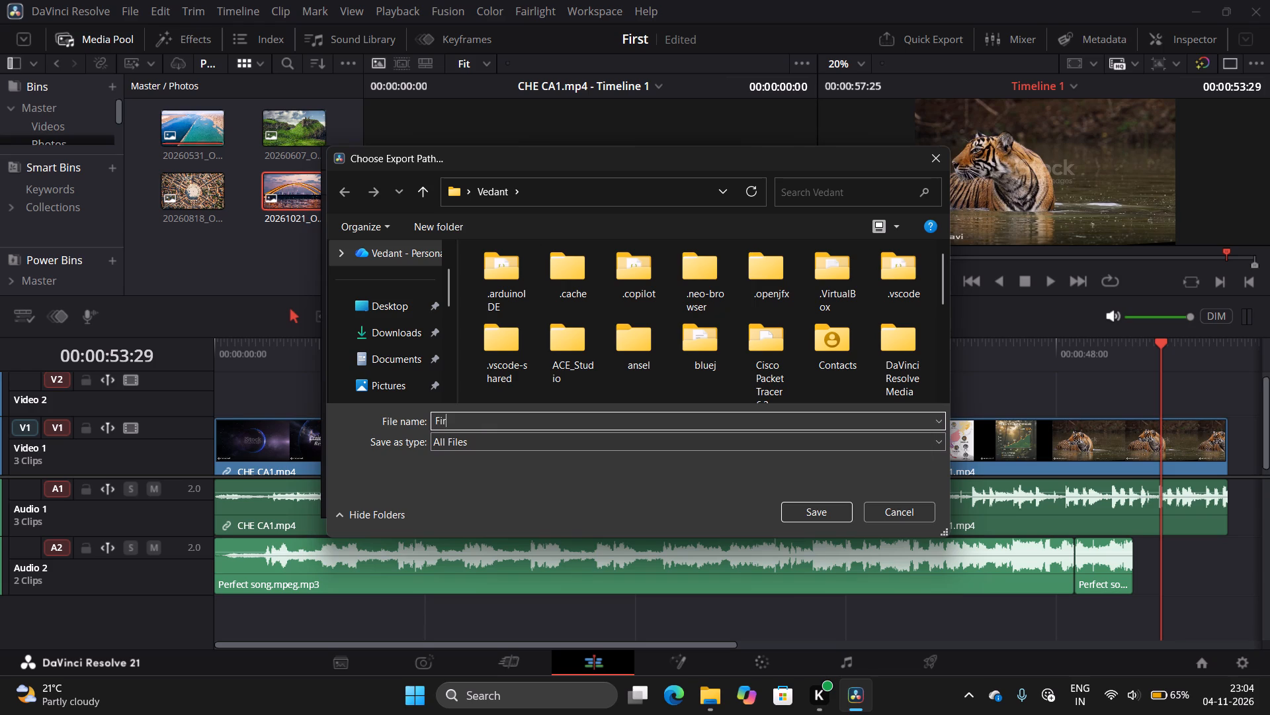
pyautogui.write('st')
pyautogui.scroll(-9, 397, 351)
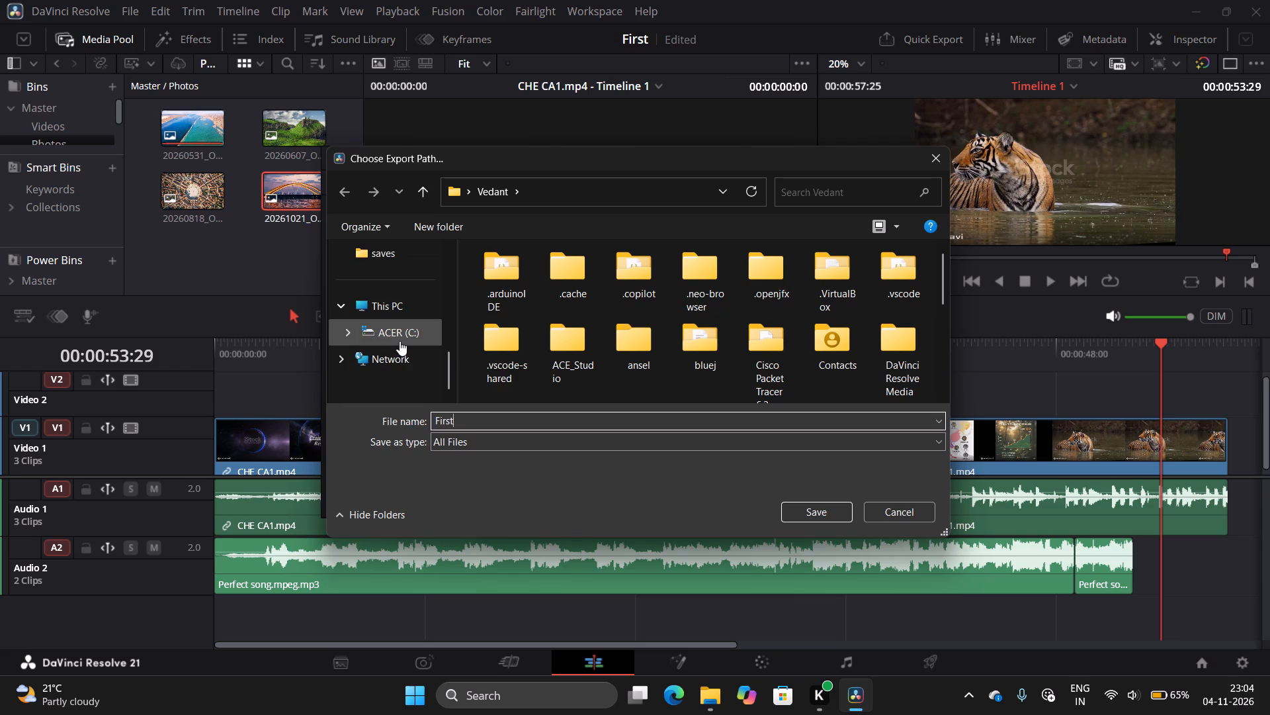
pyautogui.click(400, 341)
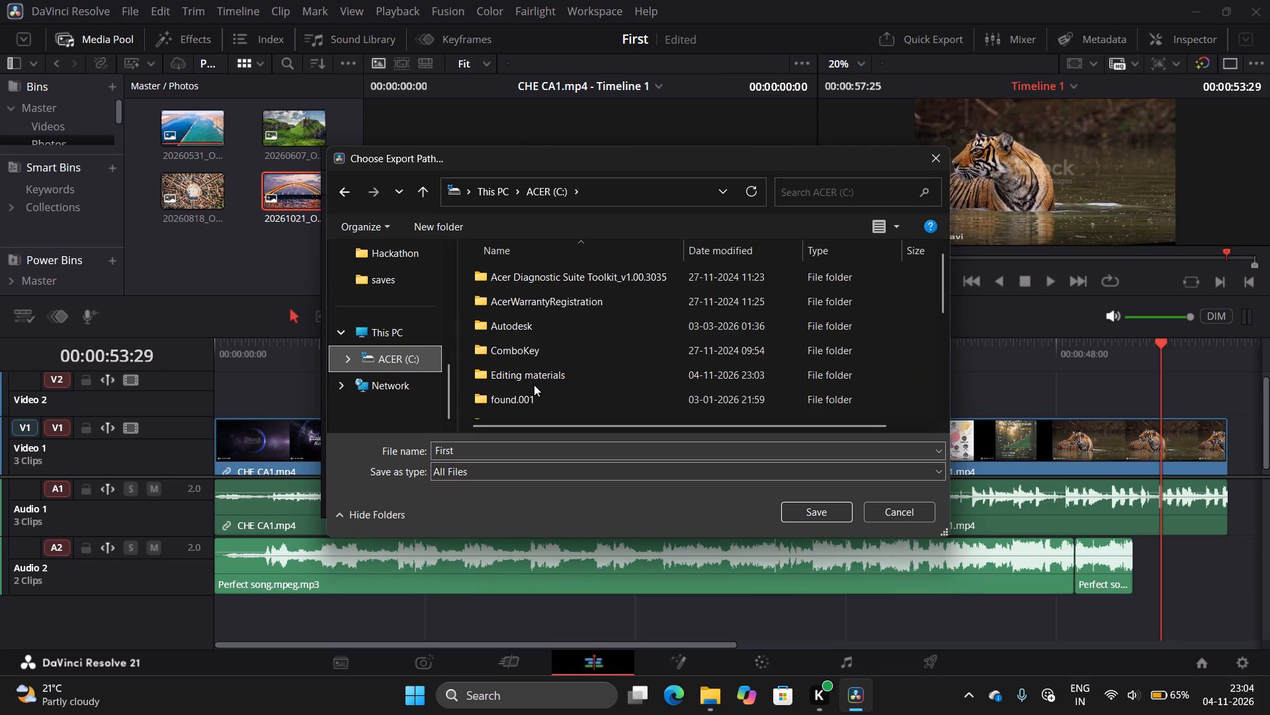
pyautogui.doubleClick(534, 375)
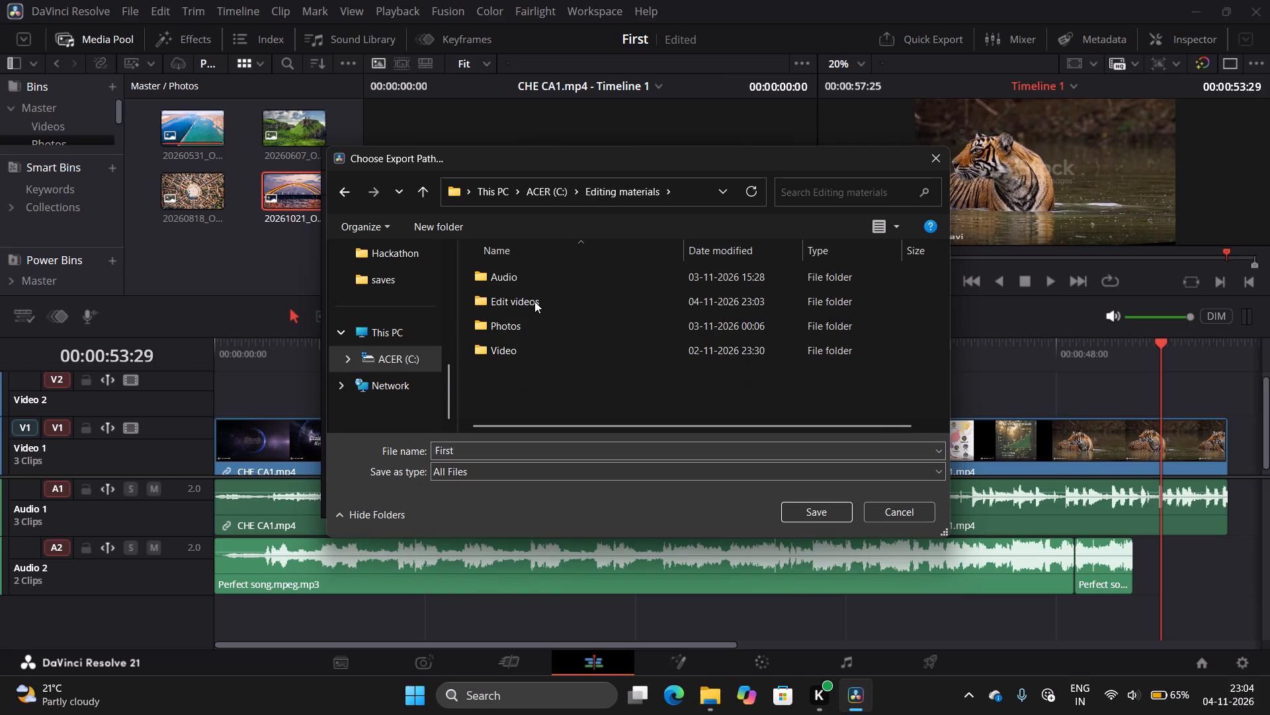
pyautogui.doubleClick(534, 302)
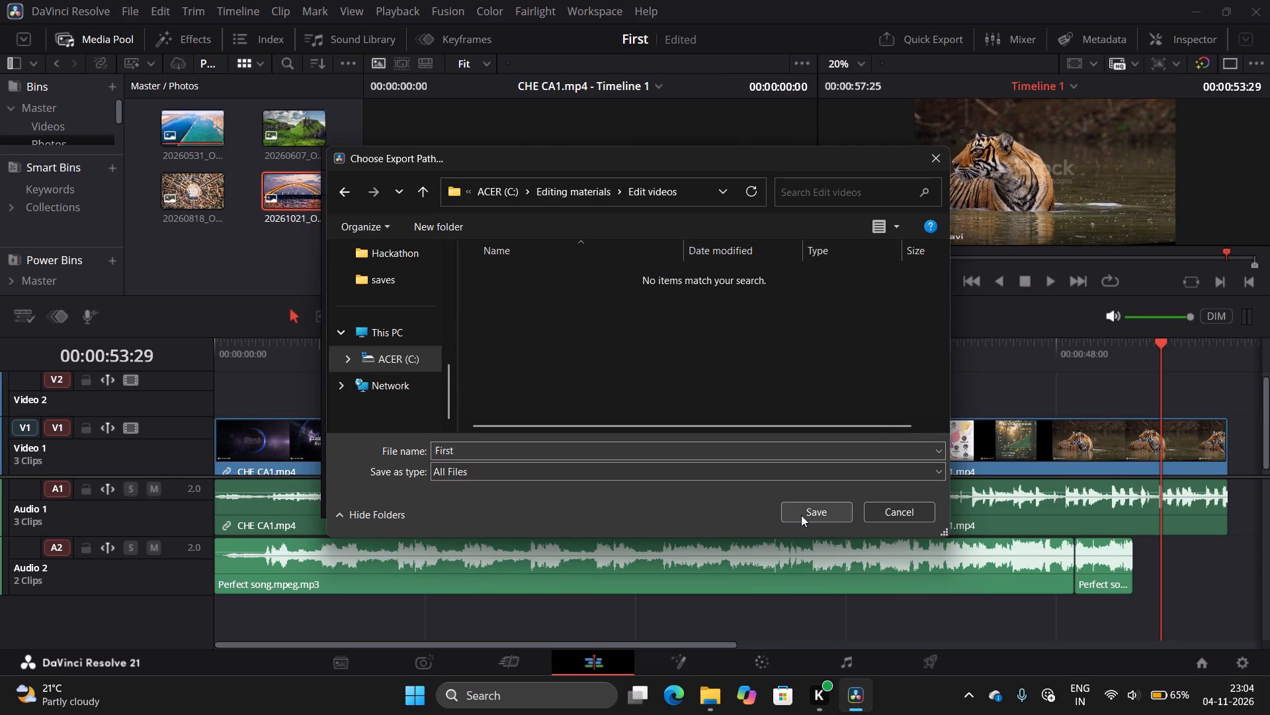
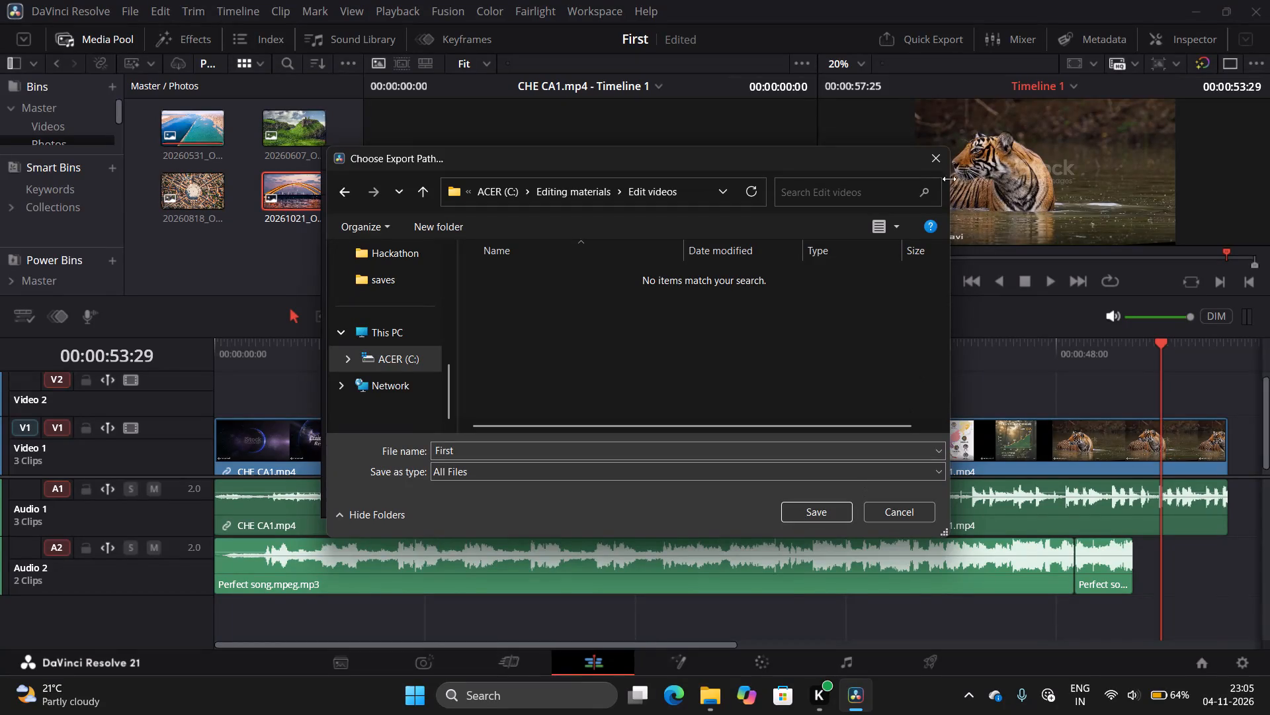
# Cancel choosing the export path and abandon the H.265 Master export of Timeline 1.
pyautogui.click(934, 164)
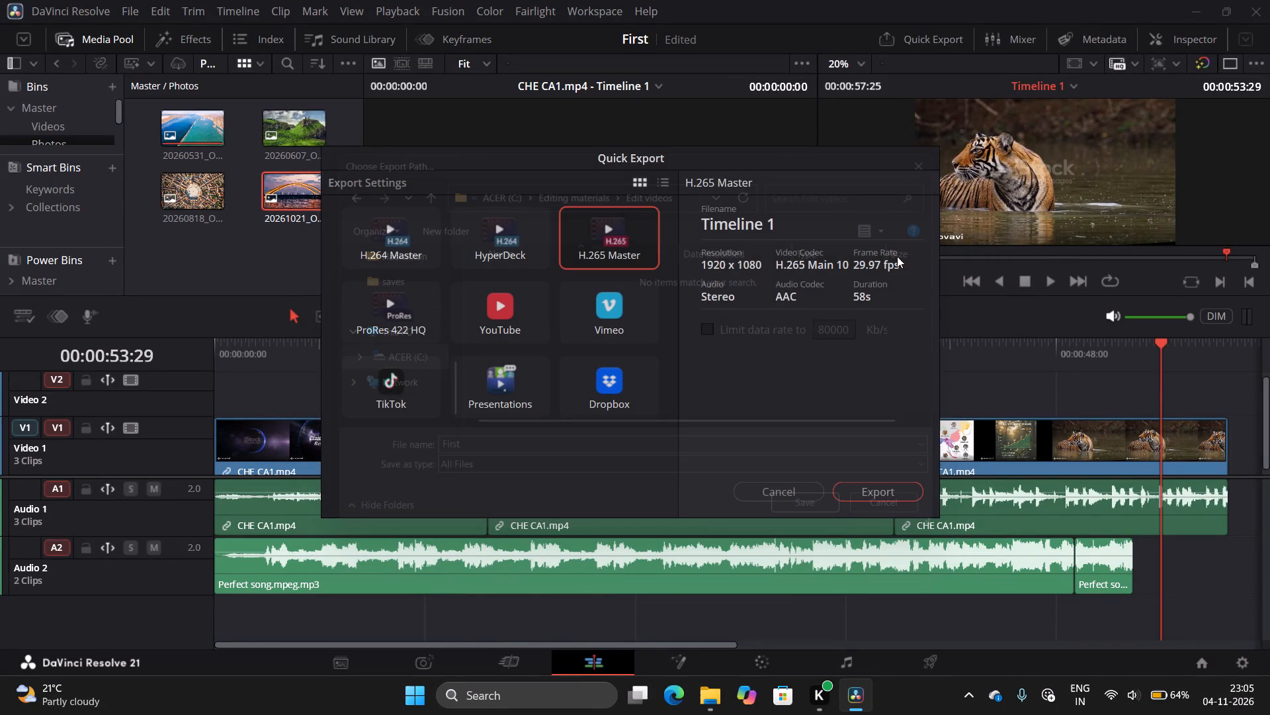
pyautogui.click(780, 485)
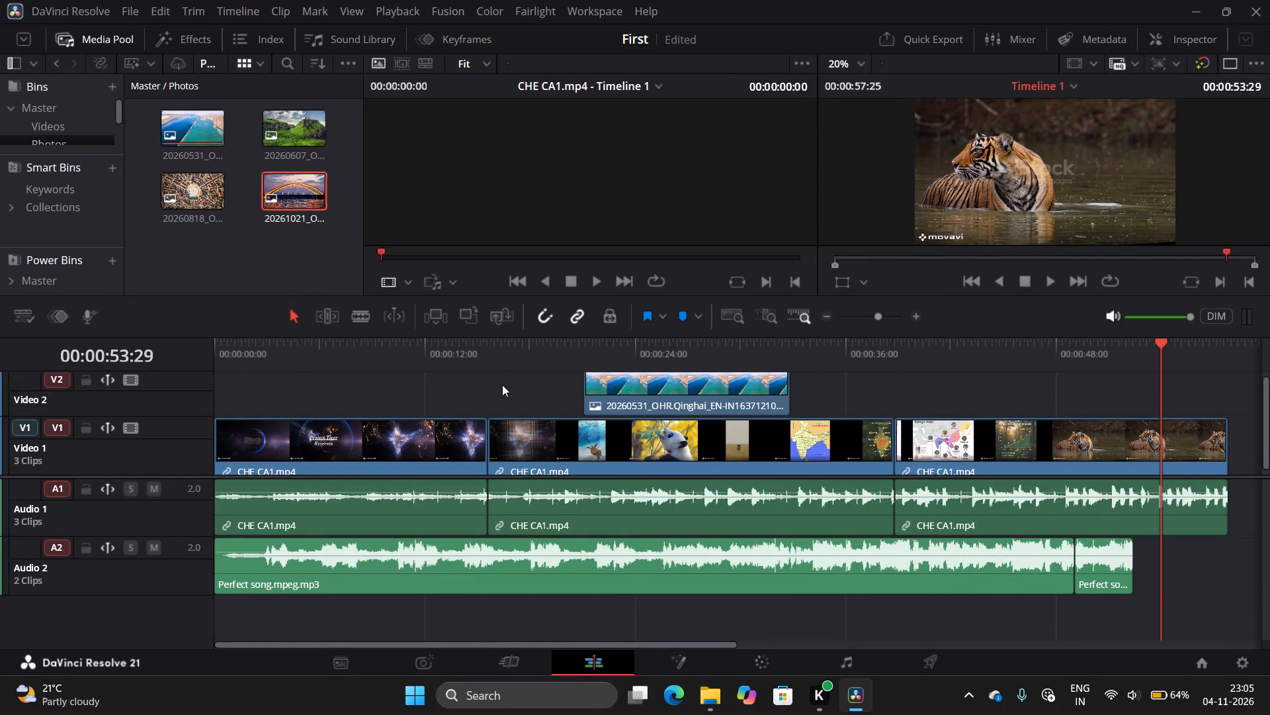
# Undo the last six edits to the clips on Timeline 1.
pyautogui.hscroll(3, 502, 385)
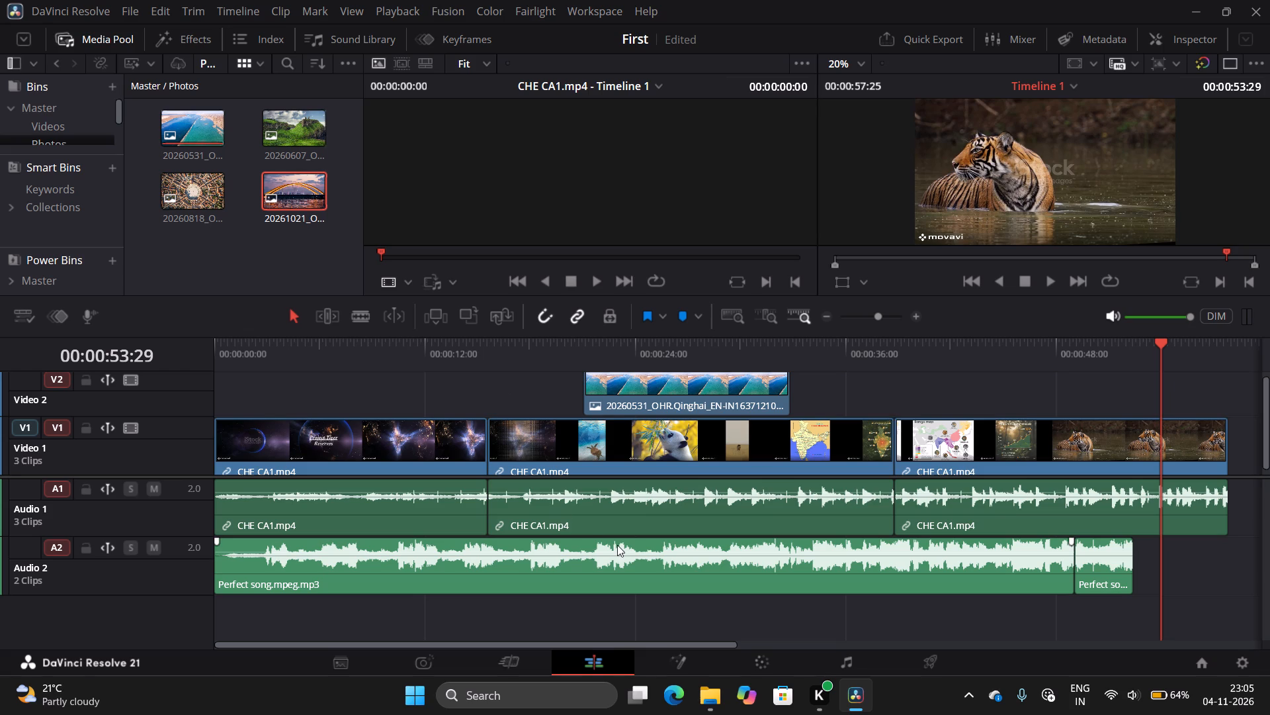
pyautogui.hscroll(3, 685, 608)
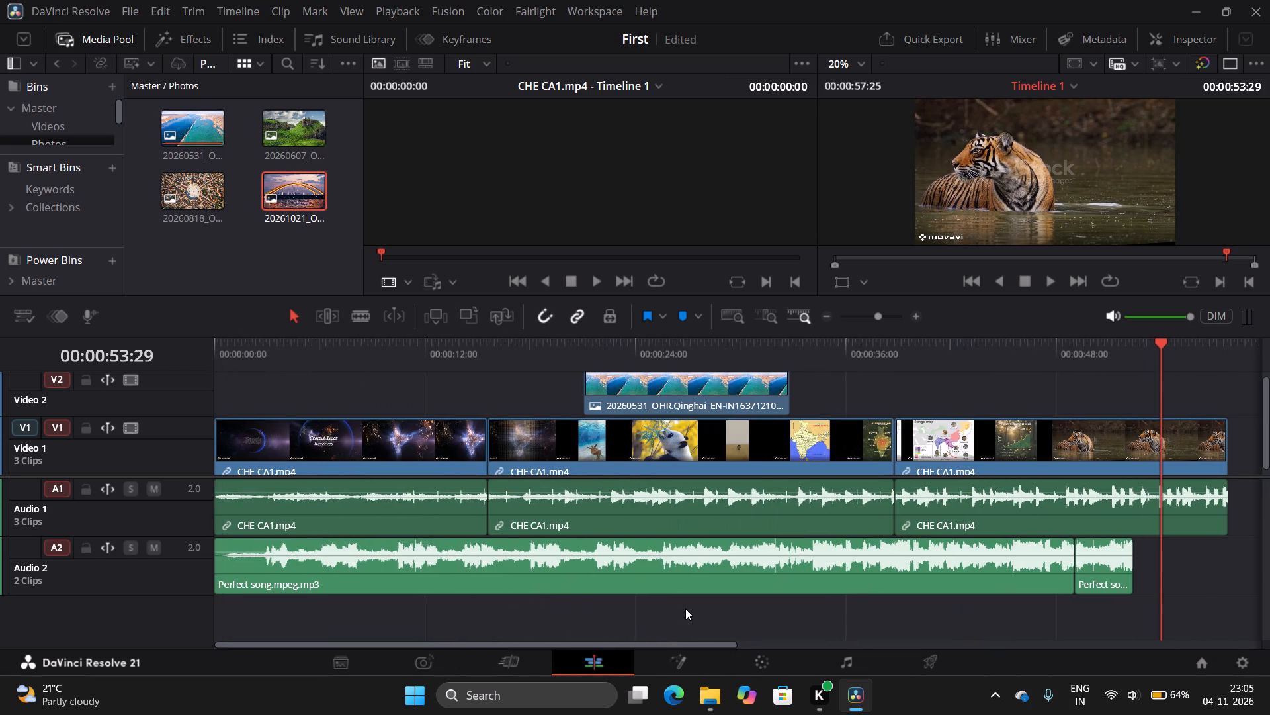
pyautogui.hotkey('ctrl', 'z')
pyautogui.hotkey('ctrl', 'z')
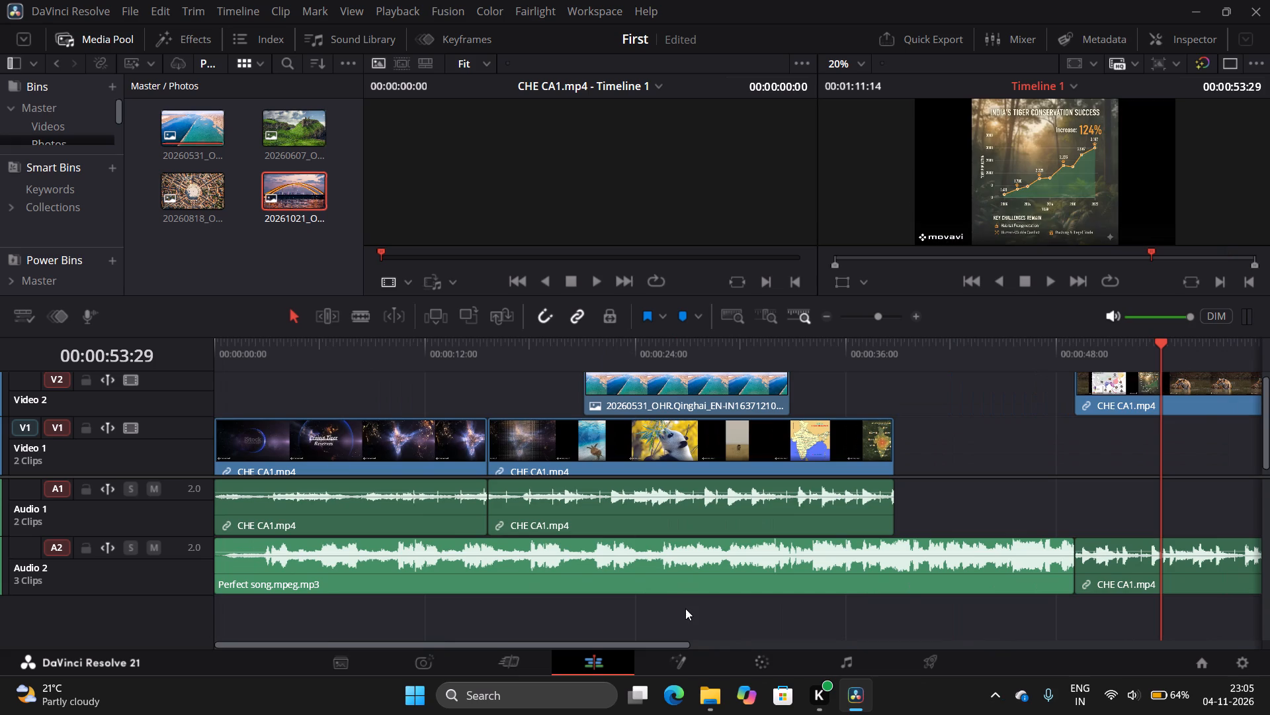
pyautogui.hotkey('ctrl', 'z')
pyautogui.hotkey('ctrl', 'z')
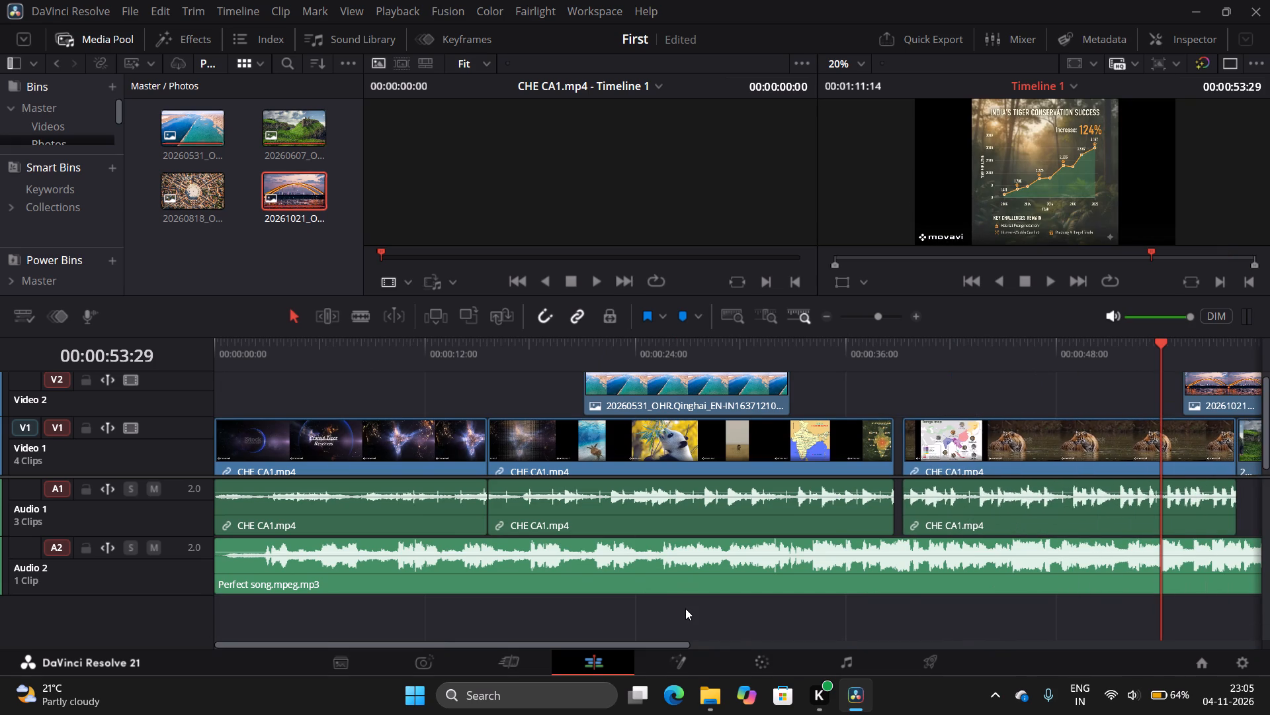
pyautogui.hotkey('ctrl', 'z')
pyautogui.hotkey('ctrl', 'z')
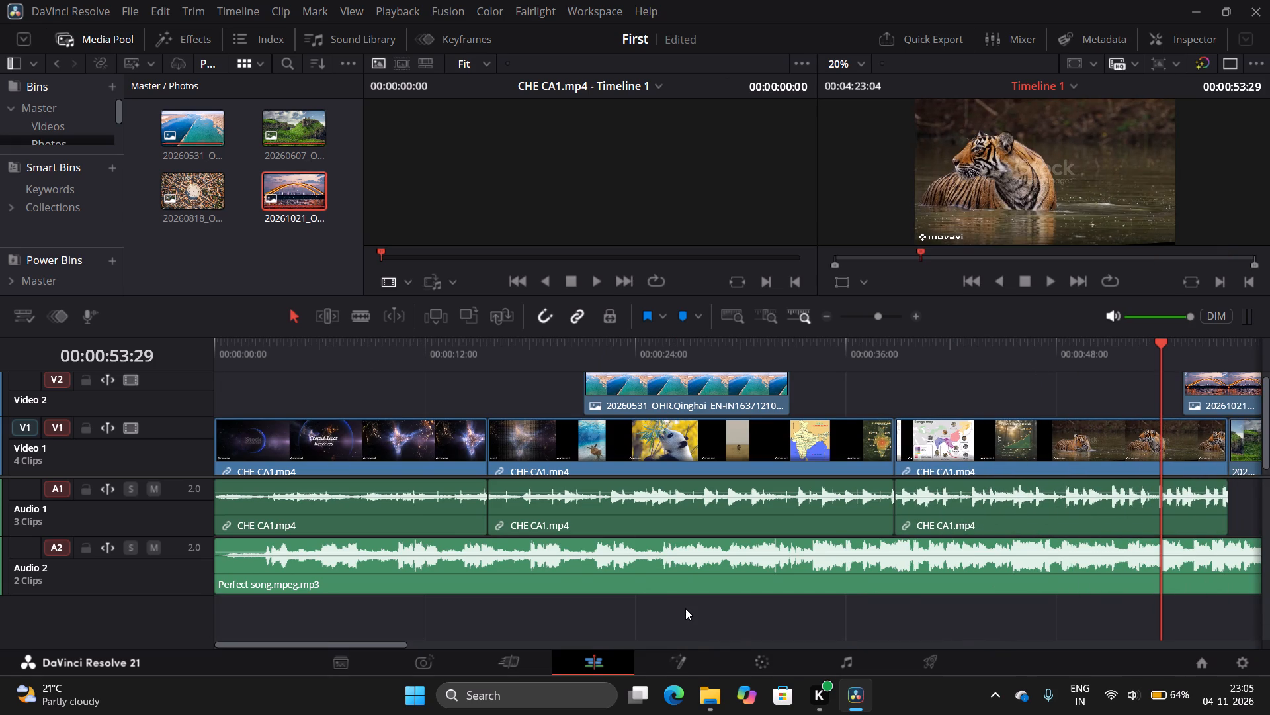
# Delete all video, photo and audio clips from every track of Timeline 1.
pyautogui.click(722, 312)
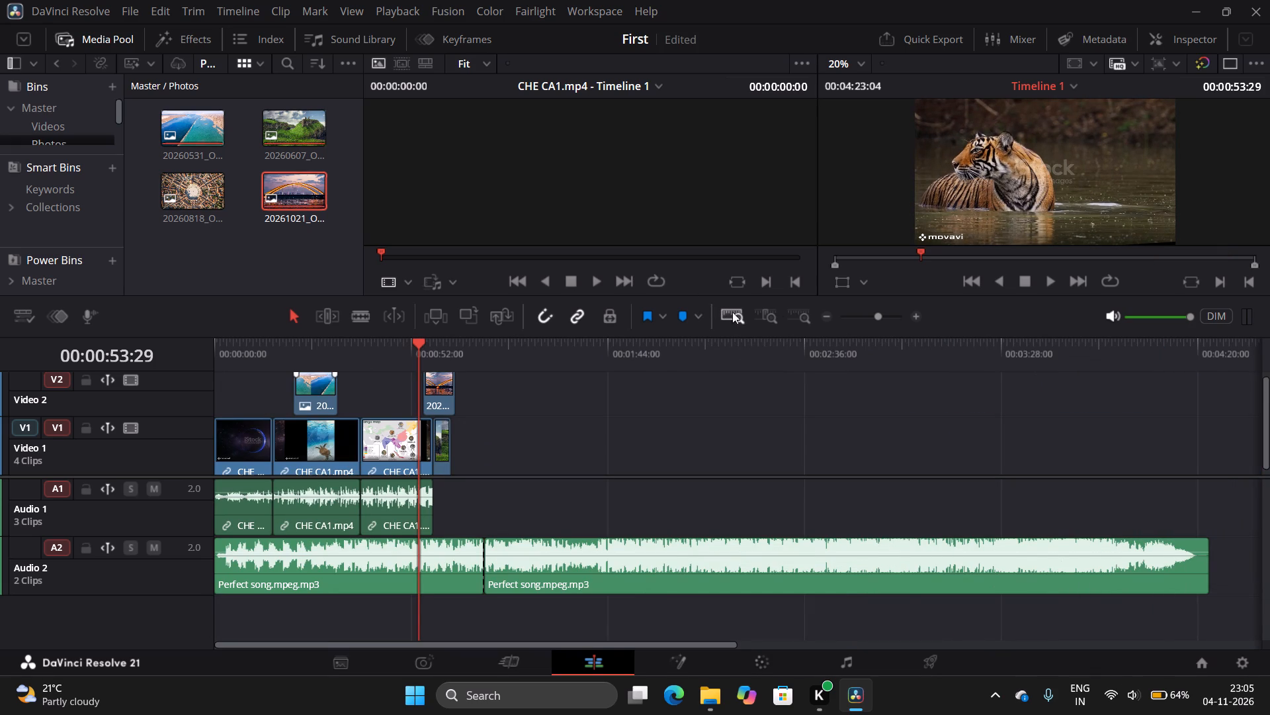
pyautogui.click(800, 312)
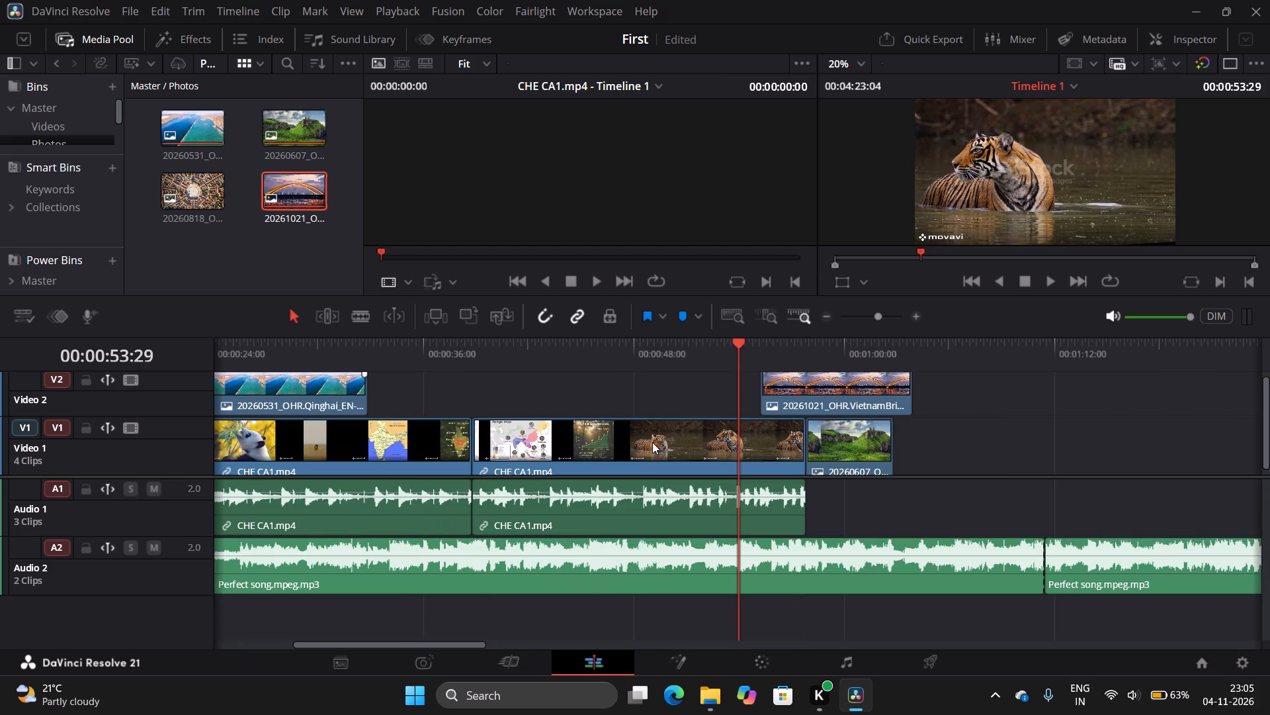
pyautogui.hscroll(8, 869, 493)
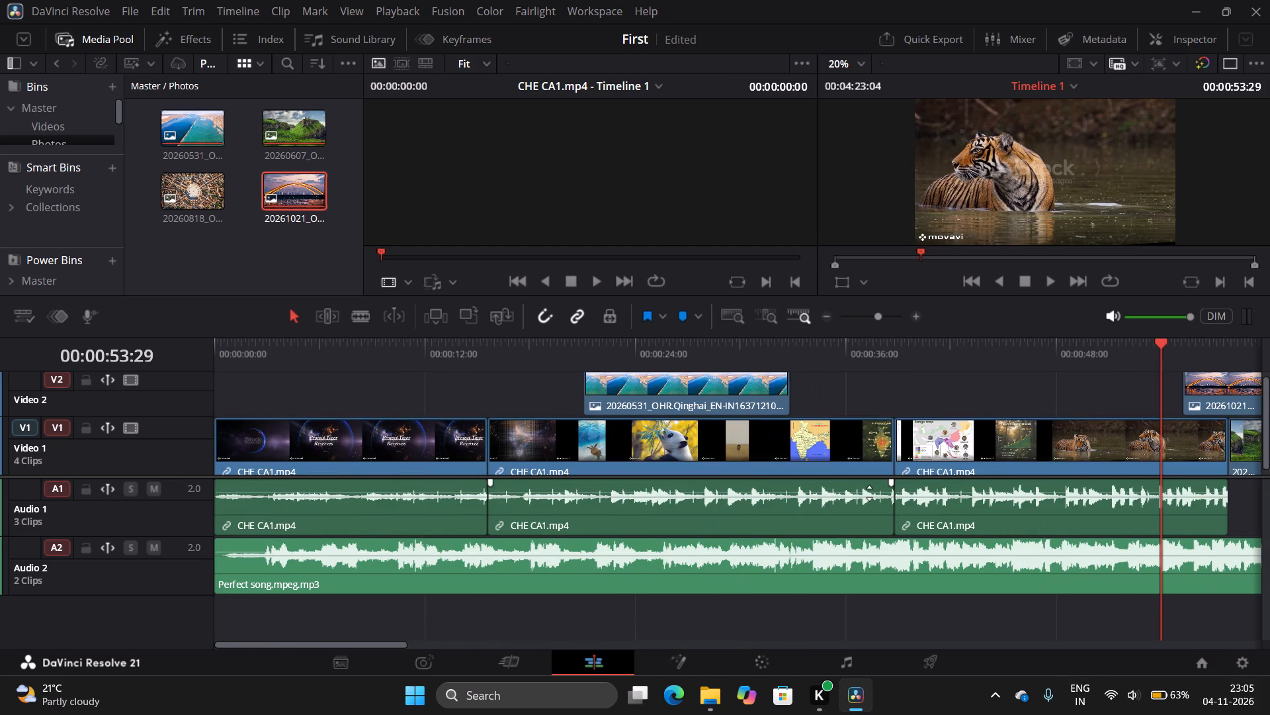
pyautogui.hscroll(3, 825, 391)
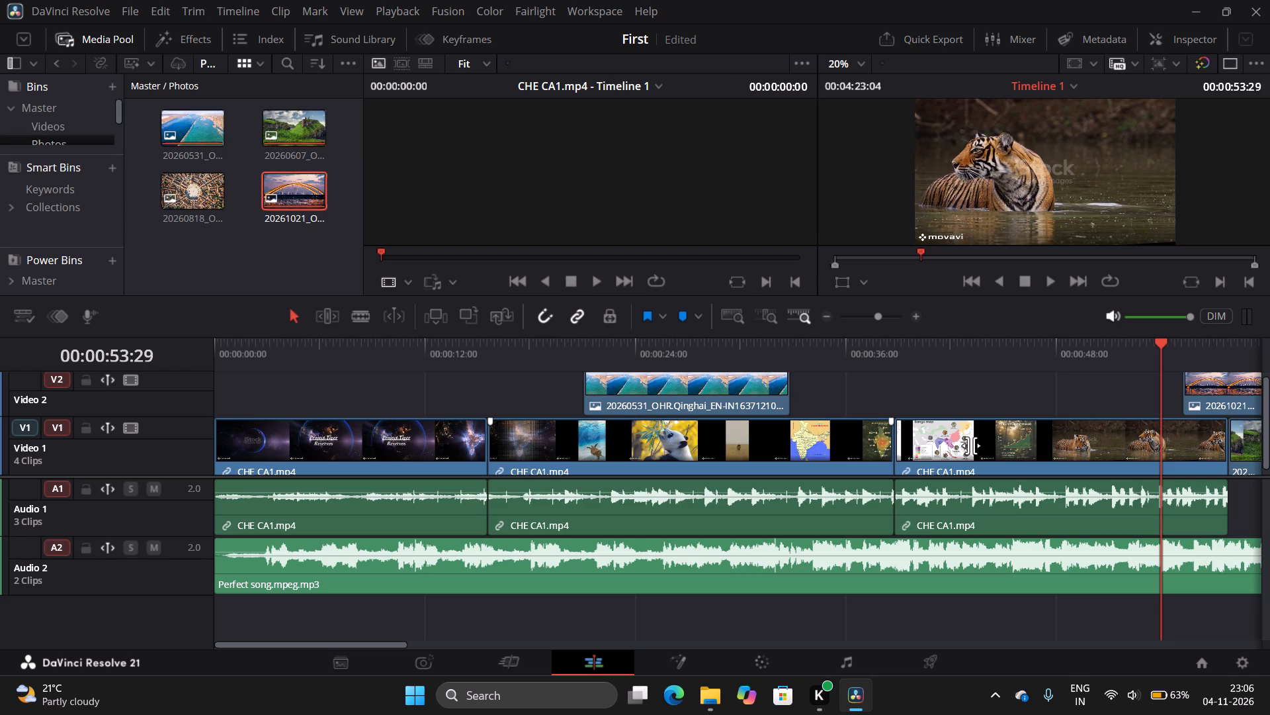
pyautogui.hscroll(-1, 1072, 395)
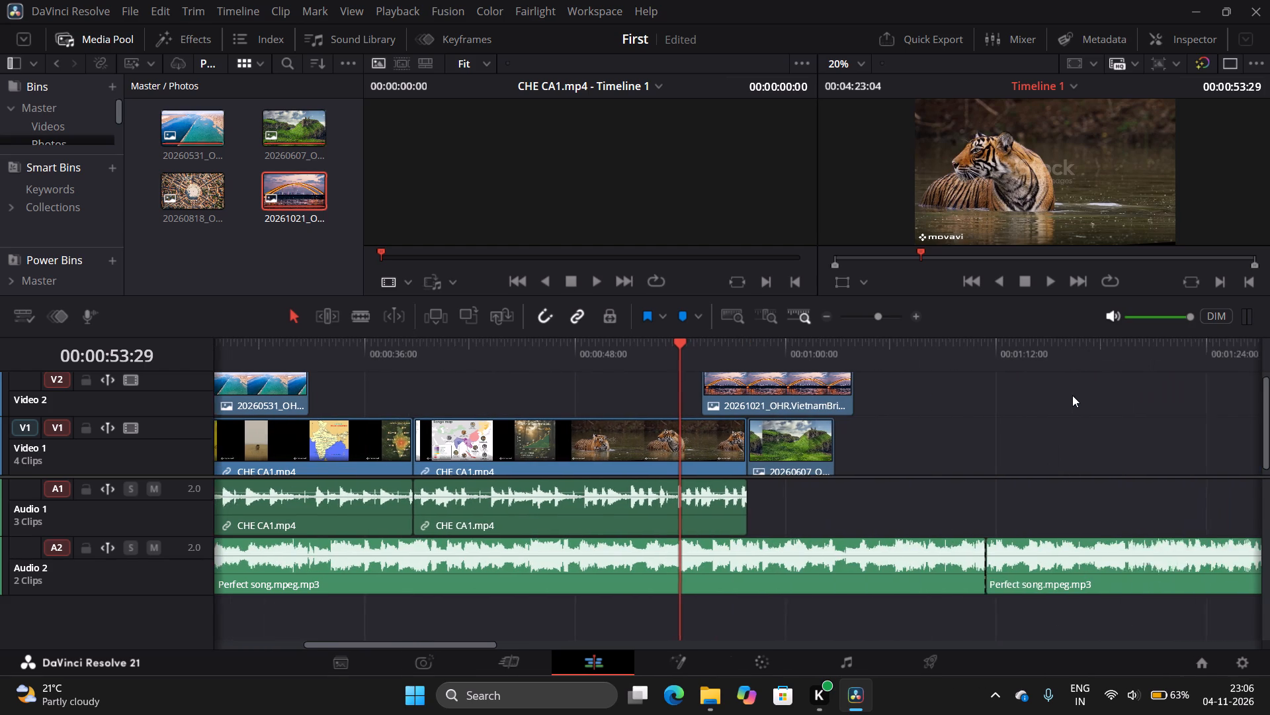
pyautogui.hscroll(-1, 1072, 395)
pyautogui.hscroll(-1, 1119, 436)
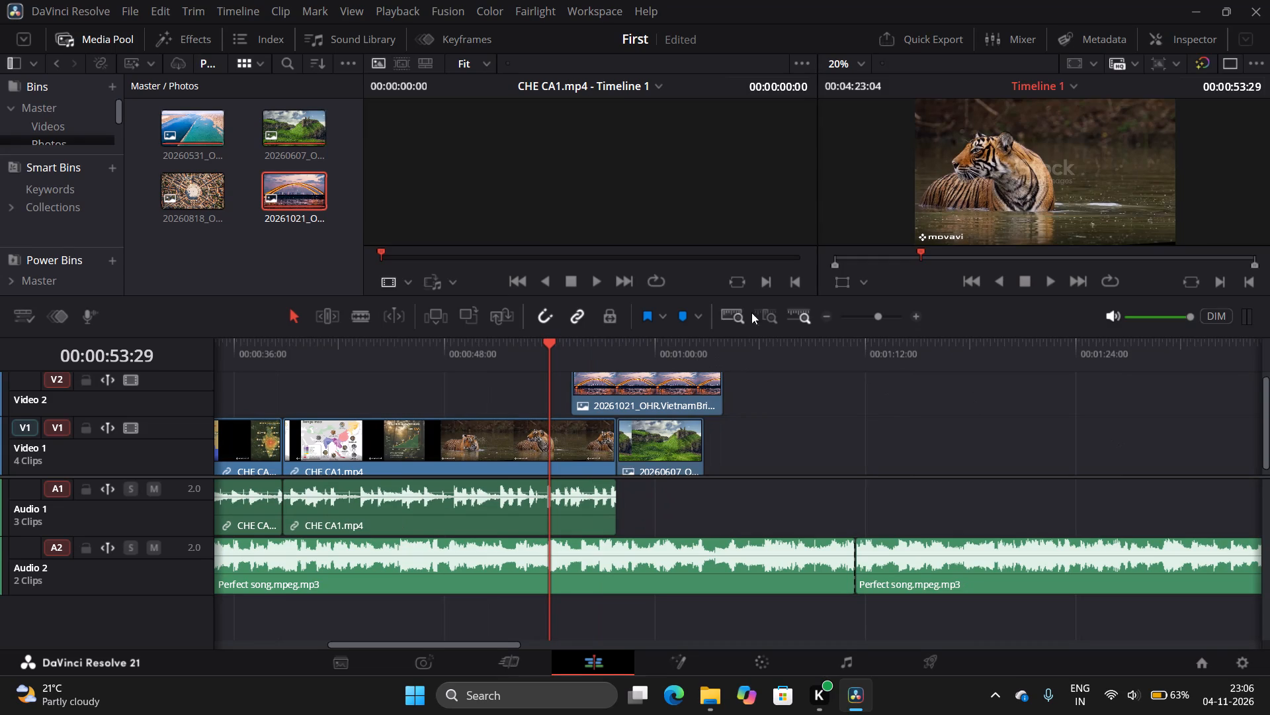
pyautogui.click(733, 312)
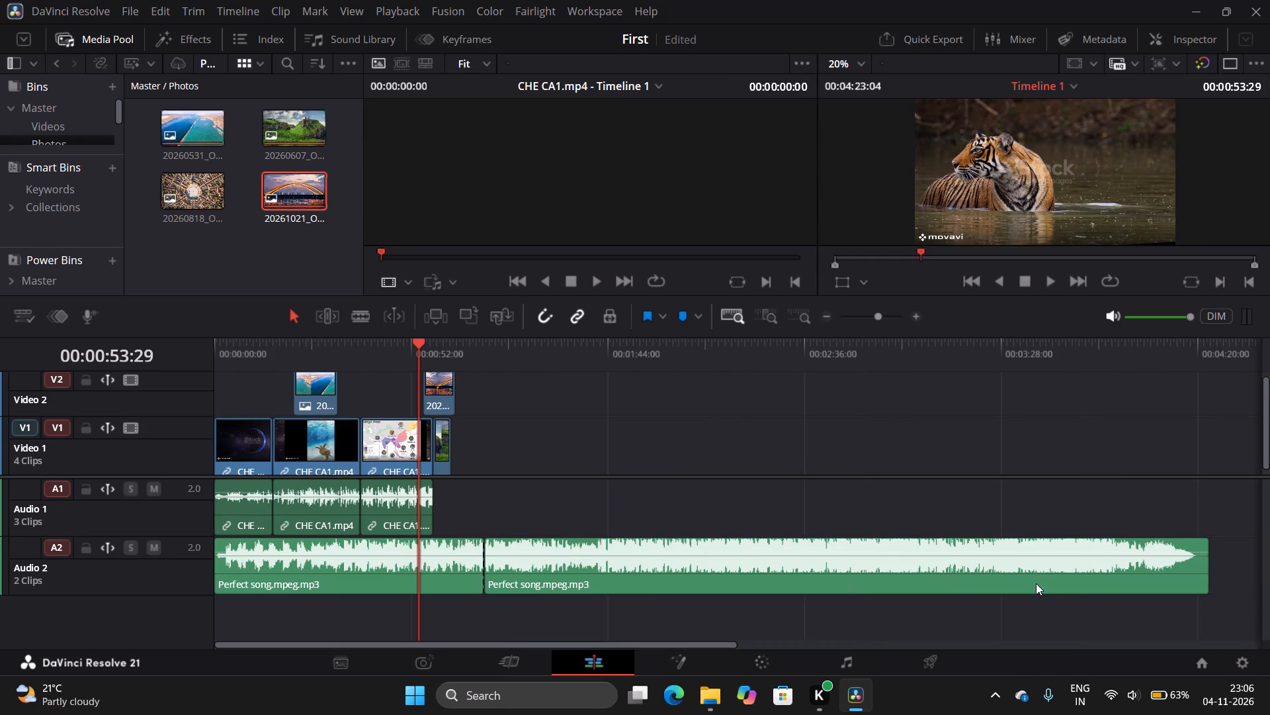
pyautogui.moveTo(1031, 614); pyautogui.dragTo(438, 471)
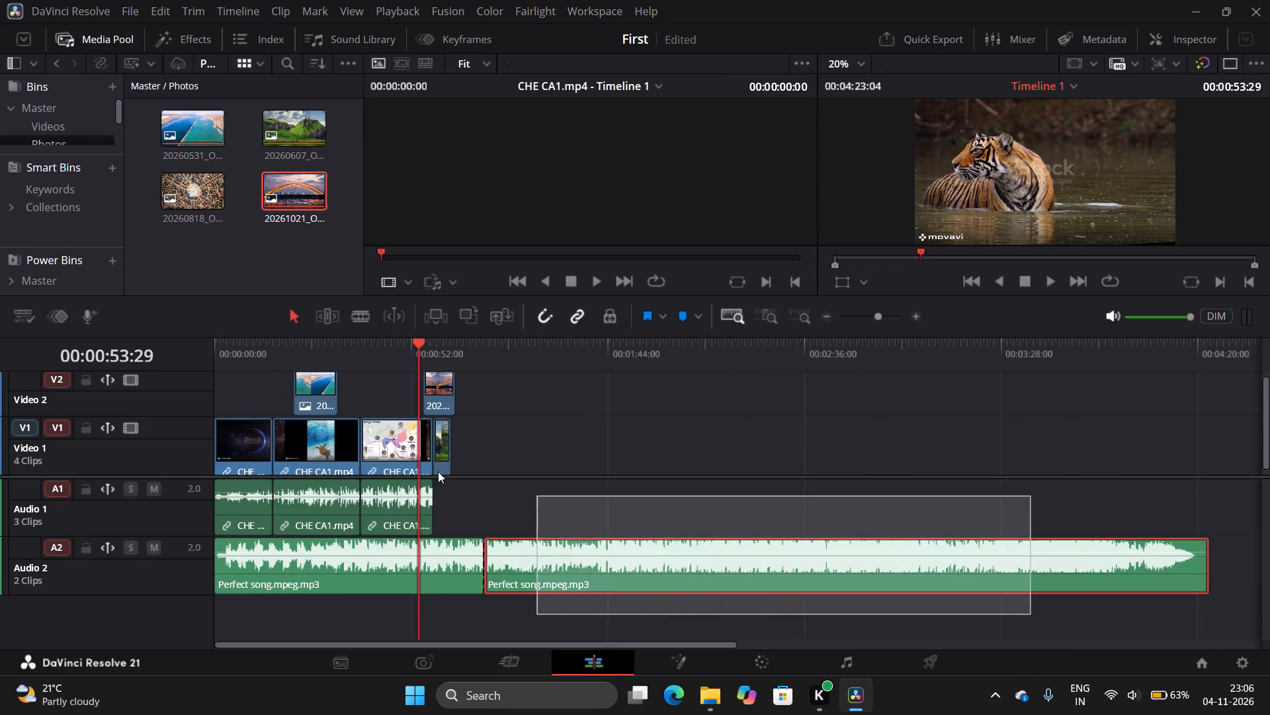
pyautogui.moveTo(438, 471); pyautogui.dragTo(252, 383)
pyautogui.press('Delete')
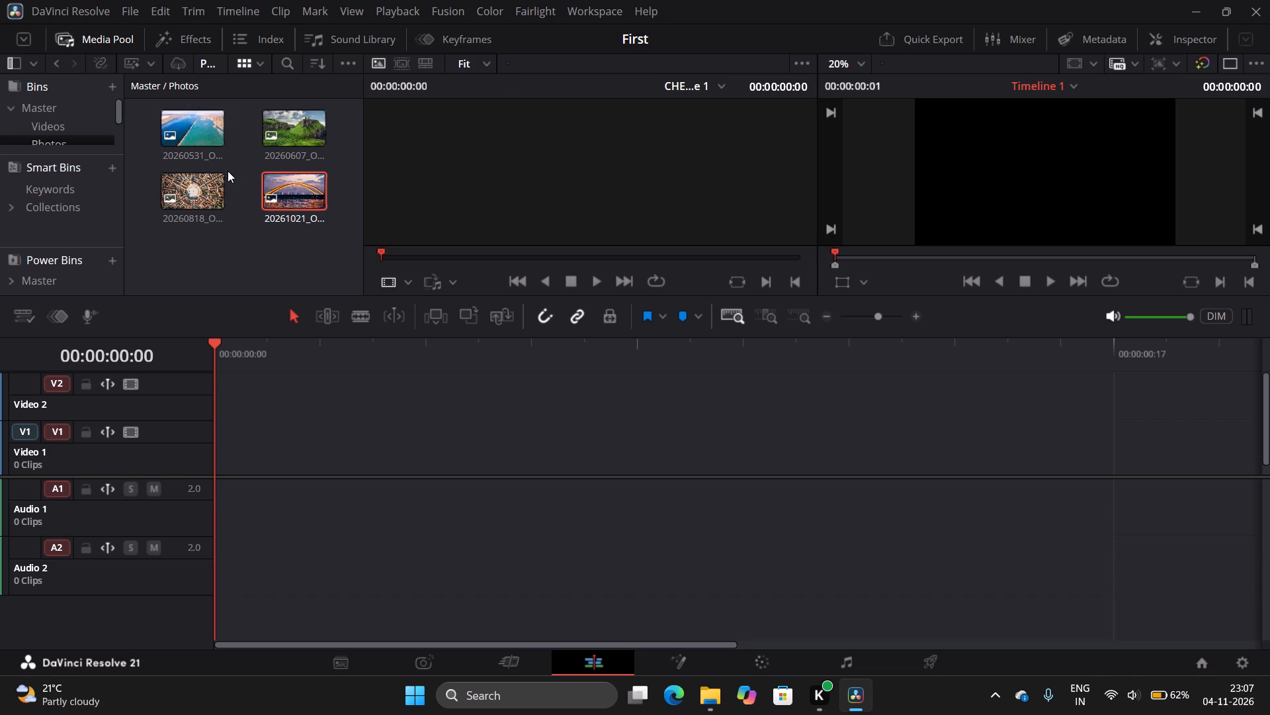
# Show the contents of the Videos bin and enlarge the media pool area to fit the whole bin list.
pyautogui.click(53, 121)
pyautogui.scroll(-1, 67, 124)
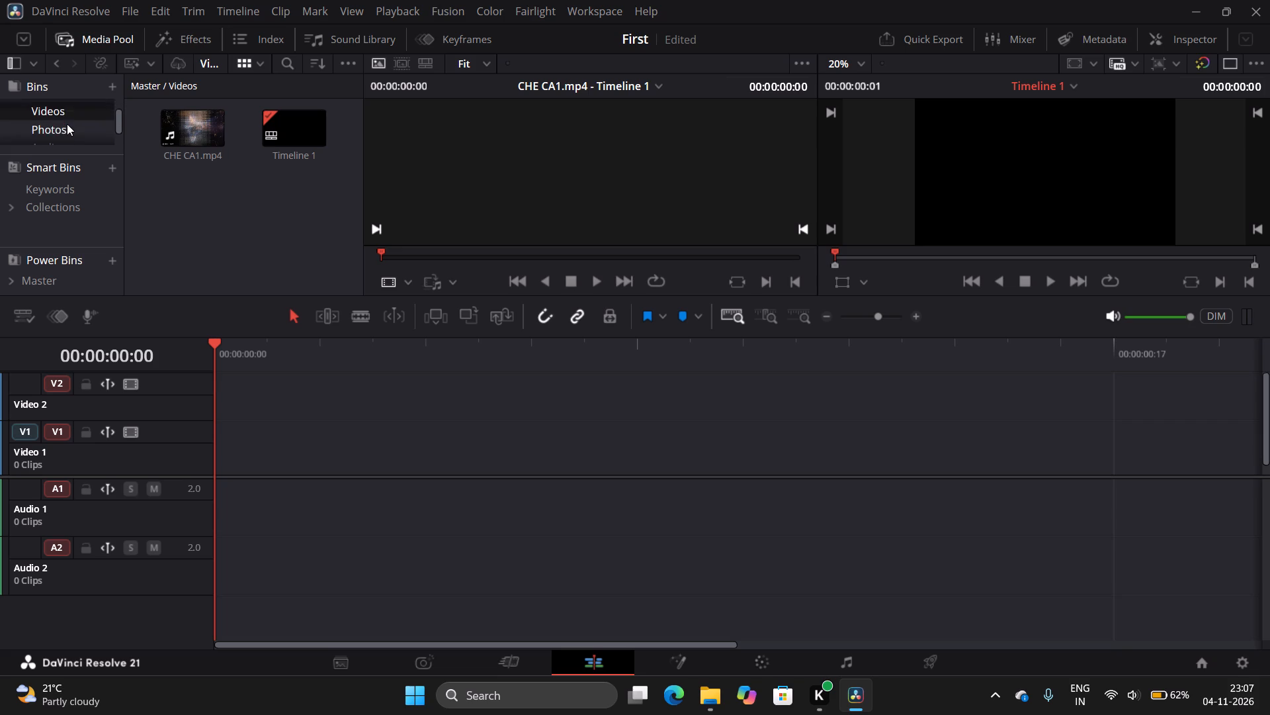
pyautogui.scroll(-1, 67, 124)
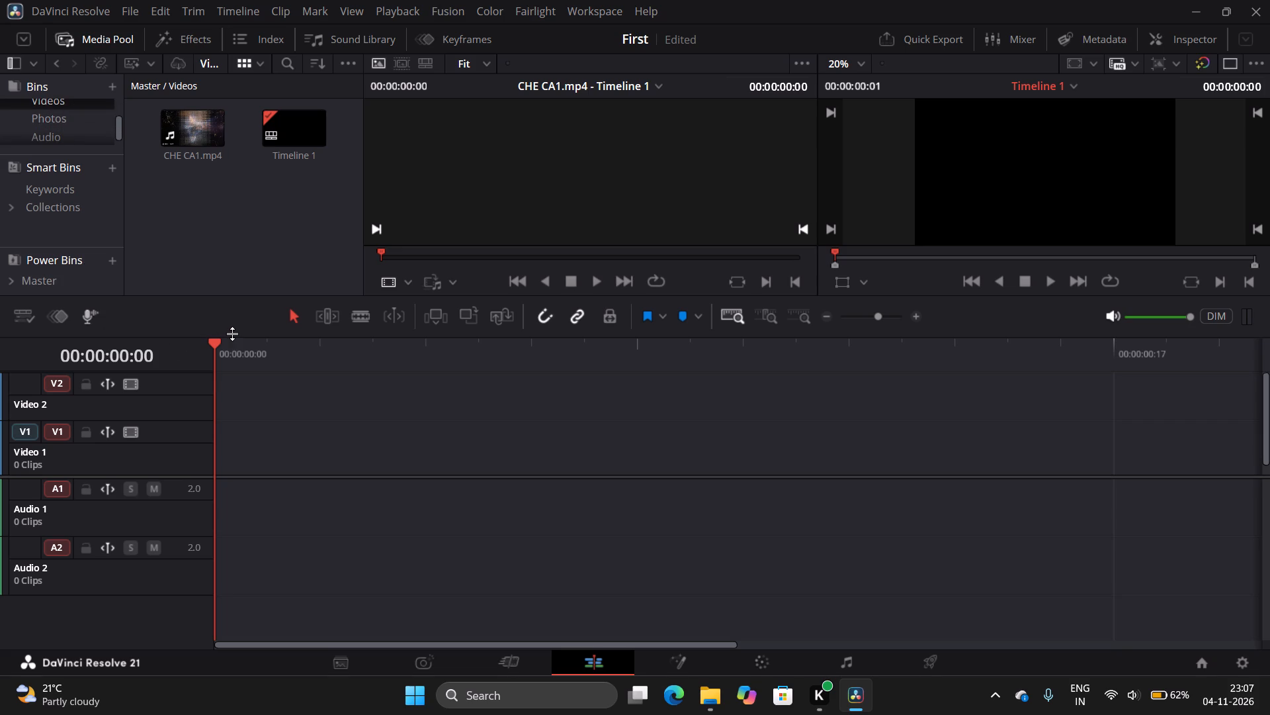
pyautogui.moveTo(232, 334); pyautogui.dragTo(235, 366)
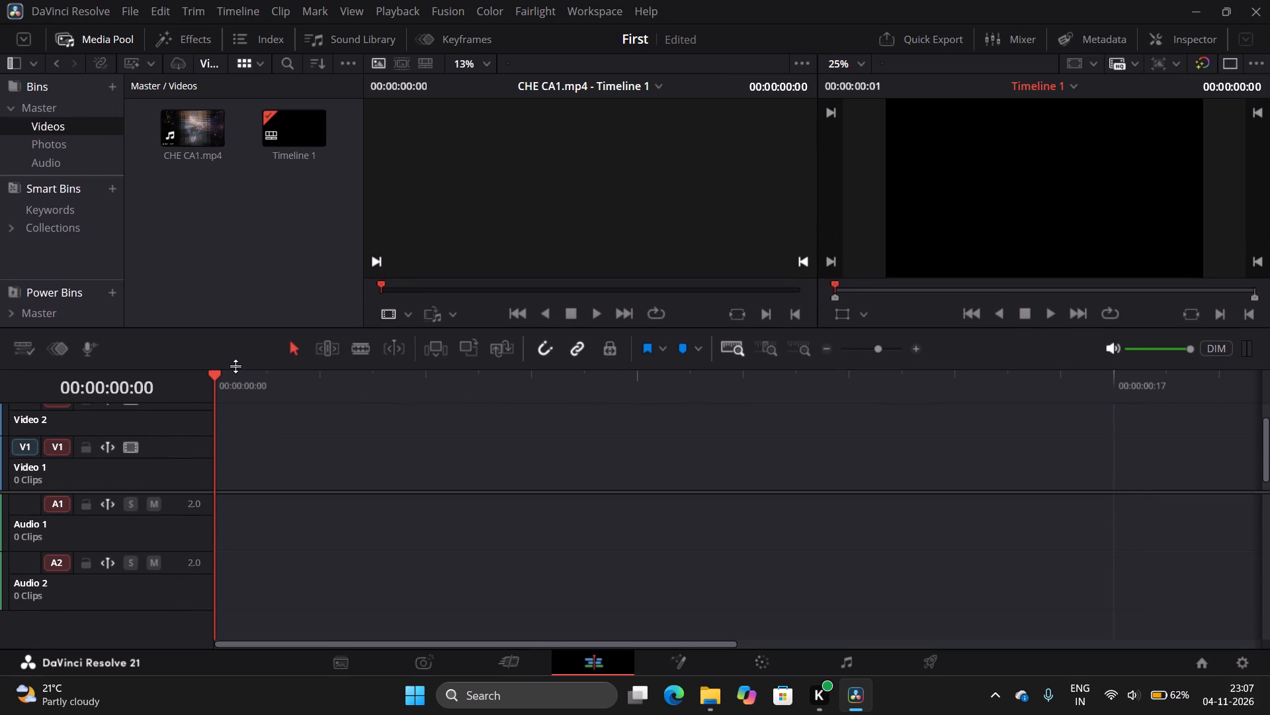
# Disable Timeline 1 in the Videos bin.
pyautogui.scroll(1, 177, 447)
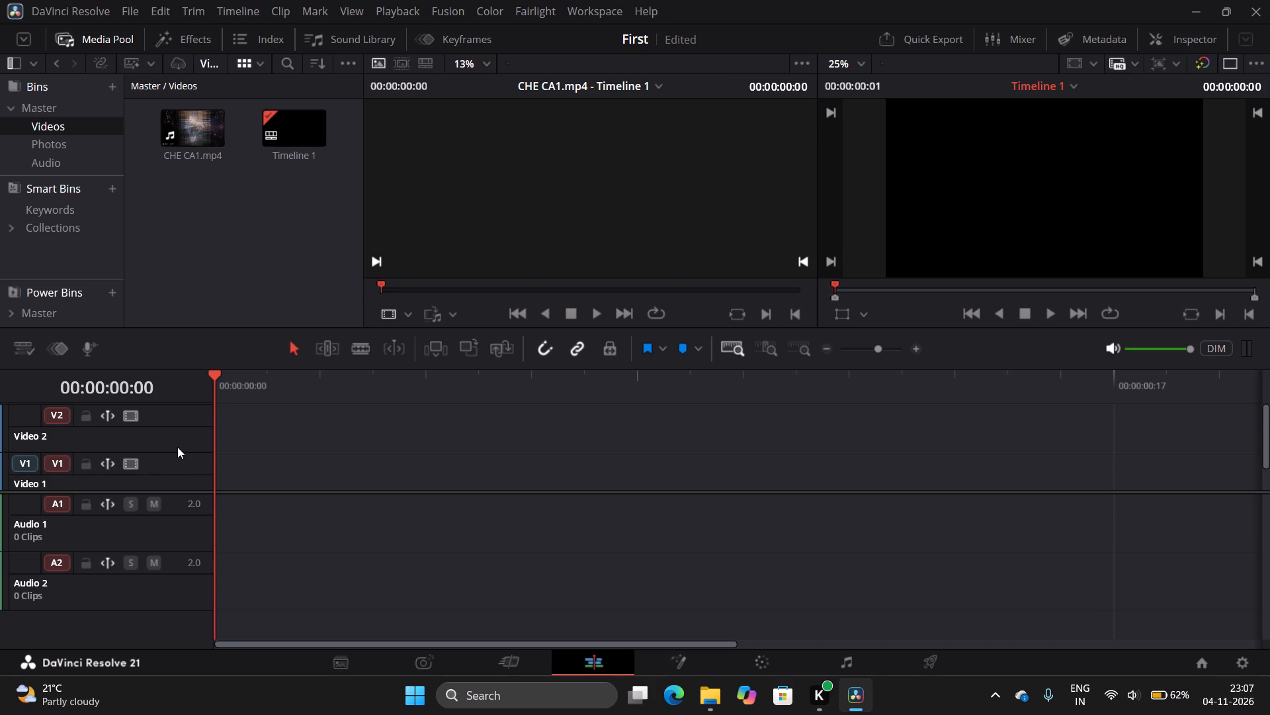
pyautogui.scroll(1, 177, 447)
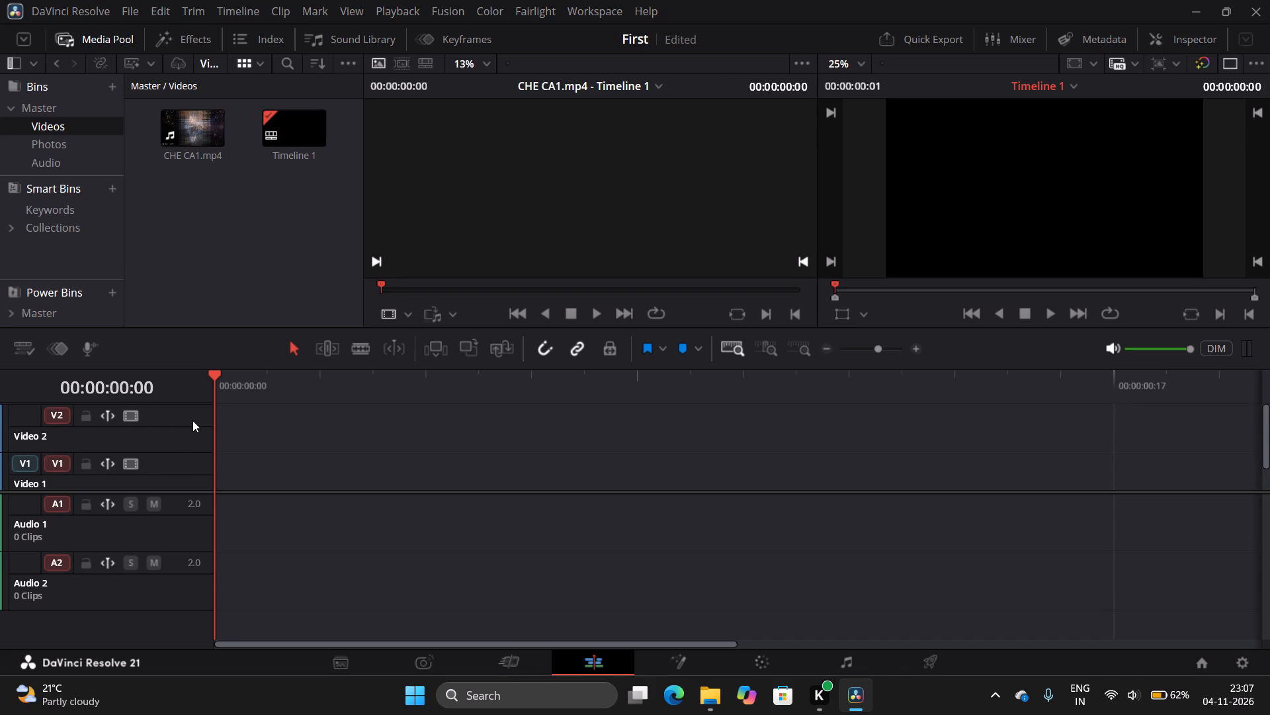
pyautogui.rightClick(192, 420)
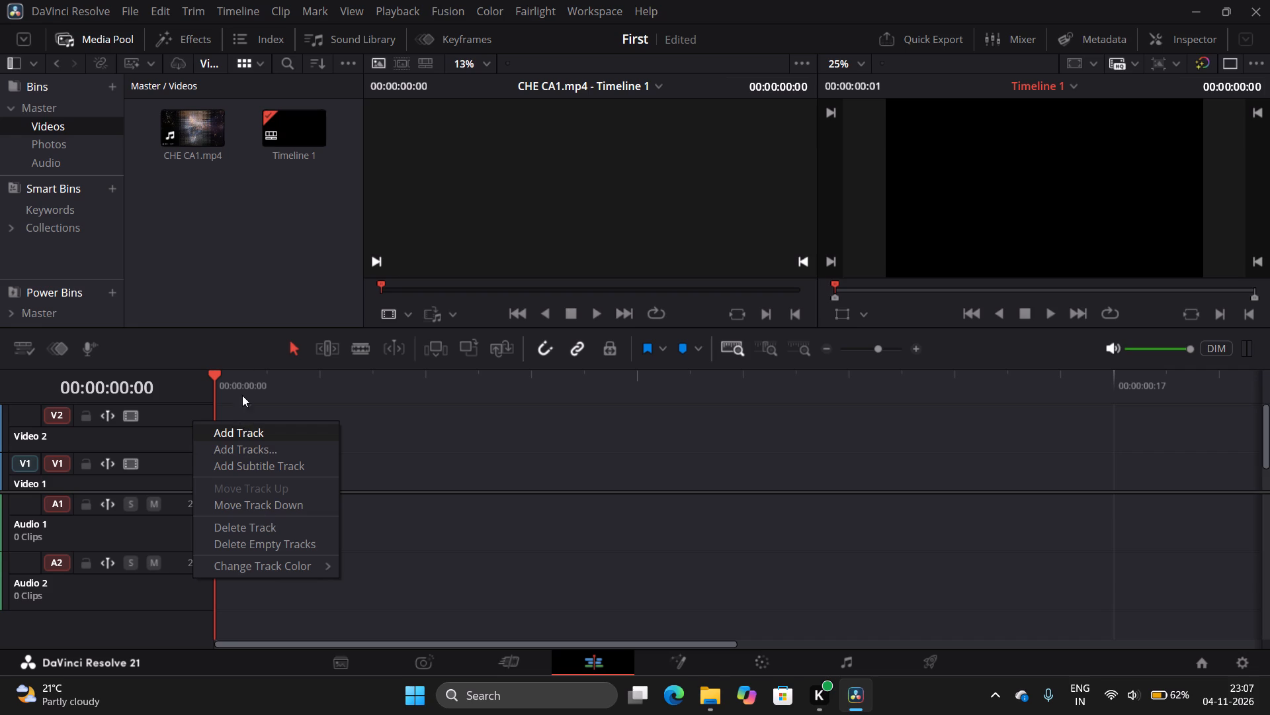
pyautogui.click(243, 264)
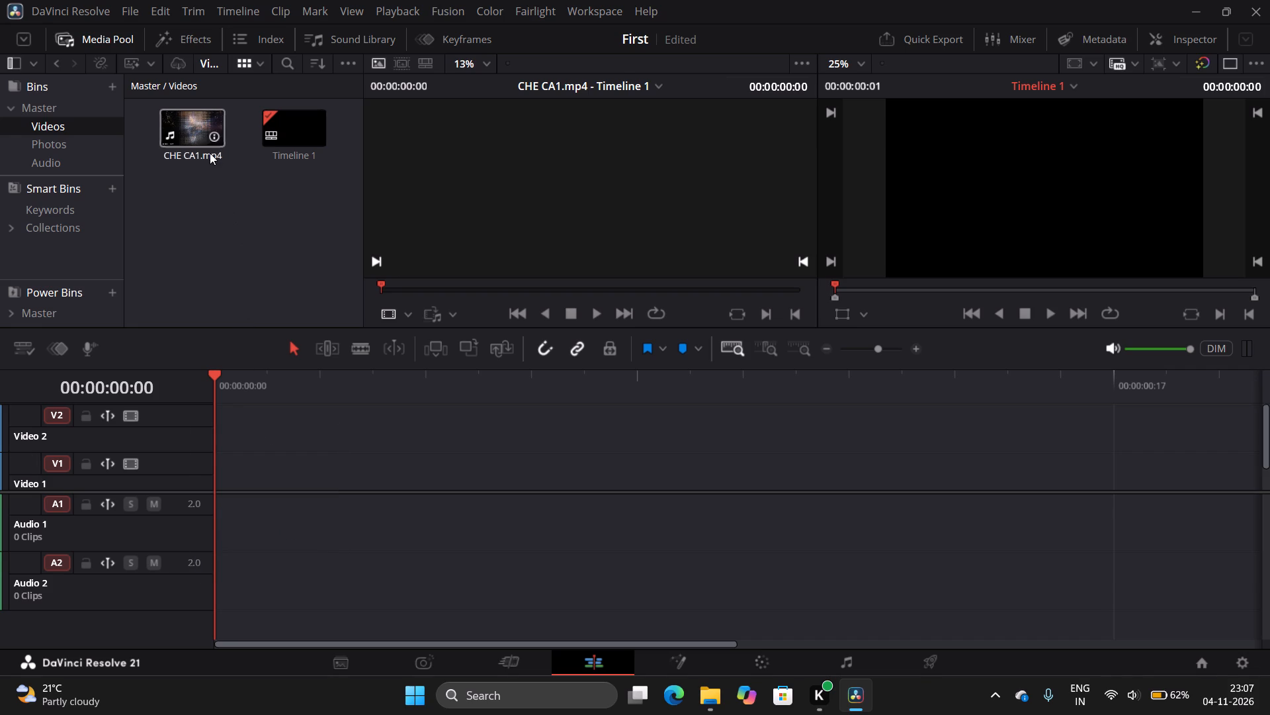
pyautogui.rightClick(292, 126)
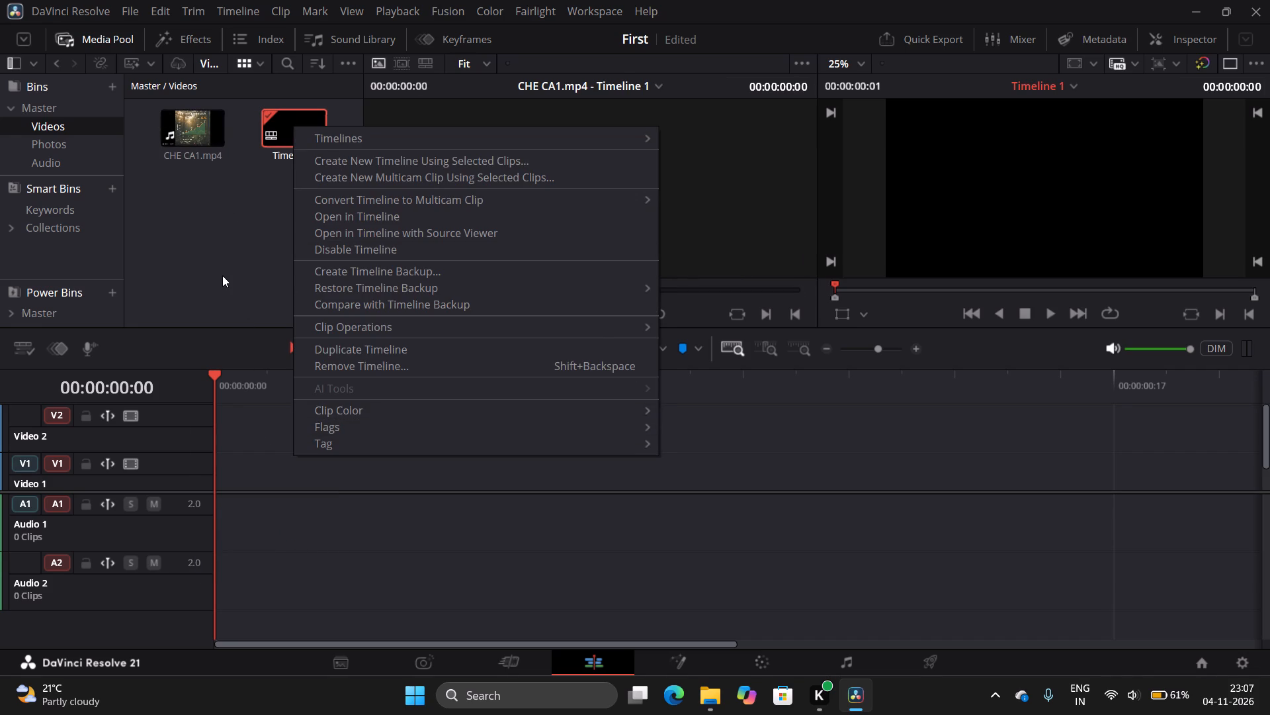
pyautogui.moveTo(222, 275); pyautogui.dragTo(212, 226)
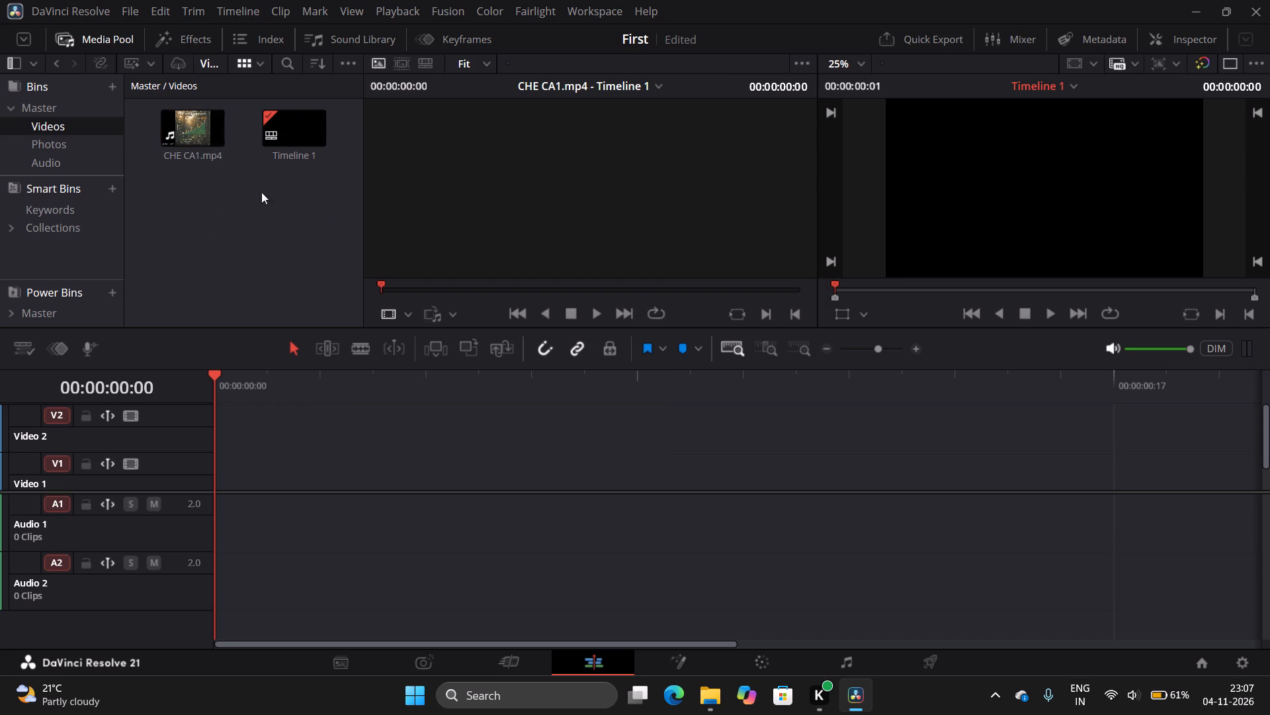
pyautogui.rightClick(289, 120)
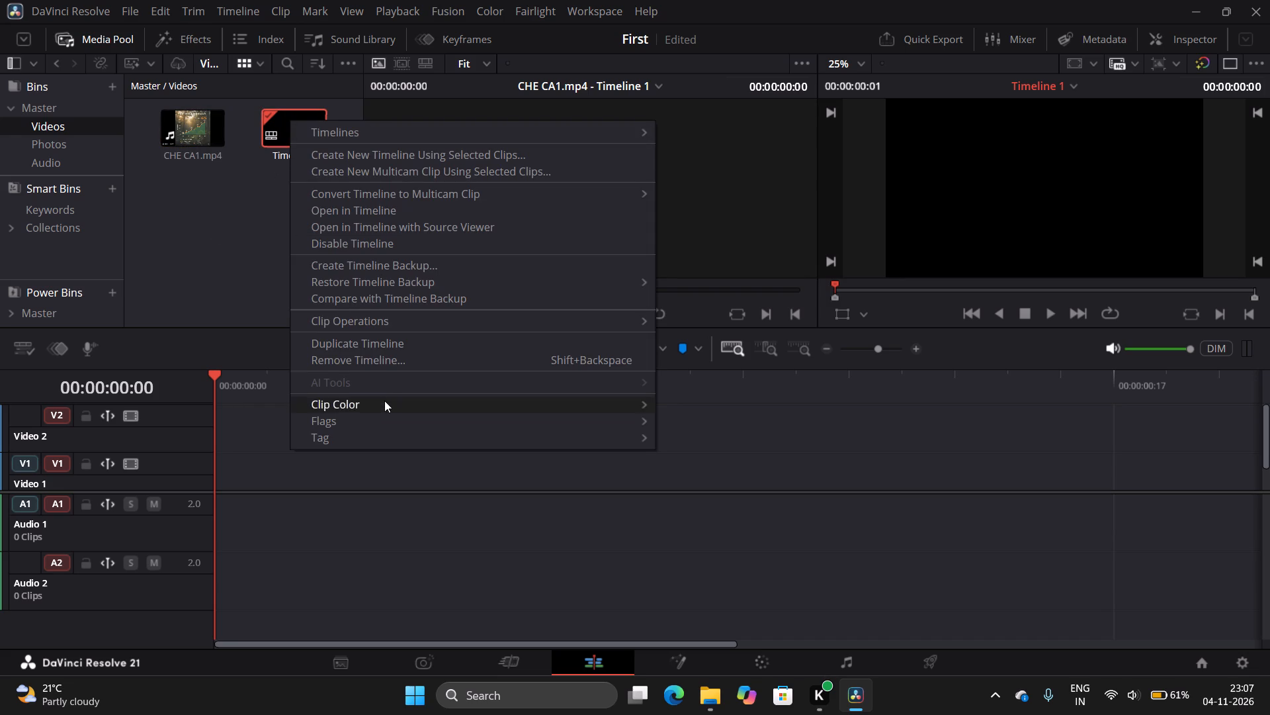
pyautogui.click(356, 243)
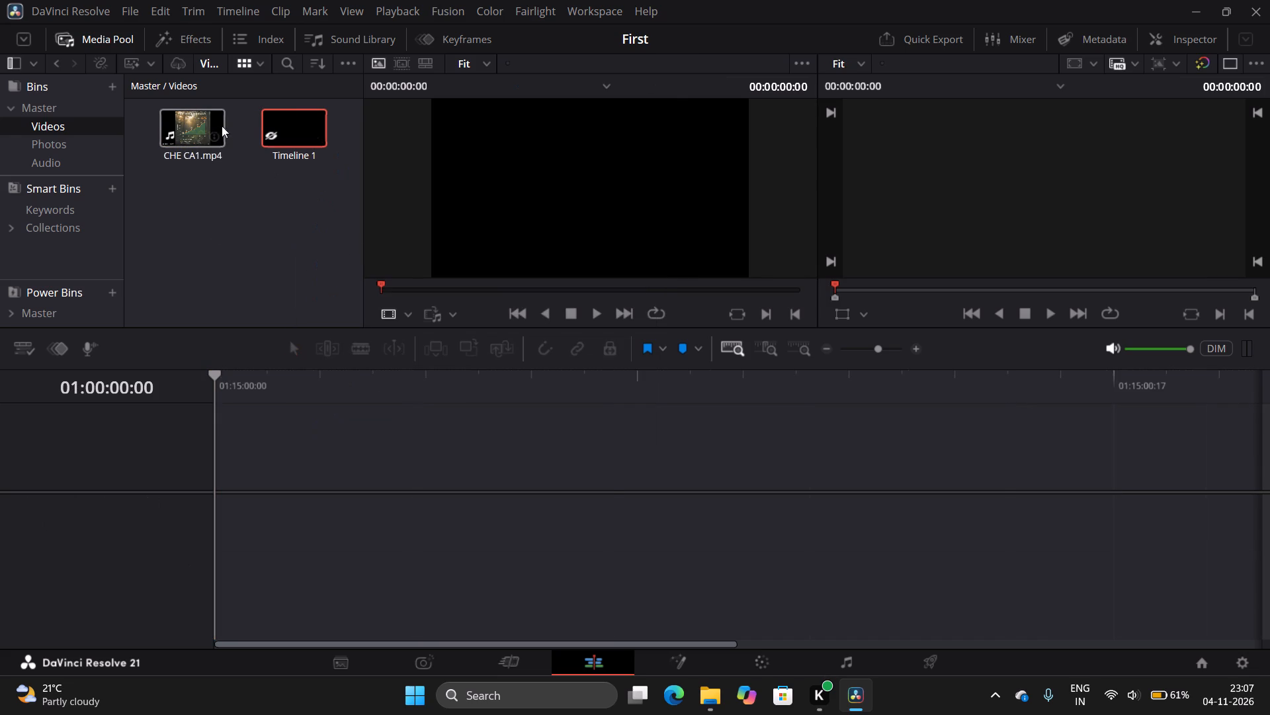
# Create a new timeline from CHE CA1.mp4, placing the clip at the very start of Video 1 and Audio 1.
pyautogui.moveTo(206, 126); pyautogui.dragTo(291, 473)
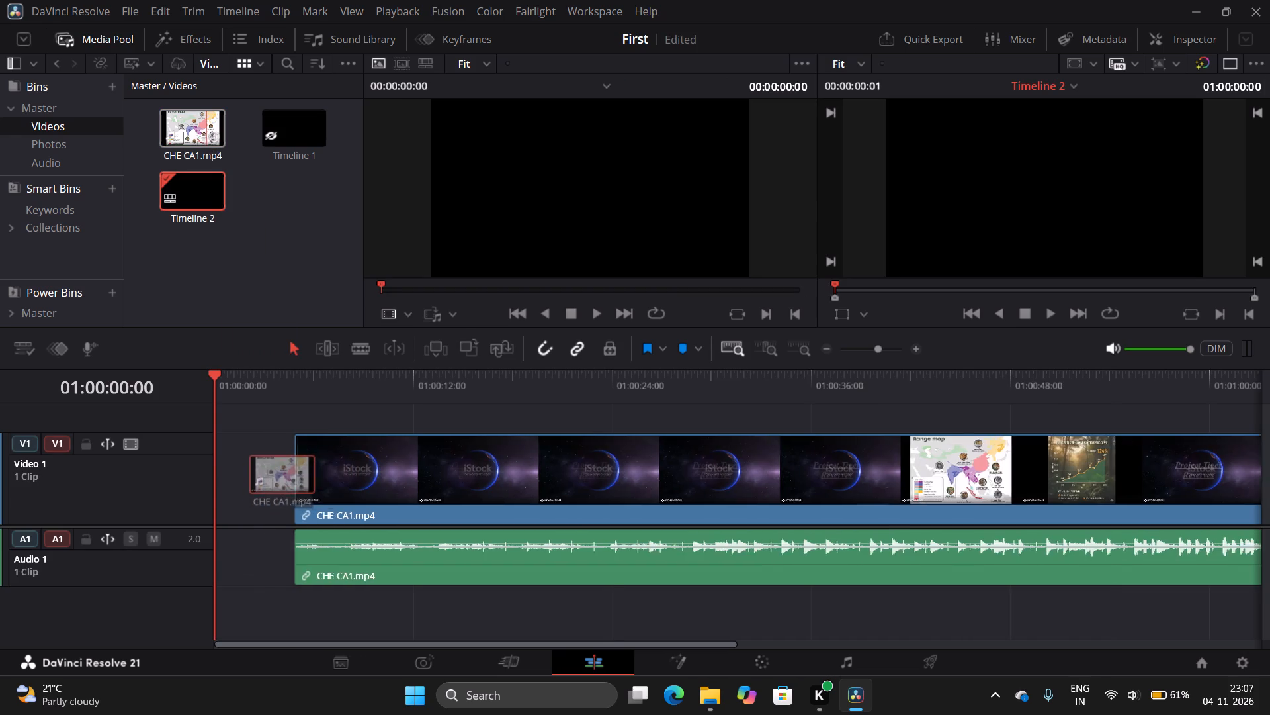
pyautogui.moveTo(291, 473); pyautogui.dragTo(212, 483)
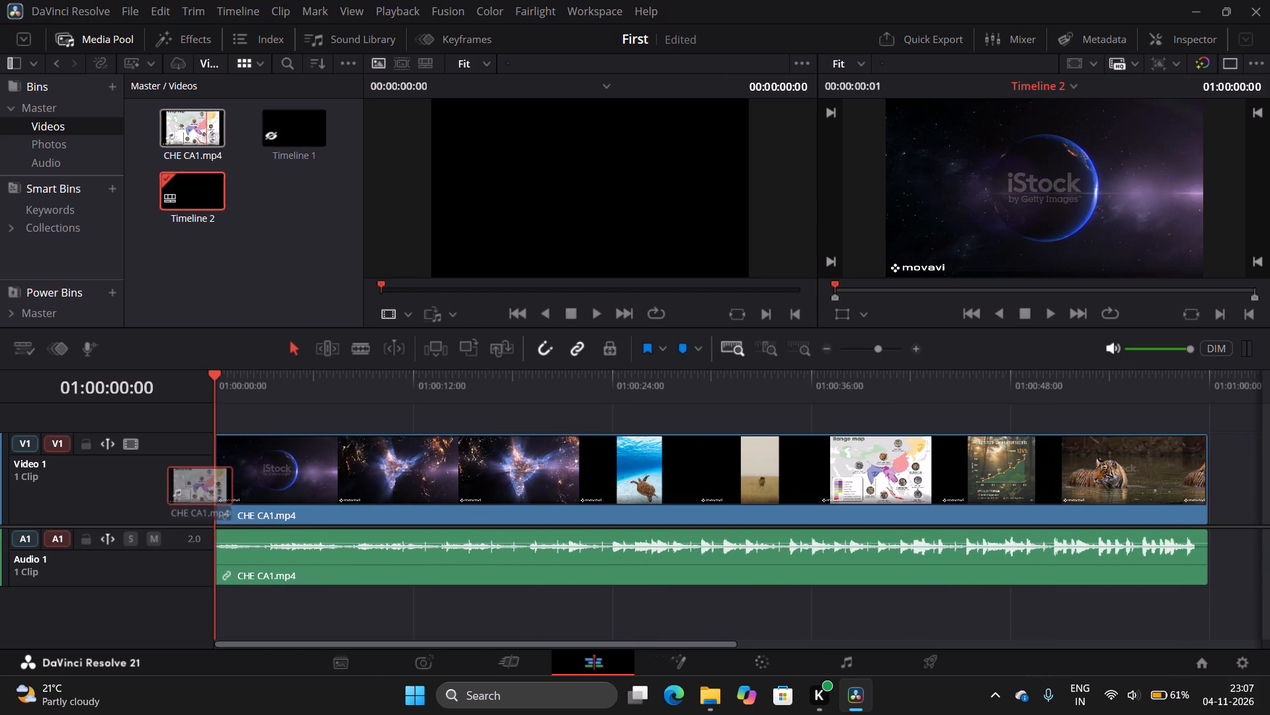
pyautogui.moveTo(212, 483); pyautogui.dragTo(108, 482)
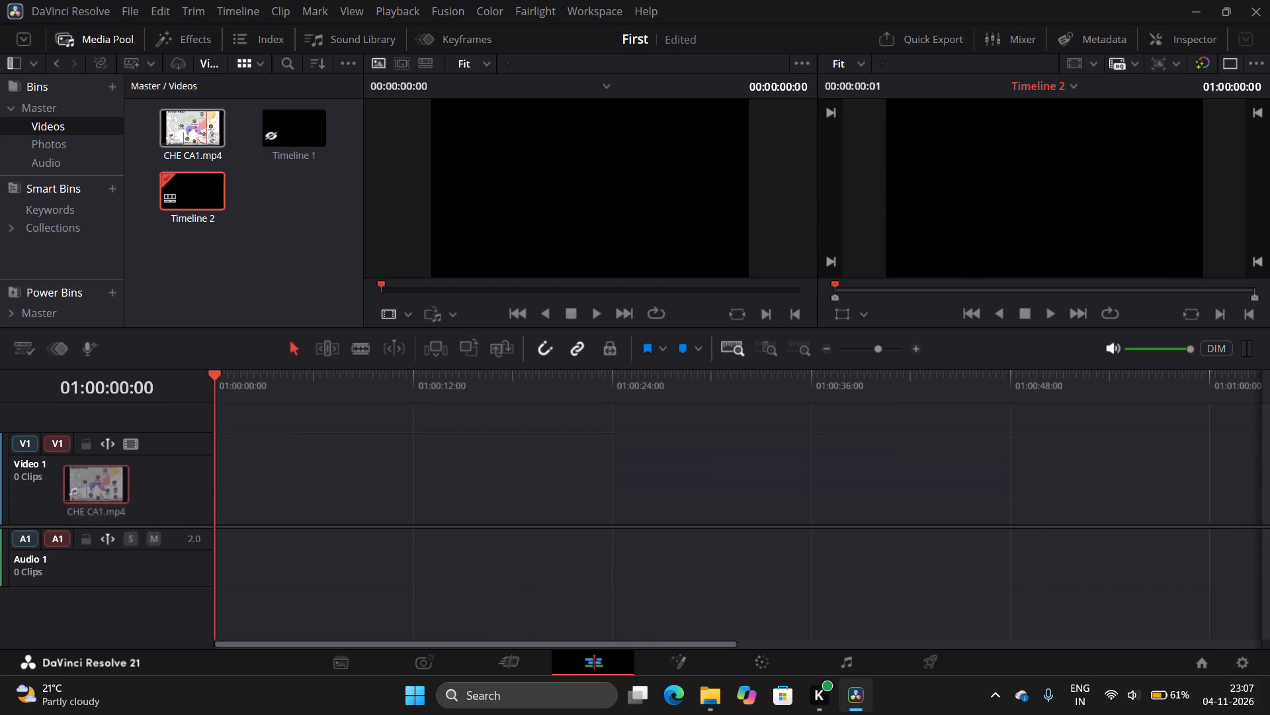
pyautogui.moveTo(108, 482); pyautogui.dragTo(221, 486)
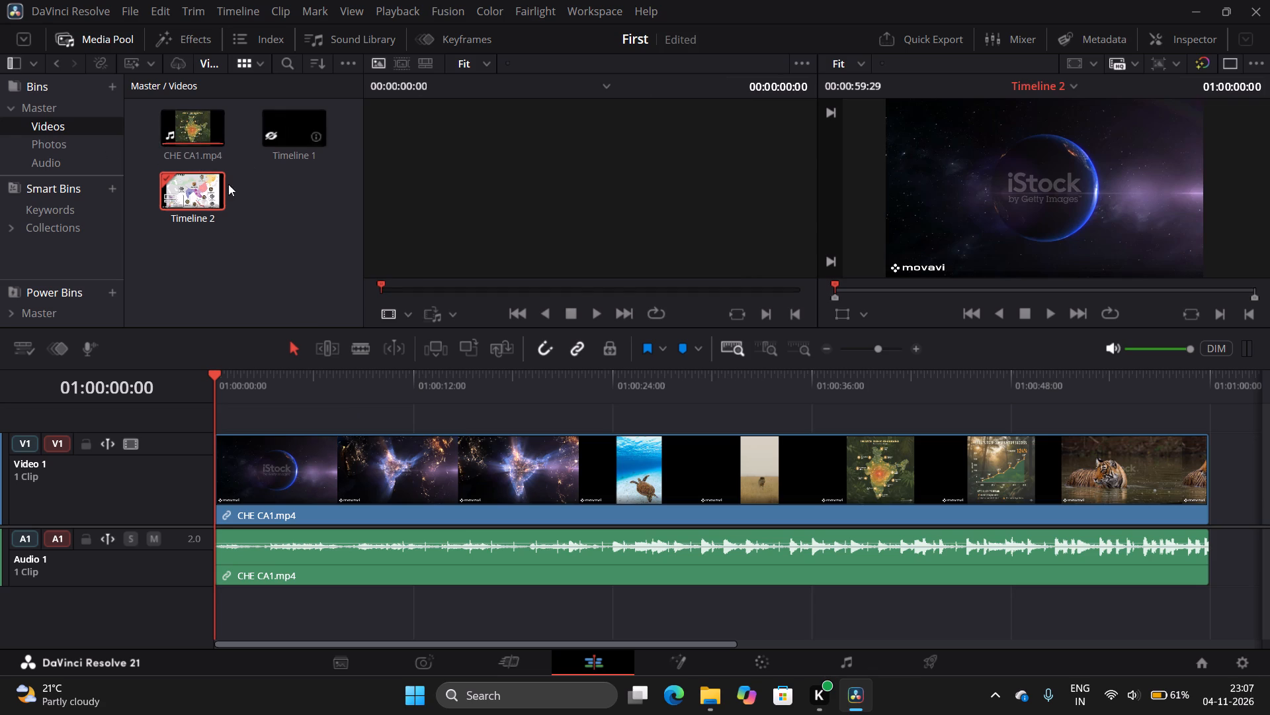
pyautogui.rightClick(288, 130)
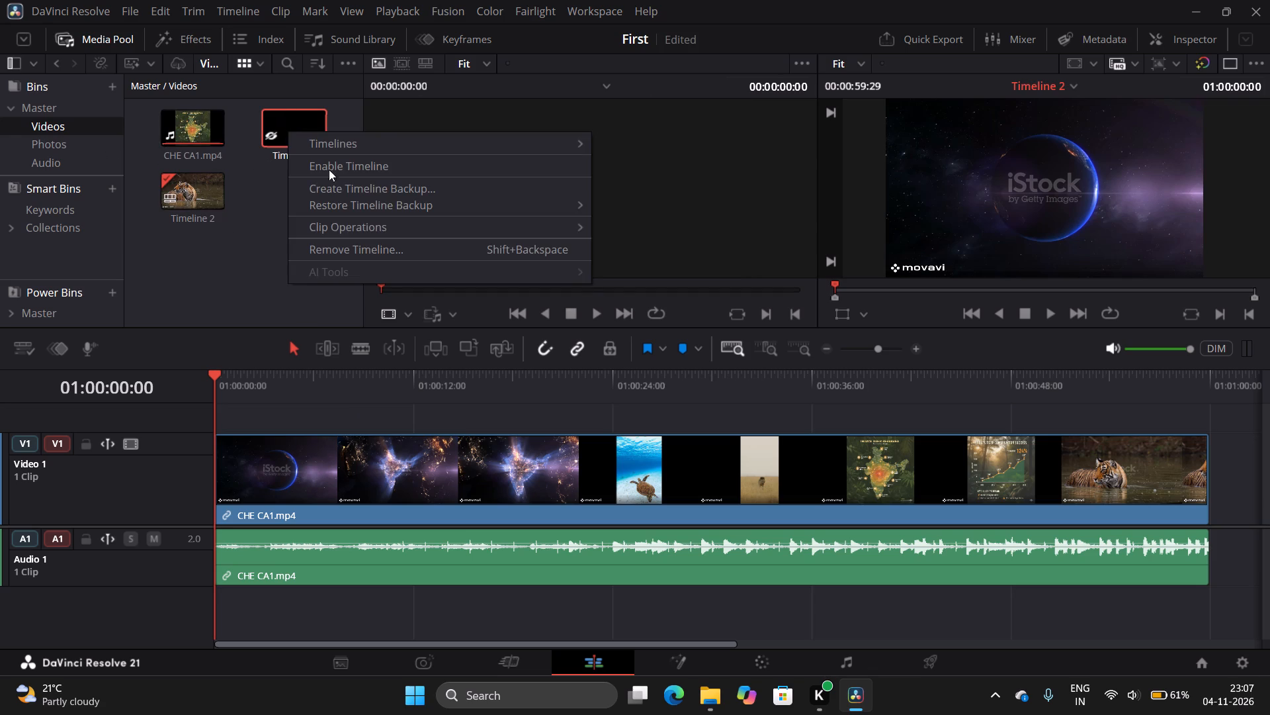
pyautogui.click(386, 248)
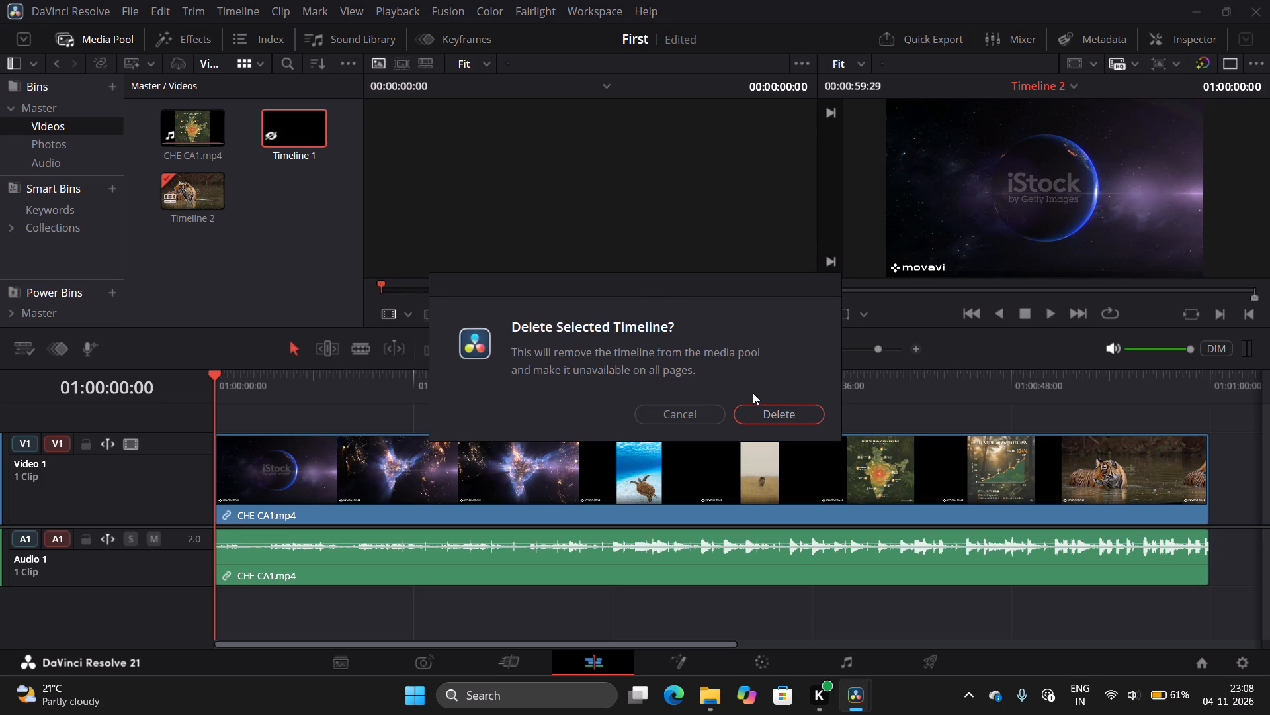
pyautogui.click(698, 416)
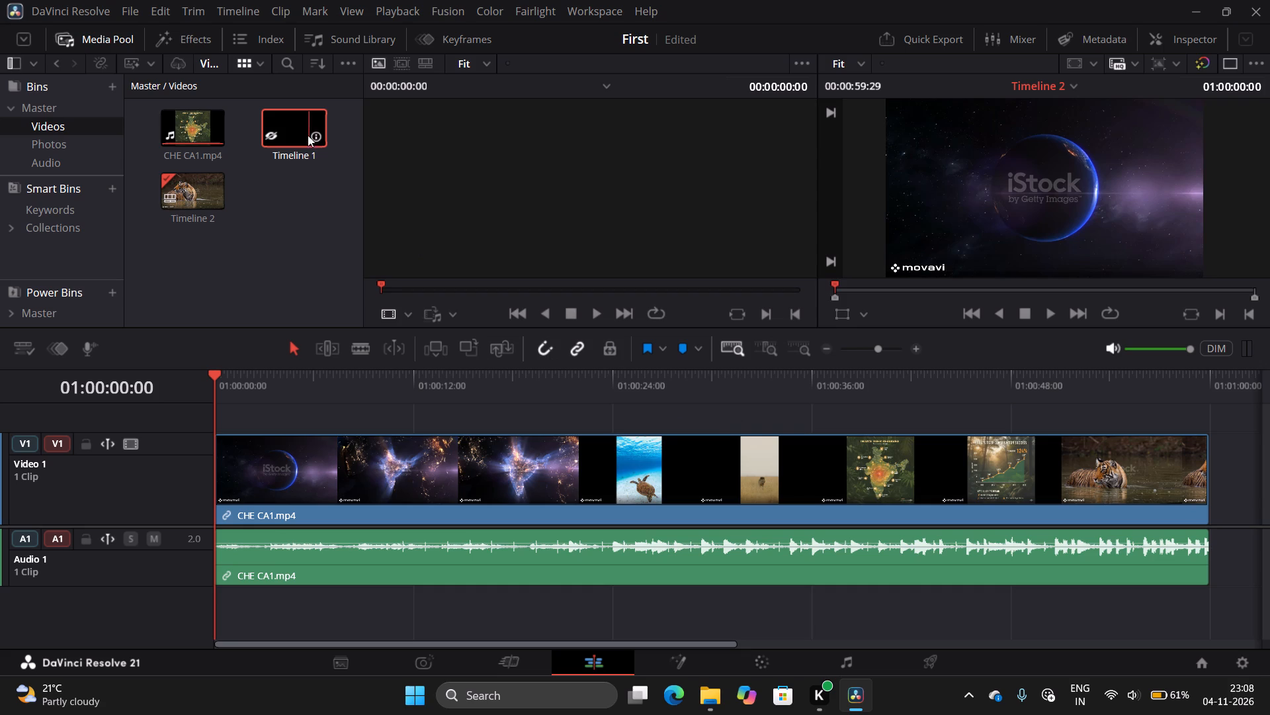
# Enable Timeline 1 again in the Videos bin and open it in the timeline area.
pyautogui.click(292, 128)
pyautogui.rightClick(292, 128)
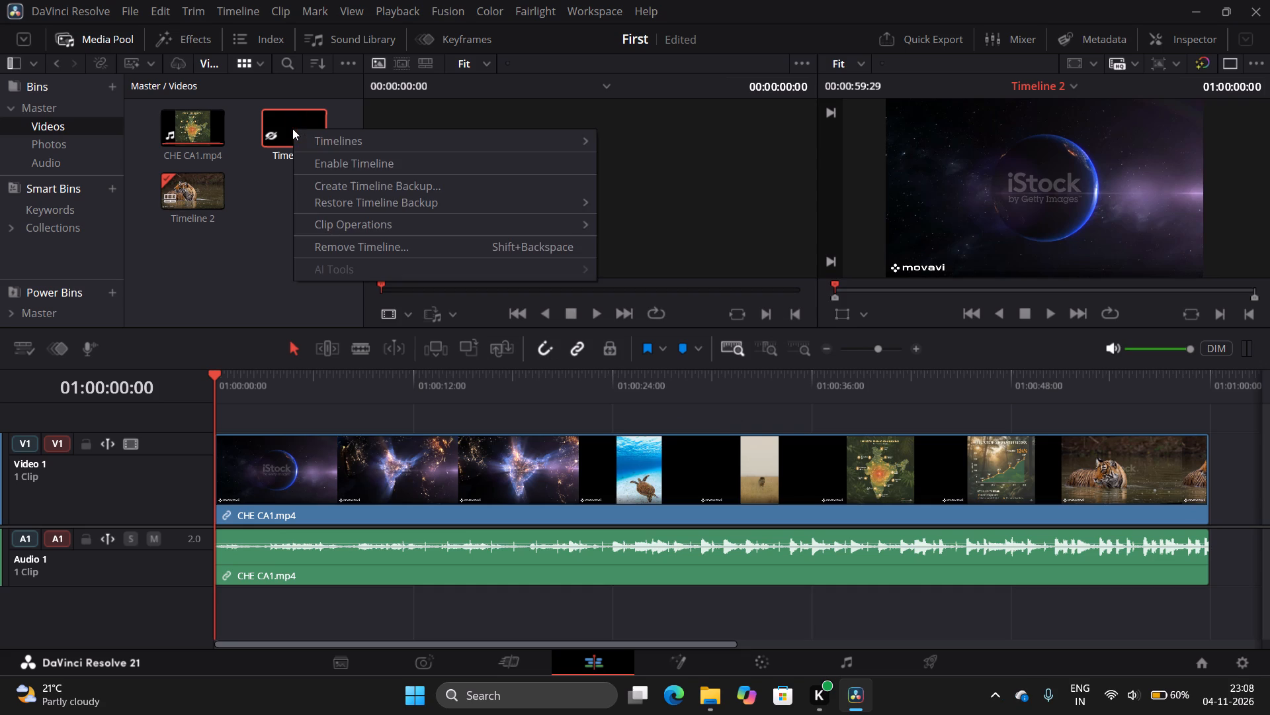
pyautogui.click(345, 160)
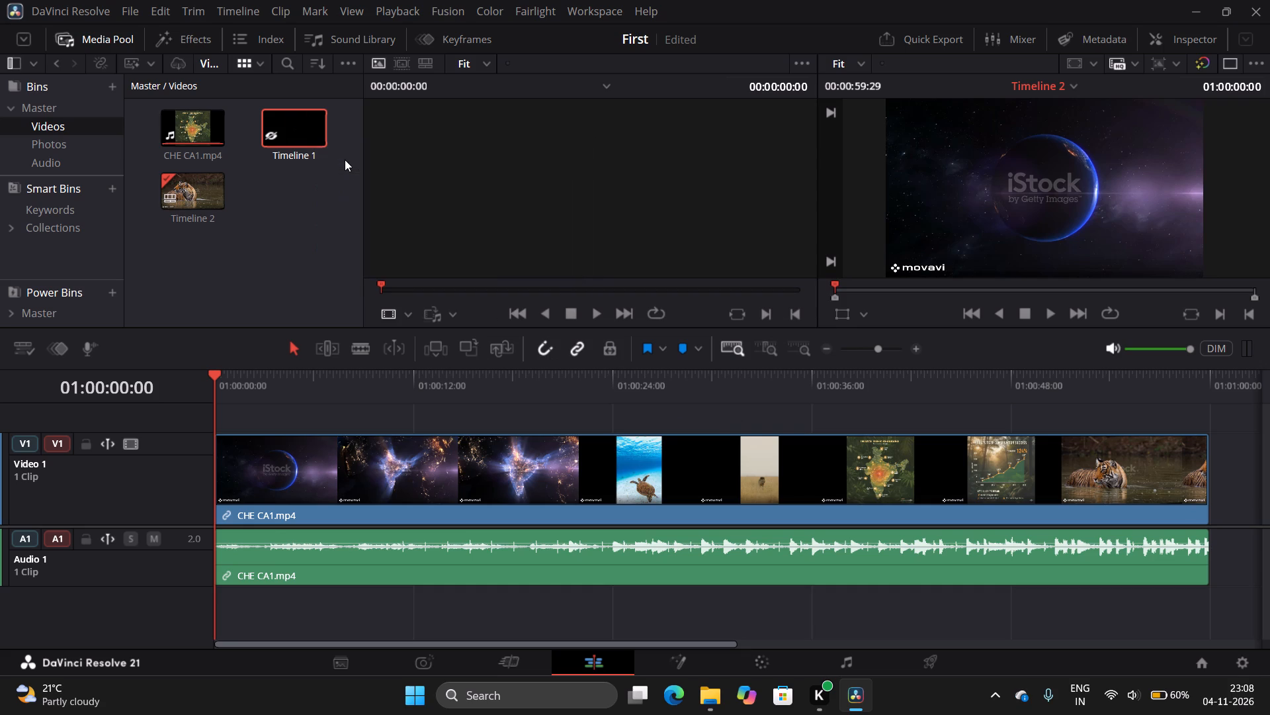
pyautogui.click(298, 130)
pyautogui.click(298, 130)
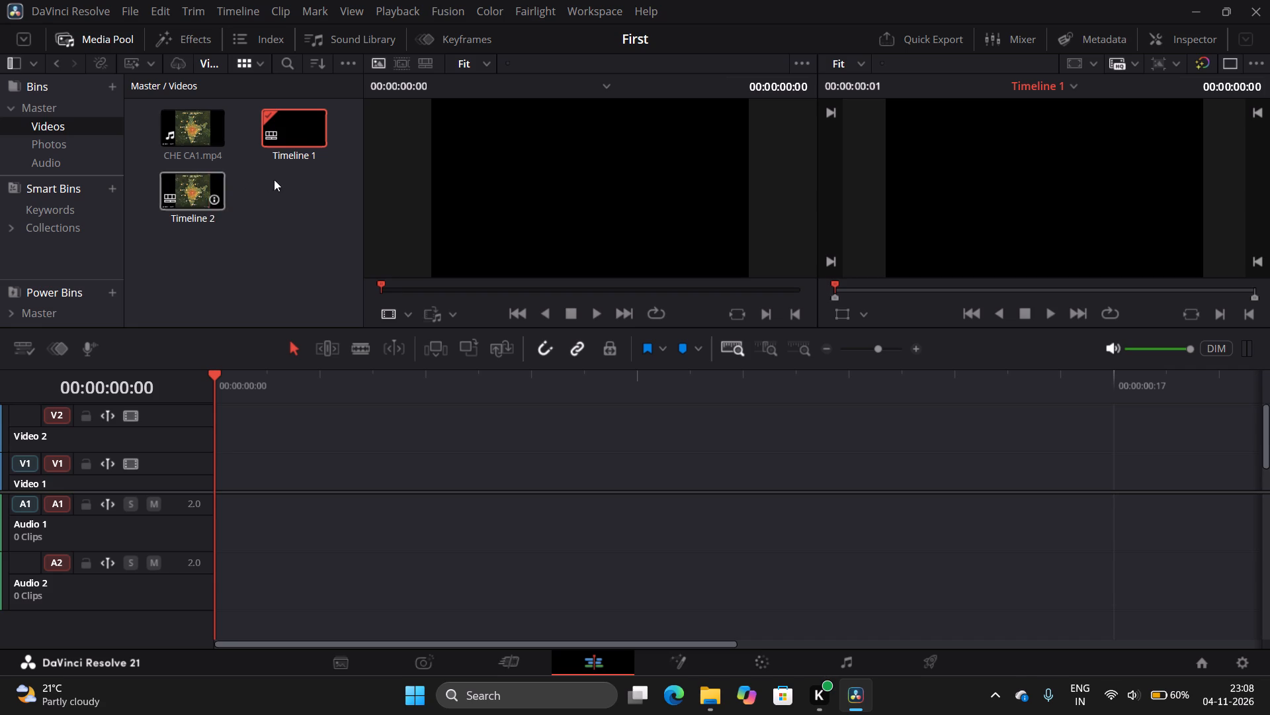
# Remove Timeline 1 from the Videos bin.
pyautogui.click(192, 199)
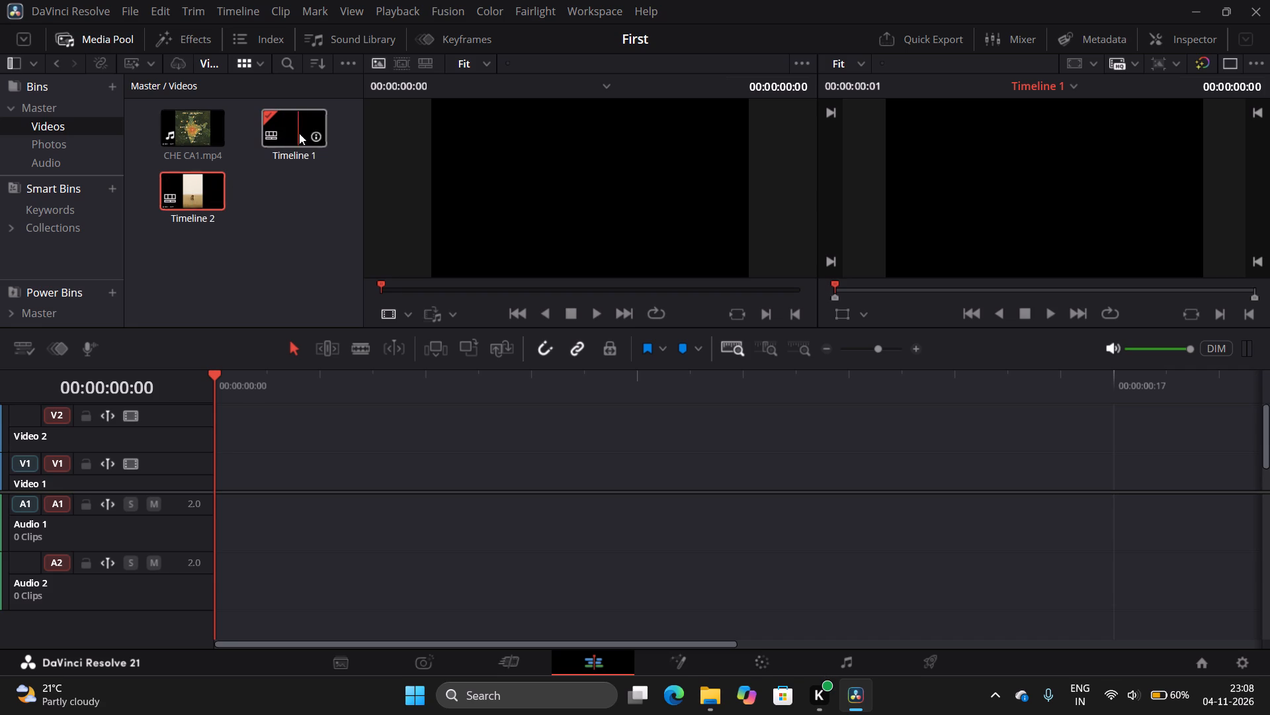
pyautogui.rightClick(299, 132)
pyautogui.click(357, 369)
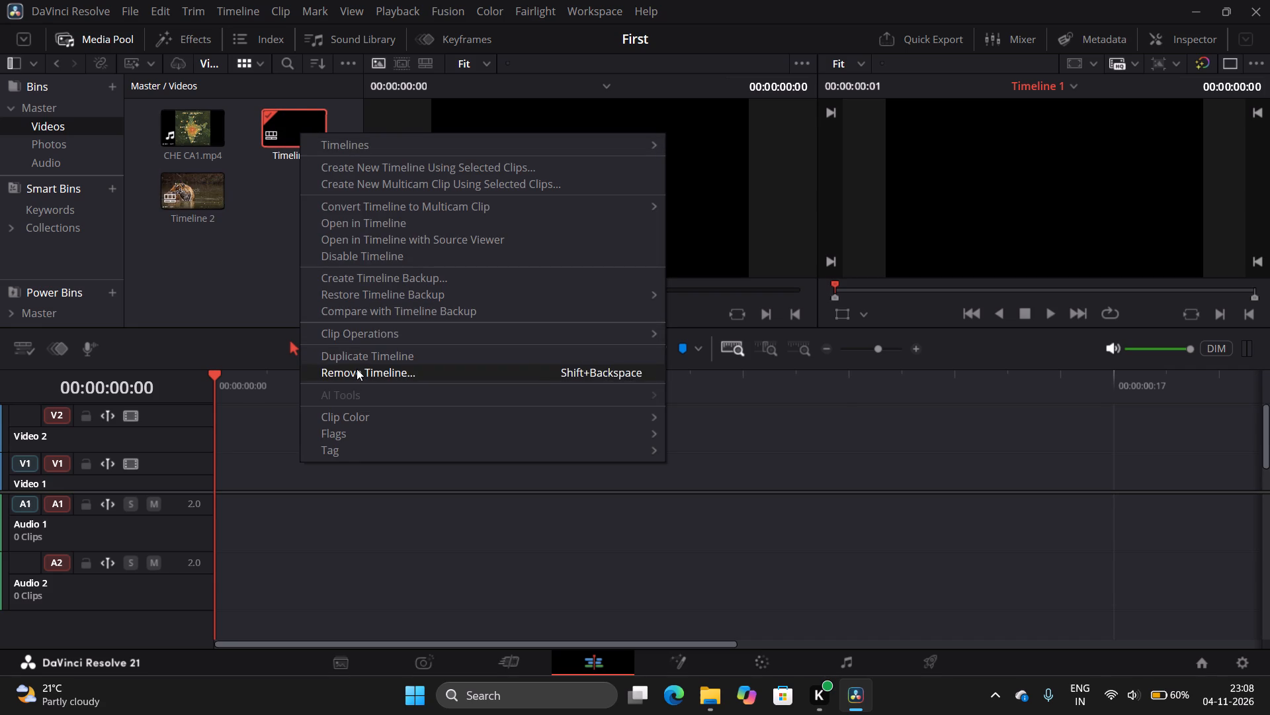
pyautogui.click(771, 412)
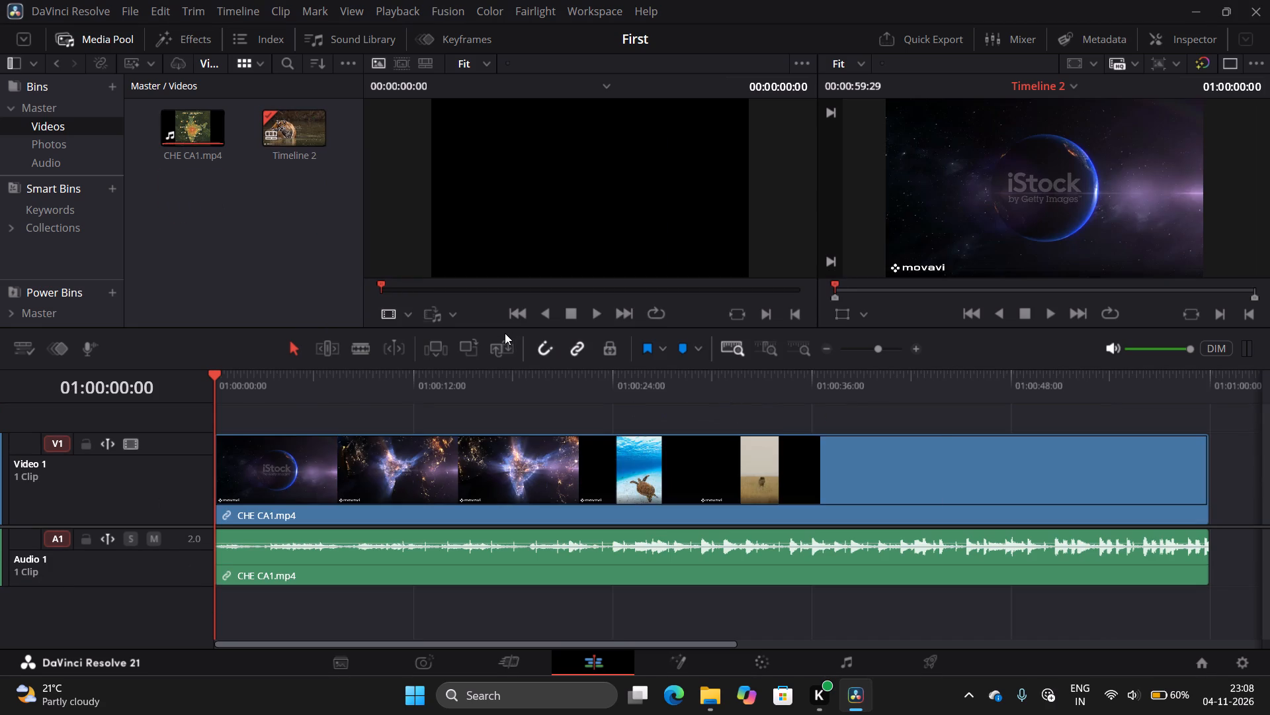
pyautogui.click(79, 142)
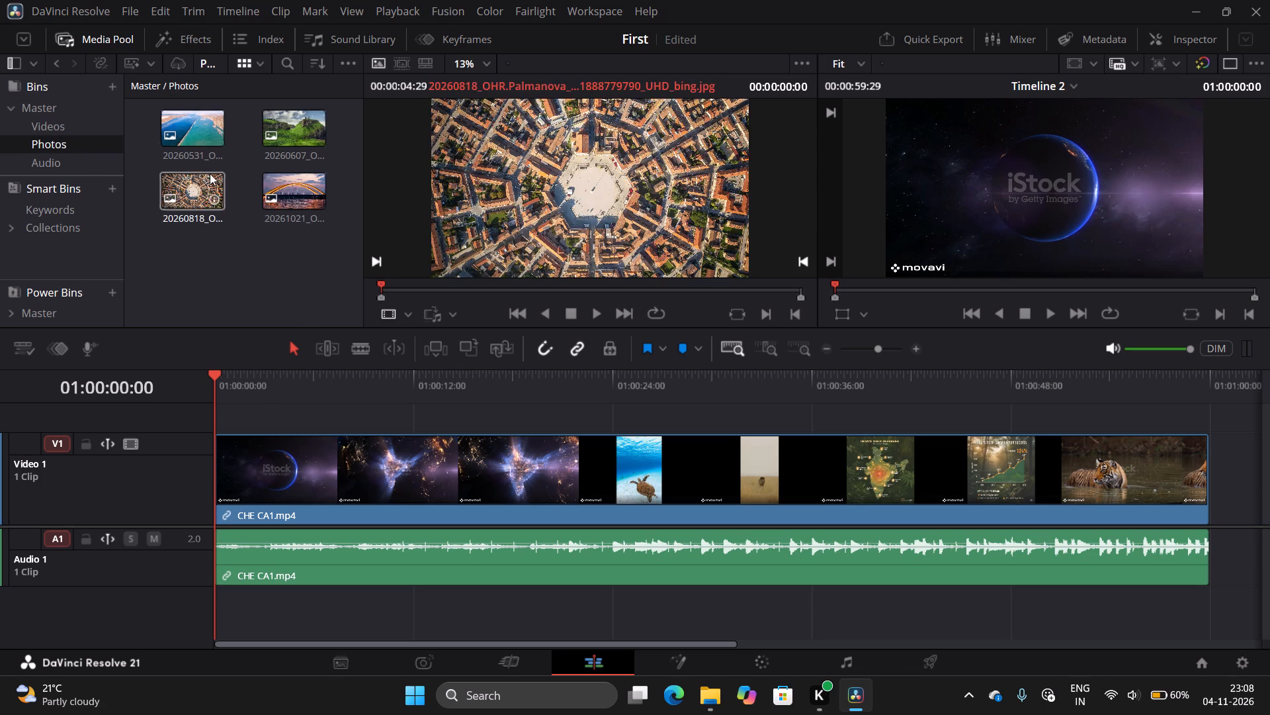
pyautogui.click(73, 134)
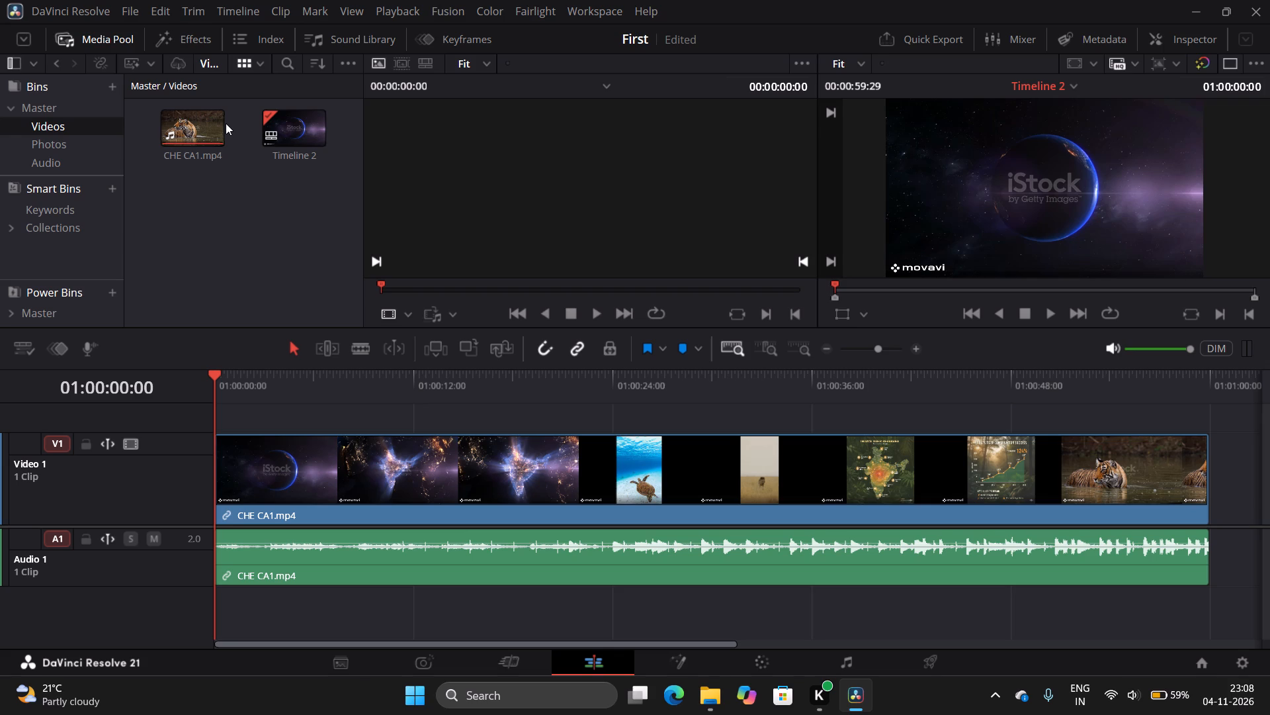
# Turn off linked selection and split only the CHE CA1.mp4 video on Video 1 at about 01:00:31:17, then select the audio clip alone.
pyautogui.click(581, 346)
pyautogui.click(358, 346)
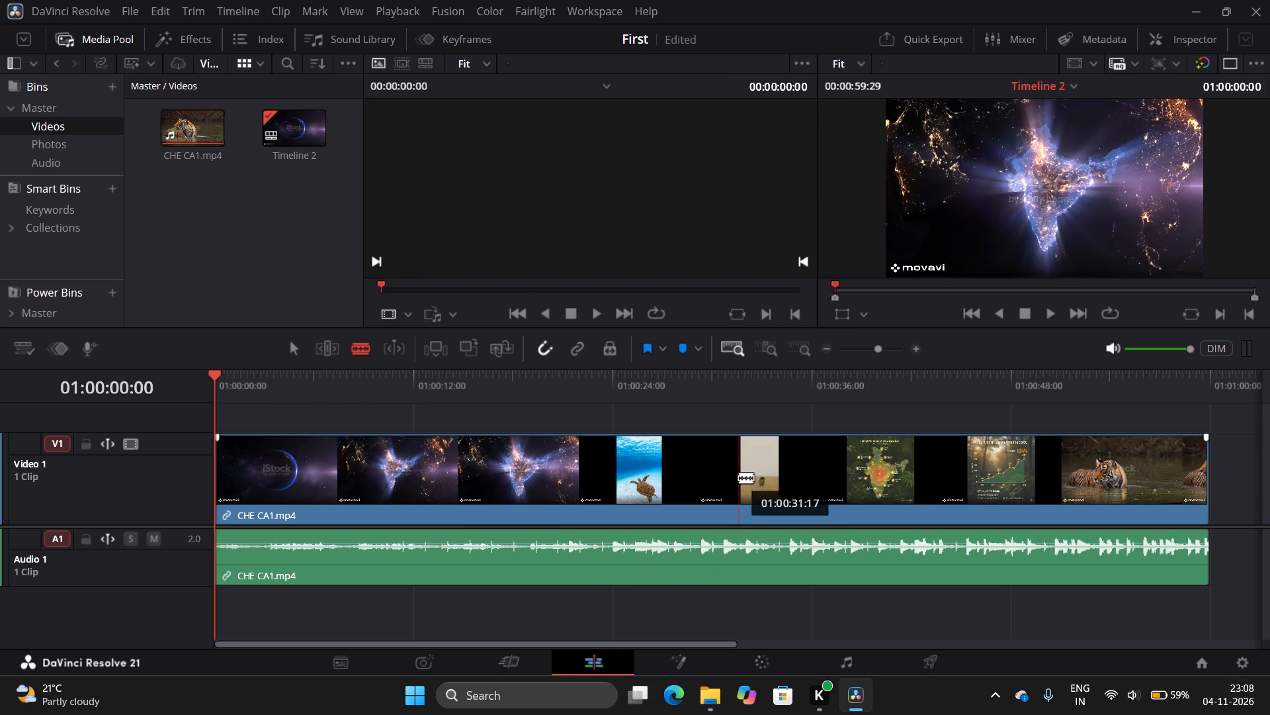
pyautogui.click(738, 477)
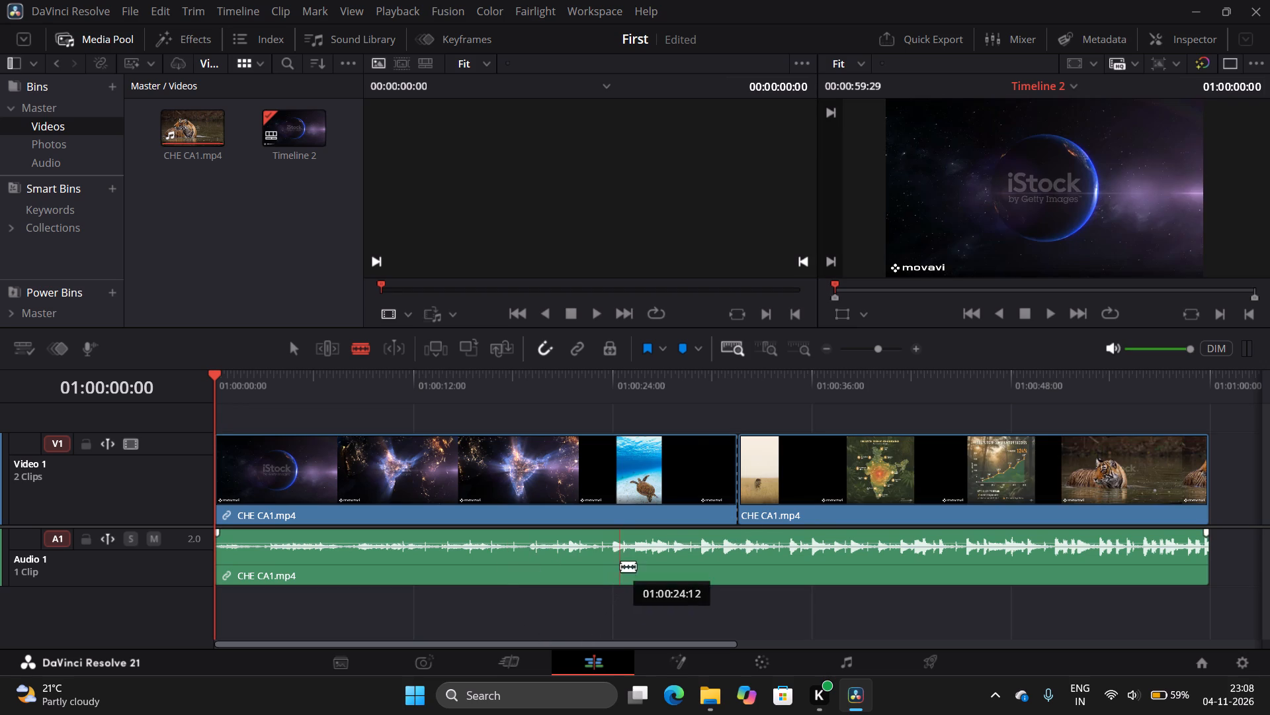
pyautogui.click(296, 350)
pyautogui.moveTo(398, 547); pyautogui.dragTo(383, 552)
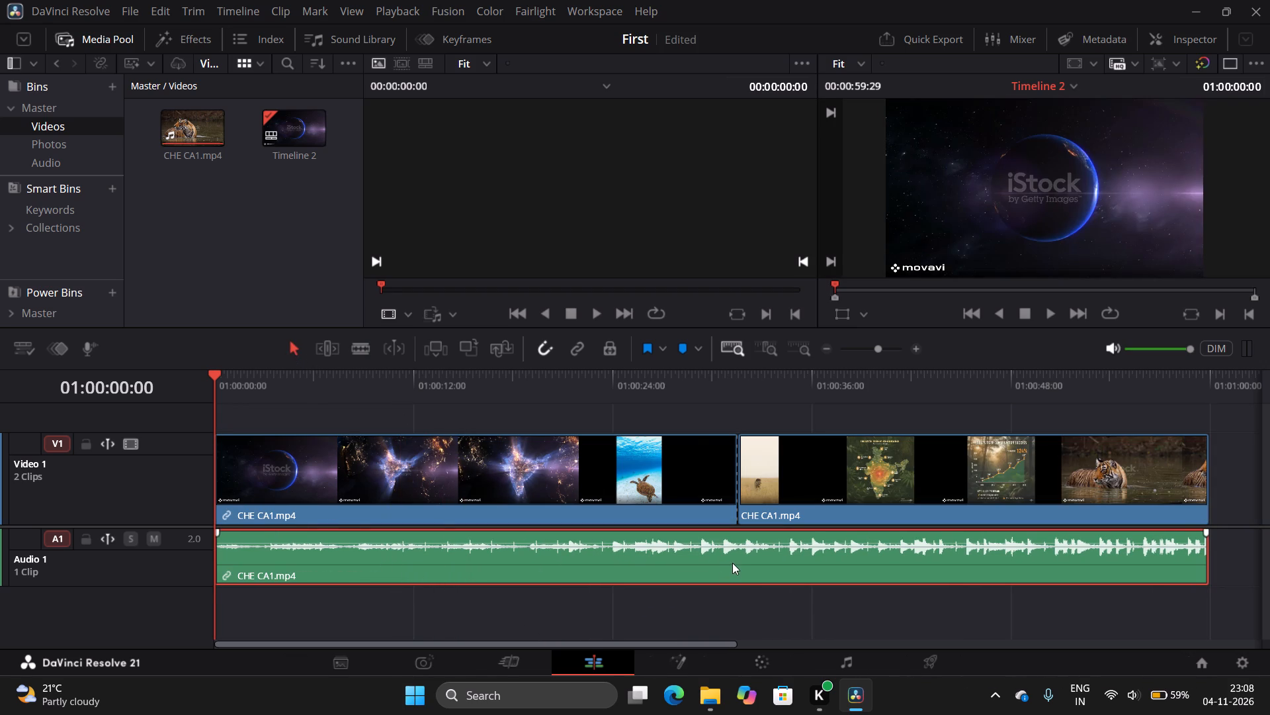
pyautogui.click(732, 563)
# Split the Audio 1 clip at about 01:00:12:19 and 01:00:29, and the first Video 1 segment at about 01:00:19:00.
pyautogui.click(368, 350)
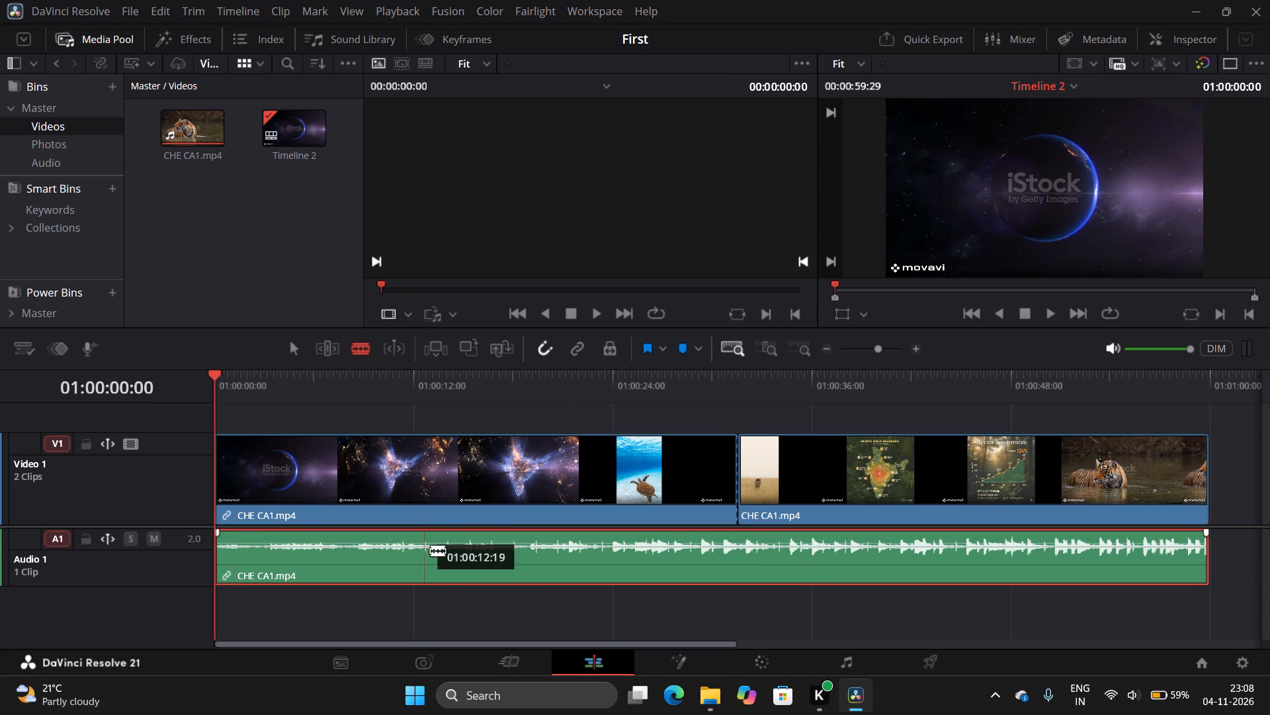
pyautogui.click(425, 554)
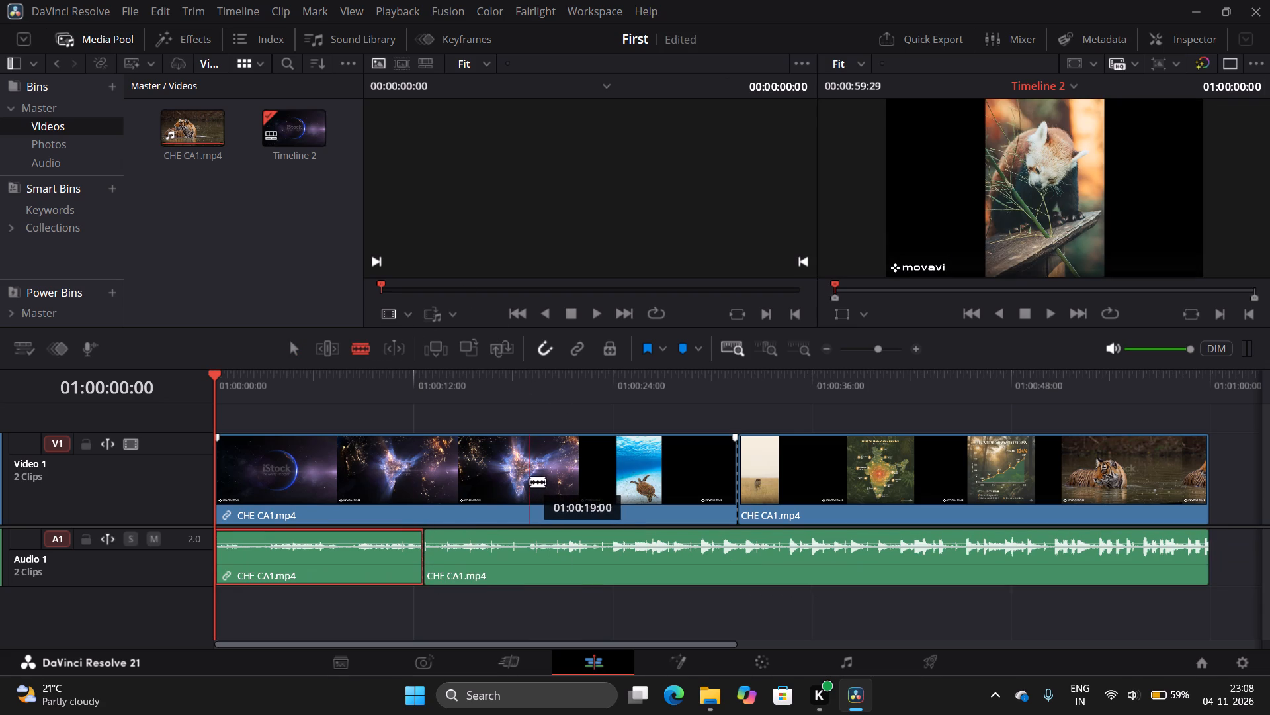
pyautogui.click(526, 481)
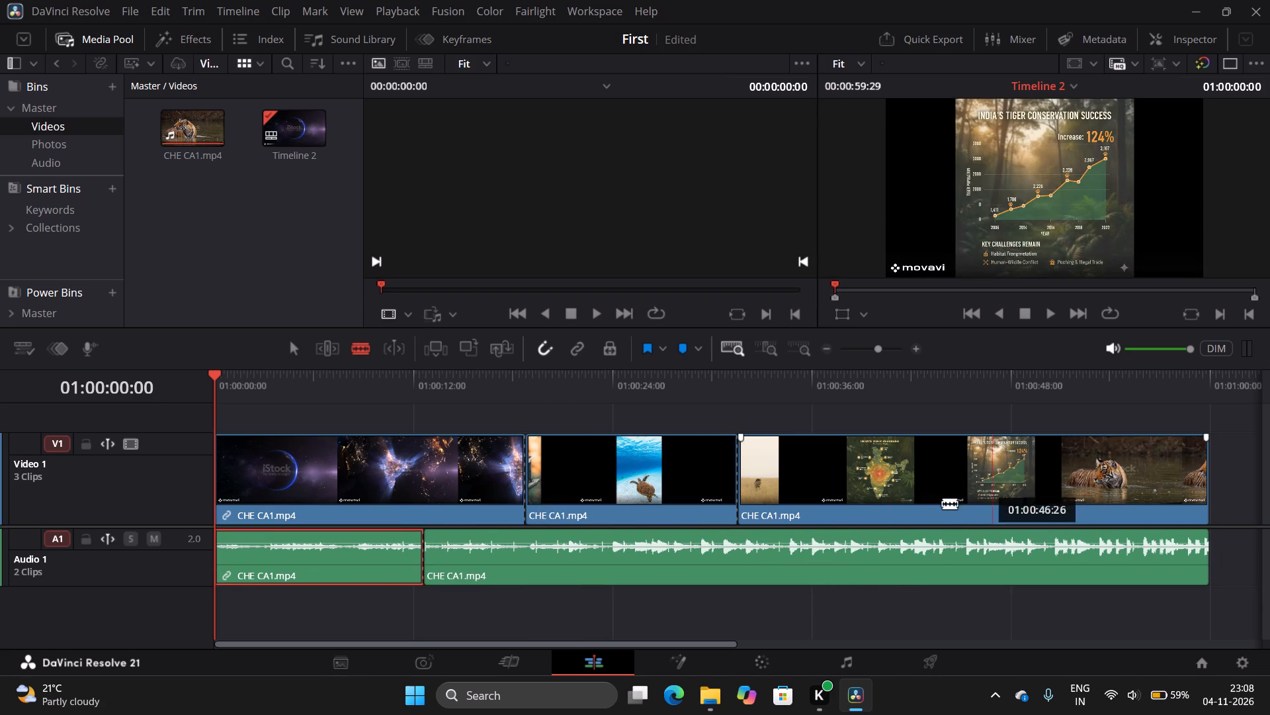
pyautogui.click(697, 558)
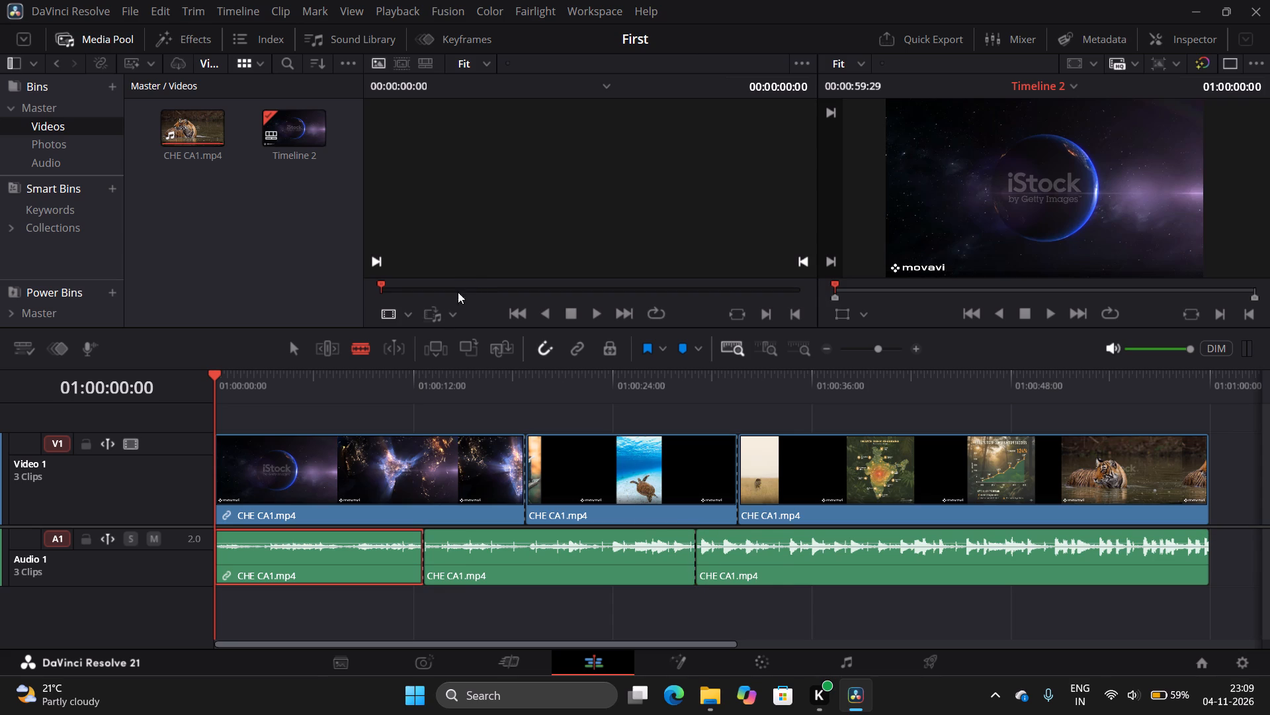
# Delete all audio segments from Audio 1 and turn linked selection back on.
pyautogui.click(292, 349)
pyautogui.moveTo(805, 602); pyautogui.dragTo(392, 558)
pyautogui.press('BackSpace')
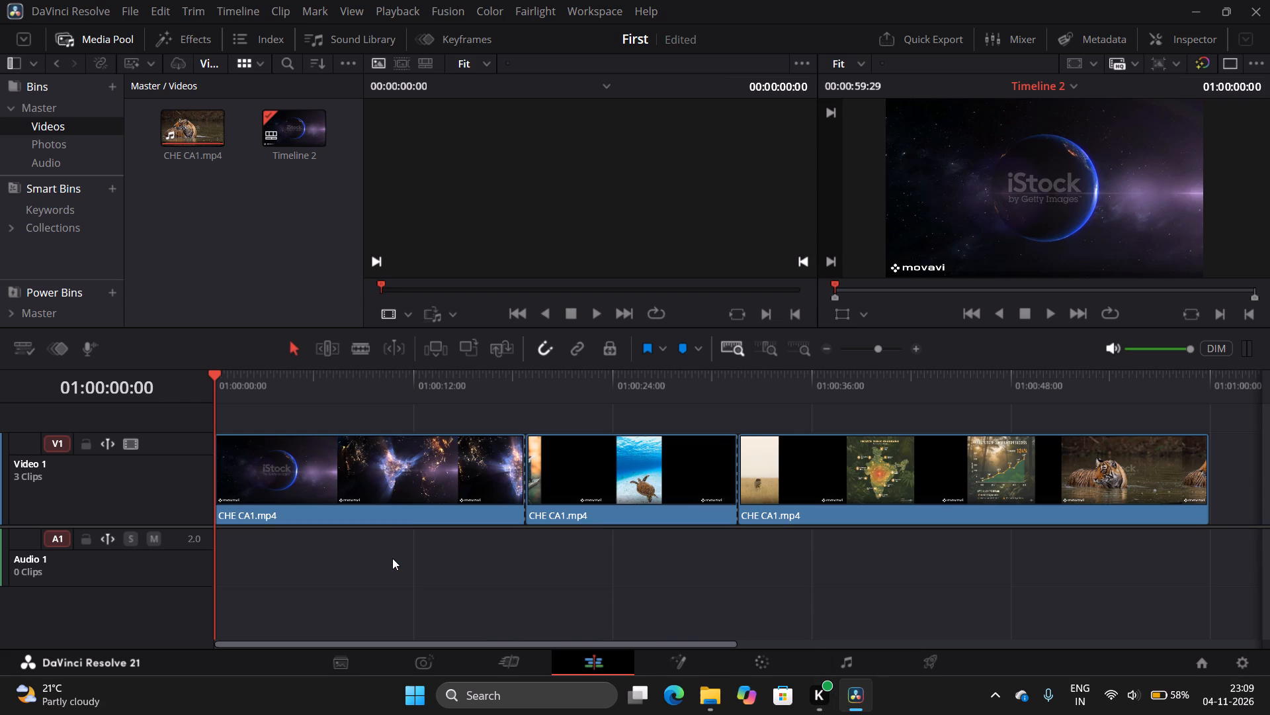
pyautogui.click(581, 342)
# Scrub through Timeline 2 to examine the footage around the cuts between the video segments.
pyautogui.moveTo(497, 476); pyautogui.dragTo(447, 481)
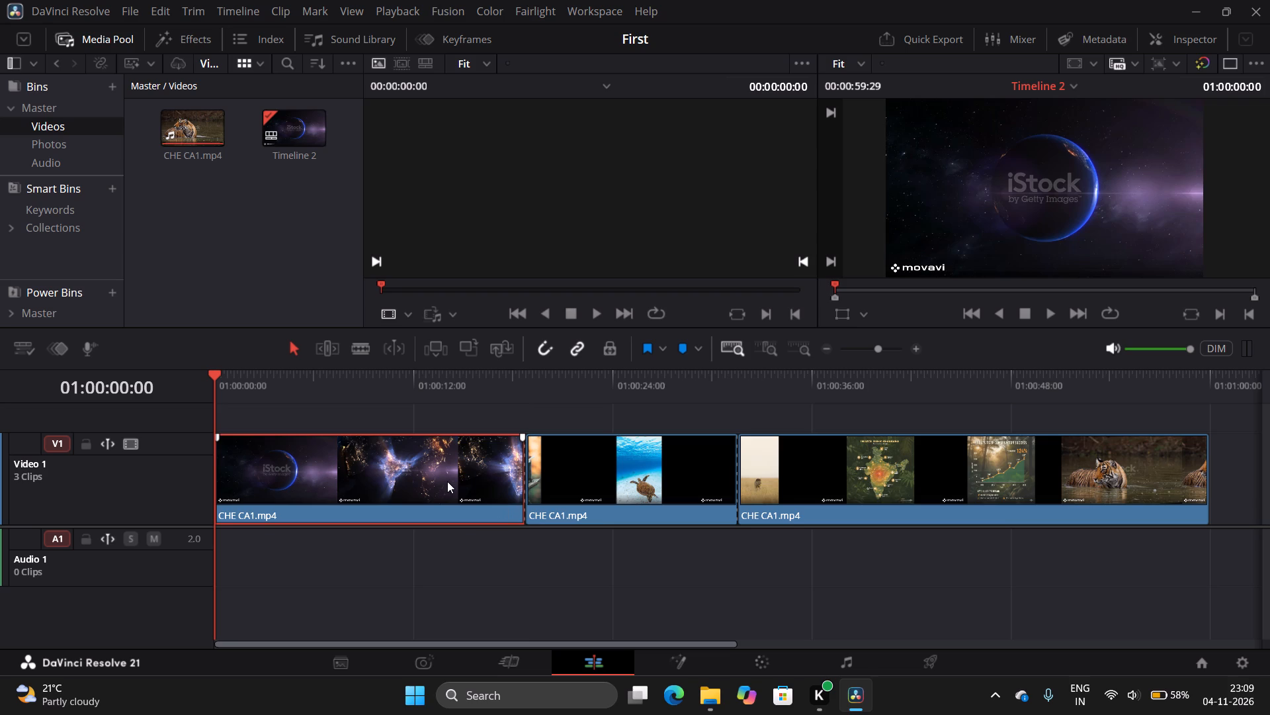
pyautogui.moveTo(393, 395); pyautogui.dragTo(439, 391)
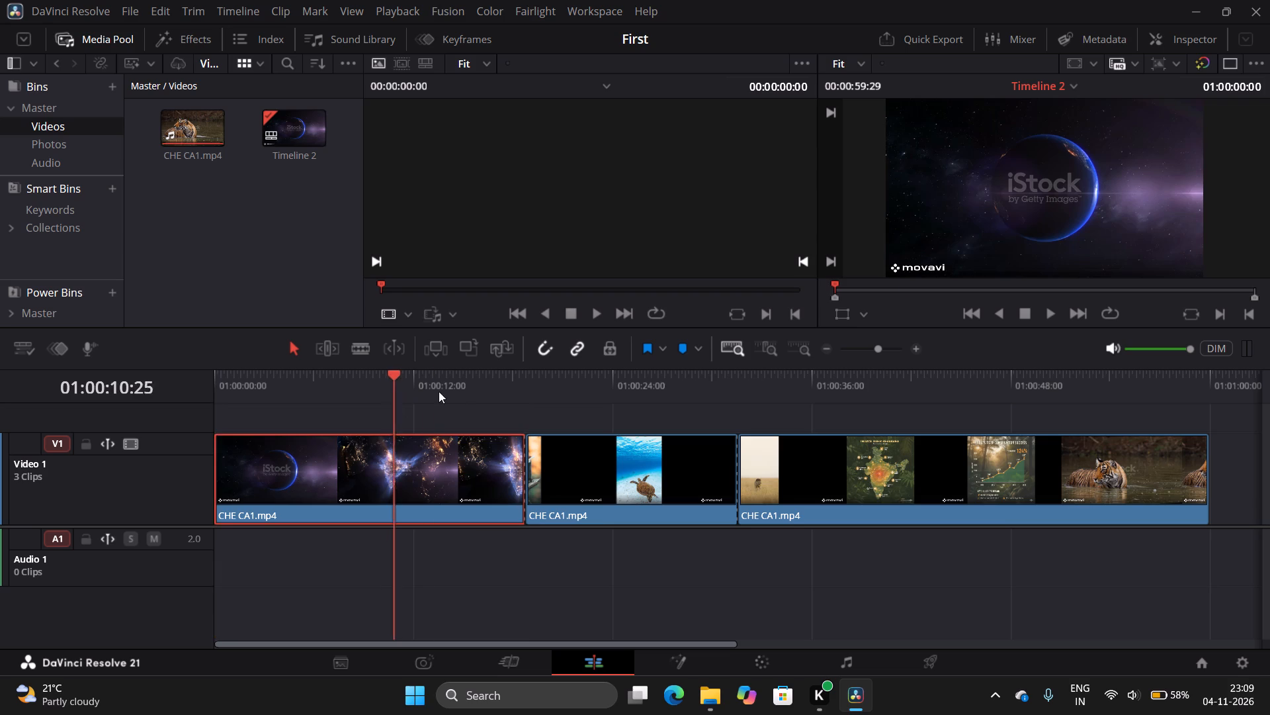
pyautogui.moveTo(439, 391); pyautogui.dragTo(422, 423)
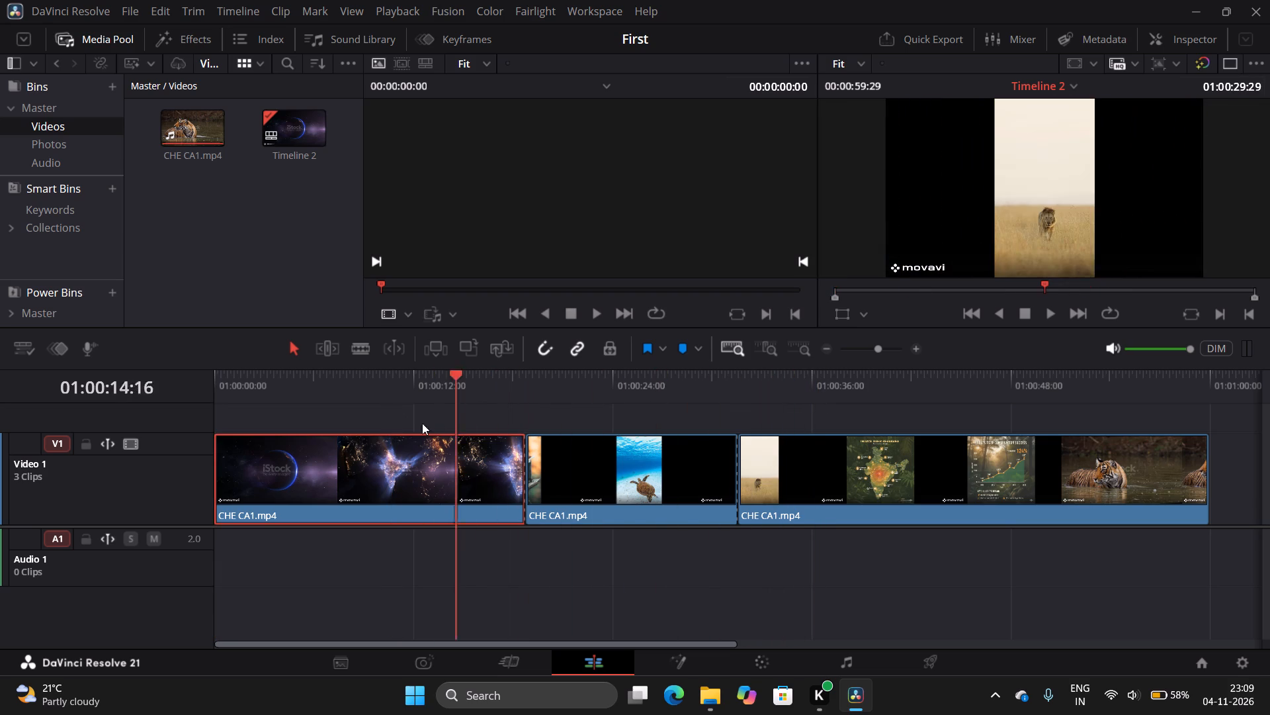
pyautogui.moveTo(422, 423); pyautogui.dragTo(536, 422)
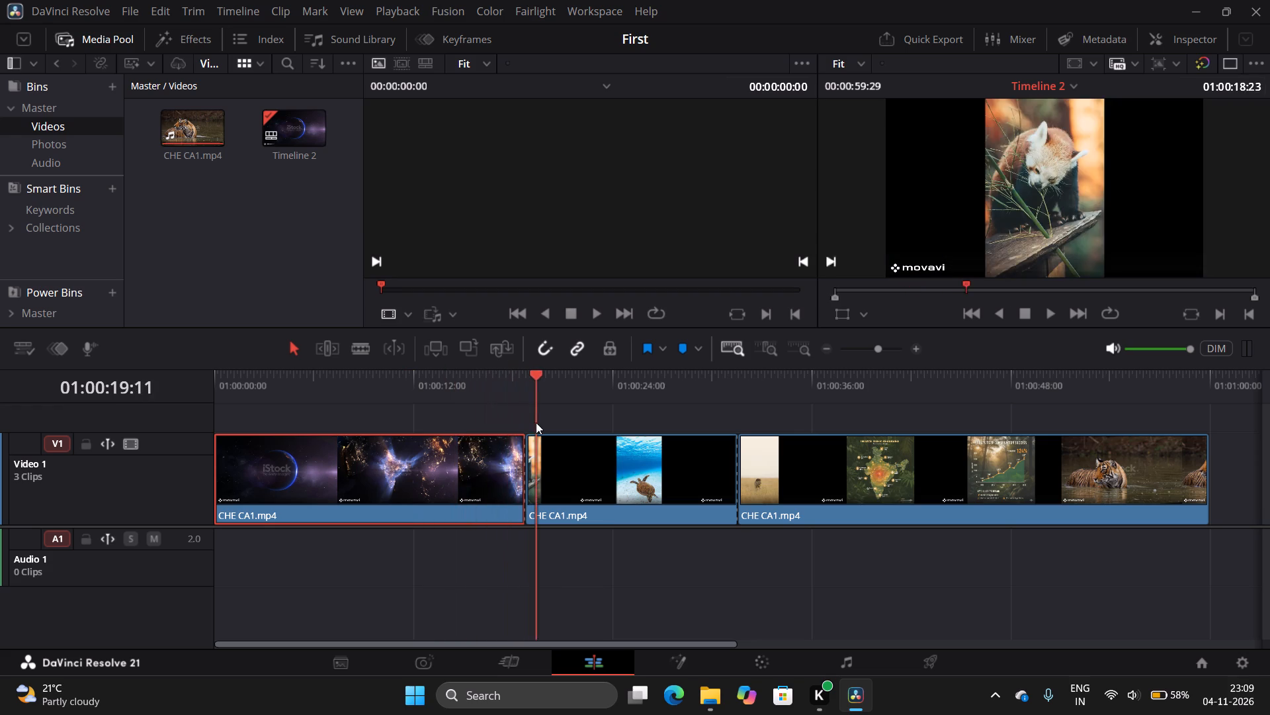
pyautogui.moveTo(536, 422); pyautogui.dragTo(544, 423)
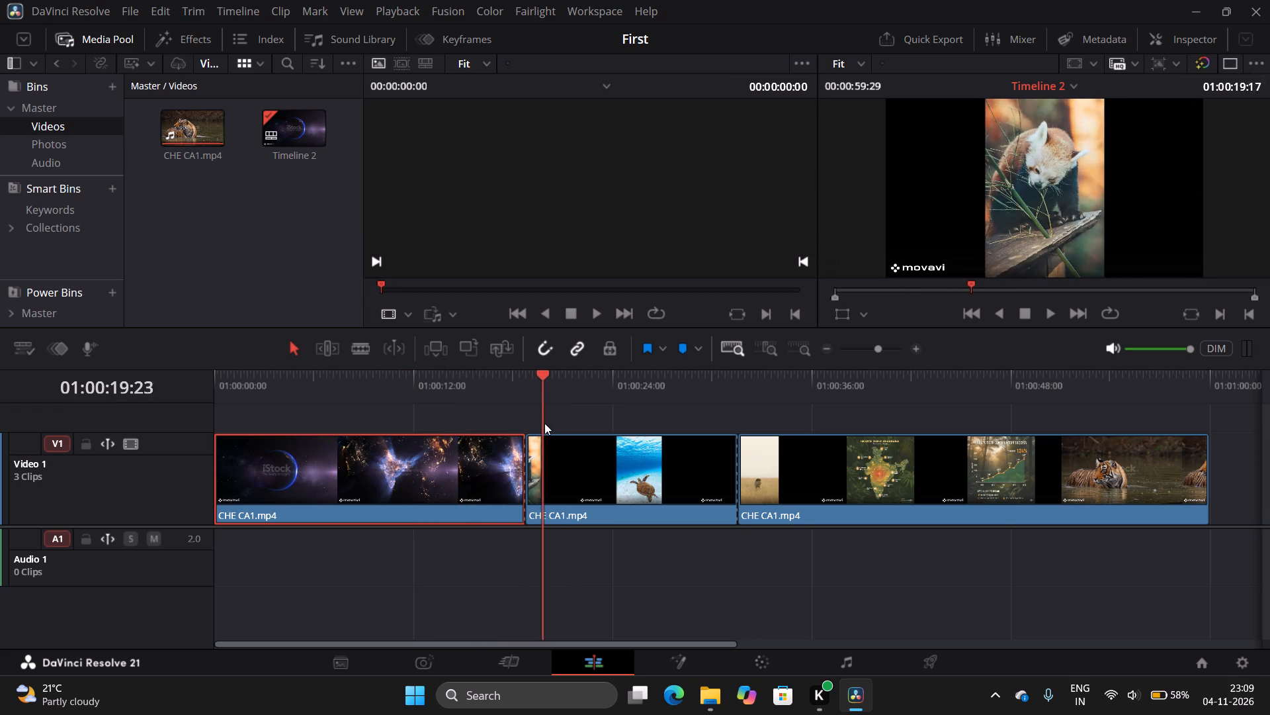
pyautogui.moveTo(544, 423); pyautogui.dragTo(542, 423)
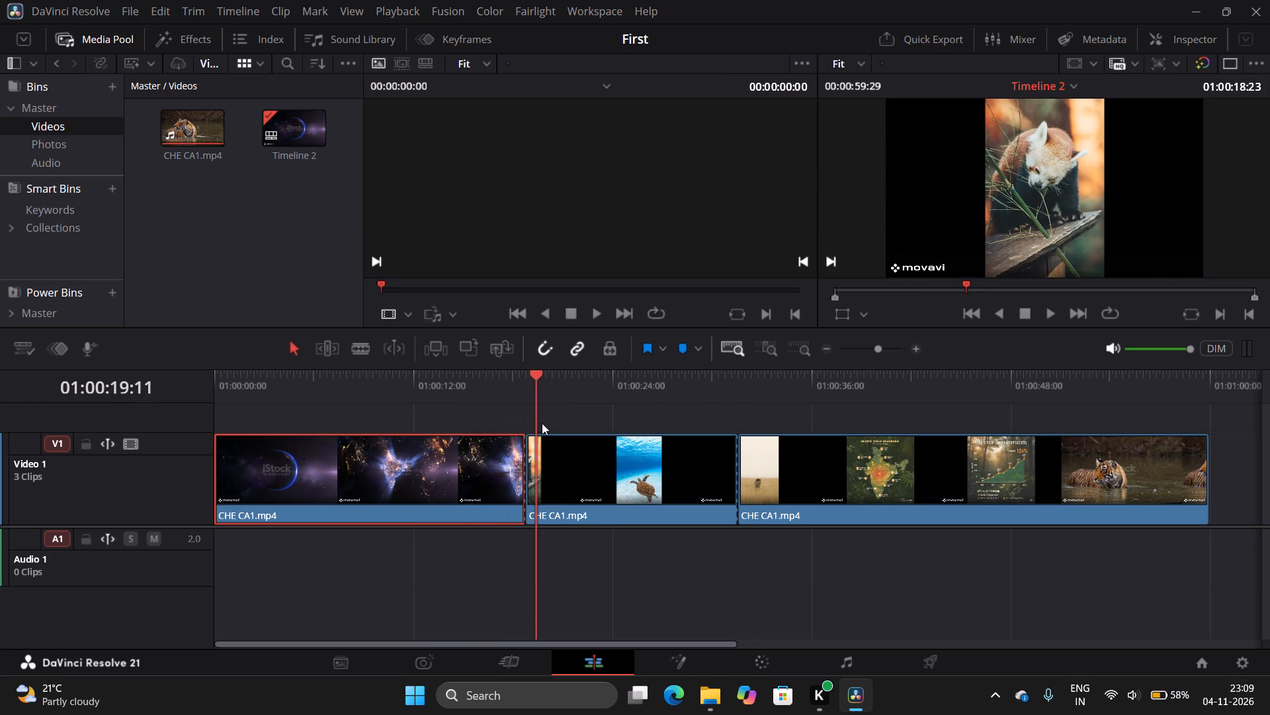
pyautogui.moveTo(542, 423); pyautogui.dragTo(761, 404)
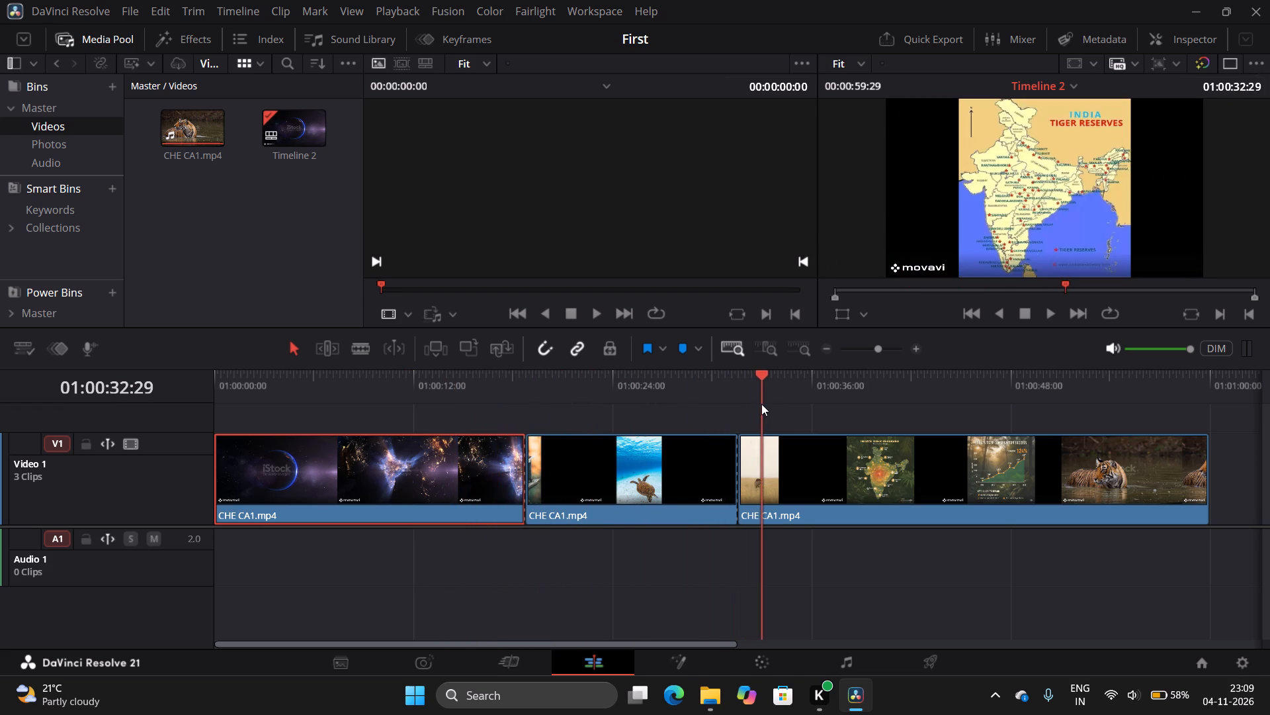
pyautogui.moveTo(761, 404); pyautogui.dragTo(384, 431)
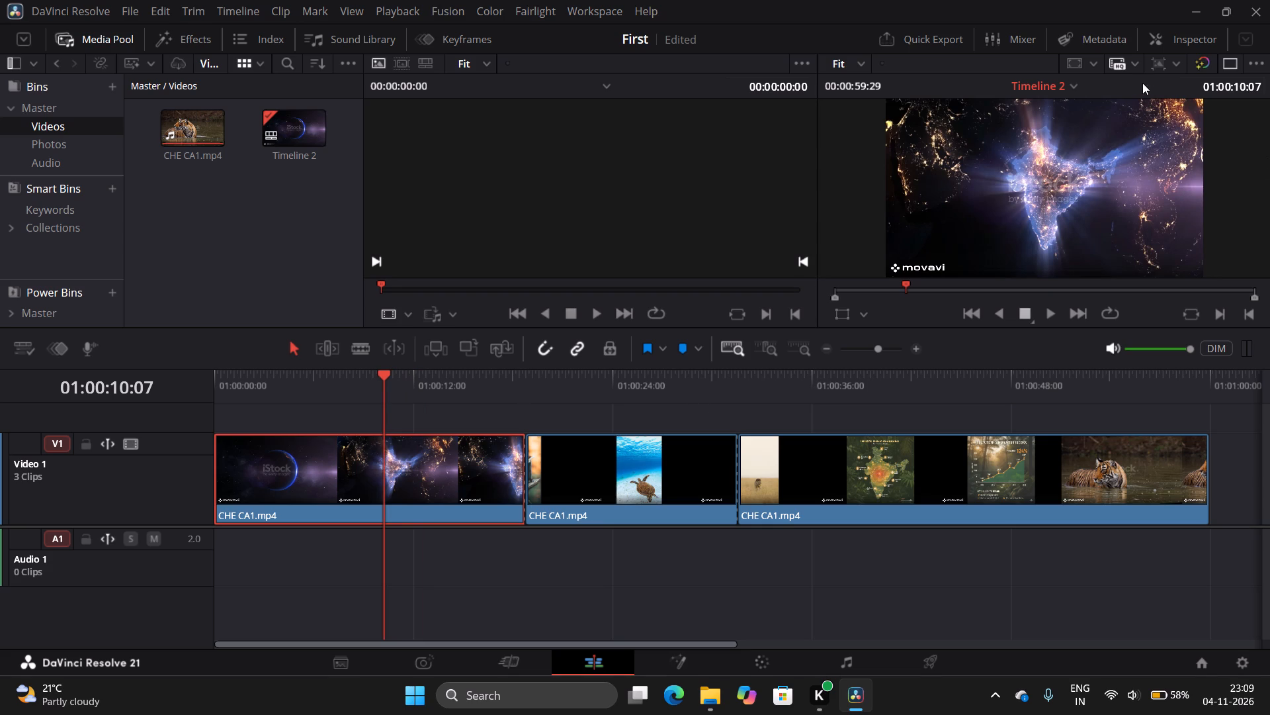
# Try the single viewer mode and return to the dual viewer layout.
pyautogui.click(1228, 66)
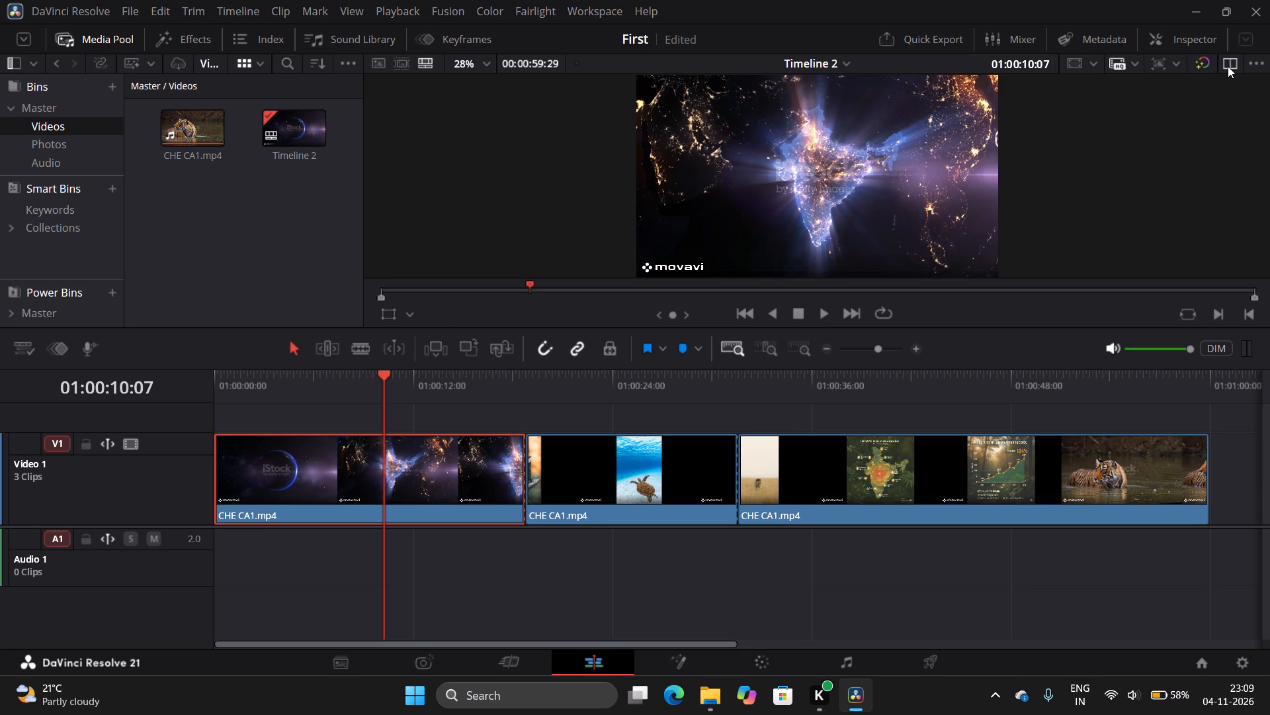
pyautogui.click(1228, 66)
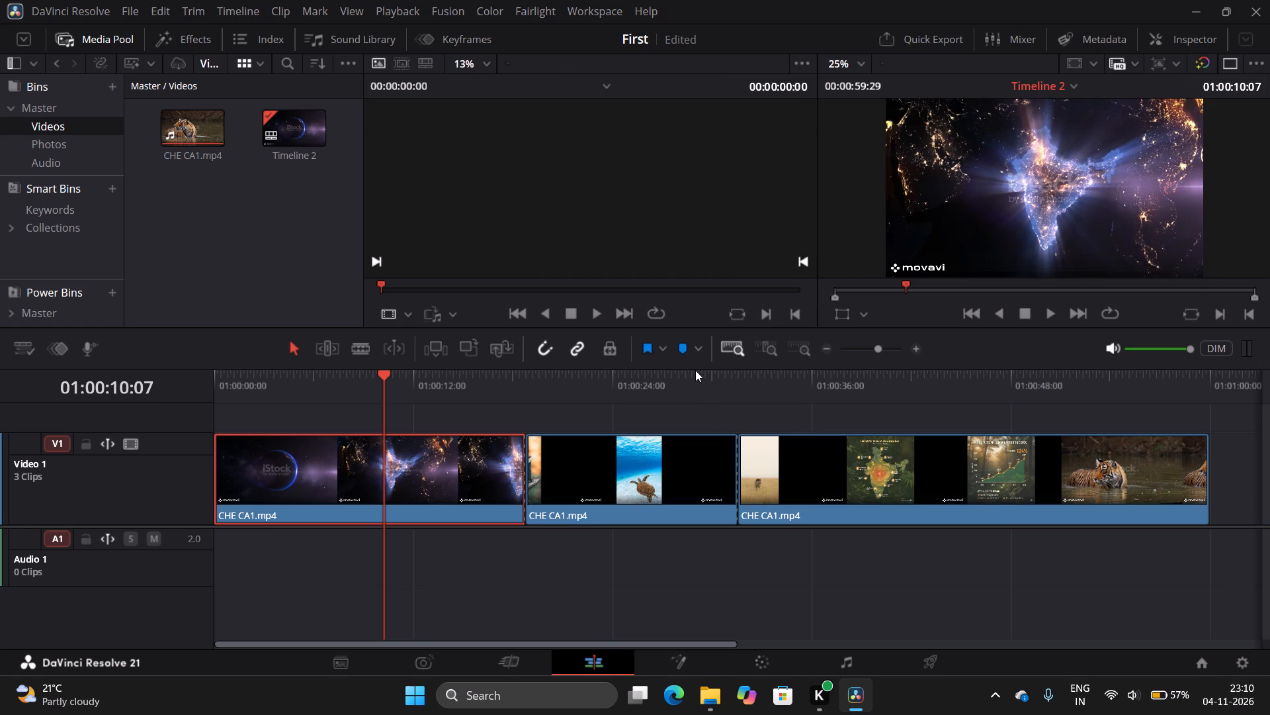
# Enlarge the viewer area slightly by lowering its boundary with the timeline area.
pyautogui.moveTo(696, 369); pyautogui.dragTo(702, 401)
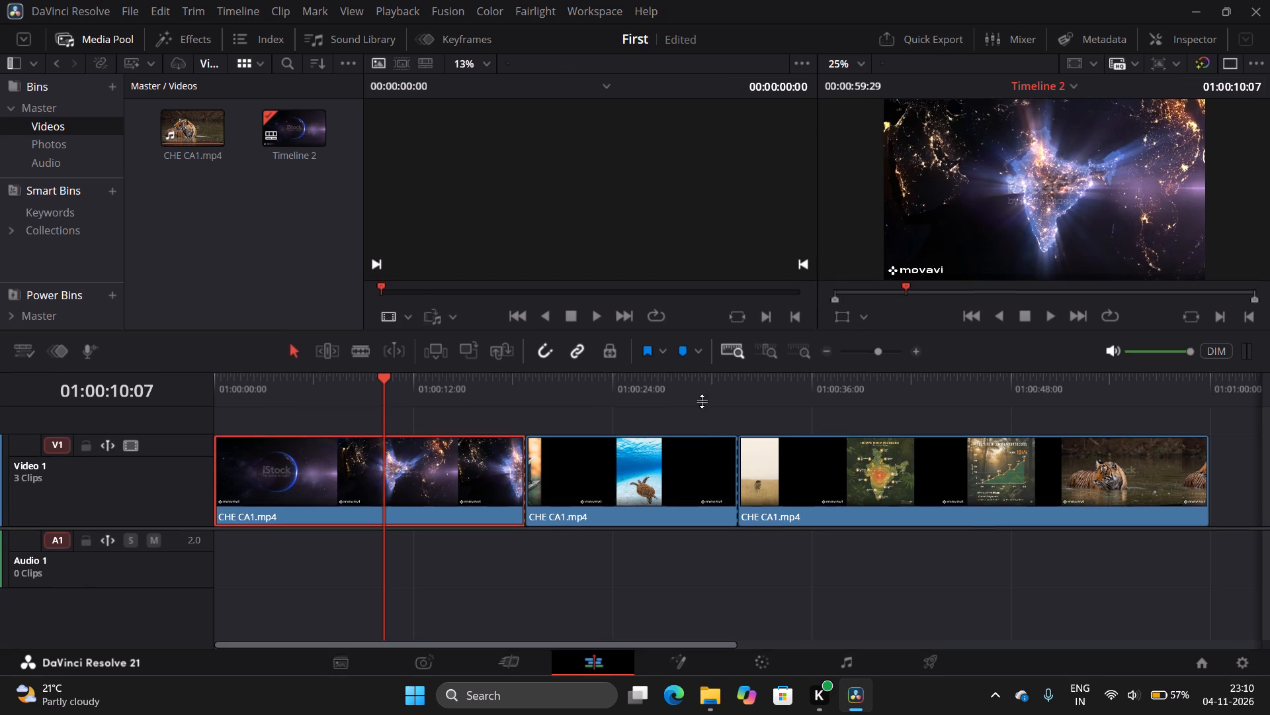
pyautogui.moveTo(702, 401); pyautogui.dragTo(693, 377)
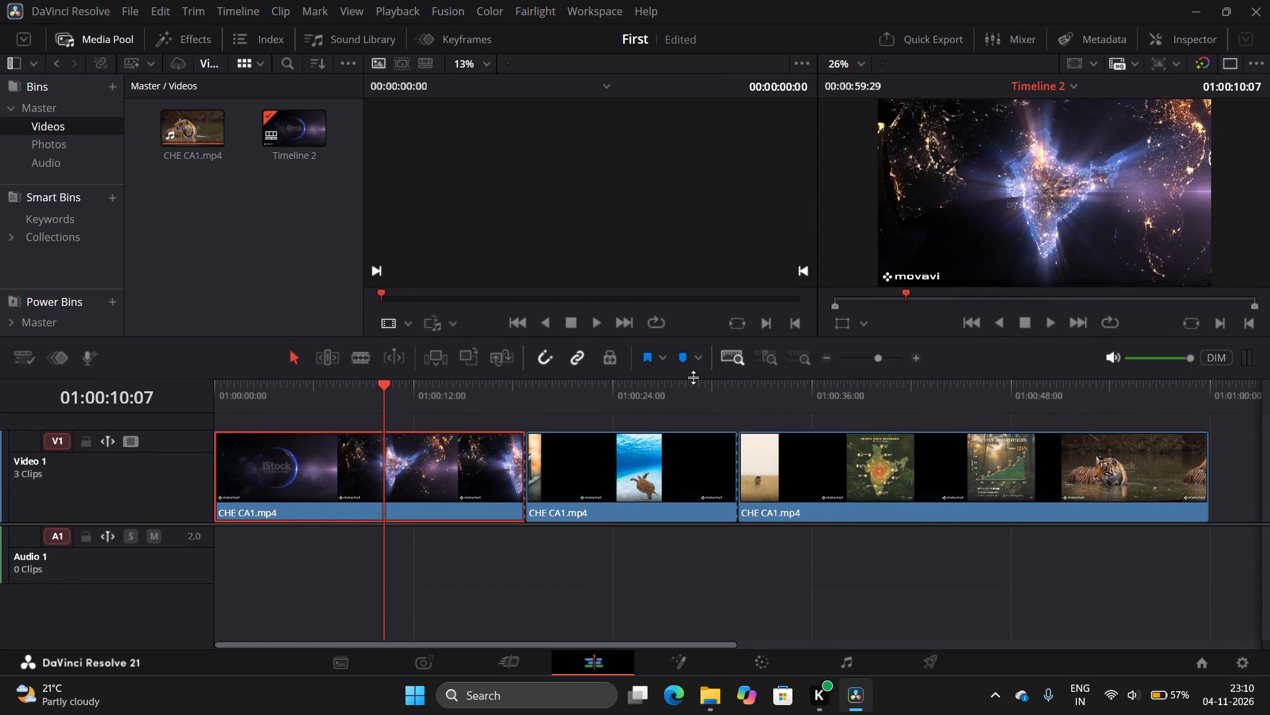
pyautogui.moveTo(693, 377); pyautogui.dragTo(693, 380)
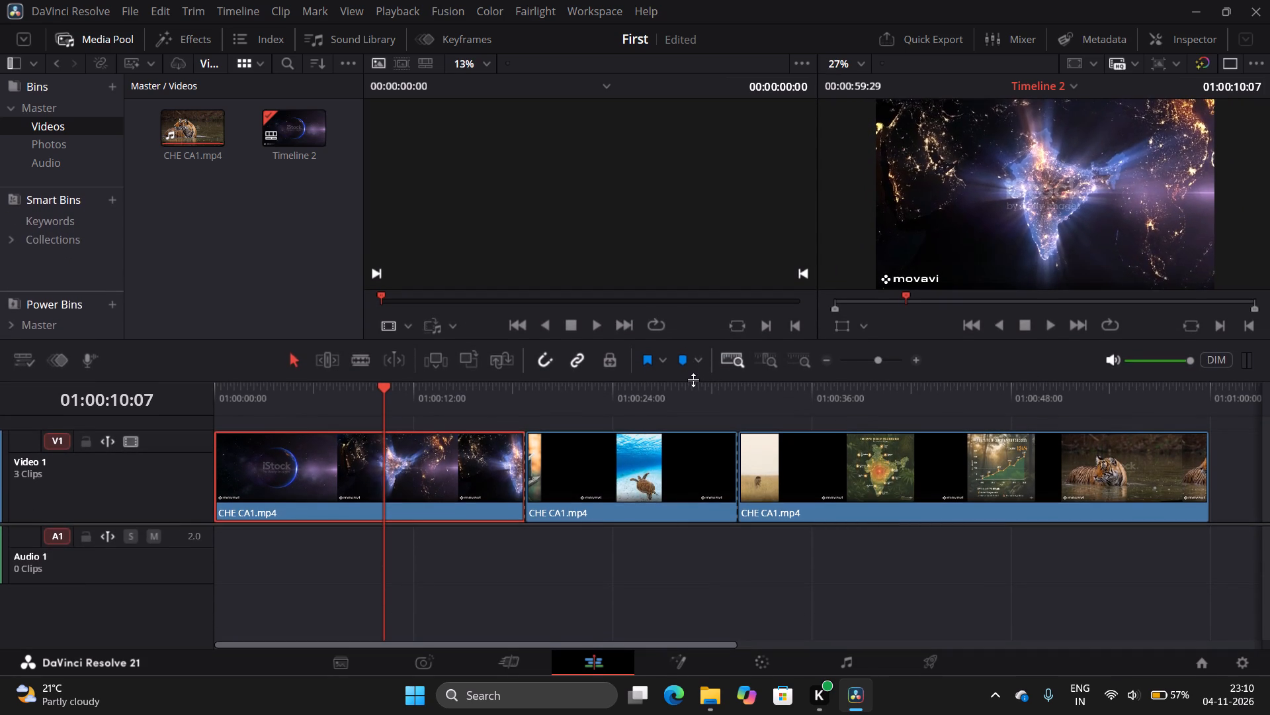
# Scrub through the middle CHE CA1.mp4 segment on Timeline 2 to examine its footage.
pyautogui.click(543, 392)
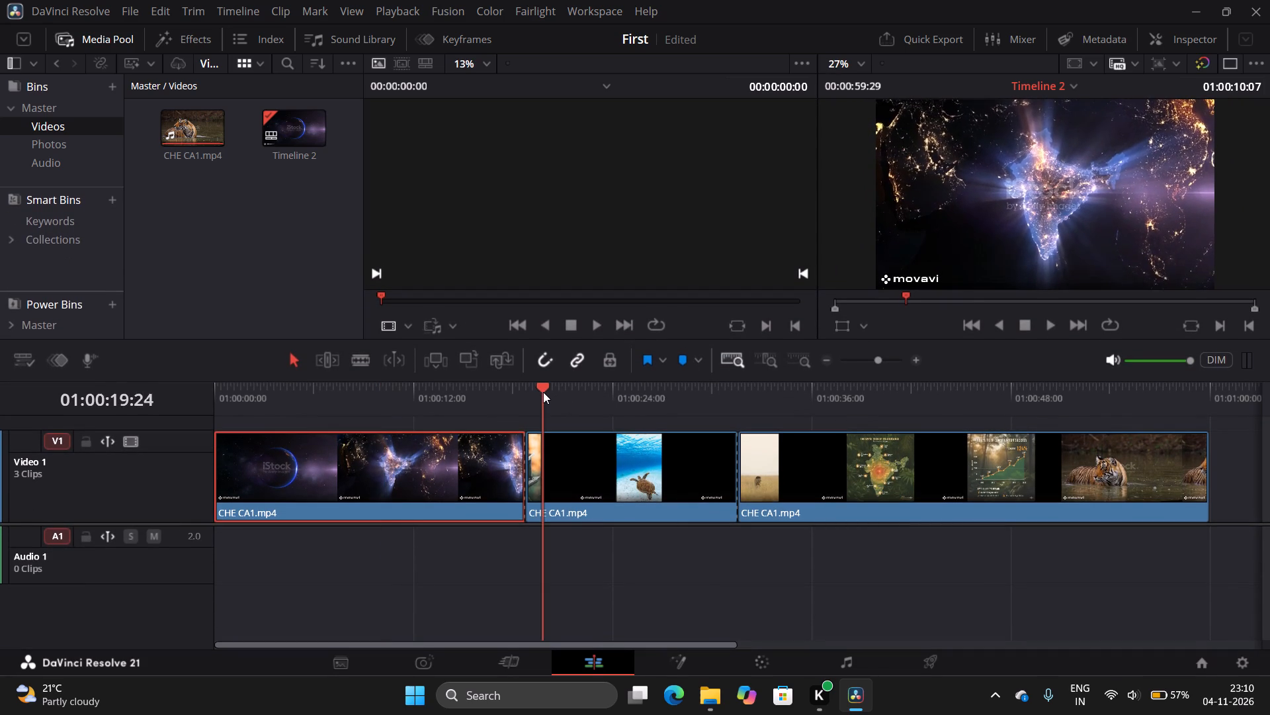
pyautogui.click(581, 396)
pyautogui.moveTo(581, 396); pyautogui.dragTo(597, 396)
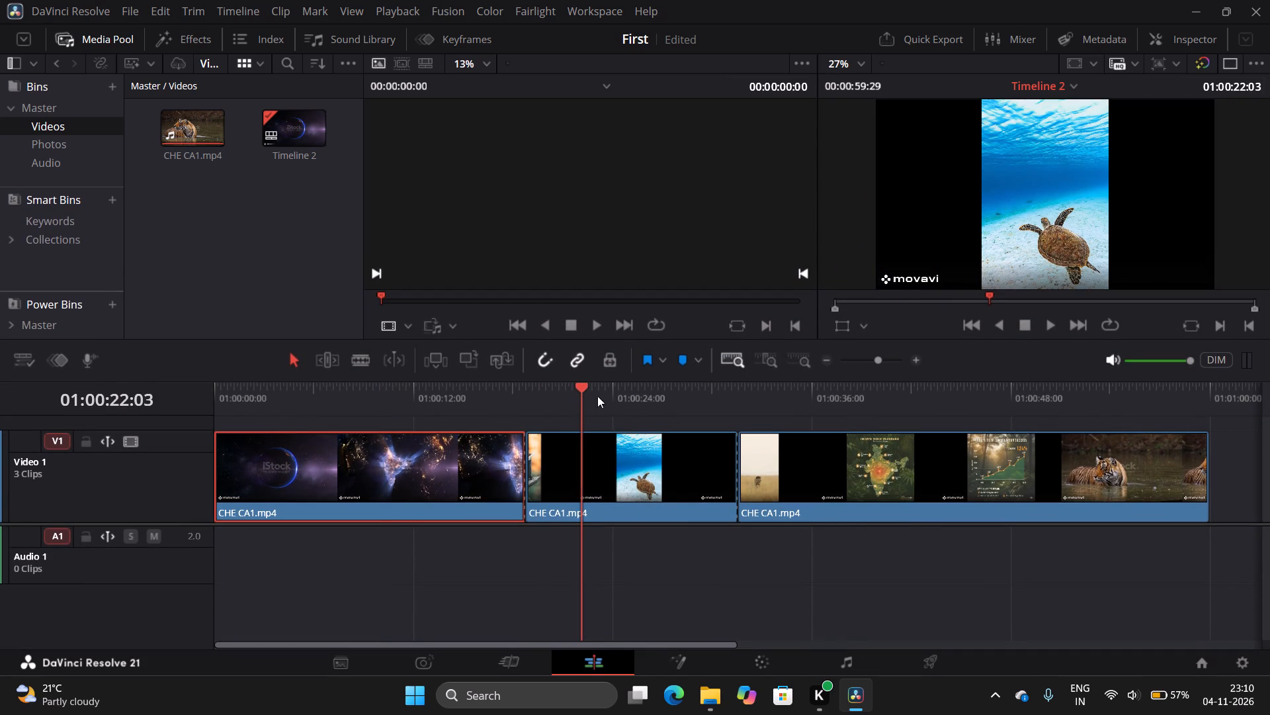
pyautogui.moveTo(597, 396); pyautogui.dragTo(579, 385)
pyautogui.moveTo(579, 385); pyautogui.dragTo(669, 385)
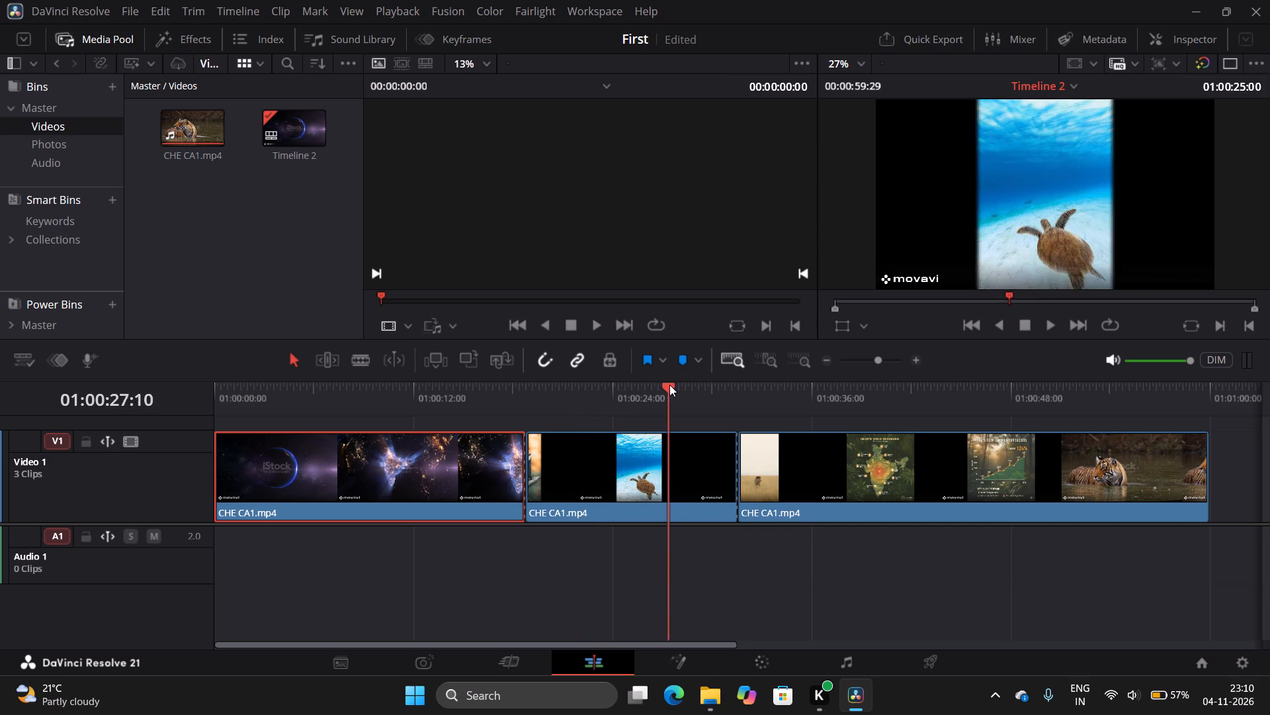
pyautogui.moveTo(669, 385); pyautogui.dragTo(546, 398)
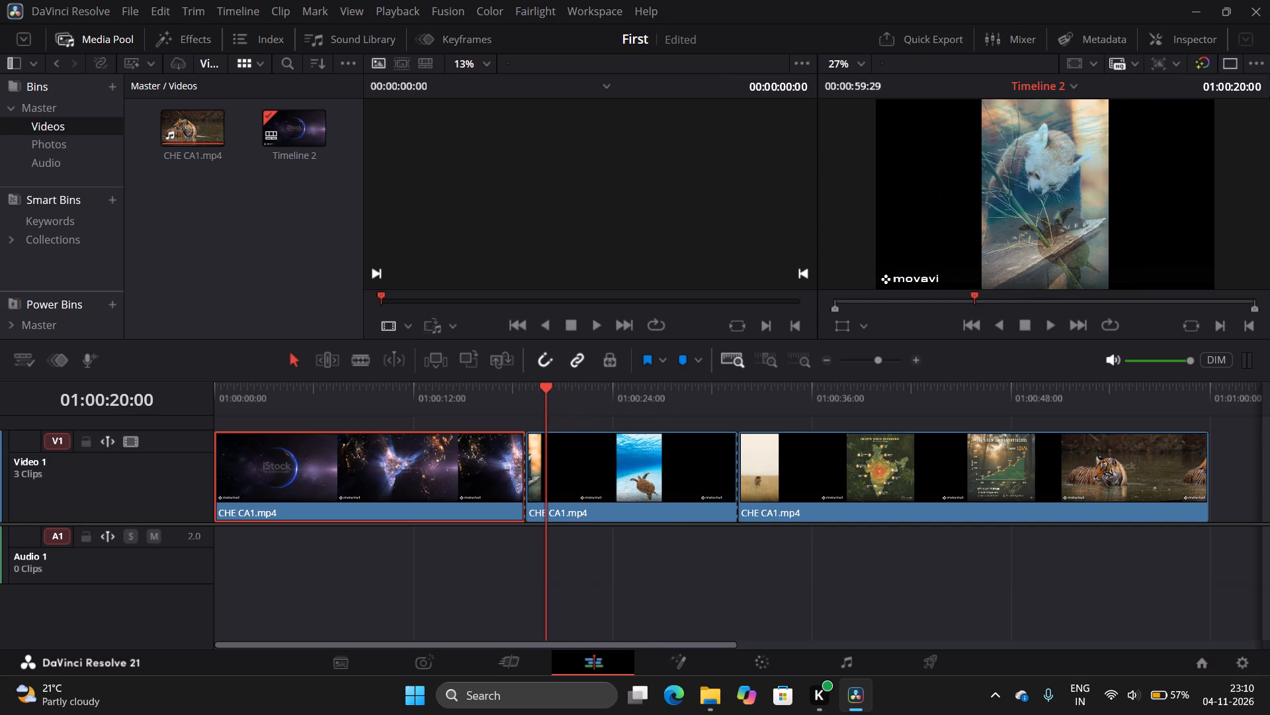
# Switch the viewer area to the single viewer layout.
pyautogui.click(1227, 60)
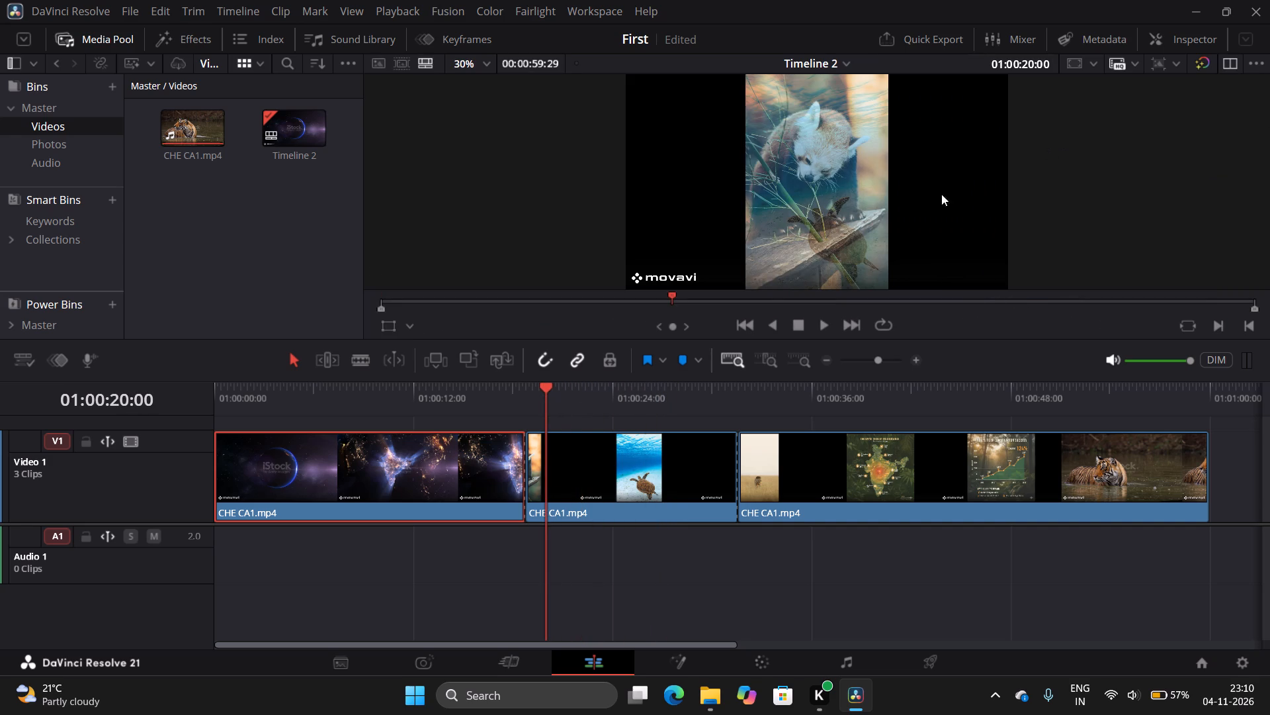
# Scrub across the middle and last segments of Timeline 2 to review the shots, stopping at 01:00:26:25.
pyautogui.moveTo(621, 396); pyautogui.dragTo(814, 383)
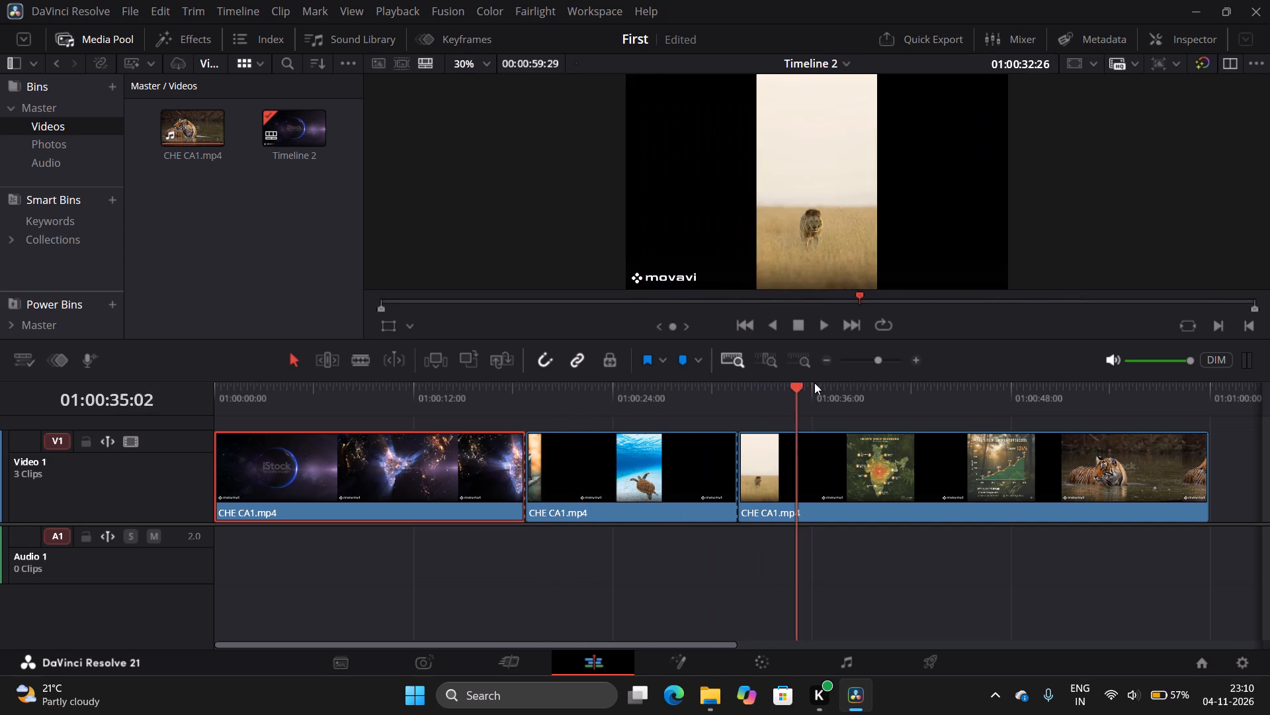
pyautogui.moveTo(814, 383); pyautogui.dragTo(661, 397)
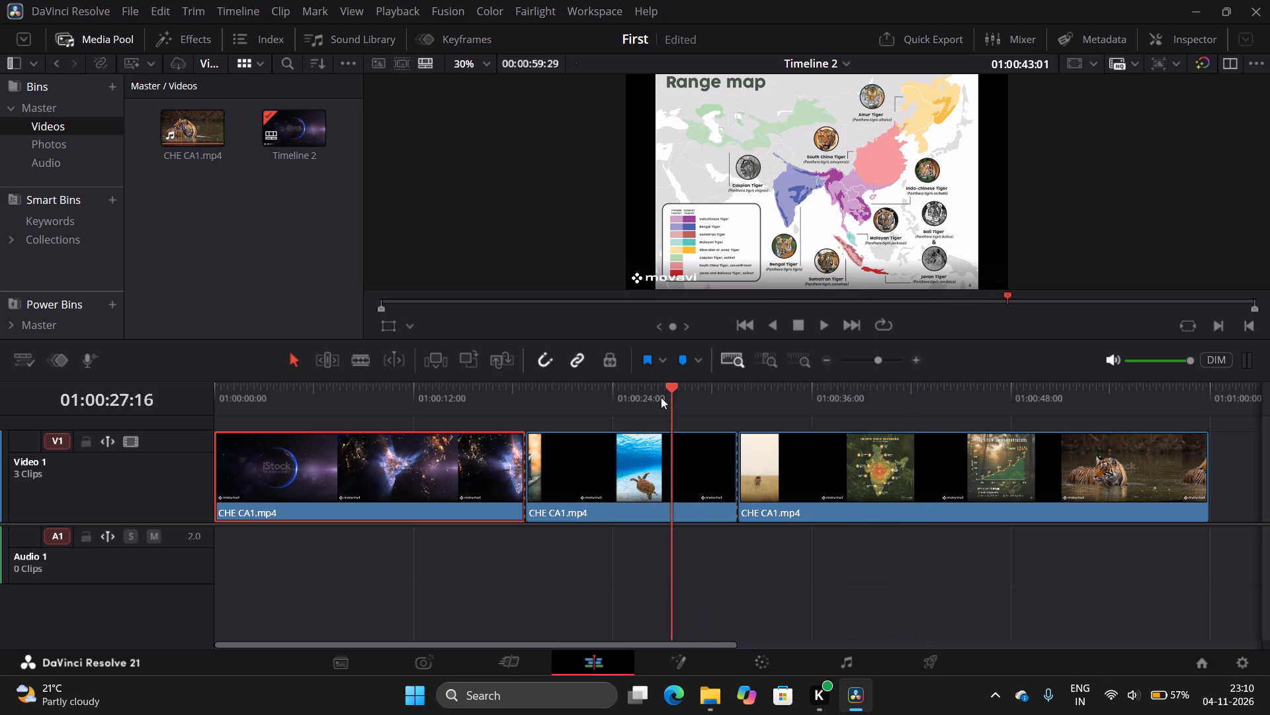
pyautogui.moveTo(661, 397); pyautogui.dragTo(663, 397)
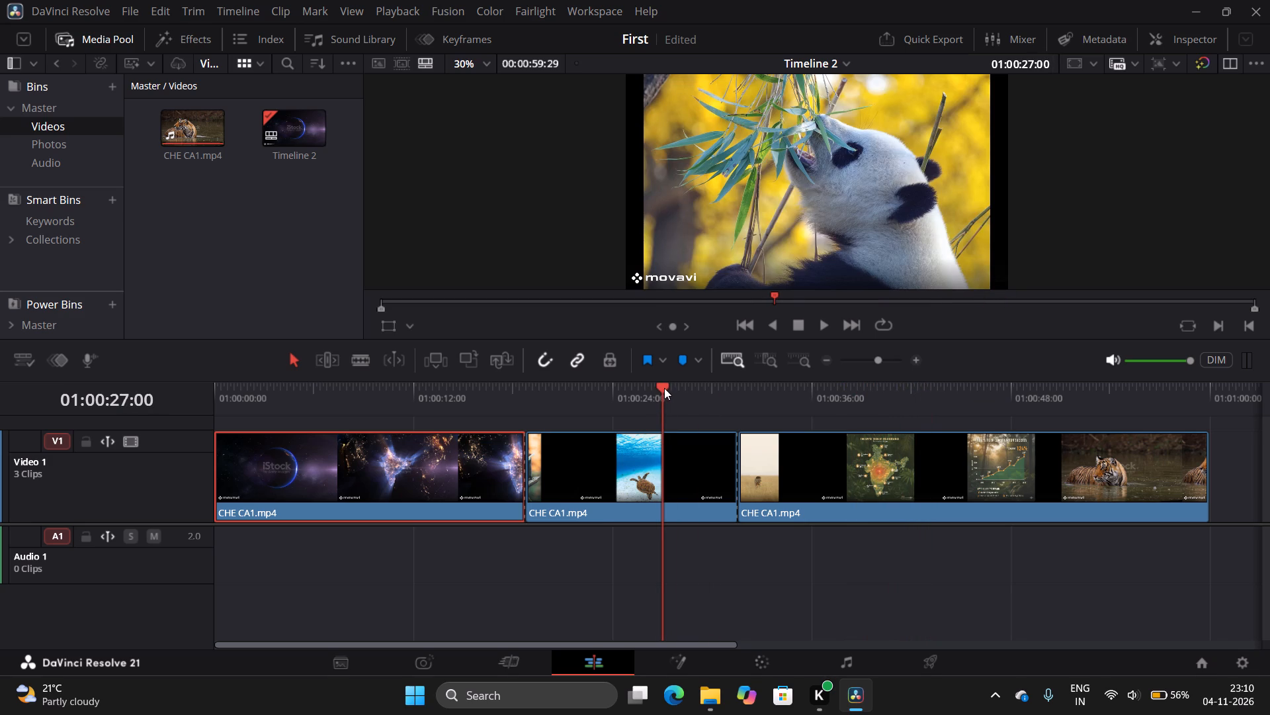
pyautogui.click(664, 388)
pyautogui.click(660, 391)
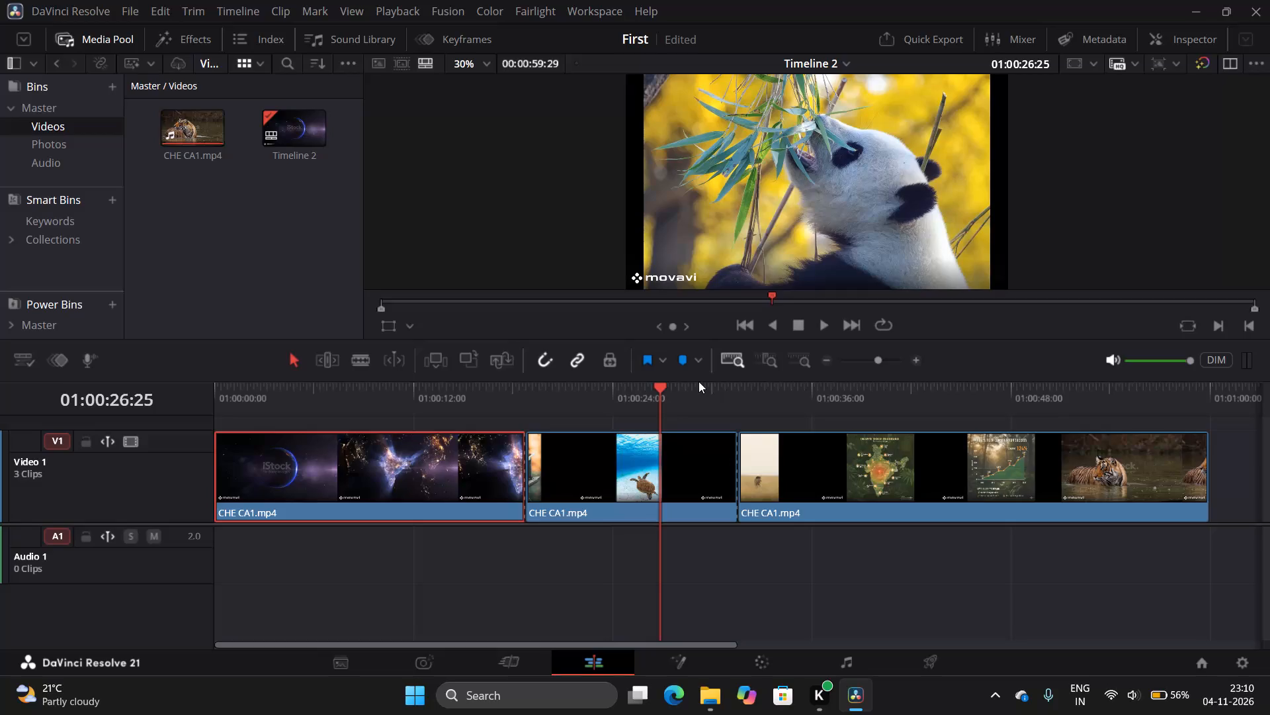
# Select the middle CHE CA1.mp4 segment and reduce the height of the Video 1 track.
pyautogui.click(624, 460)
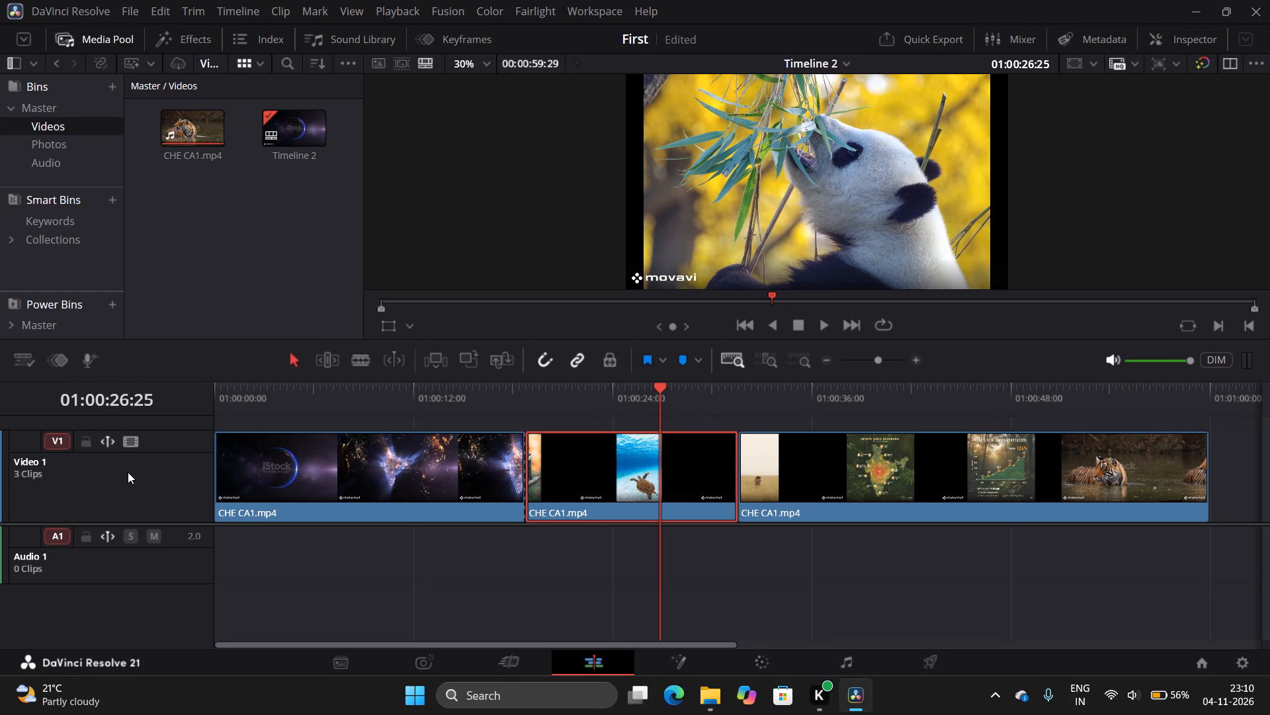
pyautogui.scroll(2, 128, 472)
pyautogui.moveTo(118, 434); pyautogui.dragTo(120, 467)
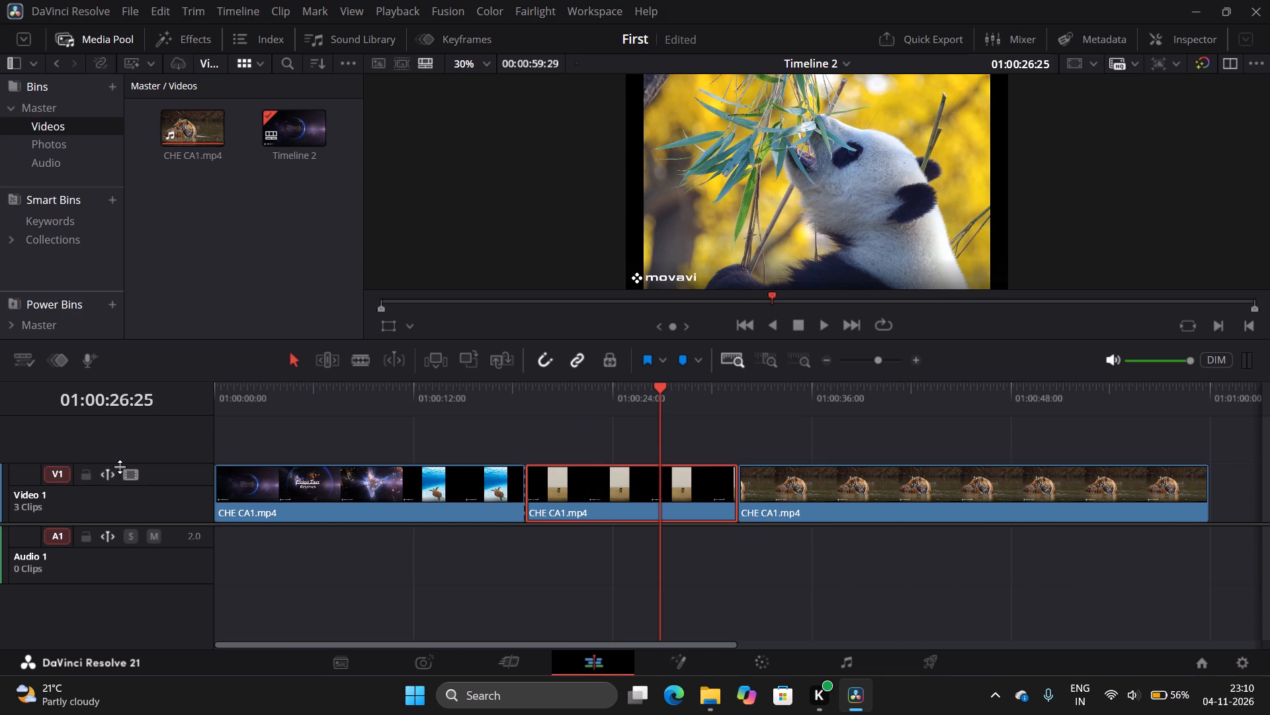
pyautogui.moveTo(120, 467); pyautogui.dragTo(124, 456)
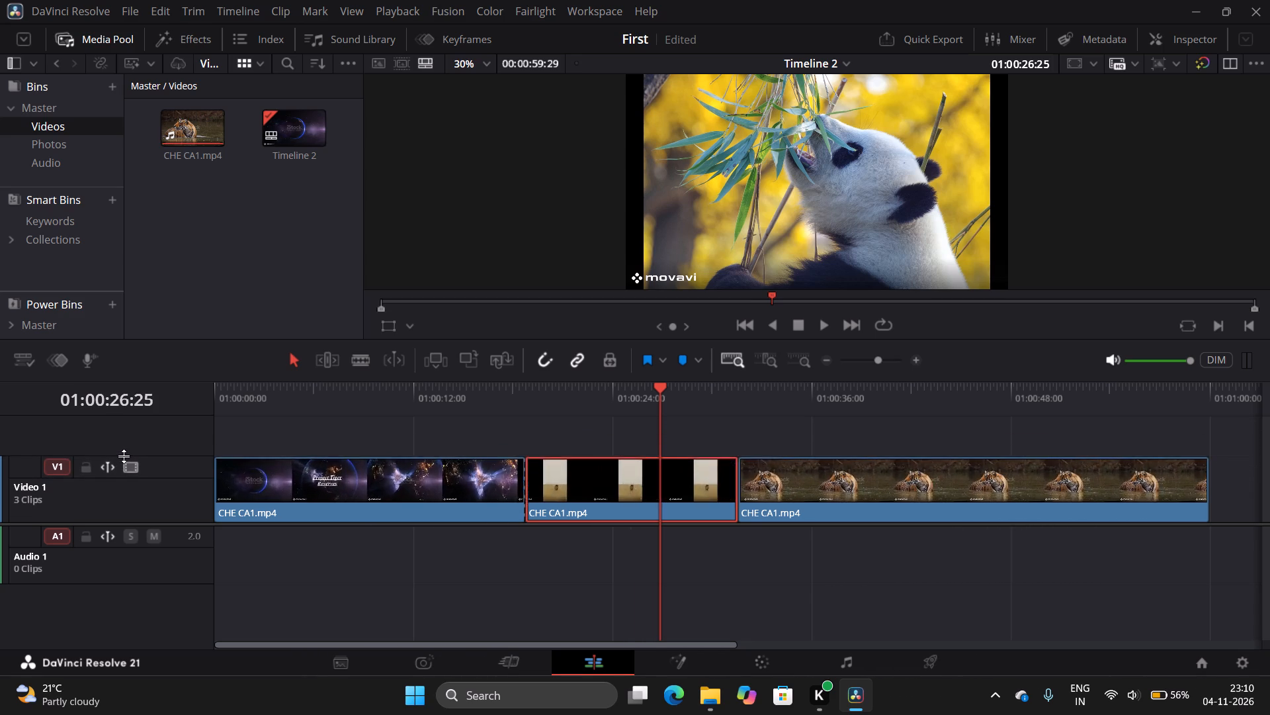
pyautogui.moveTo(124, 456); pyautogui.dragTo(122, 470)
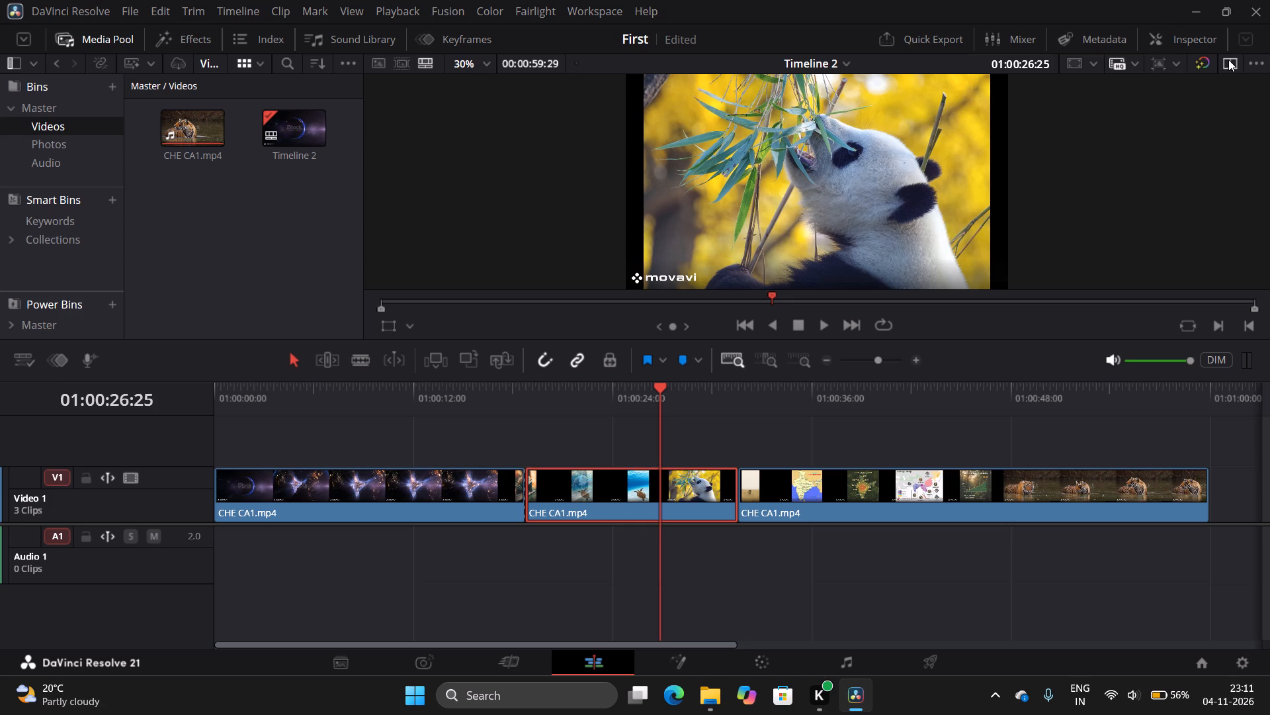
# Show the Inspector for the middle segment and place the playhead on its turtle shot at 01:00:21:23.
pyautogui.click(1195, 38)
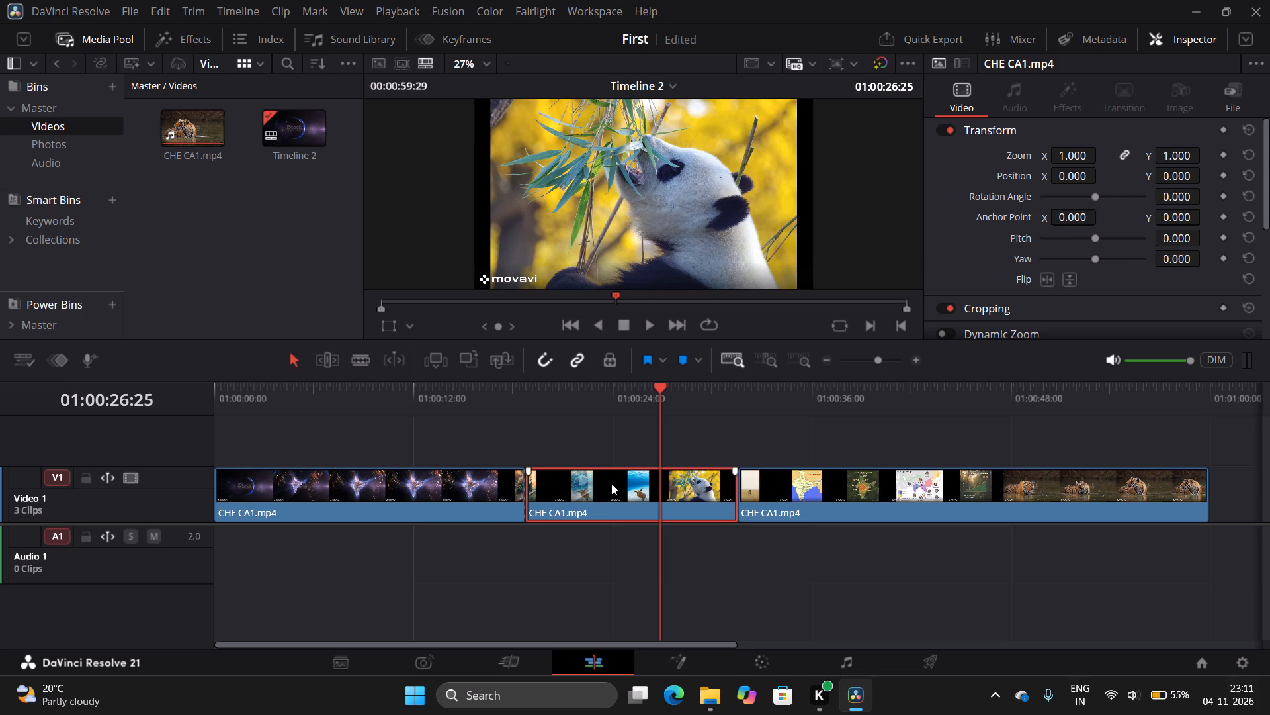
pyautogui.click(621, 388)
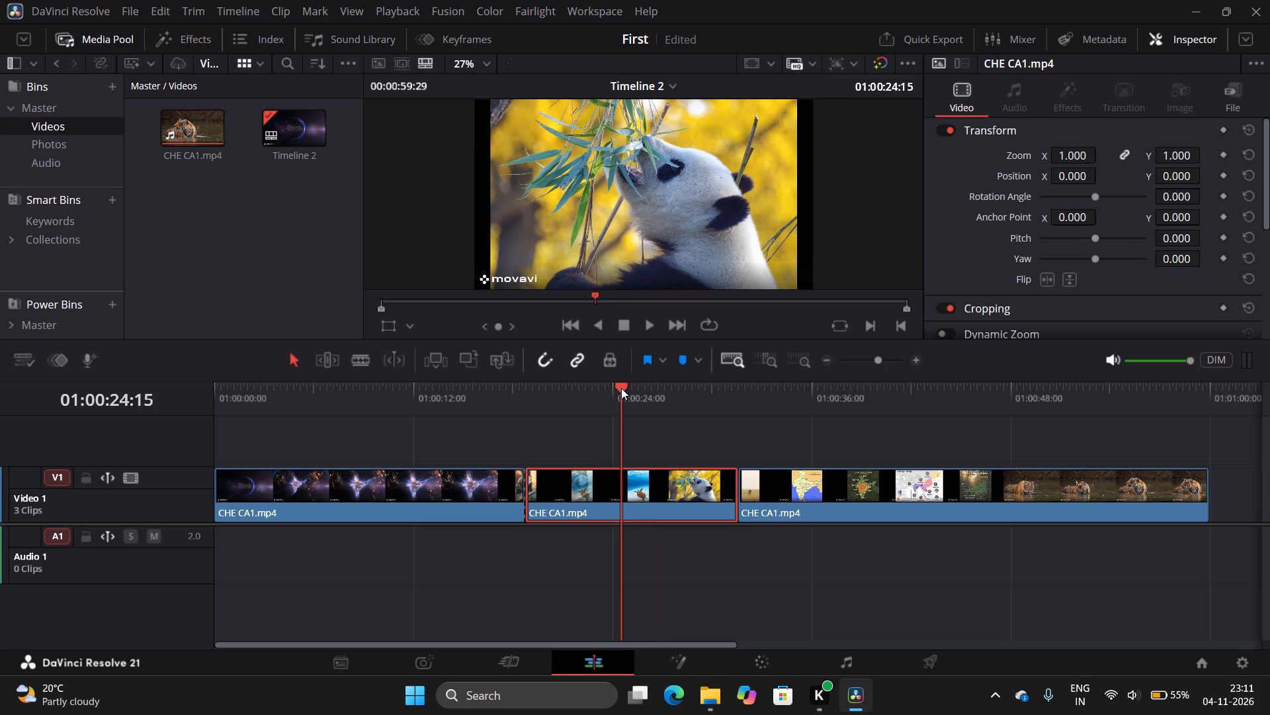
pyautogui.moveTo(621, 388); pyautogui.dragTo(611, 393)
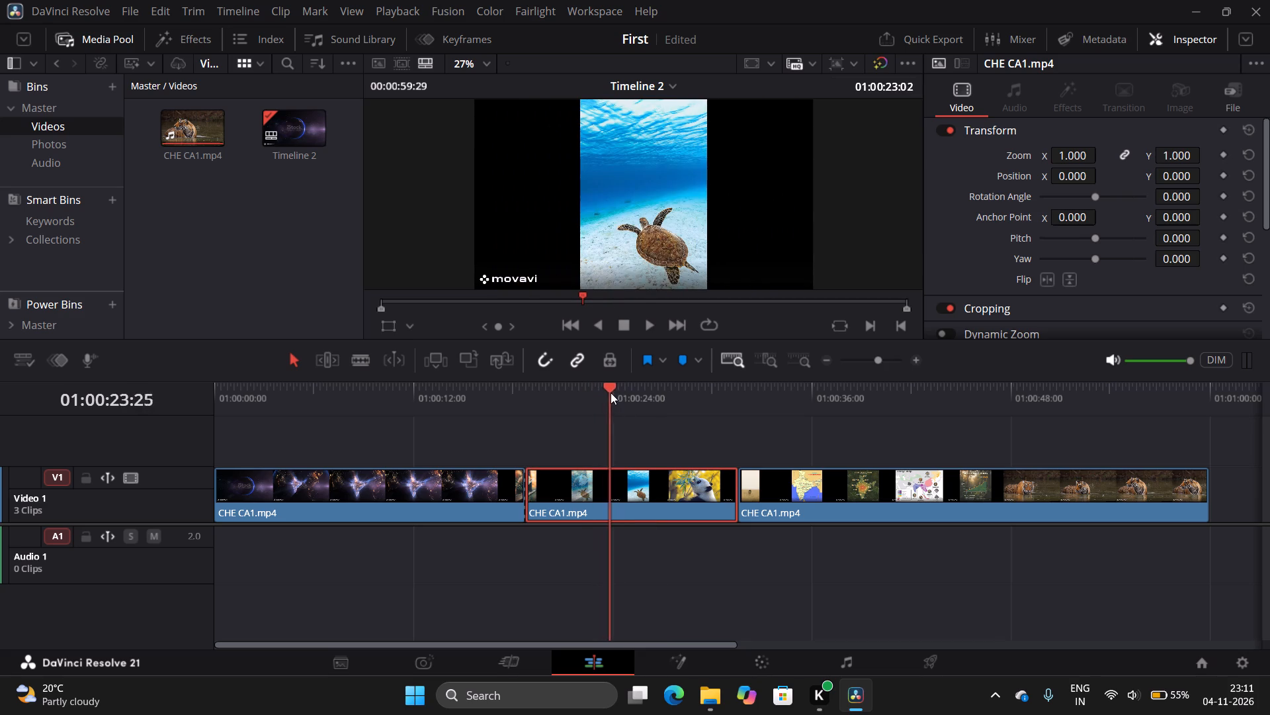
pyautogui.moveTo(611, 393); pyautogui.dragTo(755, 437)
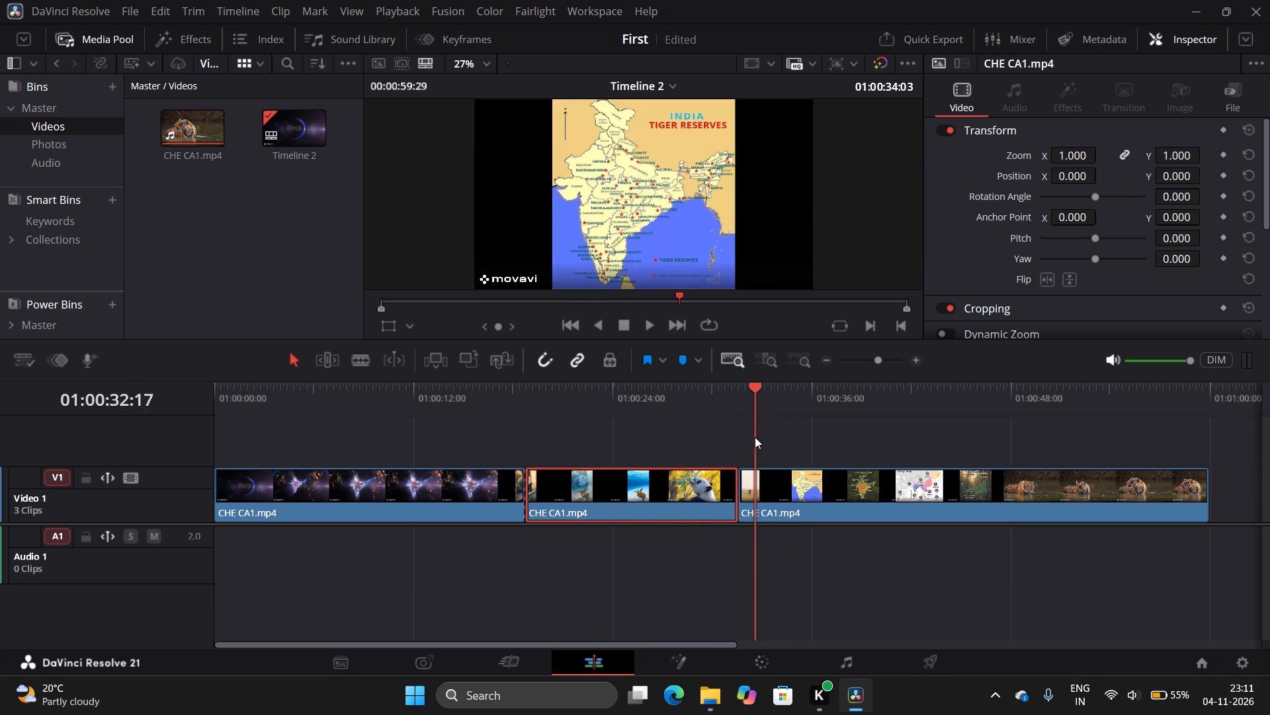
pyautogui.moveTo(755, 437); pyautogui.dragTo(745, 440)
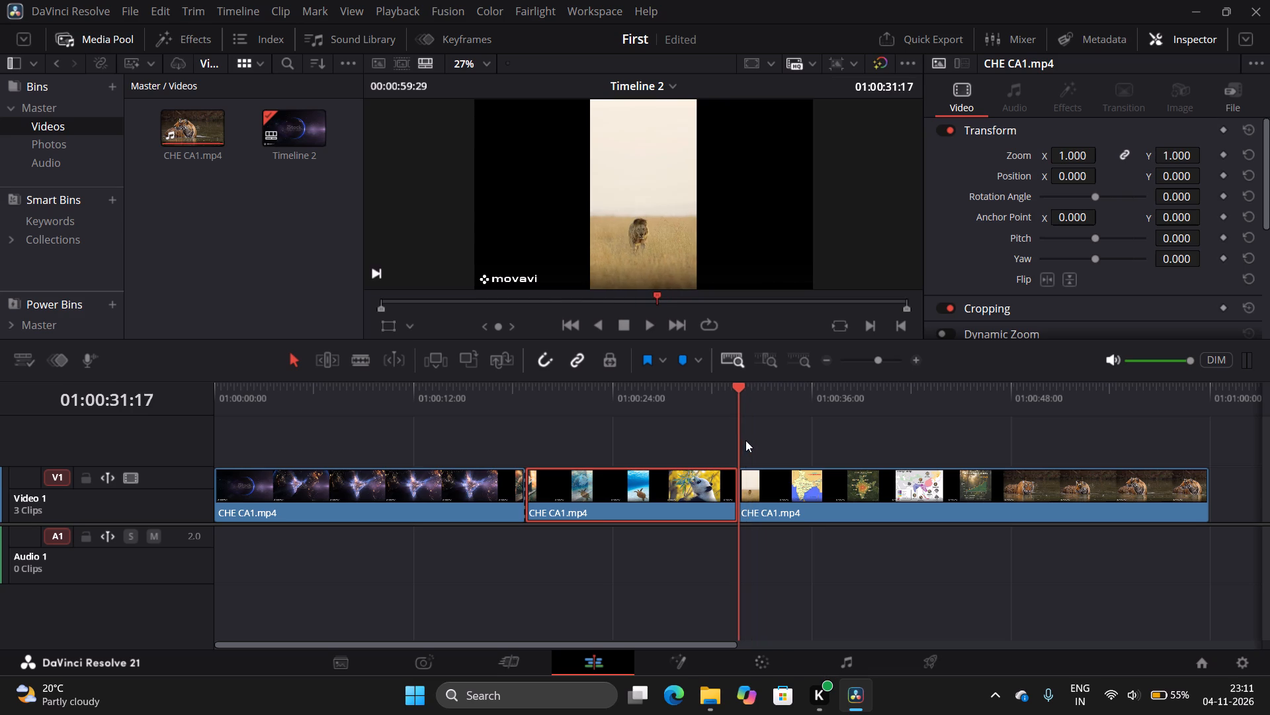
pyautogui.moveTo(745, 440); pyautogui.dragTo(724, 442)
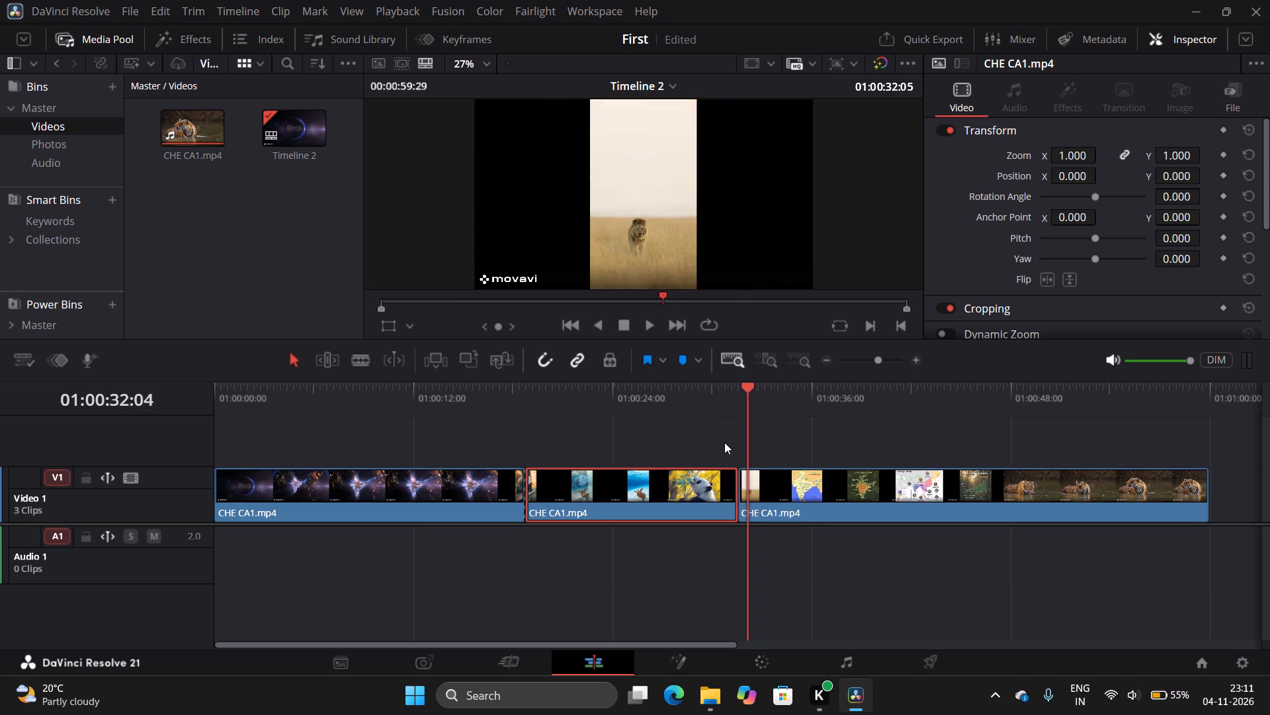
pyautogui.moveTo(724, 442); pyautogui.dragTo(575, 452)
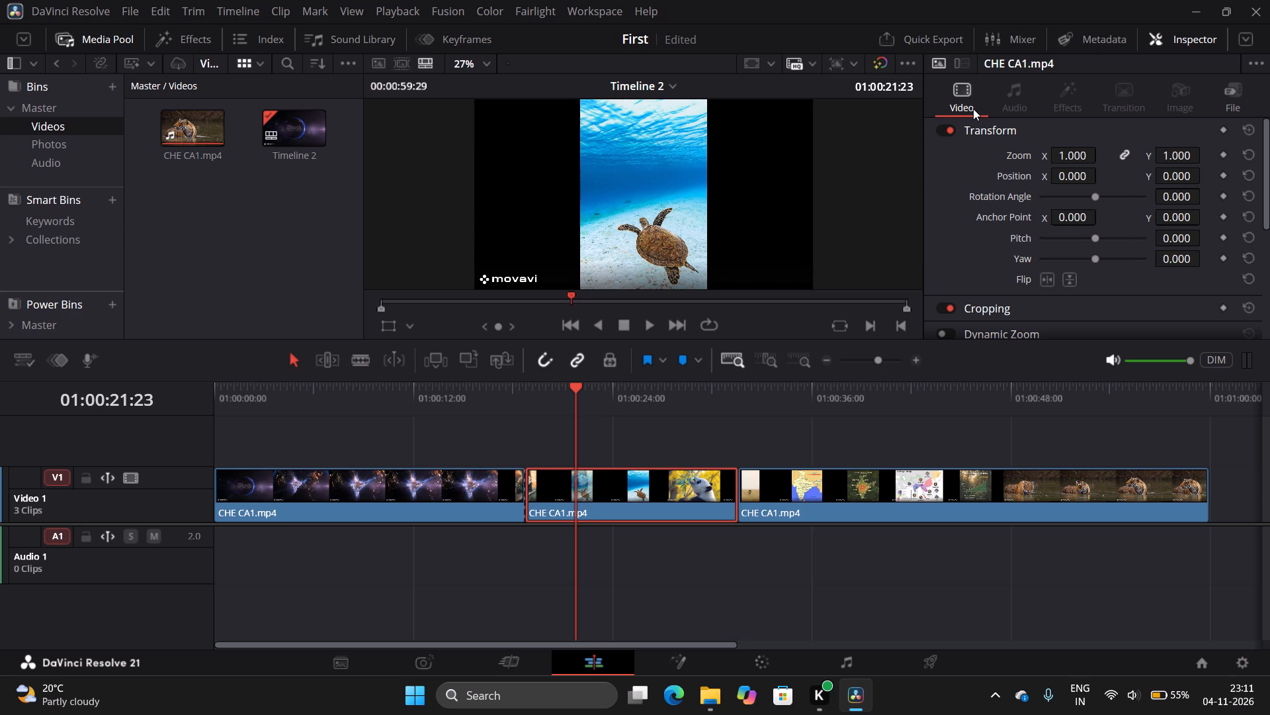
# Set the linked X and Y Zoom of the middle CHE CA1.mp4 segment to 2.950.
pyautogui.scroll(-5, 1042, 203)
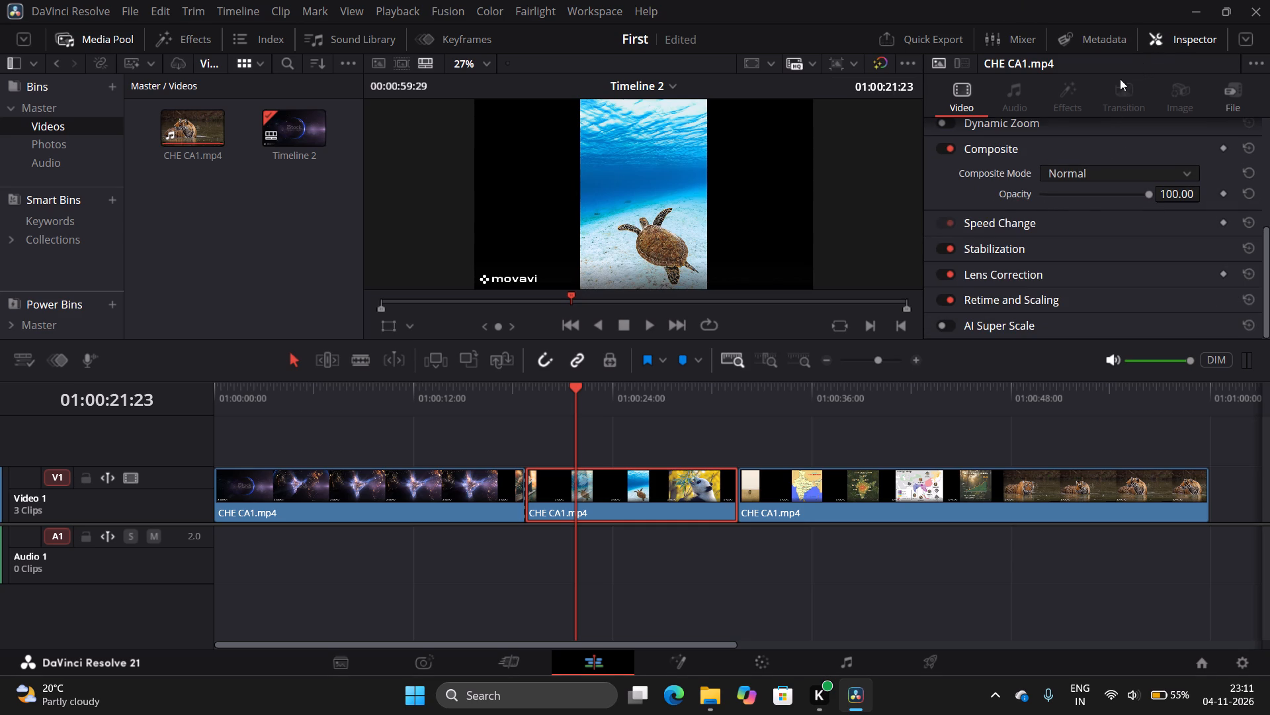
pyautogui.scroll(5, 1042, 218)
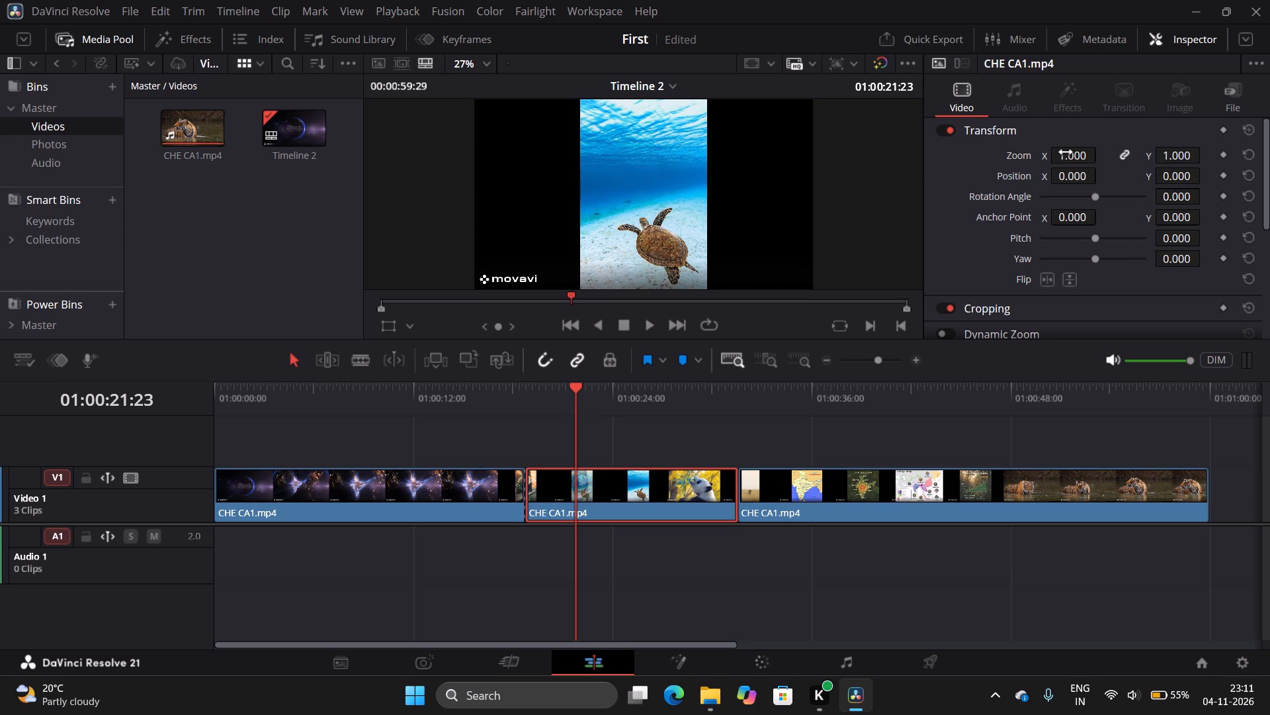
pyautogui.moveTo(1066, 152); pyautogui.dragTo(1121, 148)
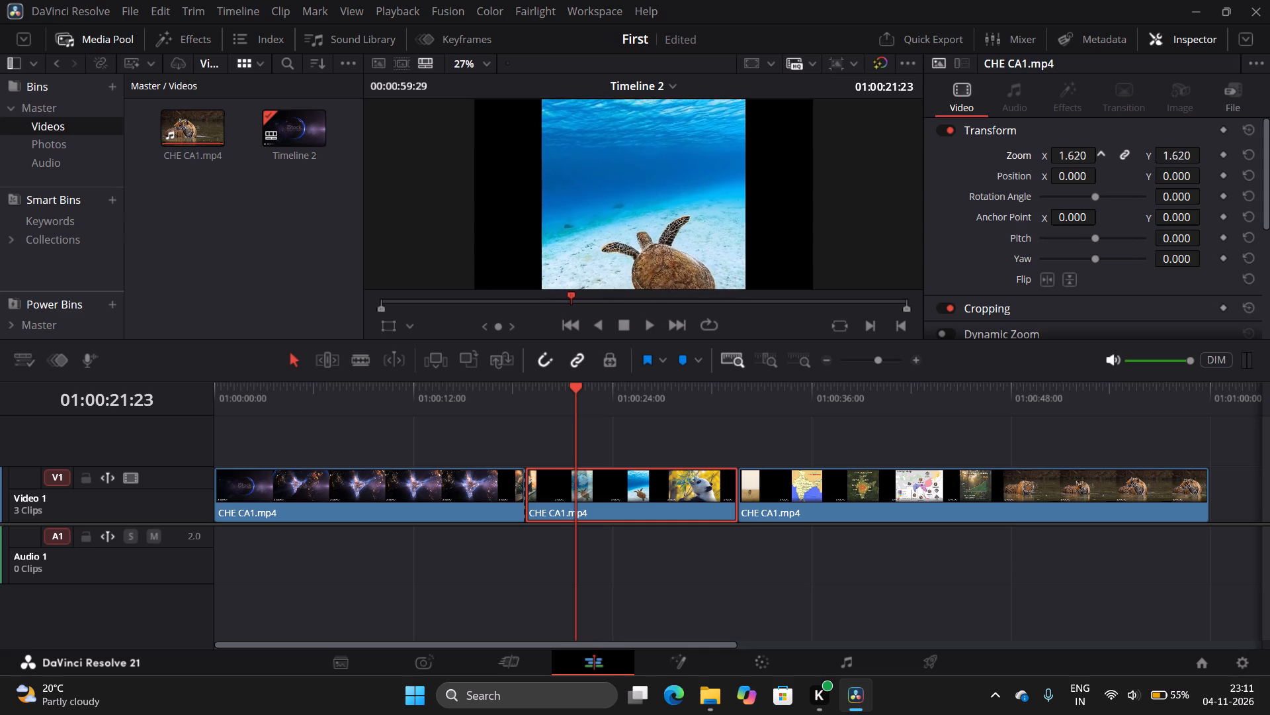
pyautogui.moveTo(1121, 148); pyautogui.dragTo(1191, 121)
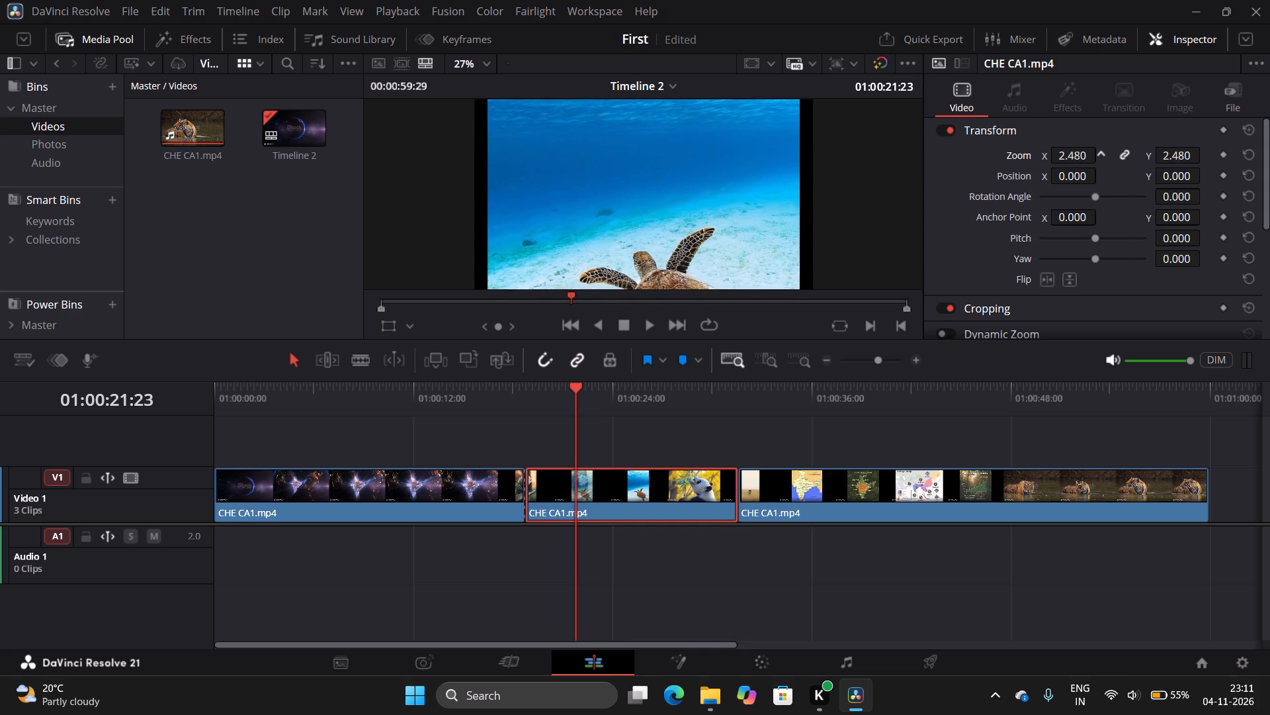
pyautogui.moveTo(1191, 121); pyautogui.dragTo(1207, 116)
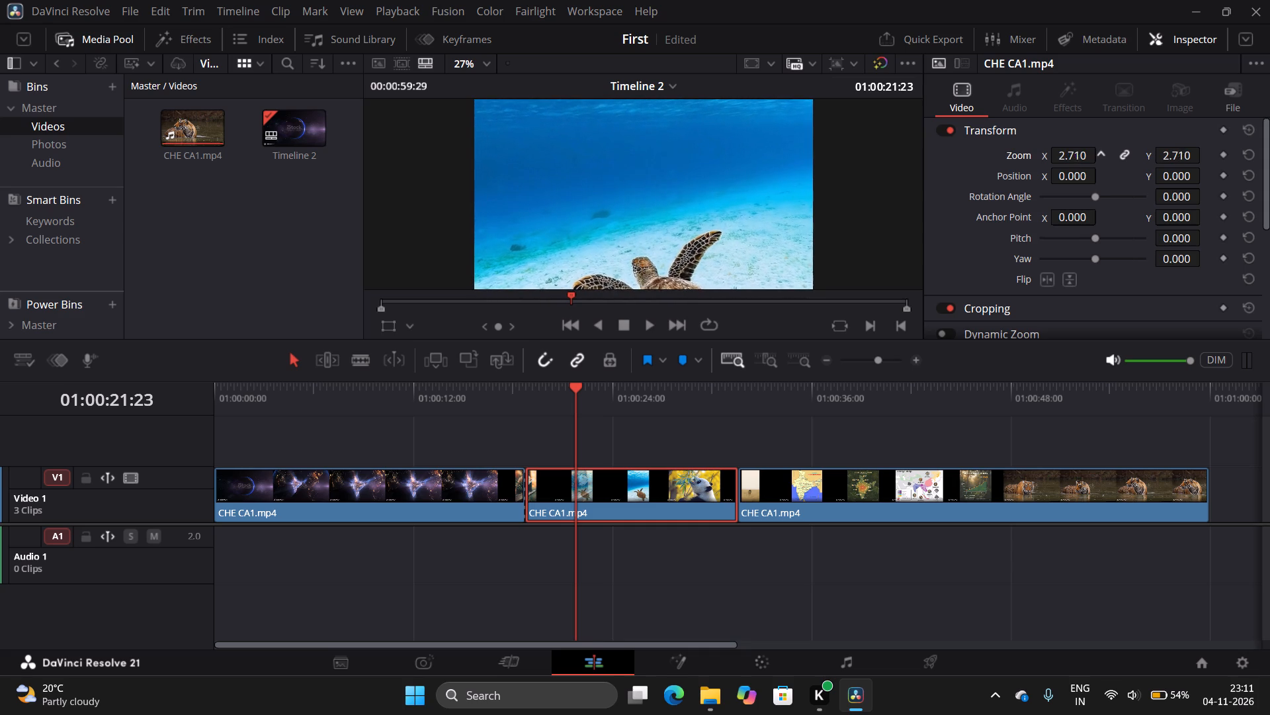
pyautogui.moveTo(1207, 116); pyautogui.dragTo(1119, 144)
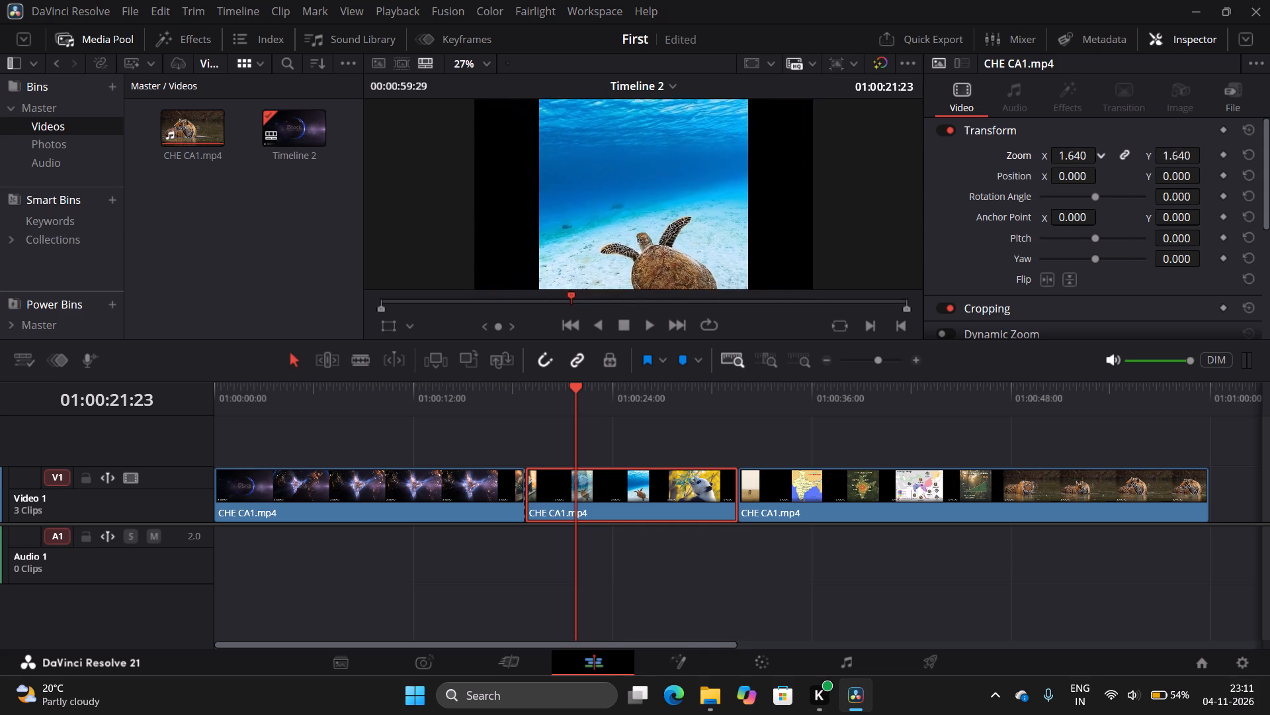
pyautogui.moveTo(1119, 144); pyautogui.dragTo(1064, 162)
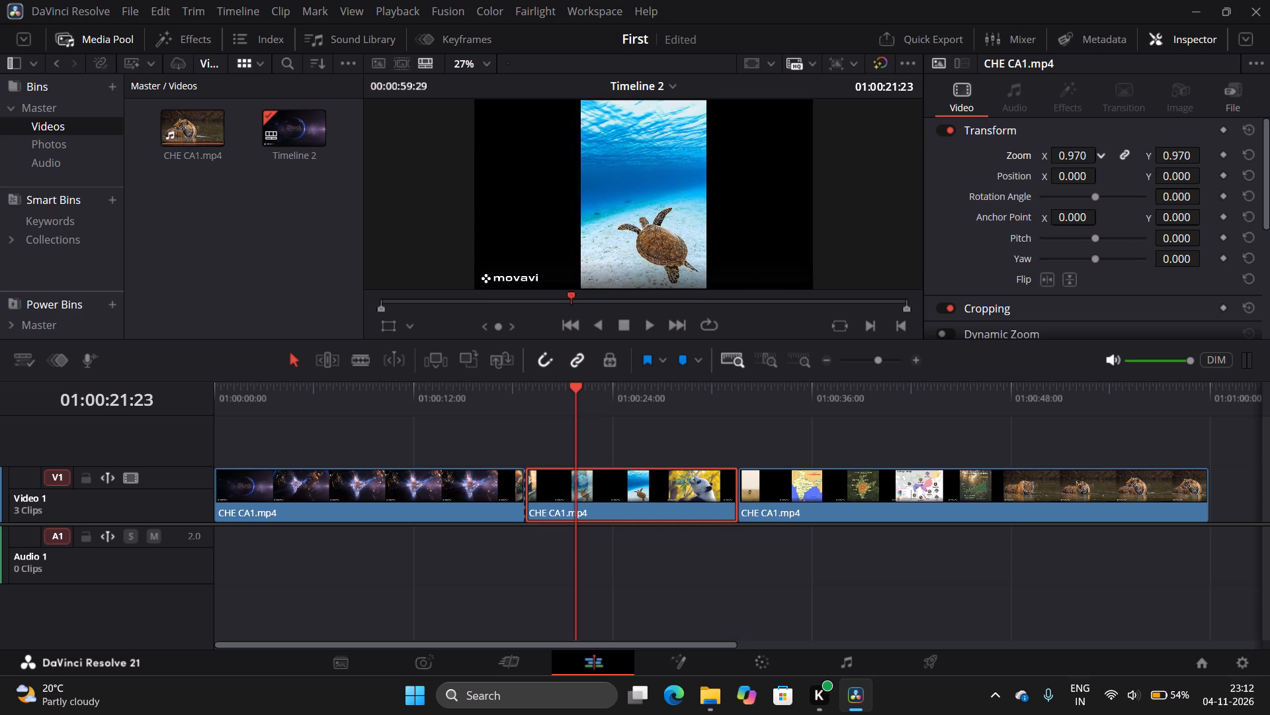
pyautogui.moveTo(1064, 162); pyautogui.dragTo(1065, 161)
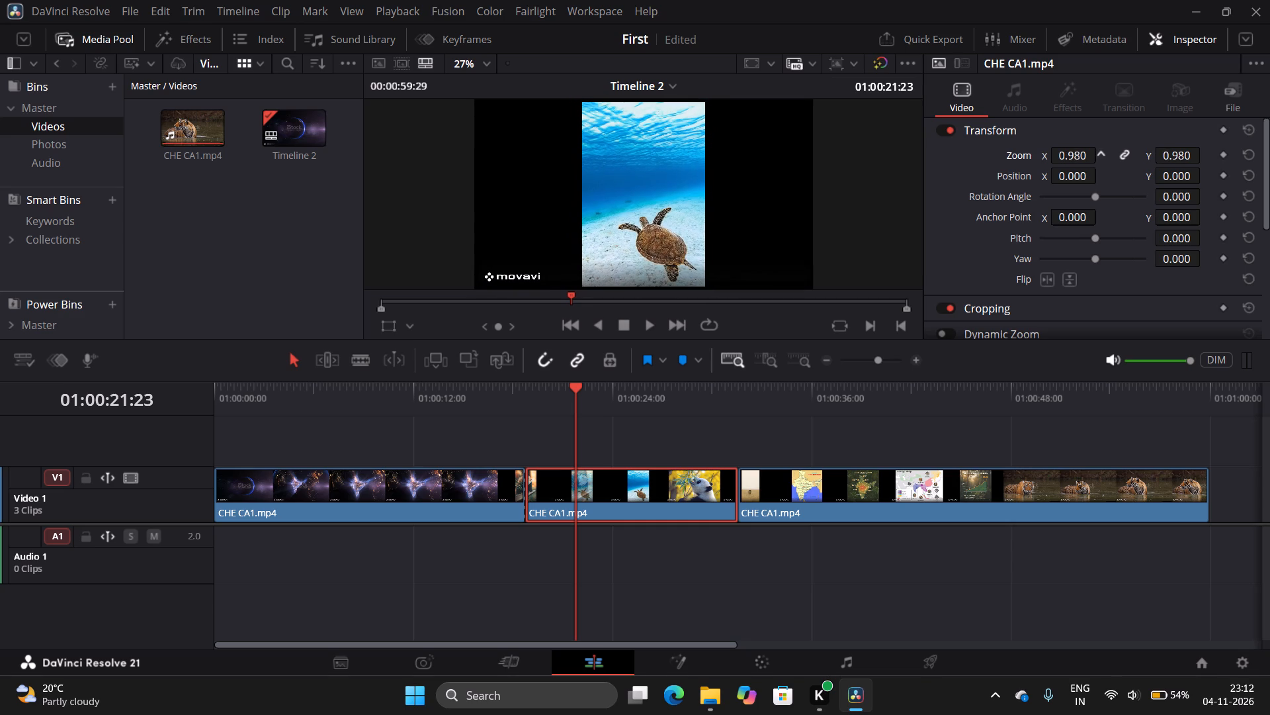
pyautogui.moveTo(1065, 161); pyautogui.dragTo(1009, 164)
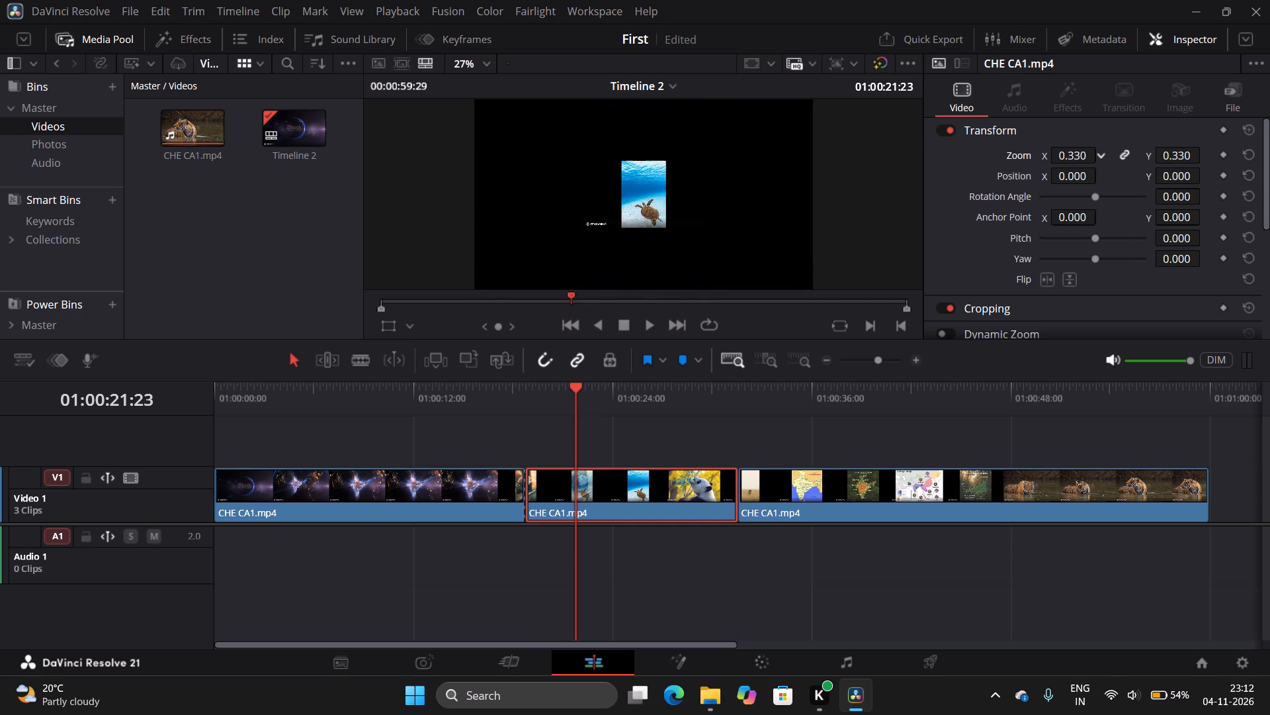
pyautogui.moveTo(1009, 164); pyautogui.dragTo(1249, 152)
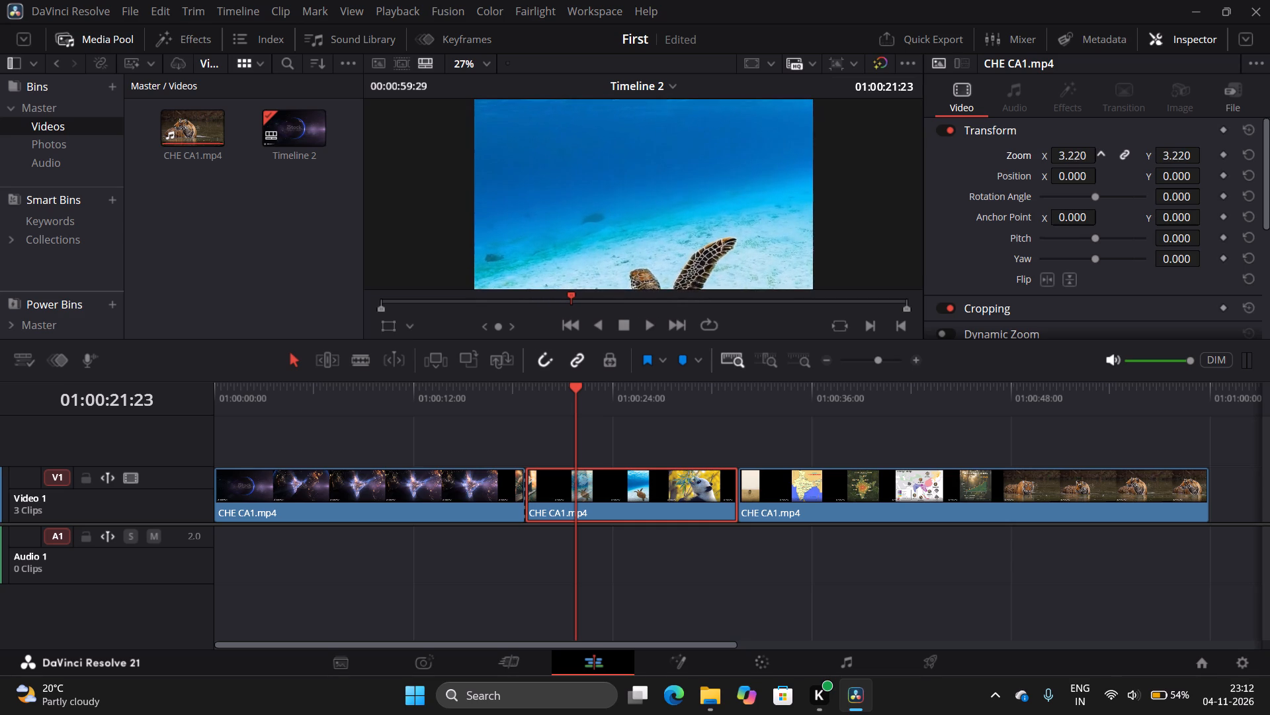
pyautogui.moveTo(1249, 152); pyautogui.dragTo(1214, 158)
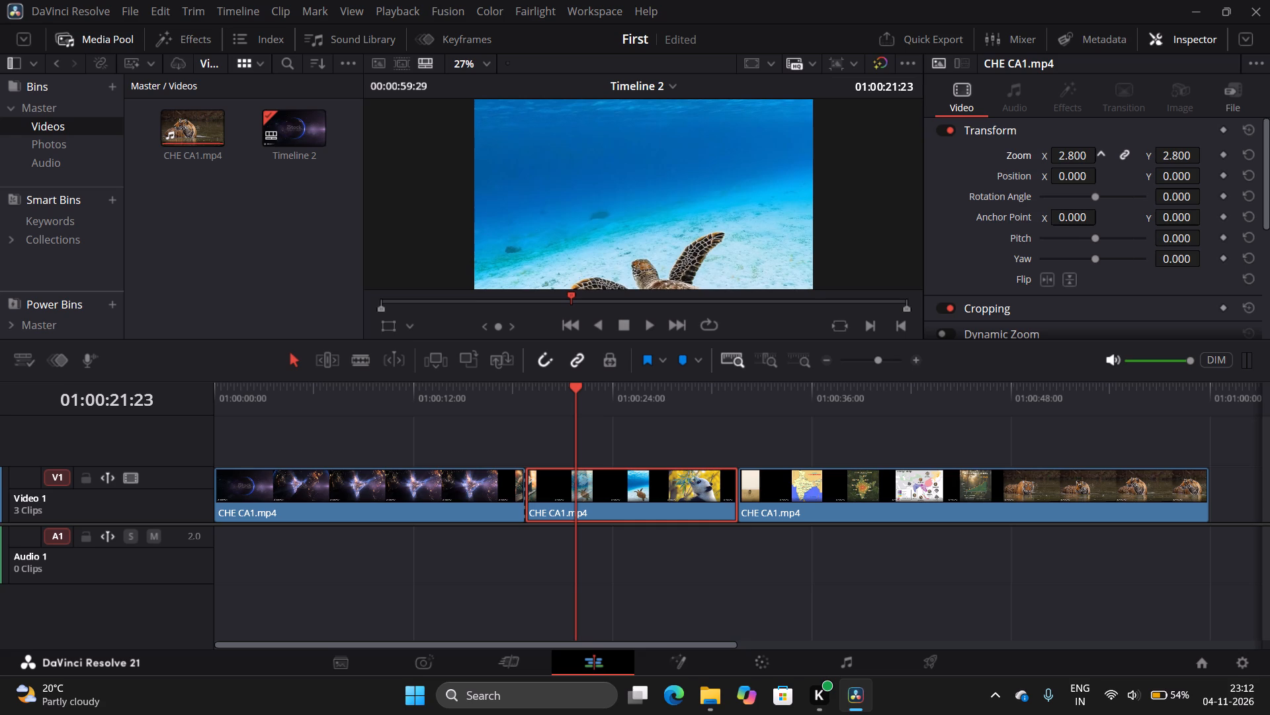
pyautogui.moveTo(1214, 158); pyautogui.dragTo(1216, 156)
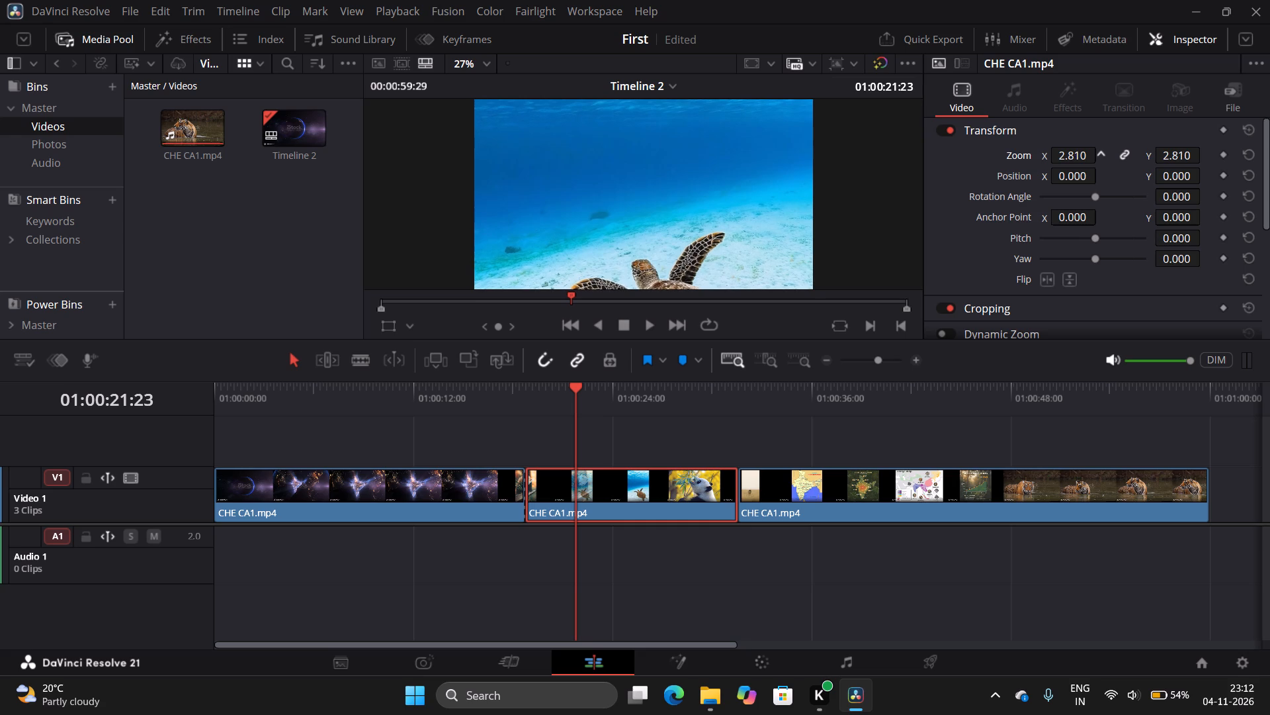
pyautogui.moveTo(1216, 156); pyautogui.dragTo(1220, 155)
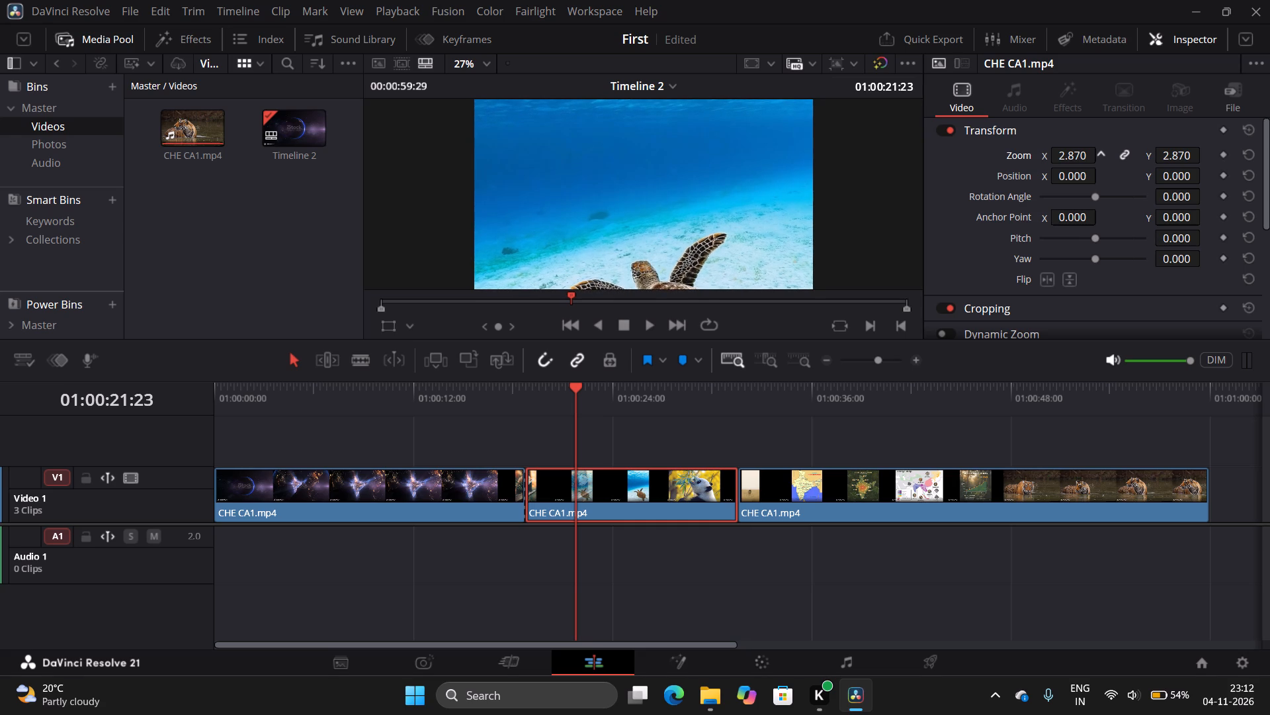
pyautogui.moveTo(1220, 155); pyautogui.dragTo(1229, 152)
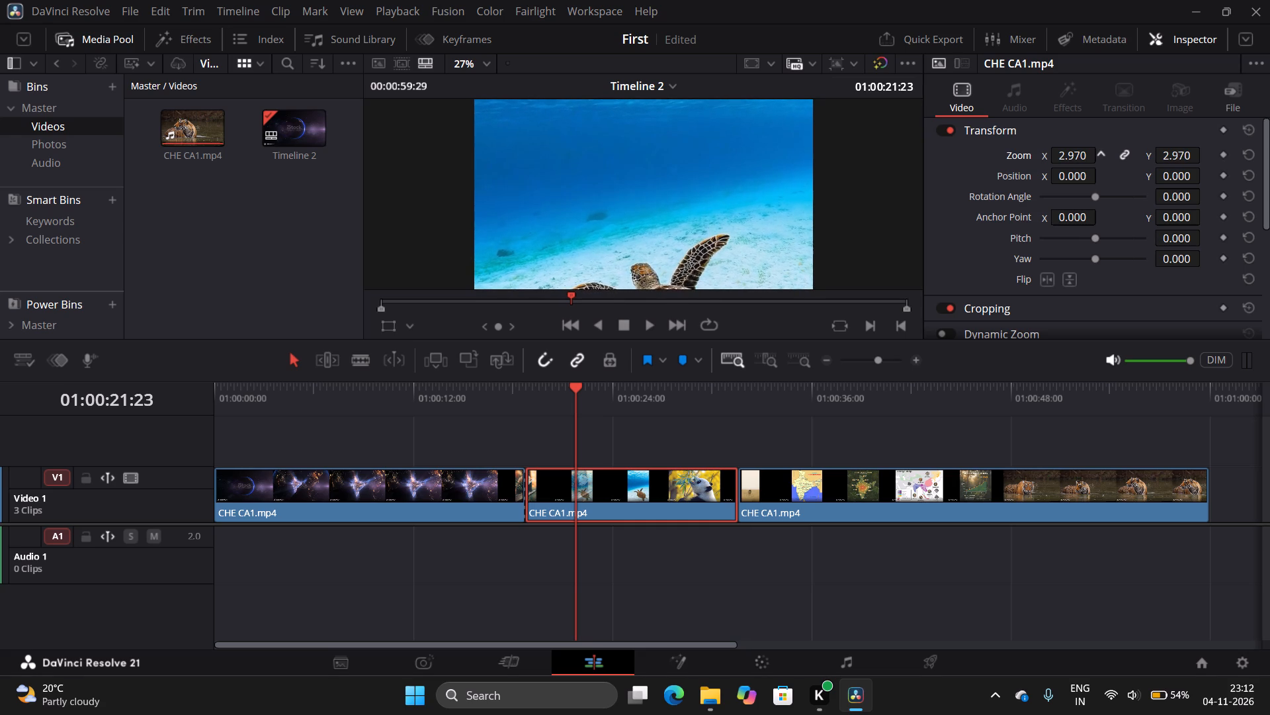
pyautogui.moveTo(1229, 152); pyautogui.dragTo(1227, 152)
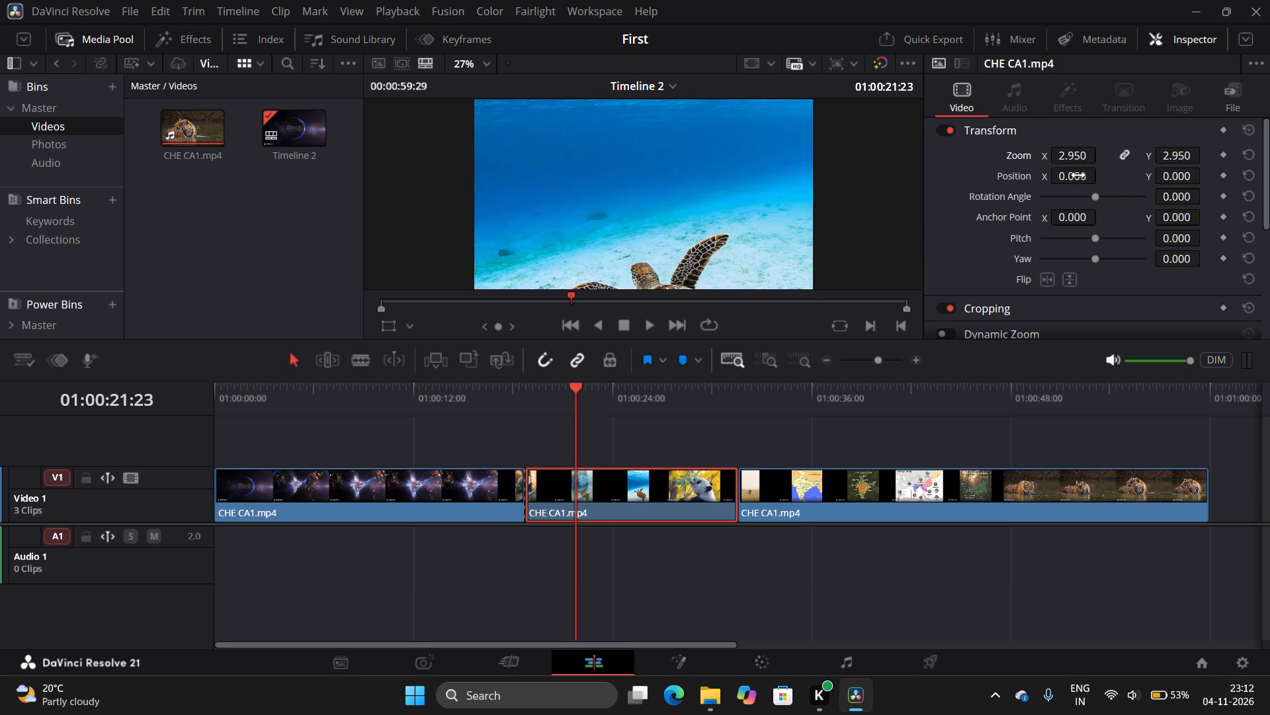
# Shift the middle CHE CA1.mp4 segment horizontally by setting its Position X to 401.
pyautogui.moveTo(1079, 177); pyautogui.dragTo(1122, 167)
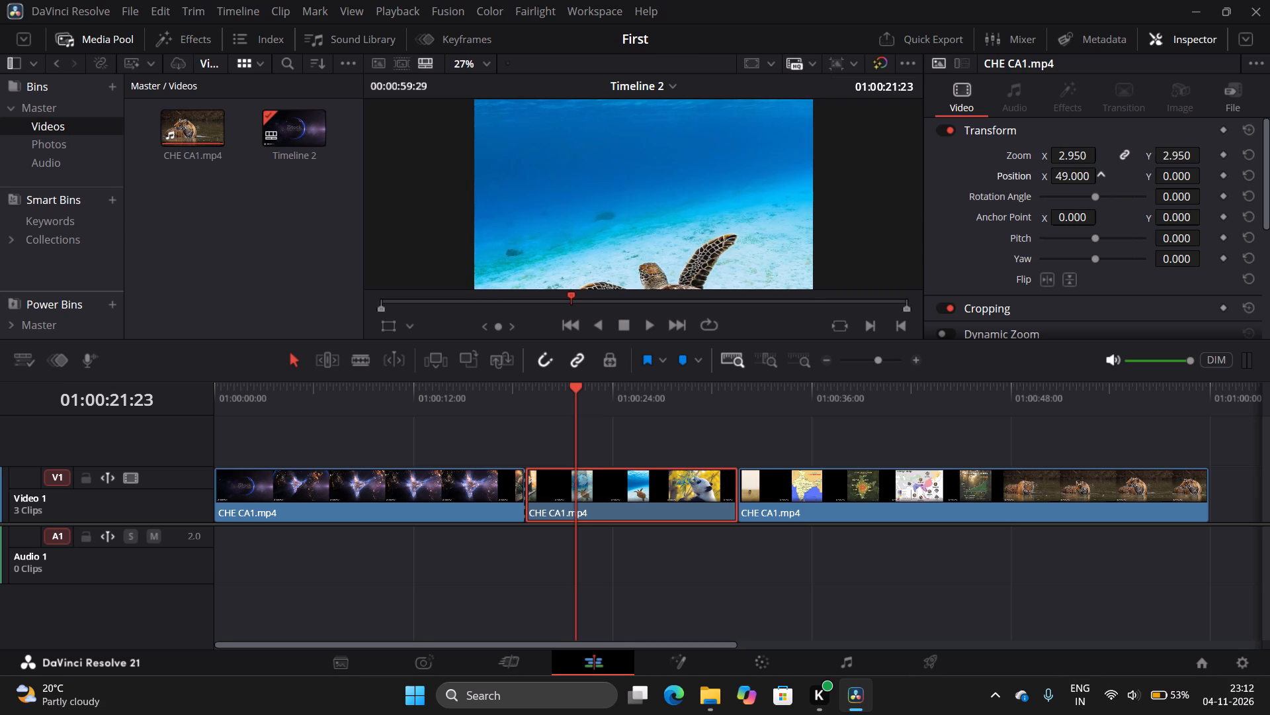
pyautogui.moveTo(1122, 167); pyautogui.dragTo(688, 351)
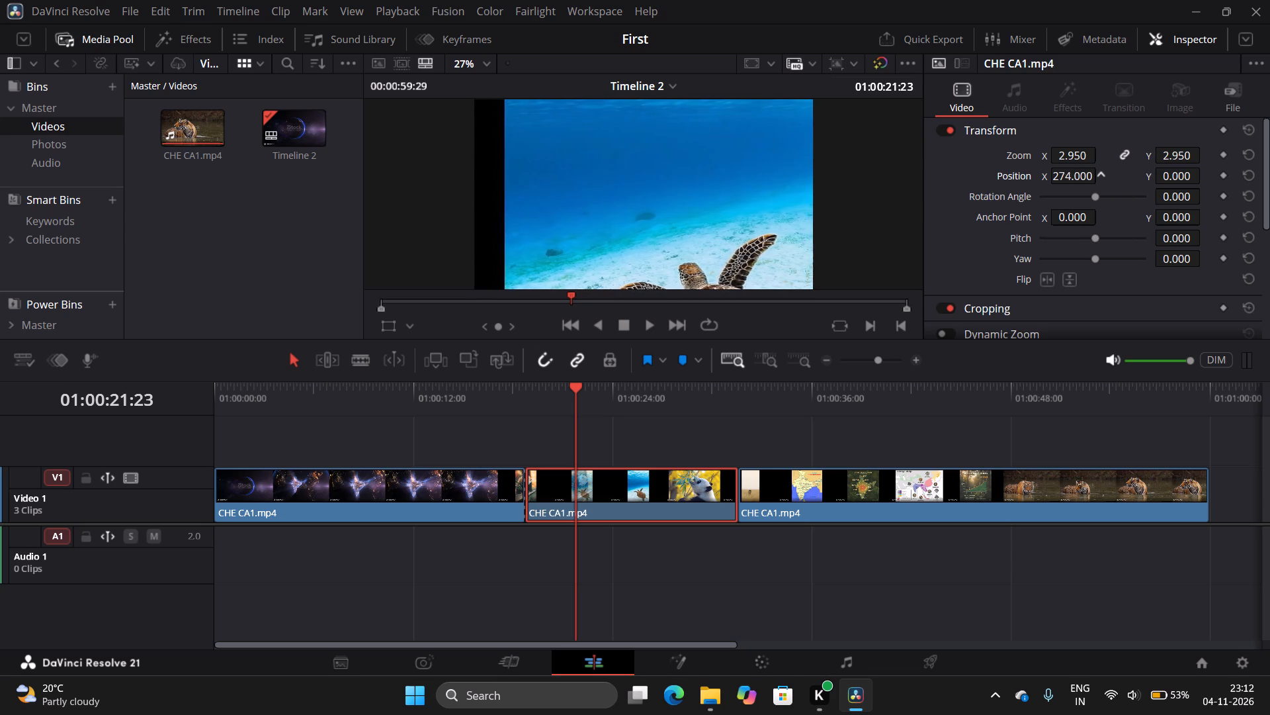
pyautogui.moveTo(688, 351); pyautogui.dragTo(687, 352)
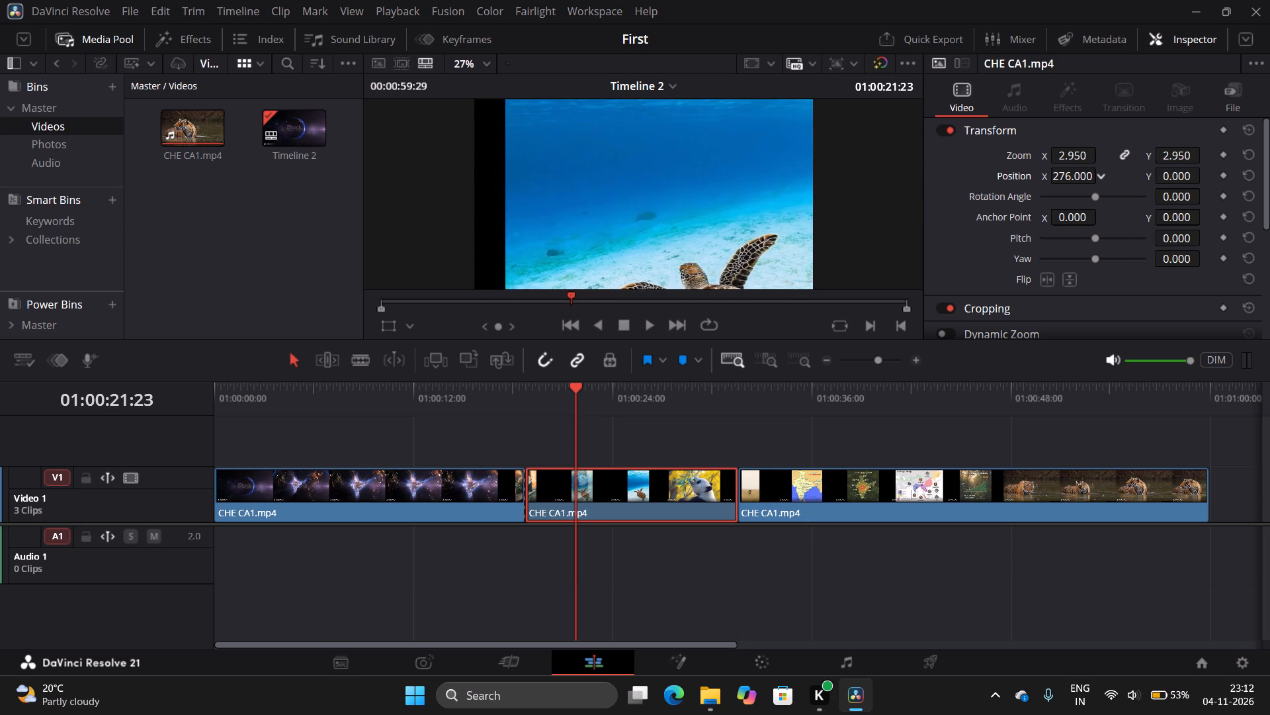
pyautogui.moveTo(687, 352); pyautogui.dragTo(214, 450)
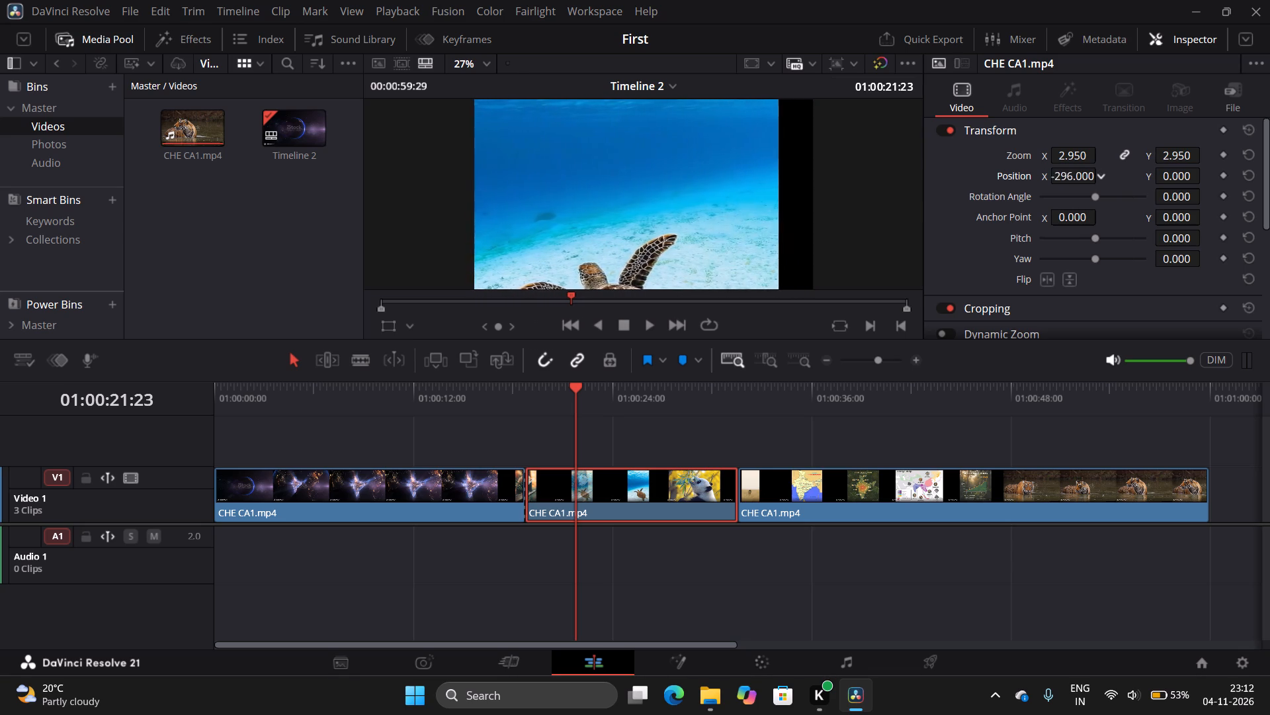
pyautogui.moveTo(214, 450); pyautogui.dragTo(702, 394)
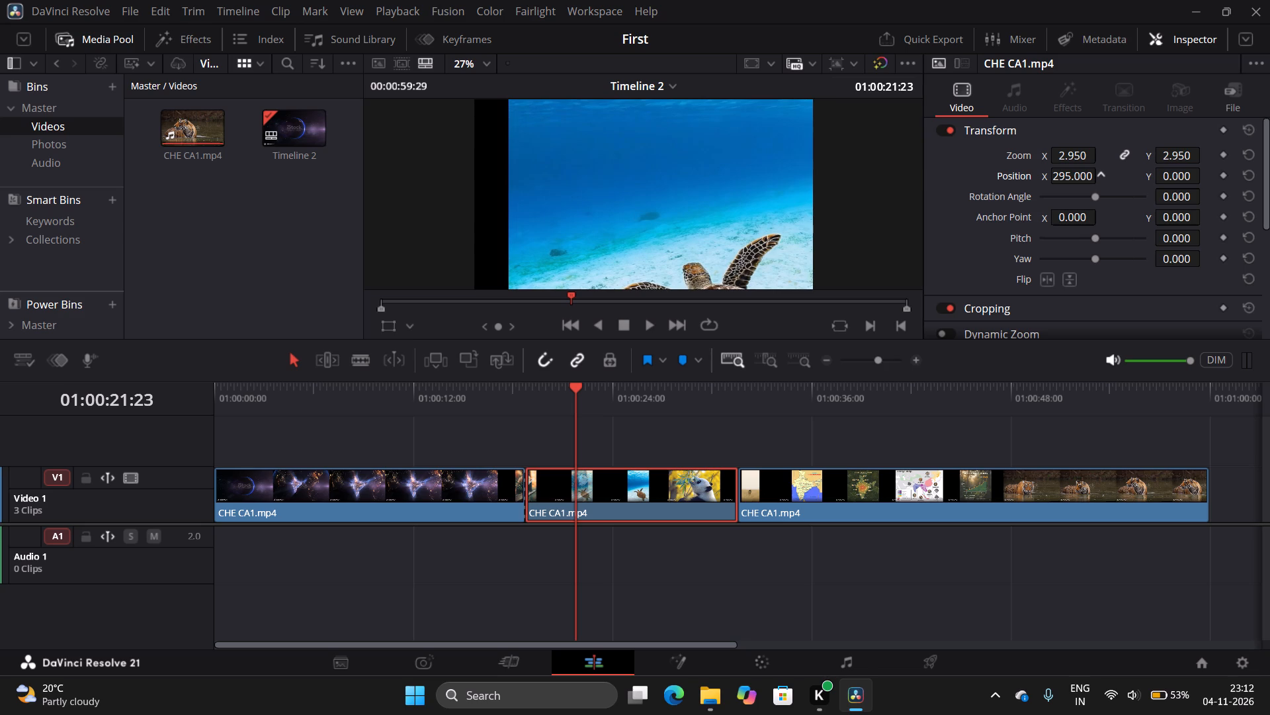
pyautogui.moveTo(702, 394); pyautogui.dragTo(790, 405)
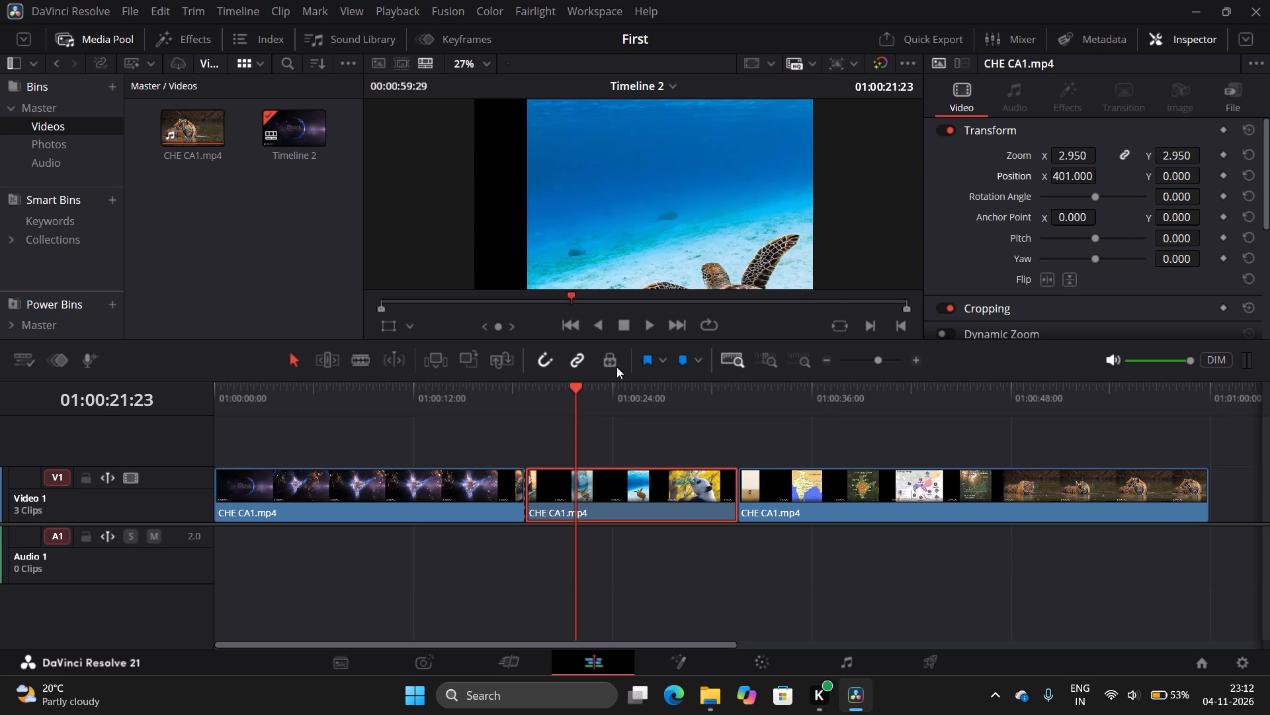
# Scrub through the middle segment to check its framing on each animal shot, stopping at 01:00:21:21 on the turtle.
pyautogui.click(552, 387)
pyautogui.moveTo(552, 387); pyautogui.dragTo(652, 387)
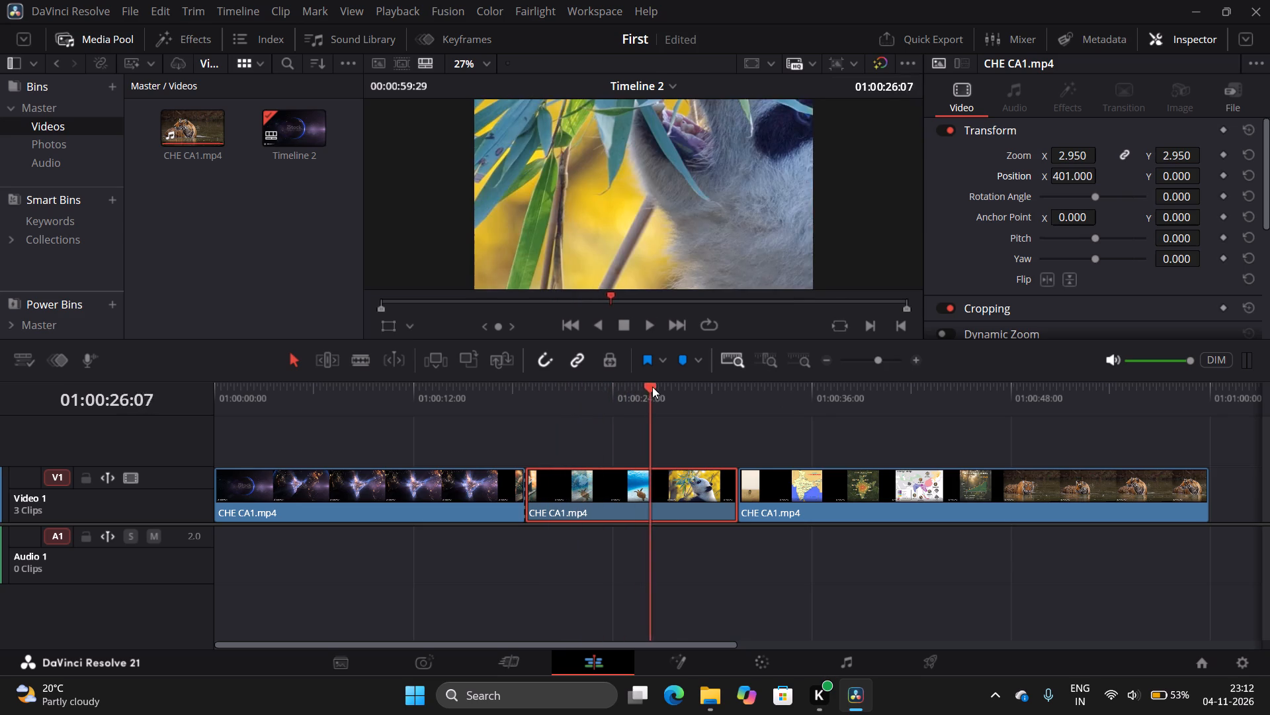
pyautogui.moveTo(652, 387); pyautogui.dragTo(532, 392)
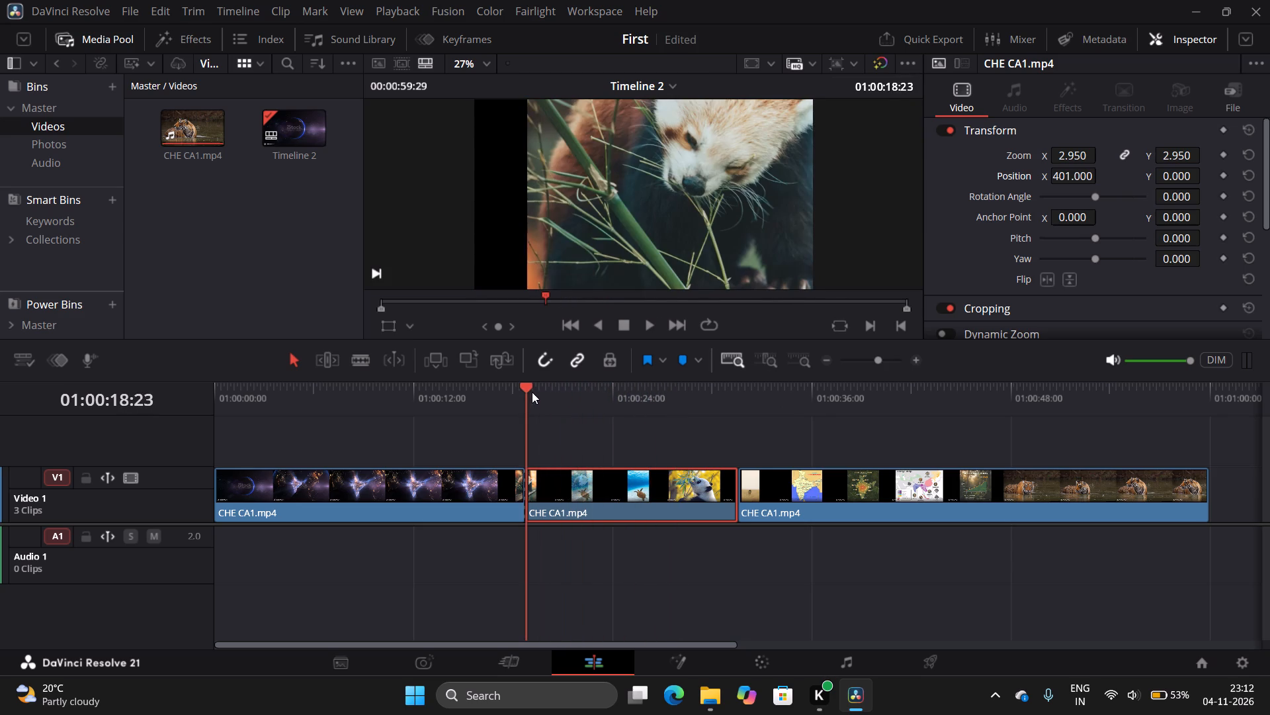
pyautogui.moveTo(532, 392); pyautogui.dragTo(617, 406)
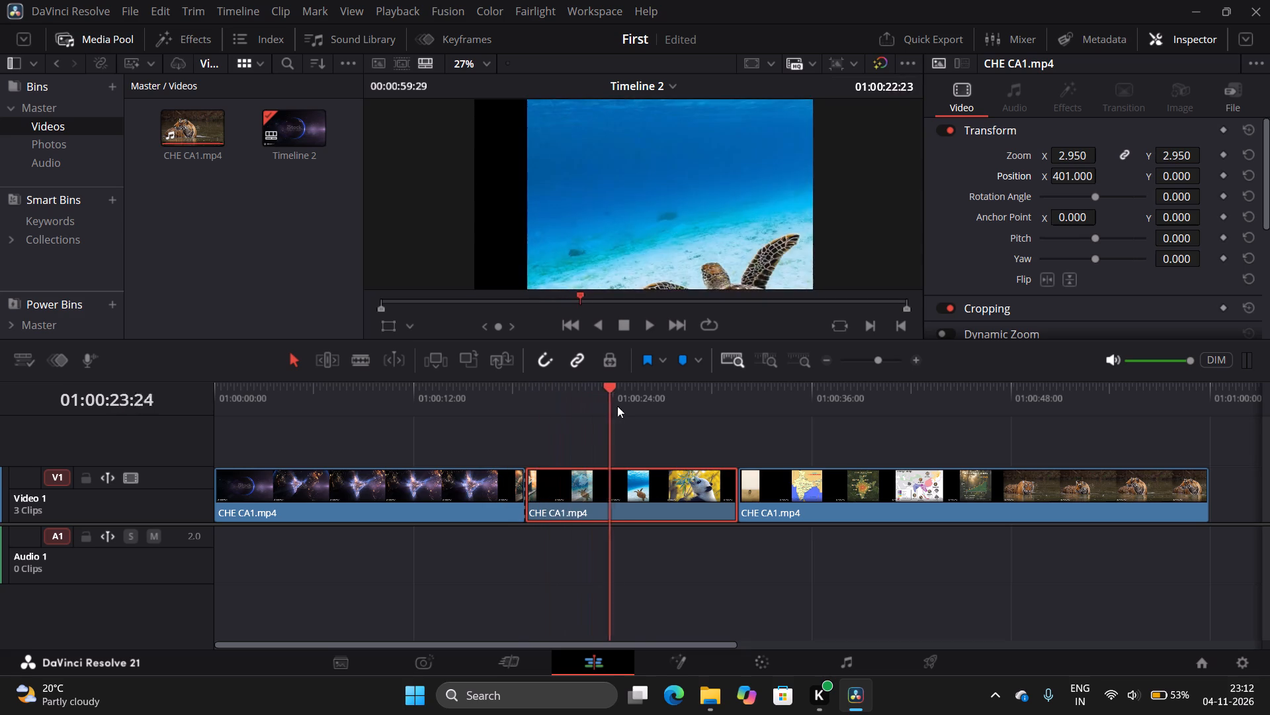
pyautogui.moveTo(617, 406); pyautogui.dragTo(652, 408)
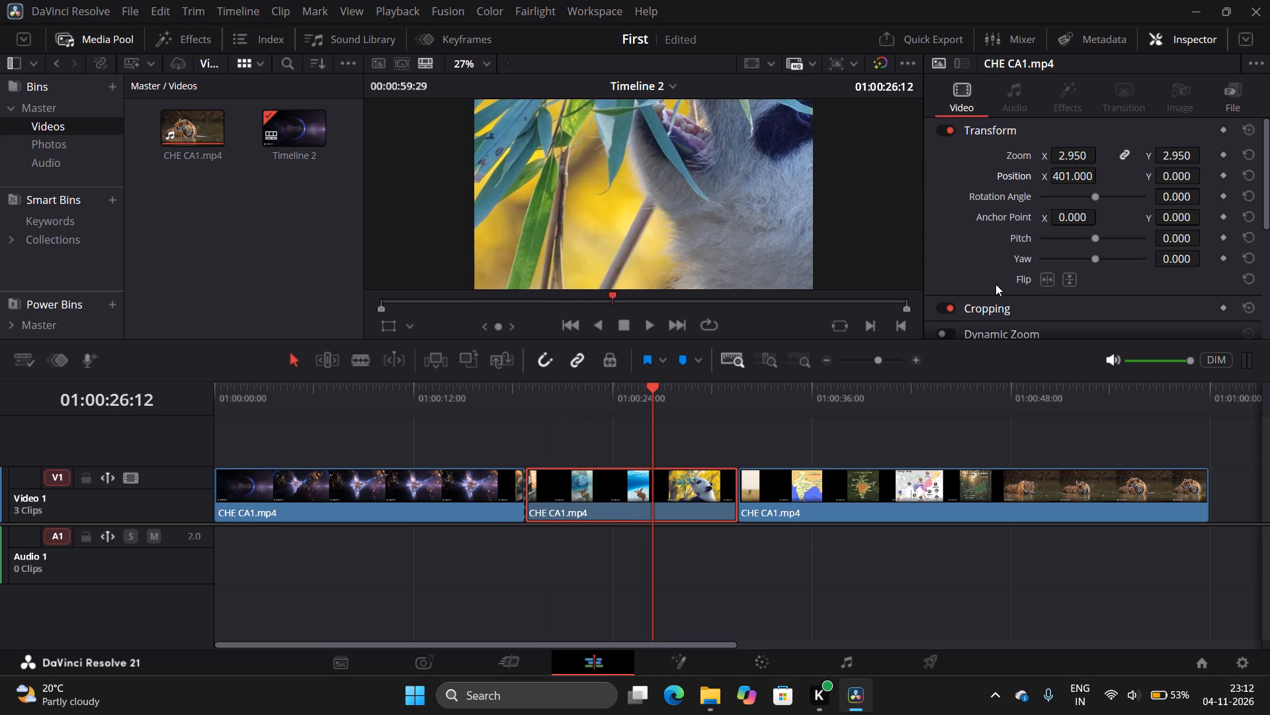
pyautogui.moveTo(654, 388); pyautogui.dragTo(575, 396)
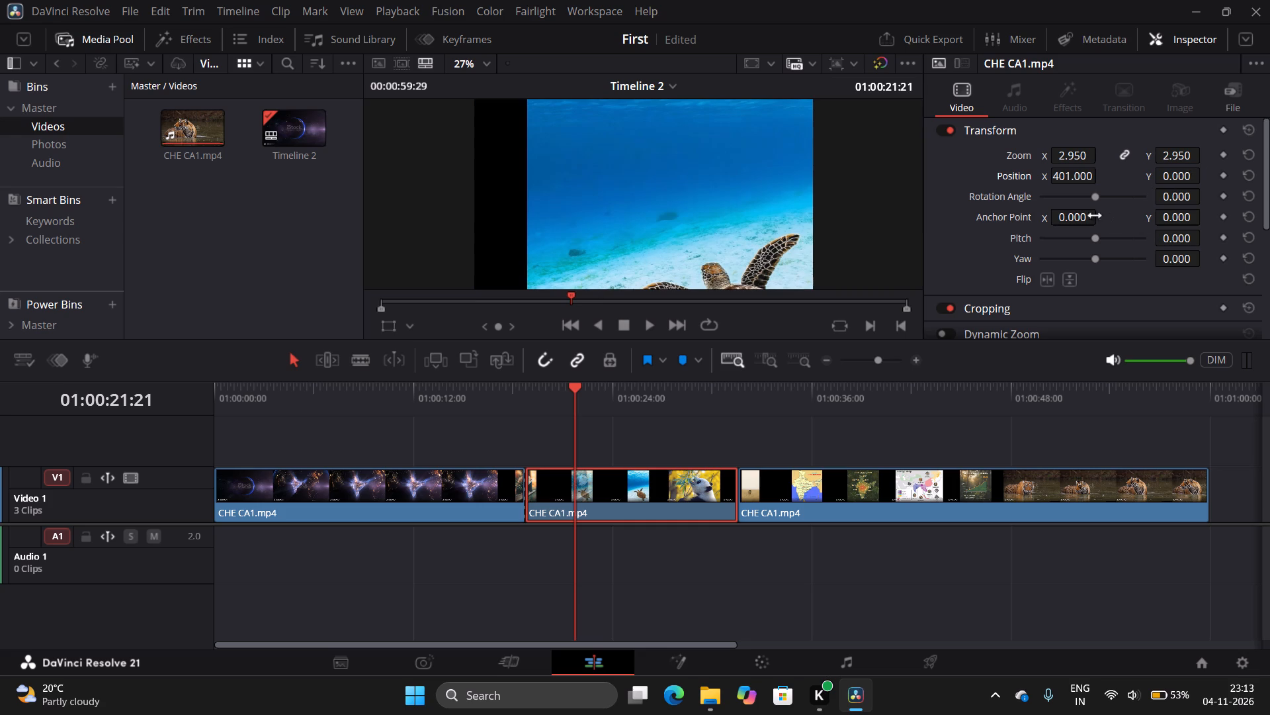
# Set the middle CHE CA1.mp4 segment's Position X to 113.
pyautogui.moveTo(1068, 178); pyautogui.dragTo(1117, 173)
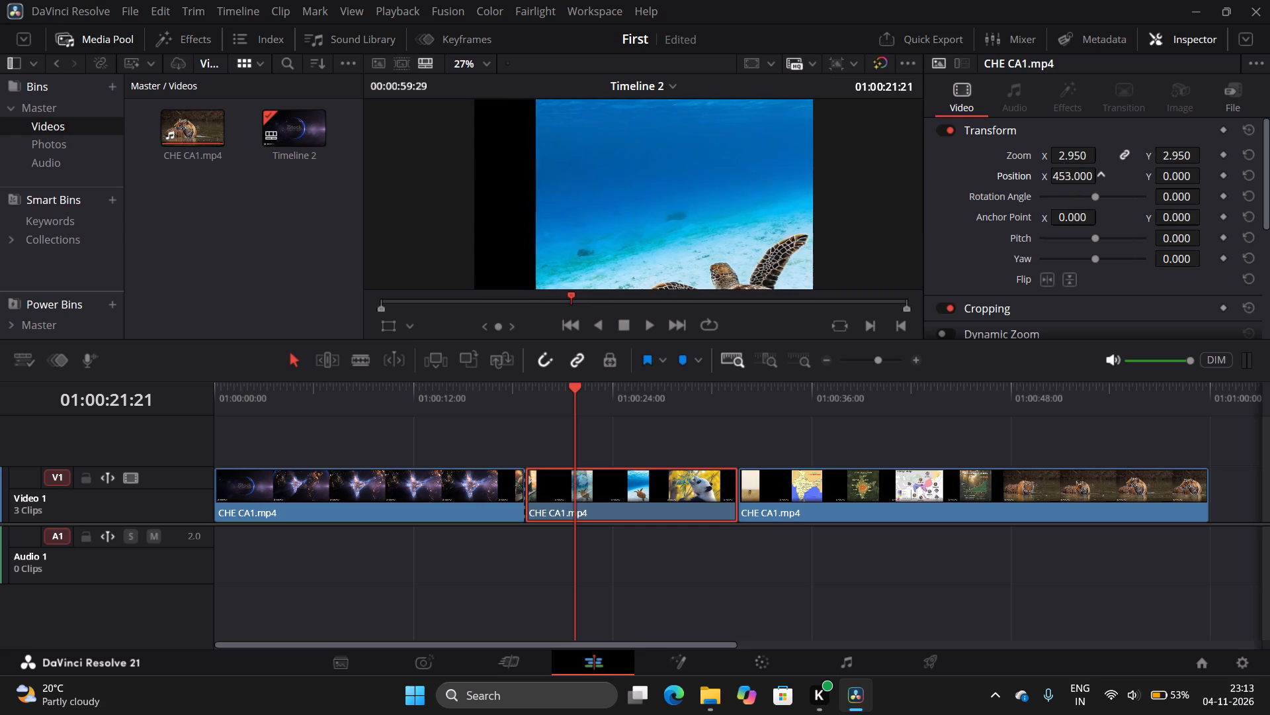
pyautogui.moveTo(1117, 173); pyautogui.dragTo(861, 224)
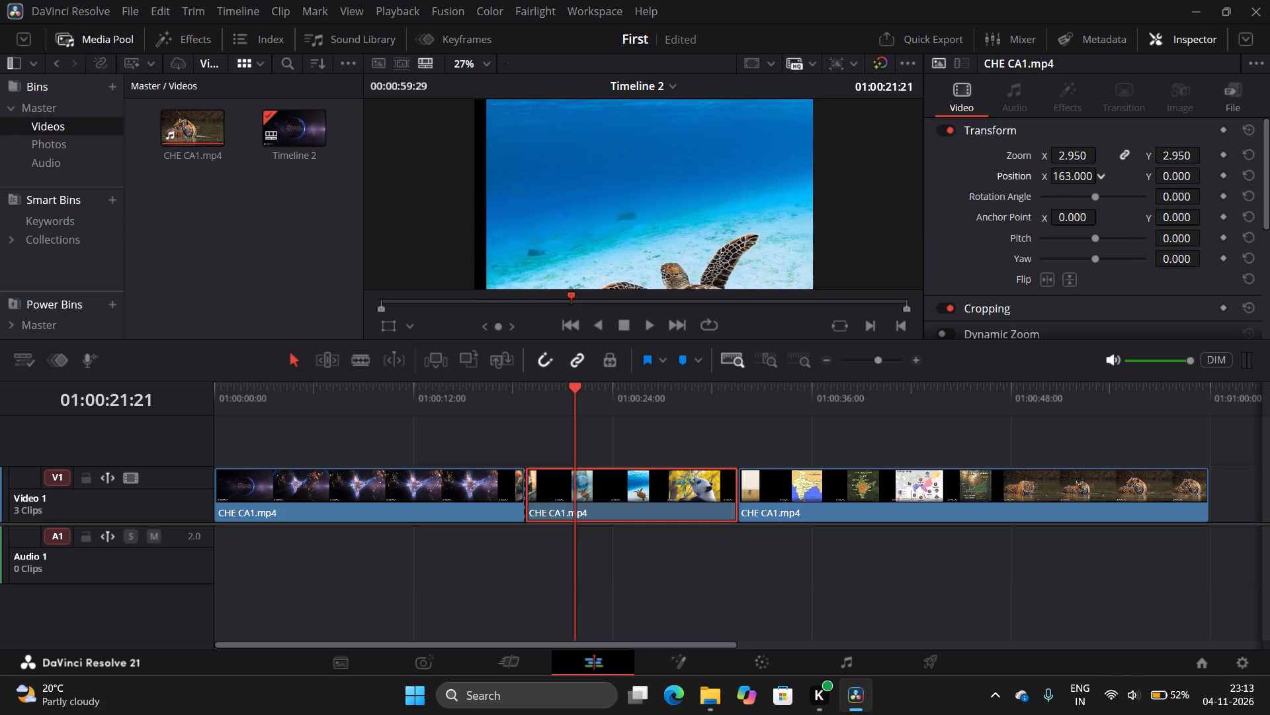
pyautogui.moveTo(861, 224); pyautogui.dragTo(837, 232)
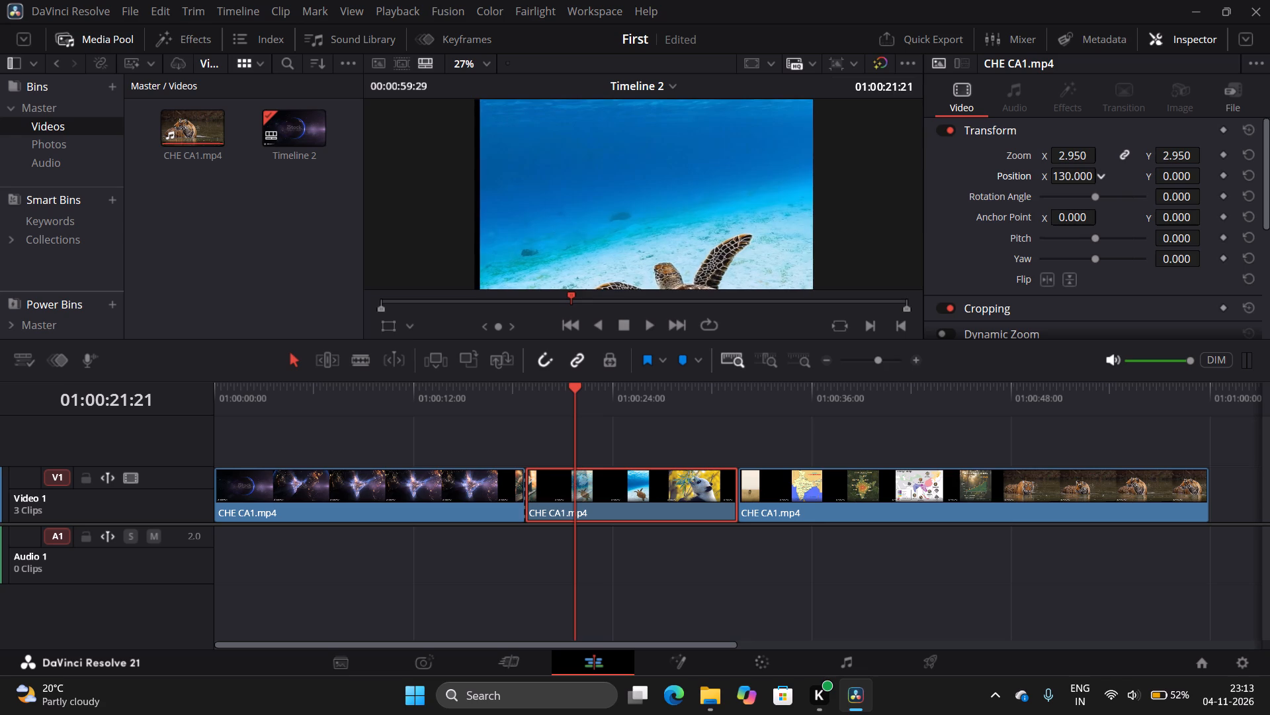
pyautogui.moveTo(837, 232); pyautogui.dragTo(829, 230)
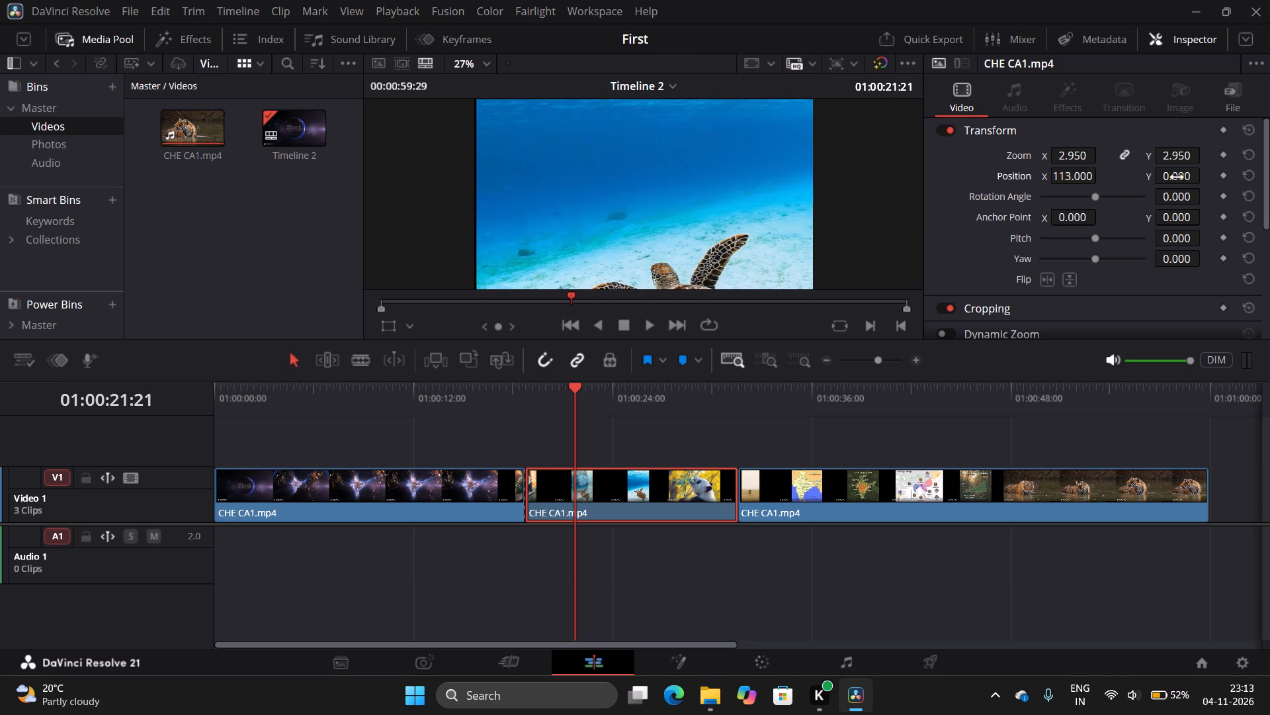
# Shift the middle CHE CA1.mp4 segment vertically by setting its Position Y to 780, bringing the turtle up into frame.
pyautogui.moveTo(1177, 177); pyautogui.dragTo(726, 344)
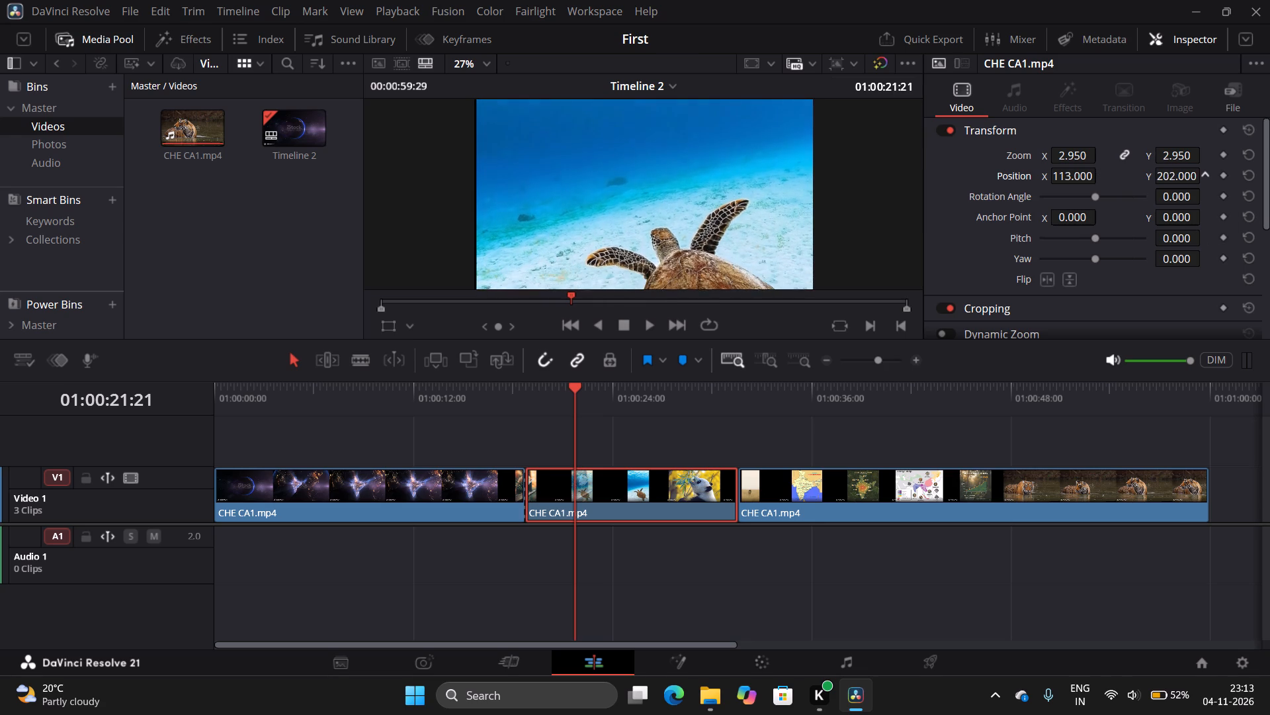
pyautogui.moveTo(726, 344); pyautogui.dragTo(856, 336)
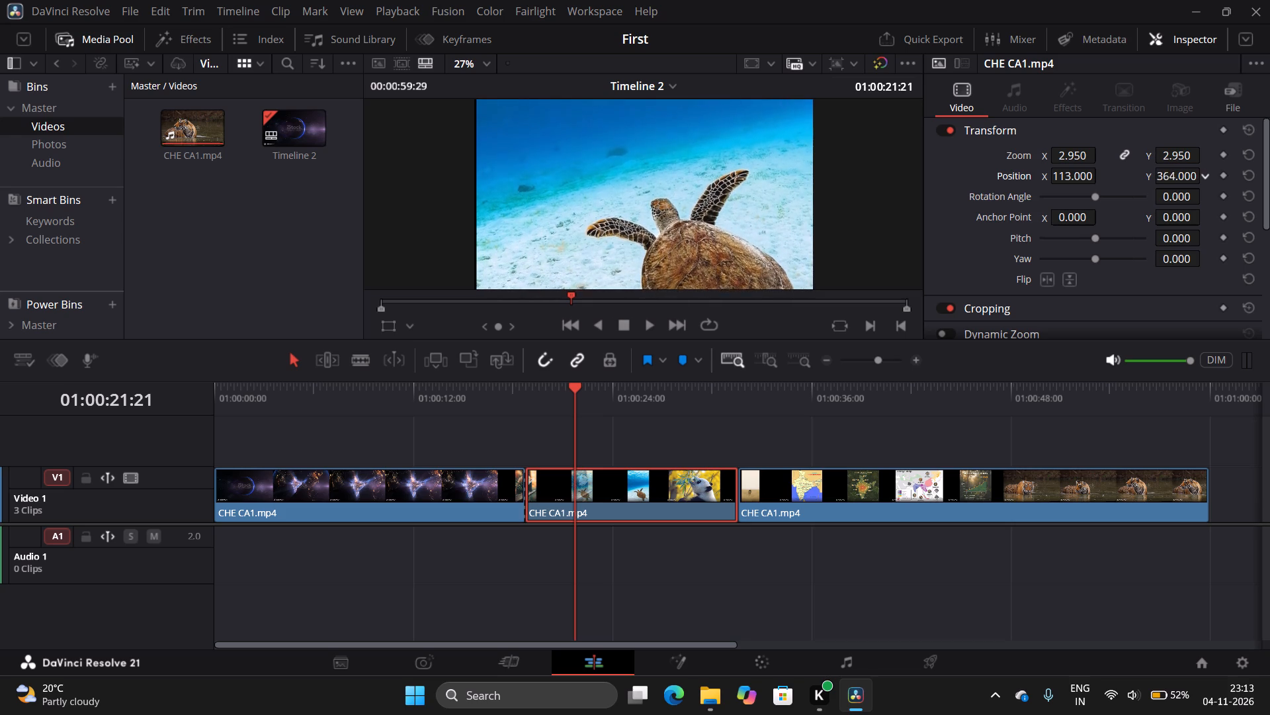
pyautogui.moveTo(856, 336); pyautogui.dragTo(806, 359)
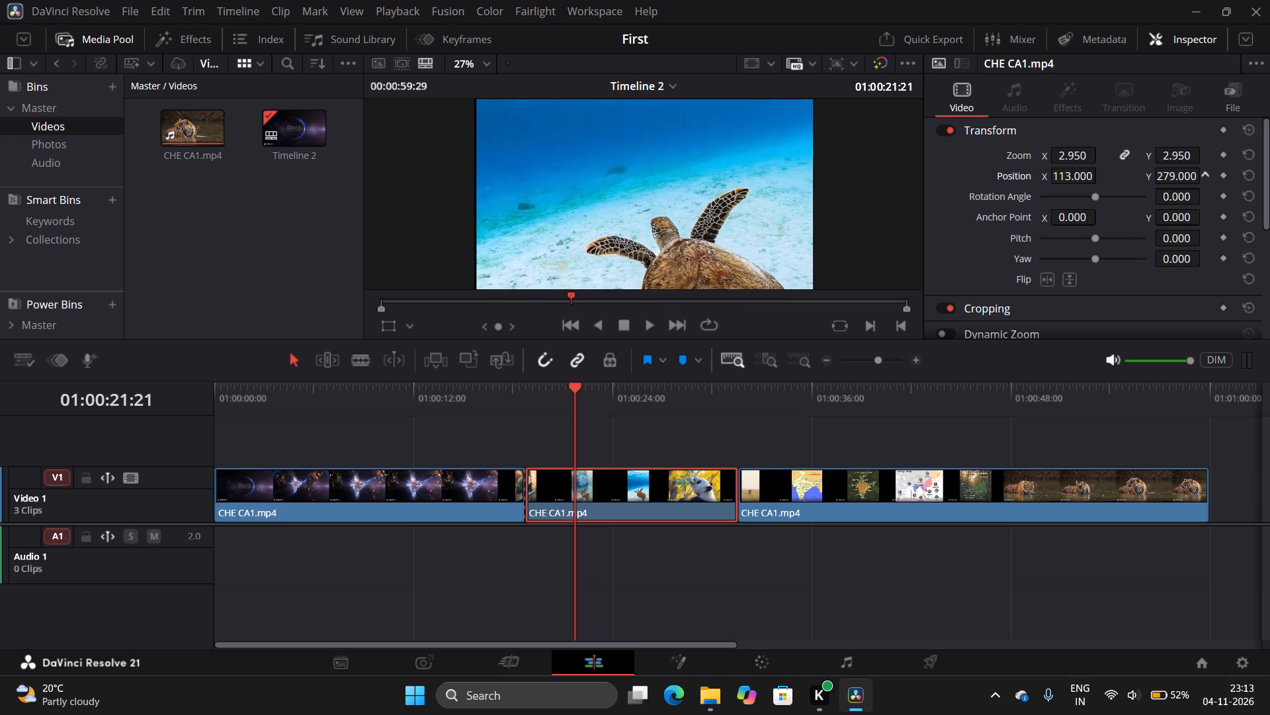
pyautogui.moveTo(806, 359); pyautogui.dragTo(587, 356)
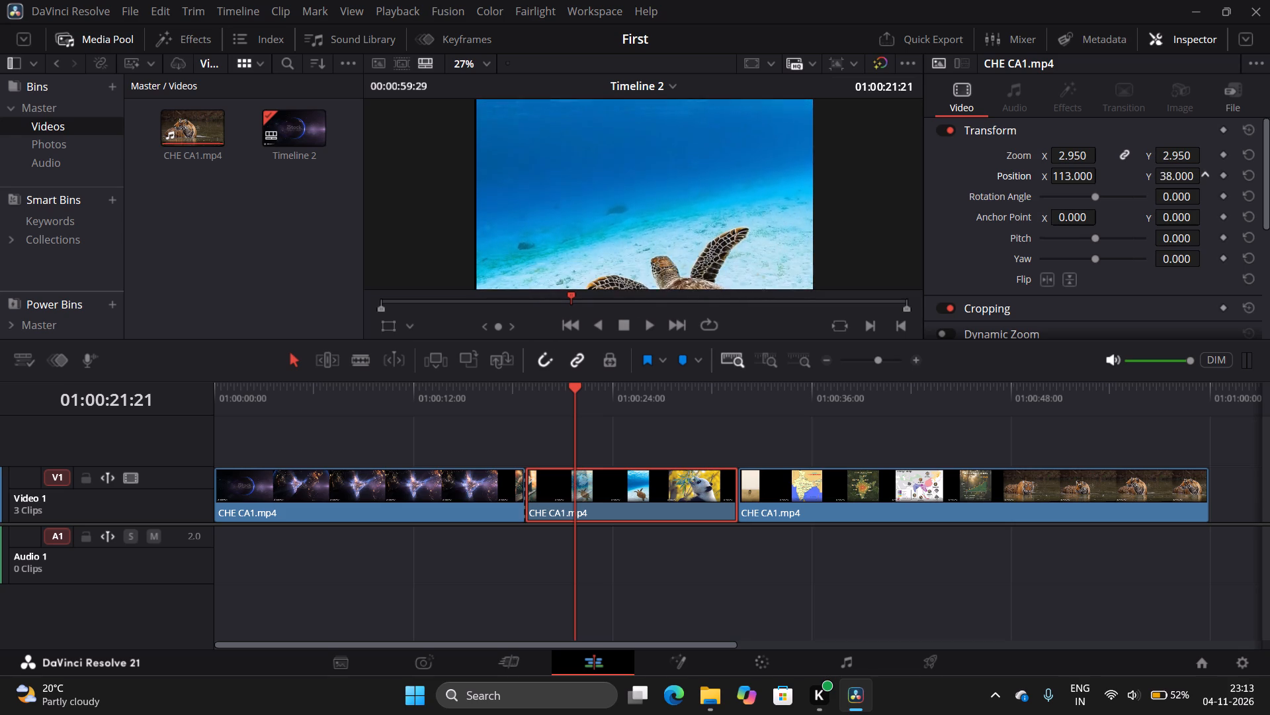
pyautogui.moveTo(587, 356); pyautogui.dragTo(816, 312)
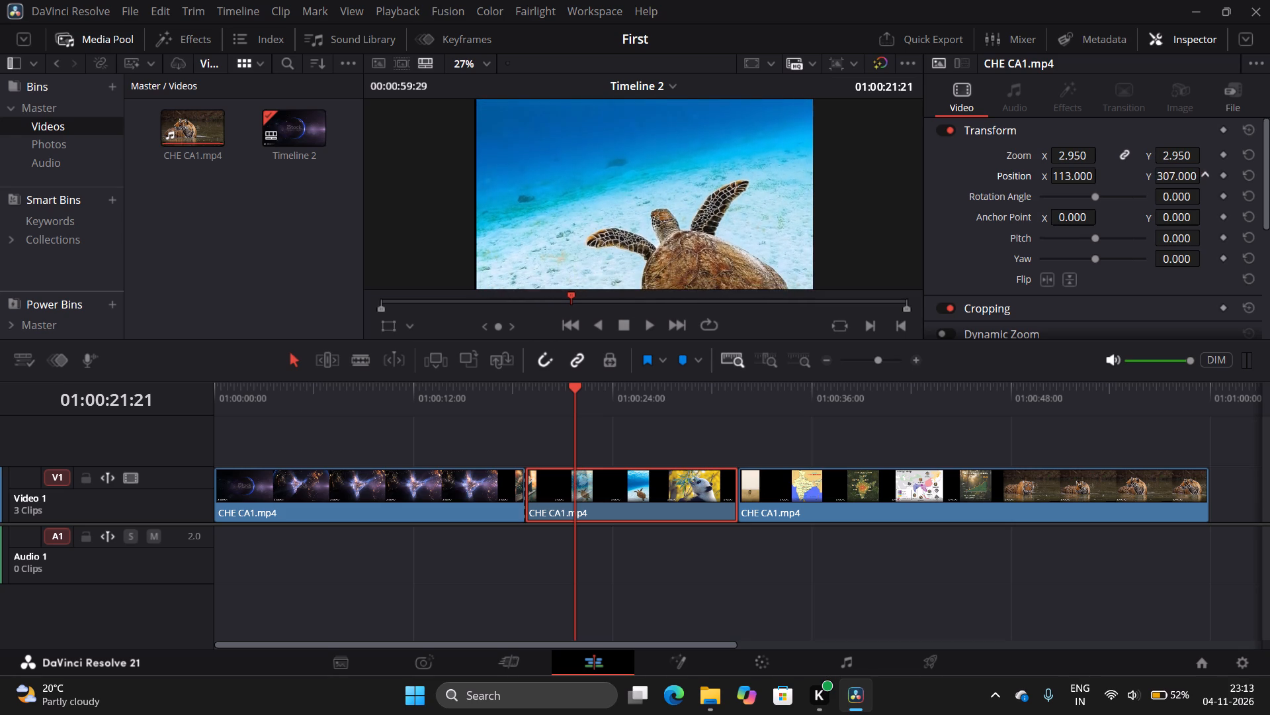
pyautogui.moveTo(816, 312); pyautogui.dragTo(1163, 299)
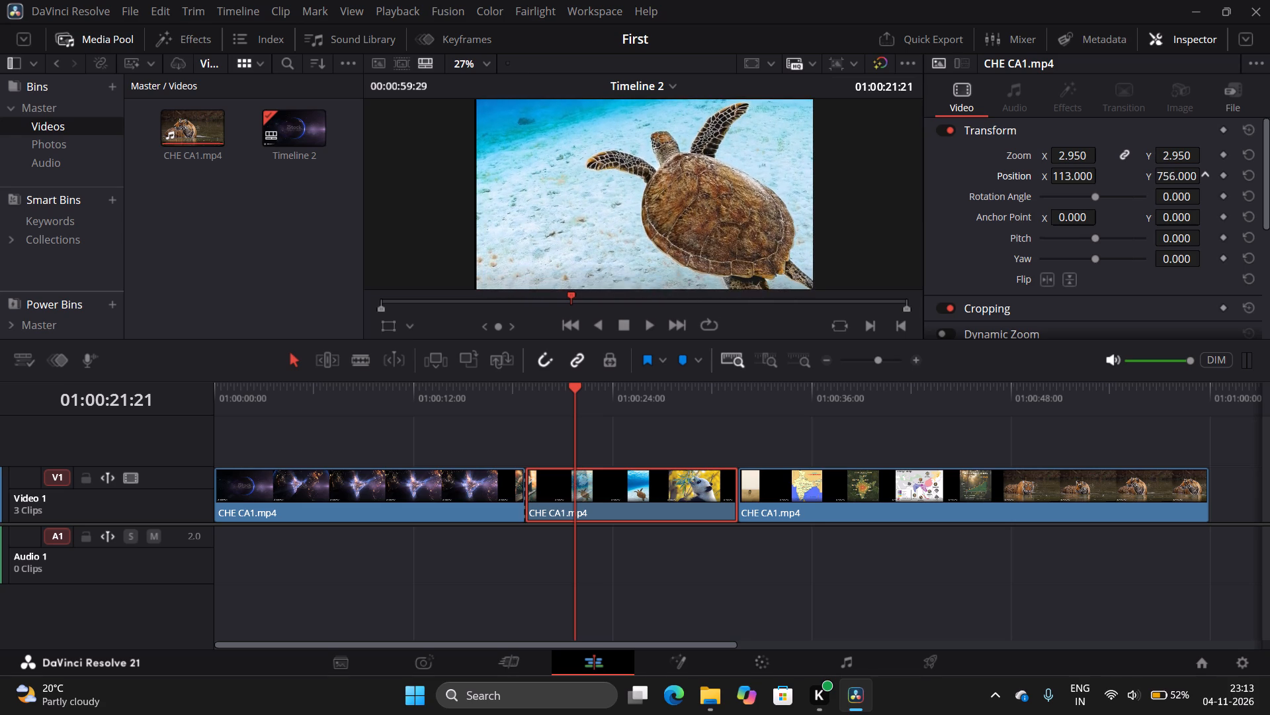
pyautogui.moveTo(1163, 299); pyautogui.dragTo(1201, 288)
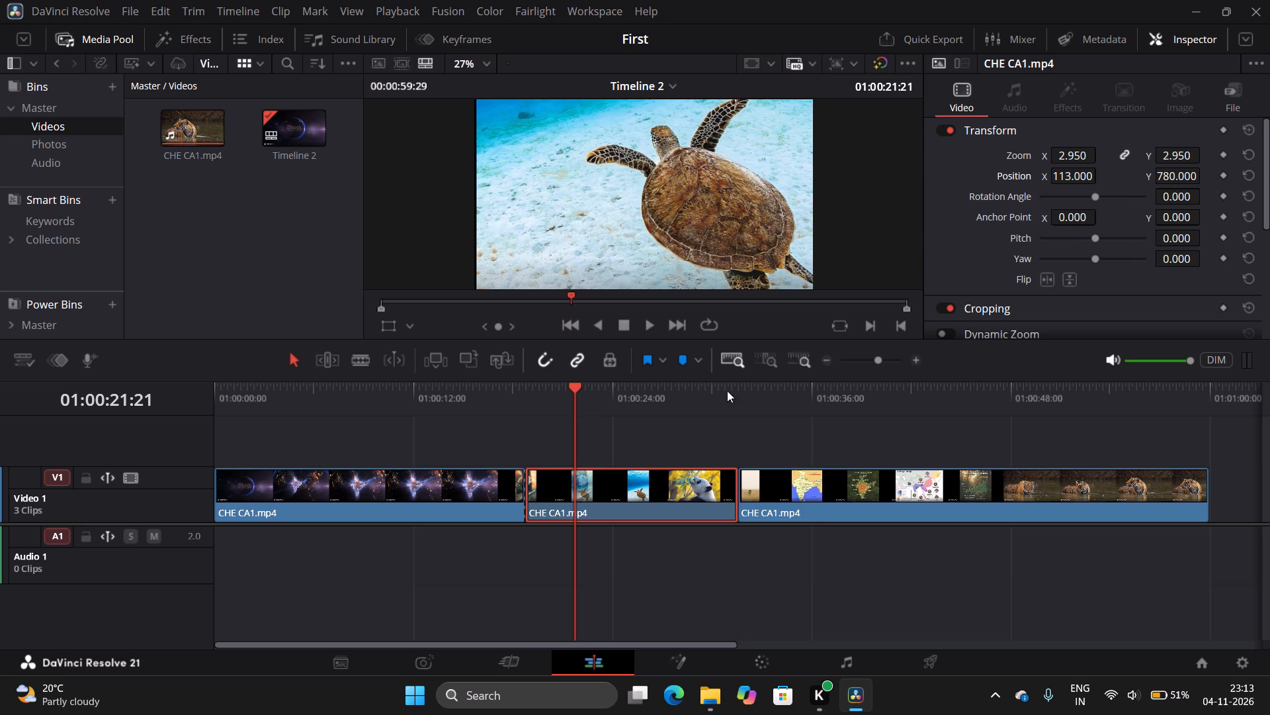
# Split the middle CHE CA1.mp4 segment on Video 1 at about 01:00:23, within the turtle shot.
pyautogui.click(366, 363)
pyautogui.click(602, 491)
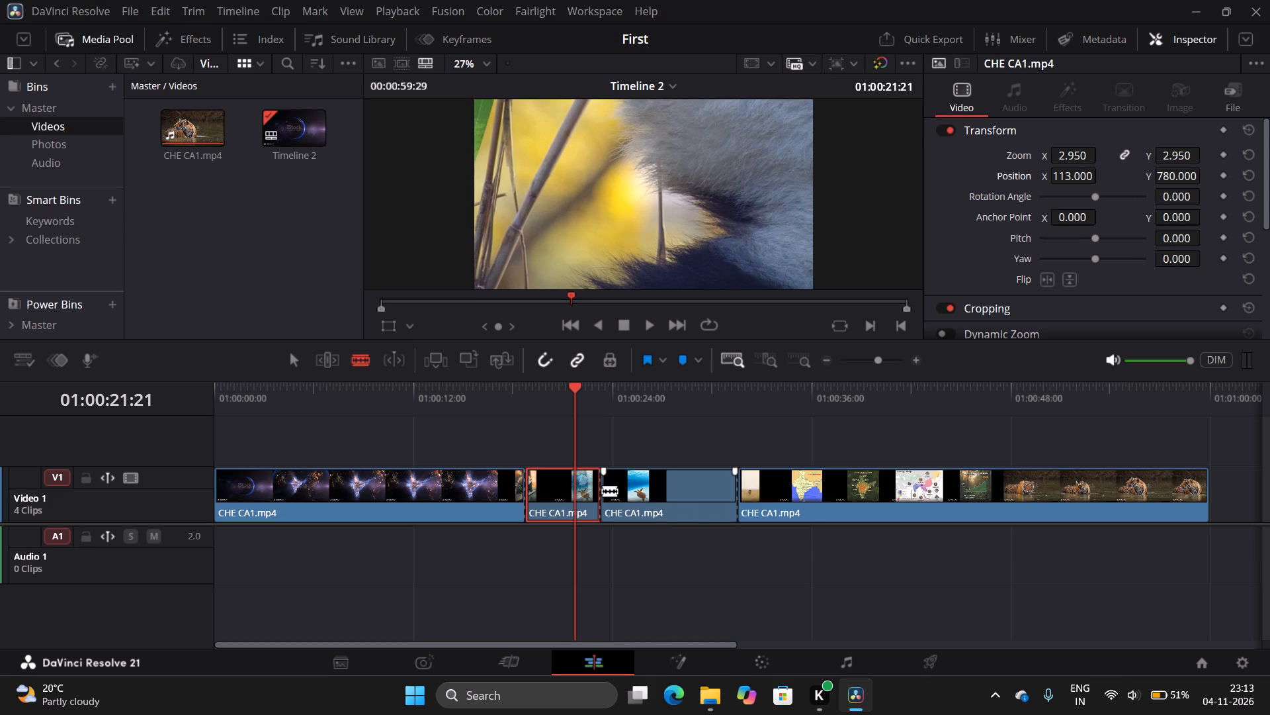
pyautogui.click(292, 355)
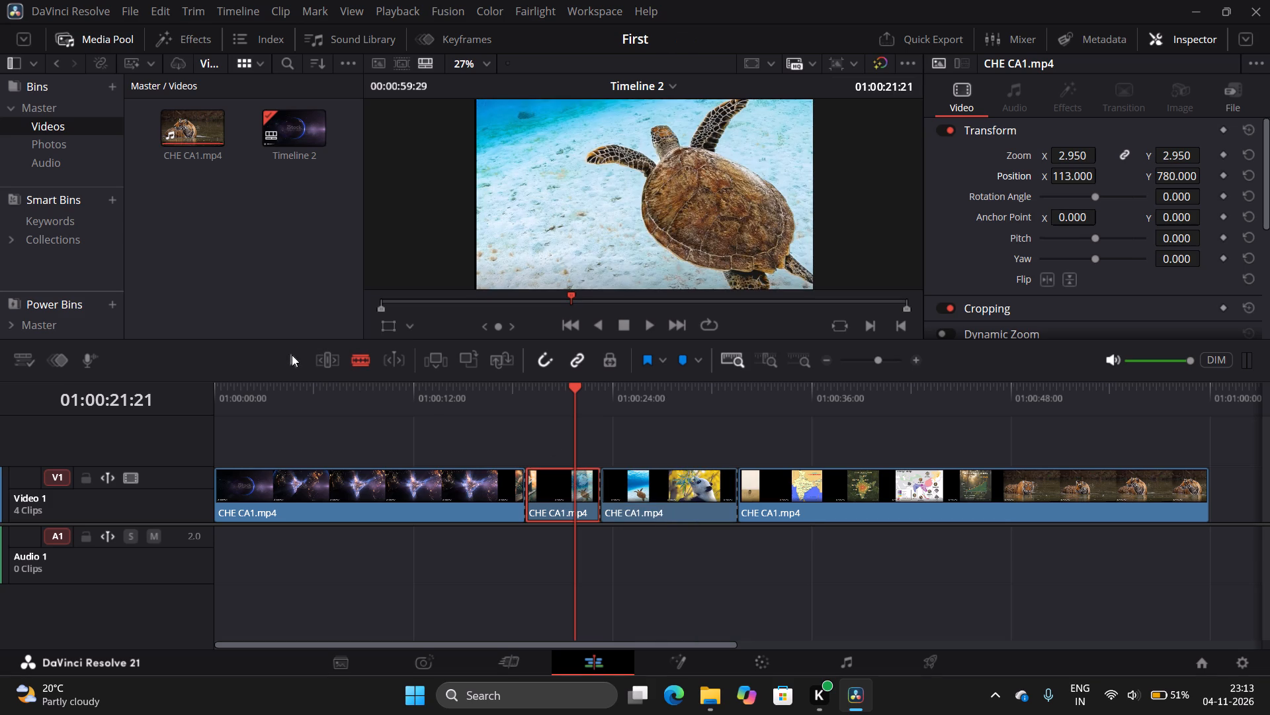
# Reset the Position and Zoom of the third CHE CA1.mp4 segment, just after the new cut, to their defaults.
pyautogui.click(648, 322)
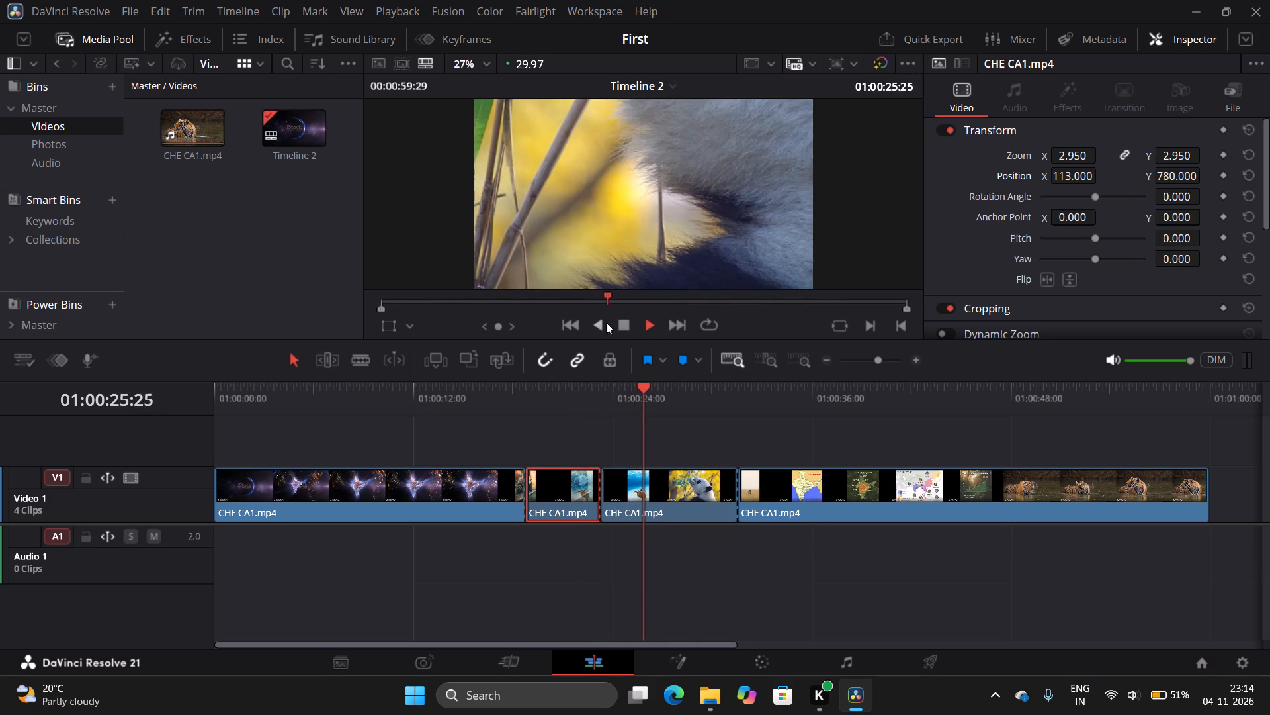
pyautogui.click(618, 323)
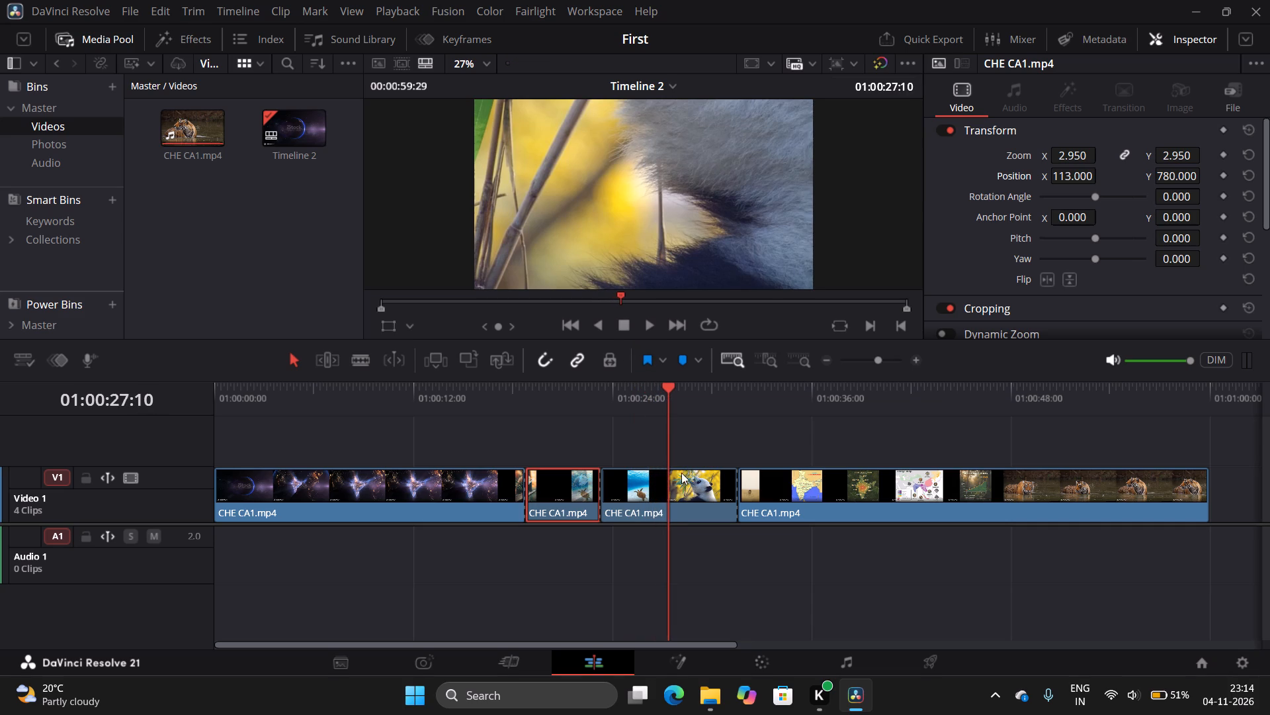
pyautogui.click(692, 484)
pyautogui.click(1244, 177)
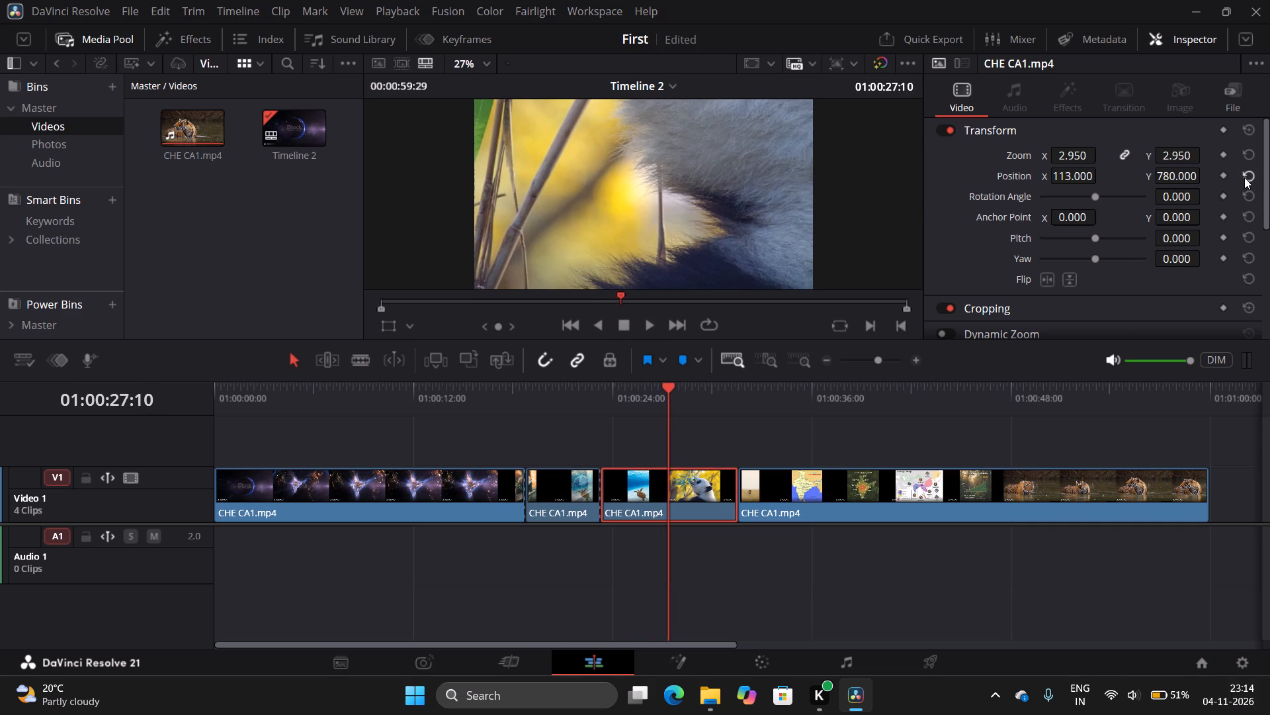
pyautogui.click(1246, 155)
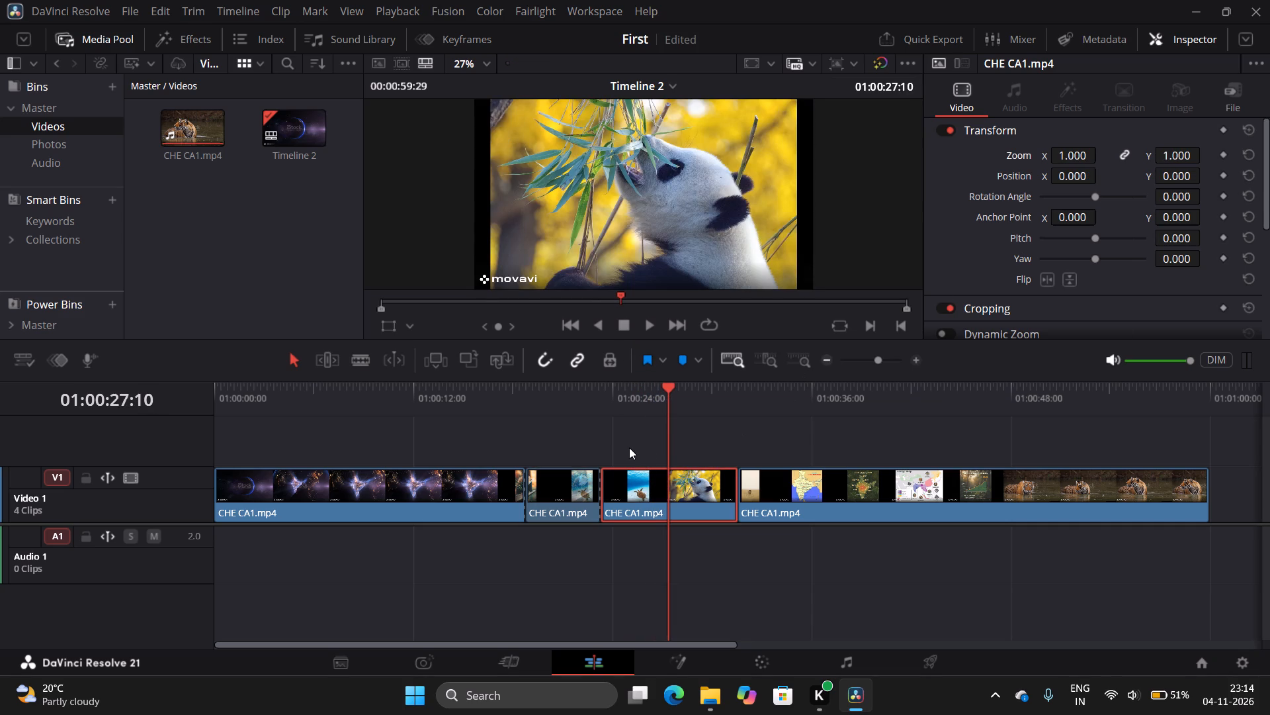
# Play through the third CHE CA1.mp4 segment and across its cuts to check the framing, stopping at 01:00:30:07 on the grassland shot.
pyautogui.click(571, 399)
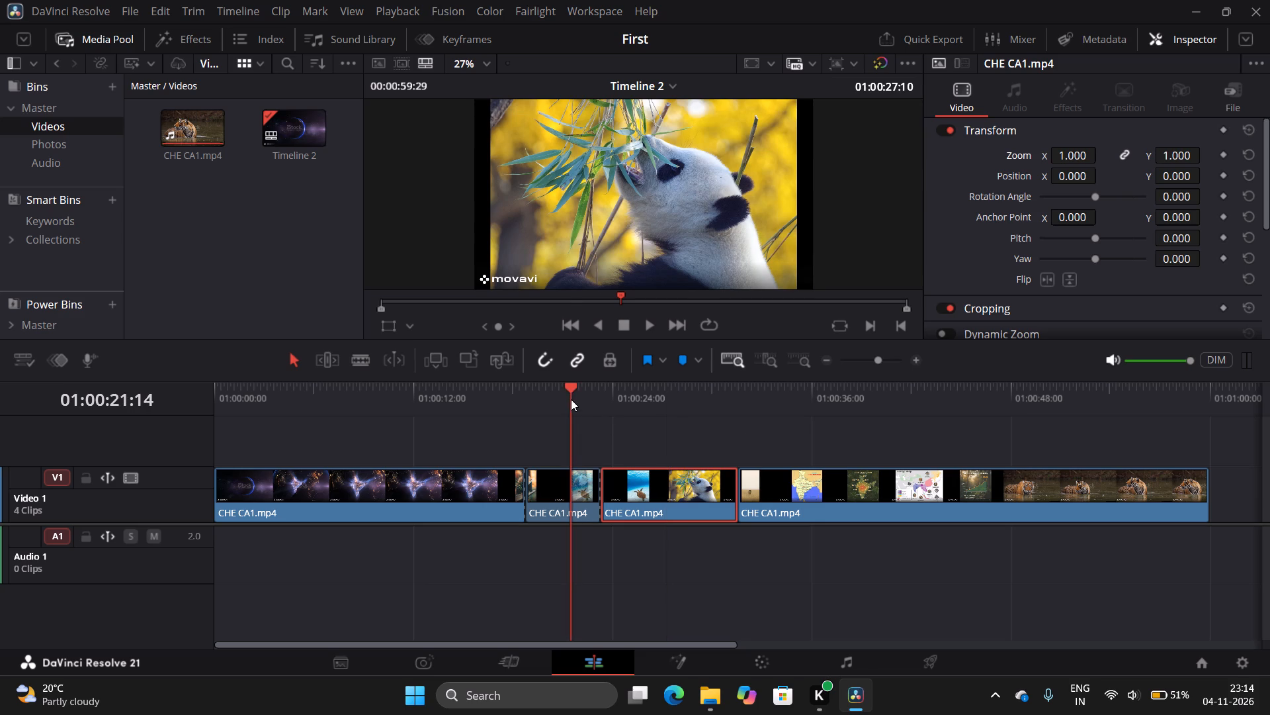
pyautogui.click(645, 326)
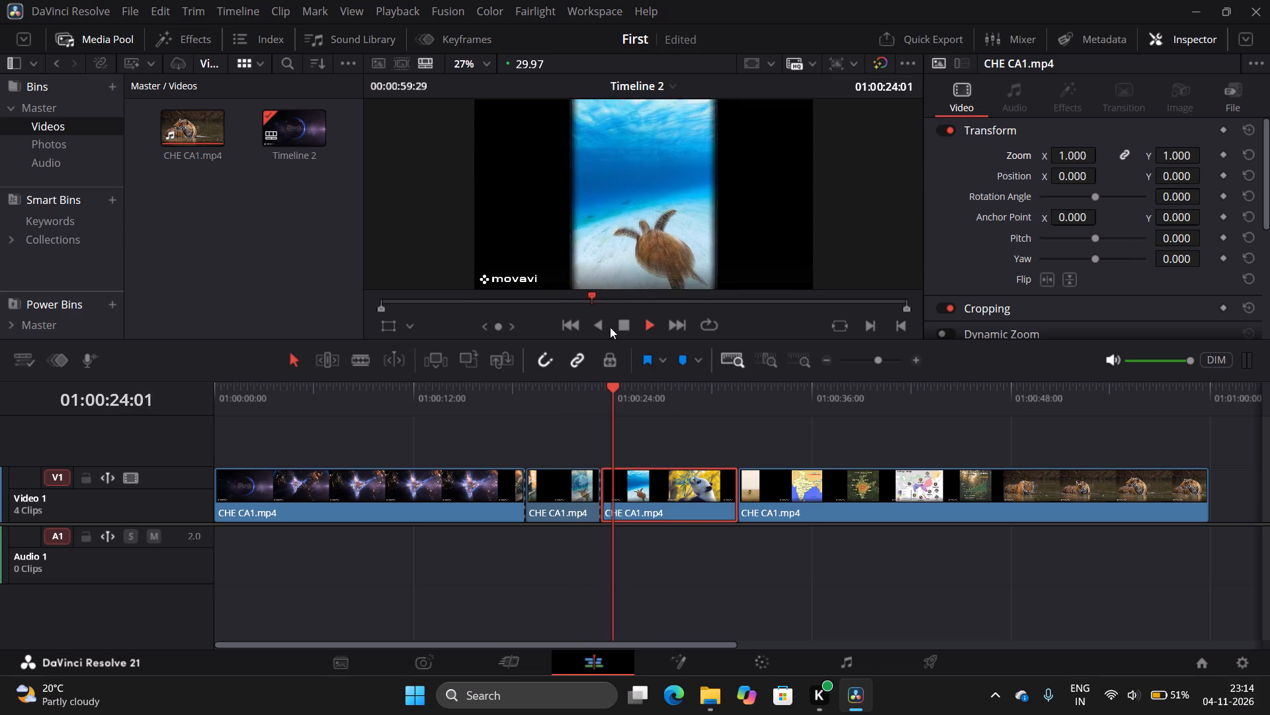
pyautogui.click(621, 323)
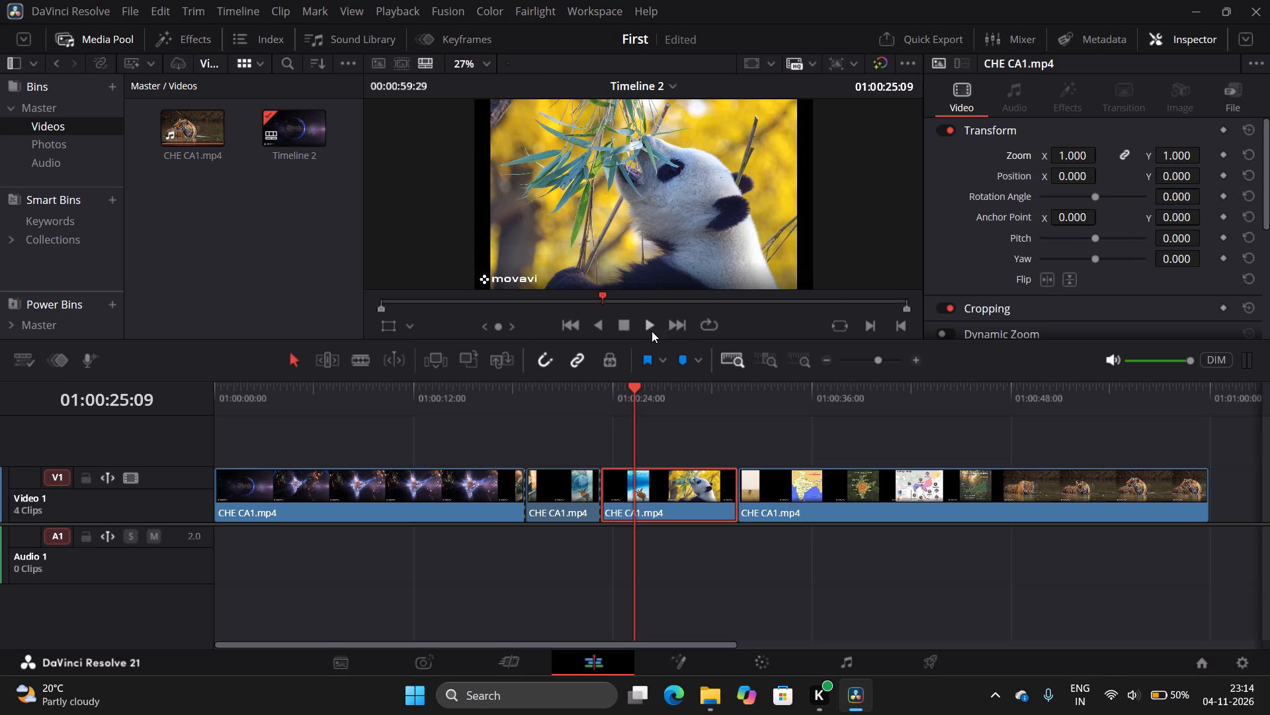
pyautogui.click(738, 392)
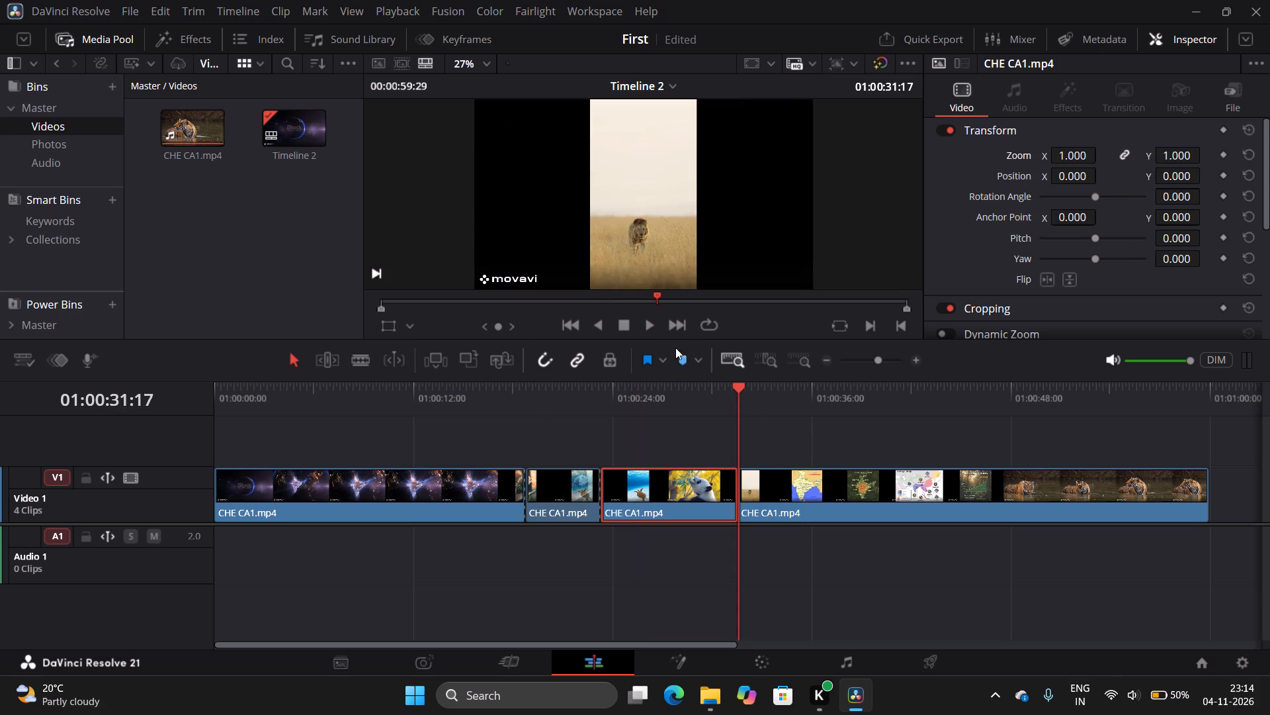
pyautogui.click(647, 322)
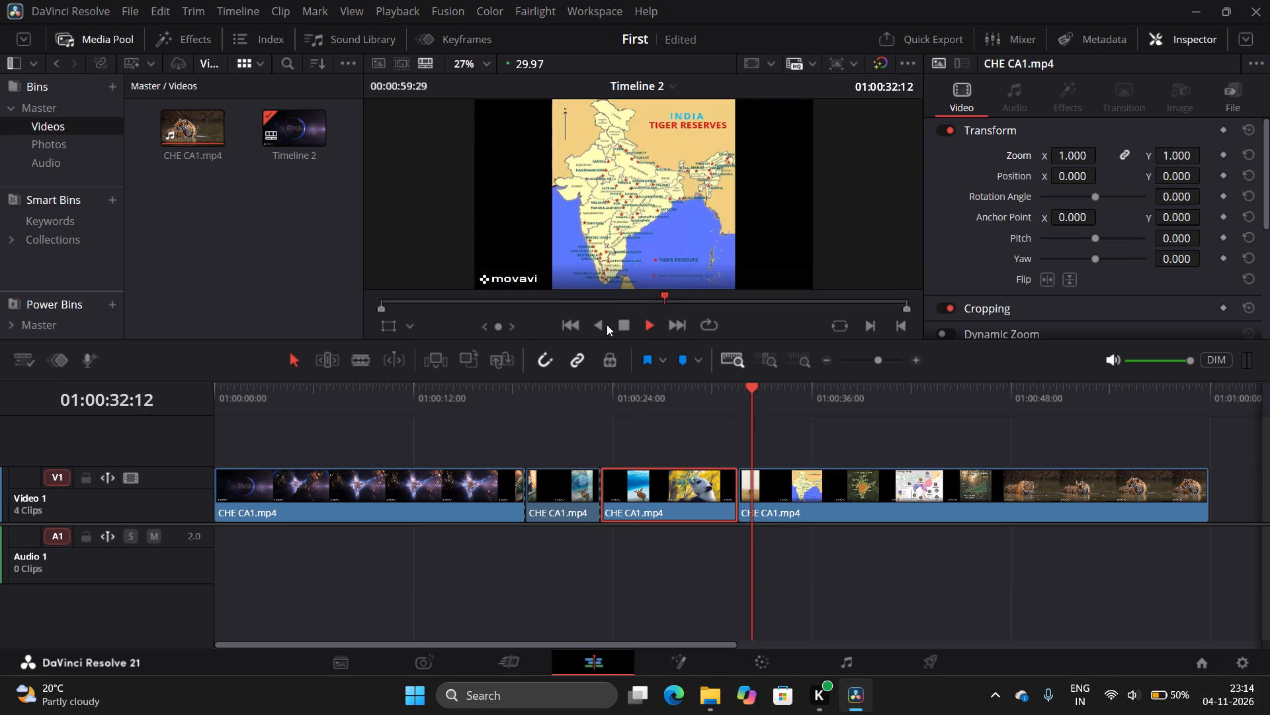
pyautogui.click(597, 324)
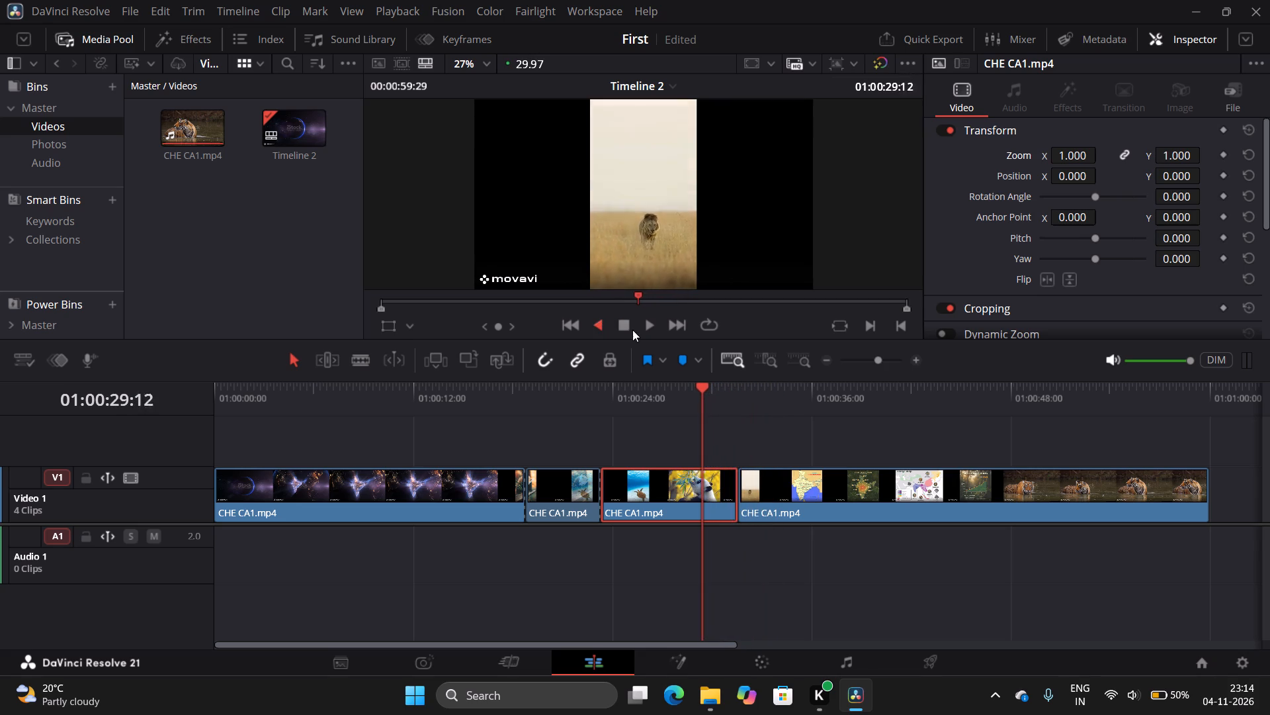
pyautogui.click(622, 323)
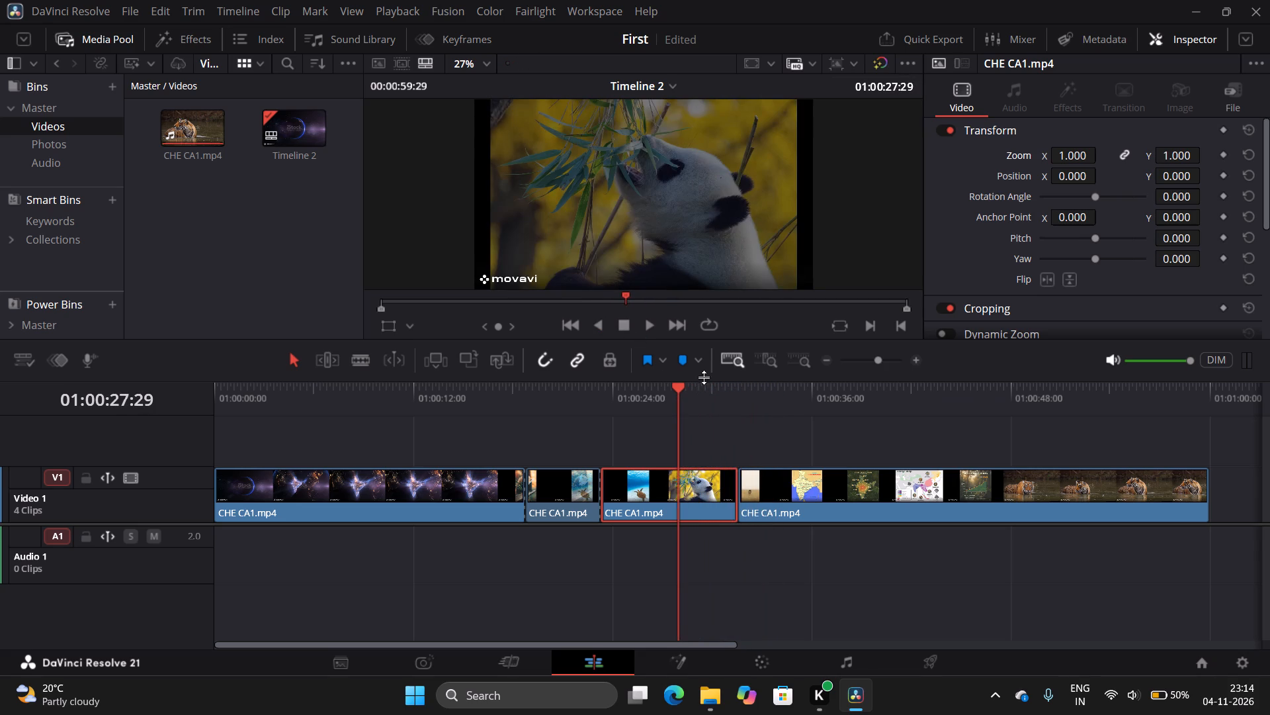
pyautogui.click(796, 358)
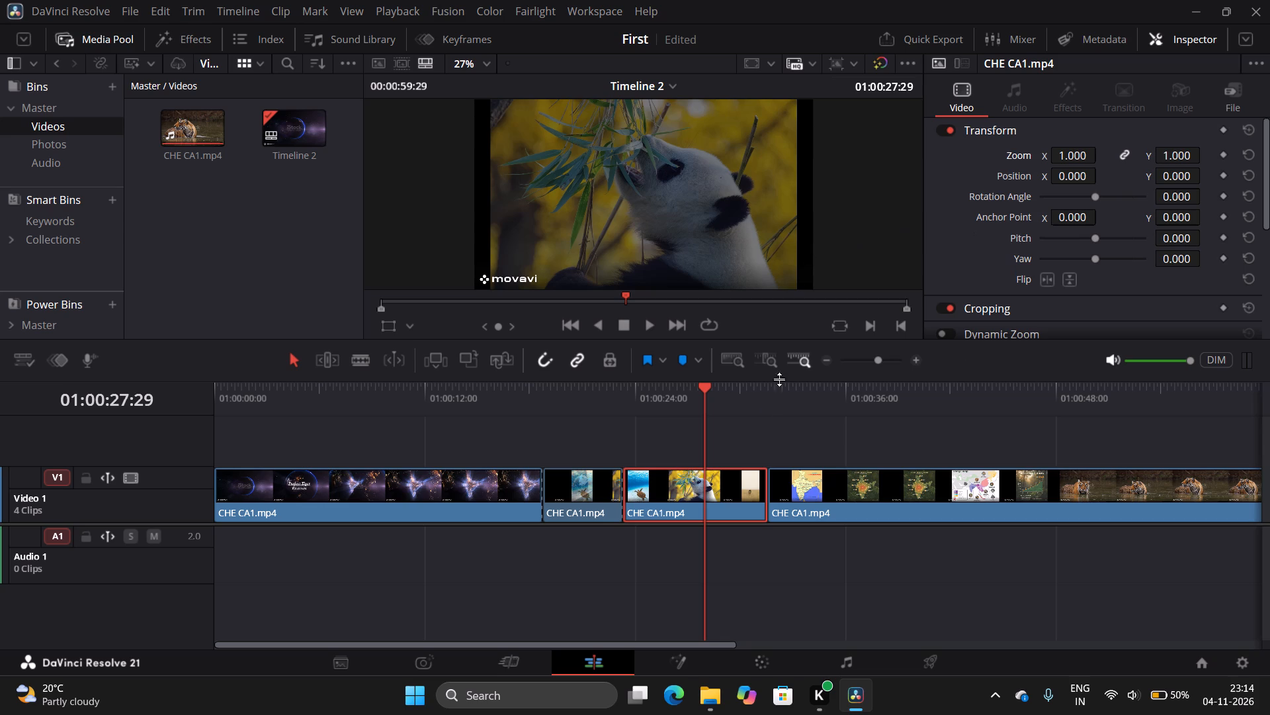
pyautogui.click(648, 322)
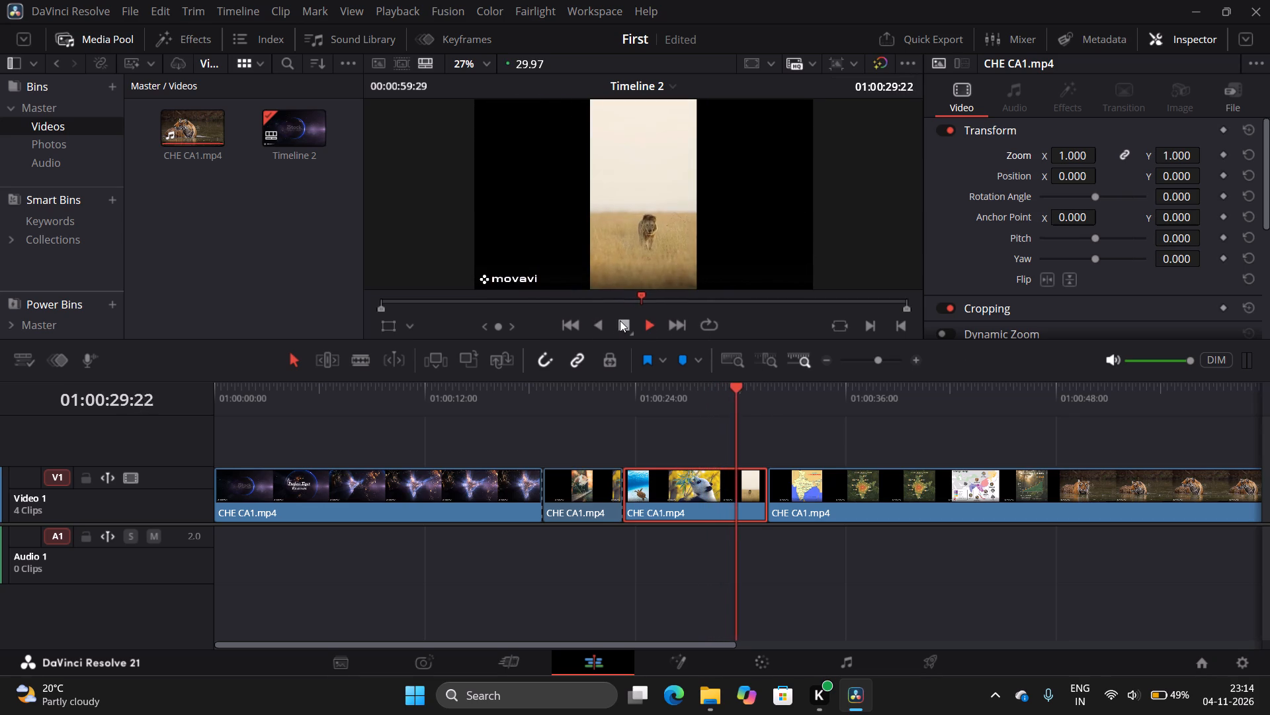
pyautogui.click(620, 320)
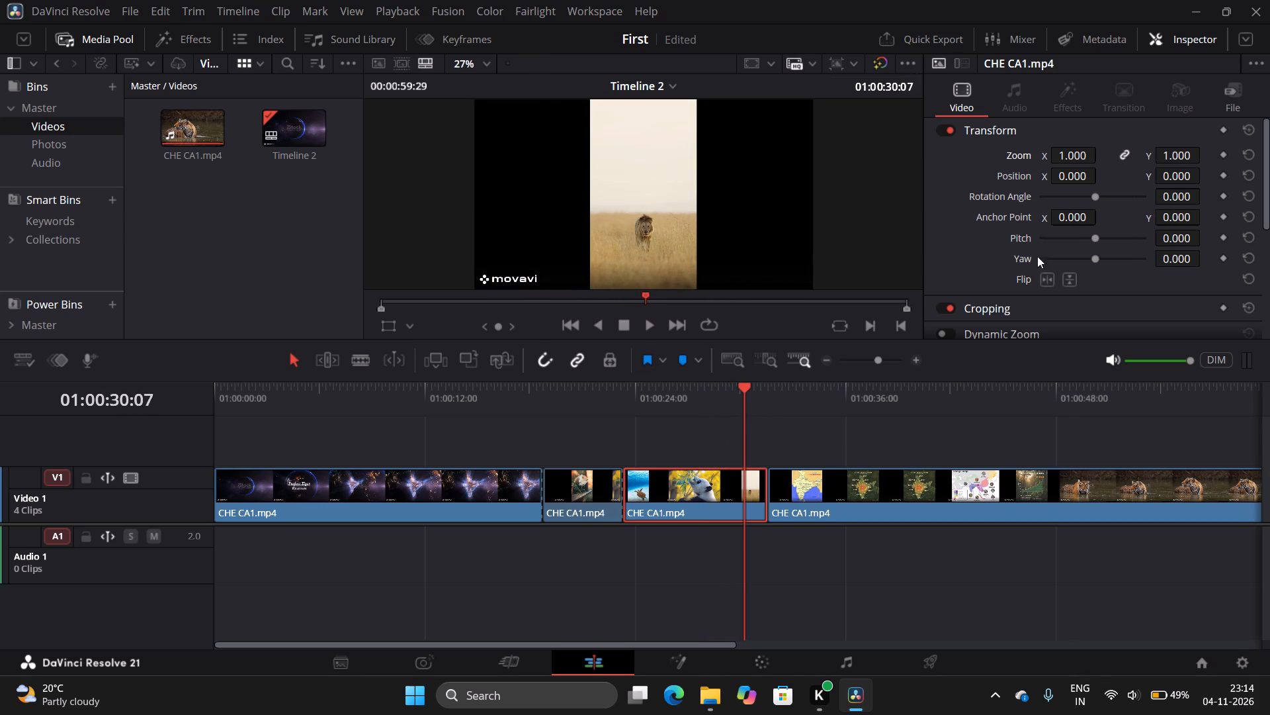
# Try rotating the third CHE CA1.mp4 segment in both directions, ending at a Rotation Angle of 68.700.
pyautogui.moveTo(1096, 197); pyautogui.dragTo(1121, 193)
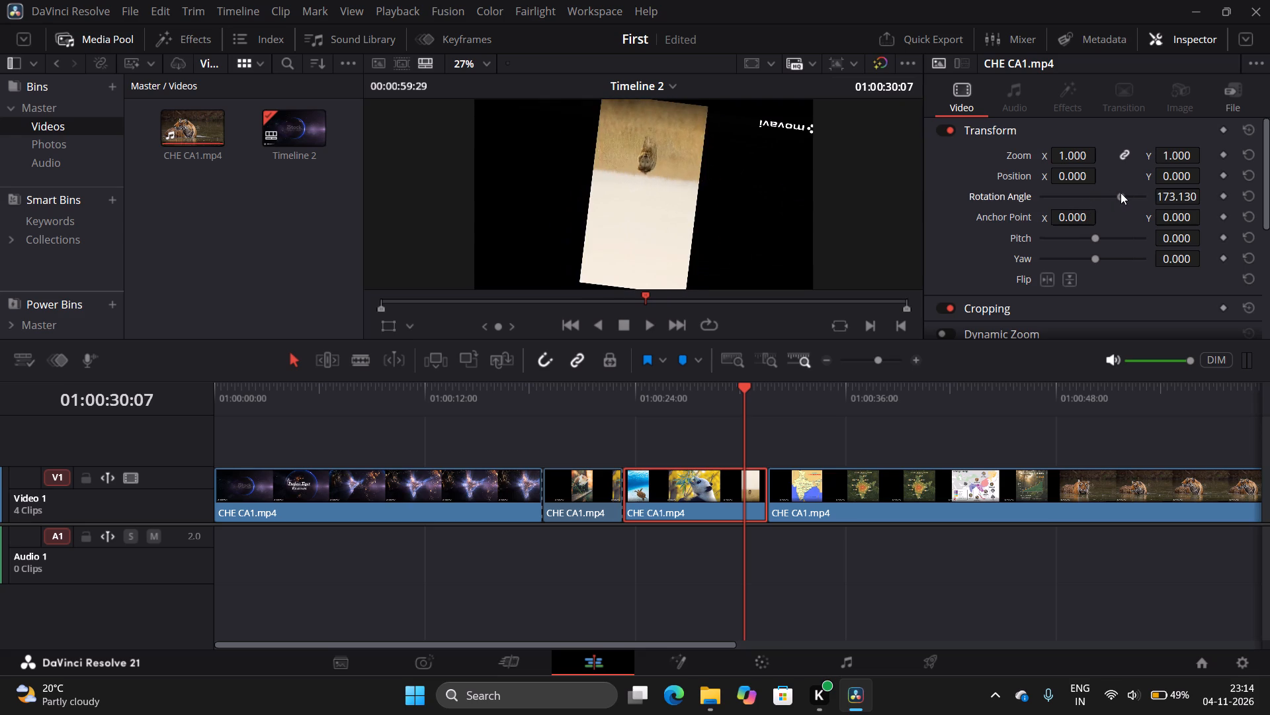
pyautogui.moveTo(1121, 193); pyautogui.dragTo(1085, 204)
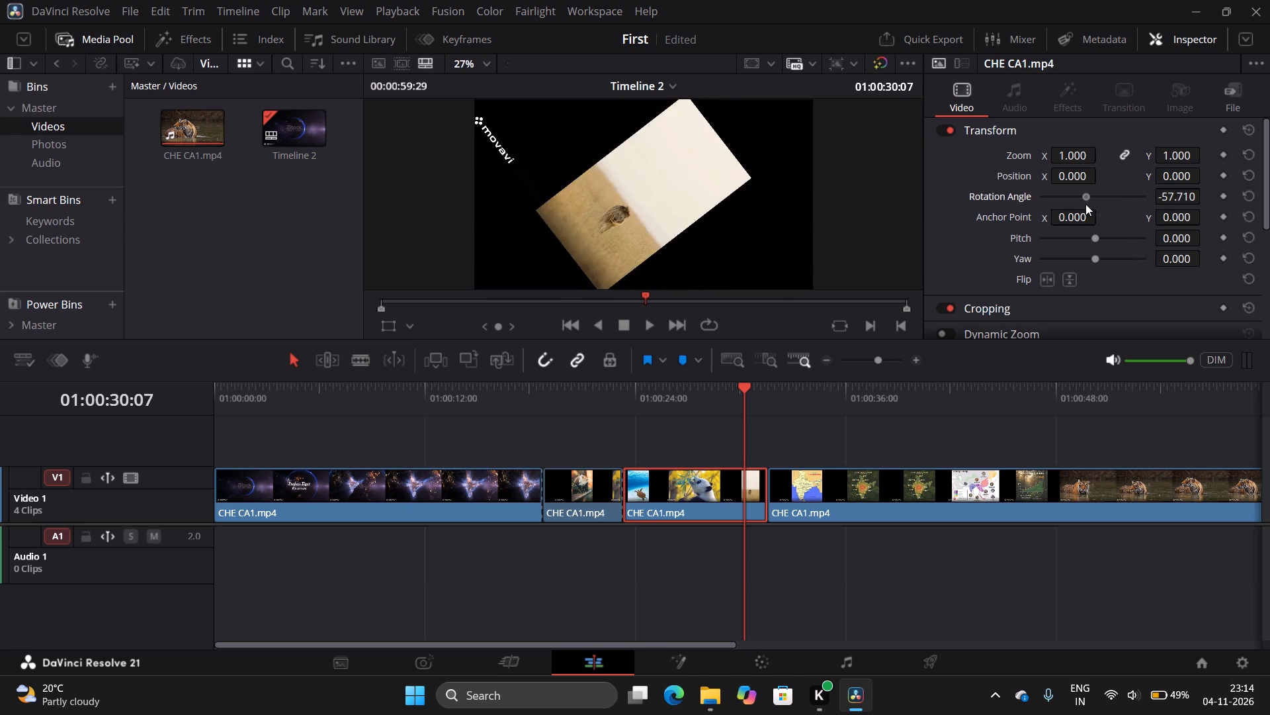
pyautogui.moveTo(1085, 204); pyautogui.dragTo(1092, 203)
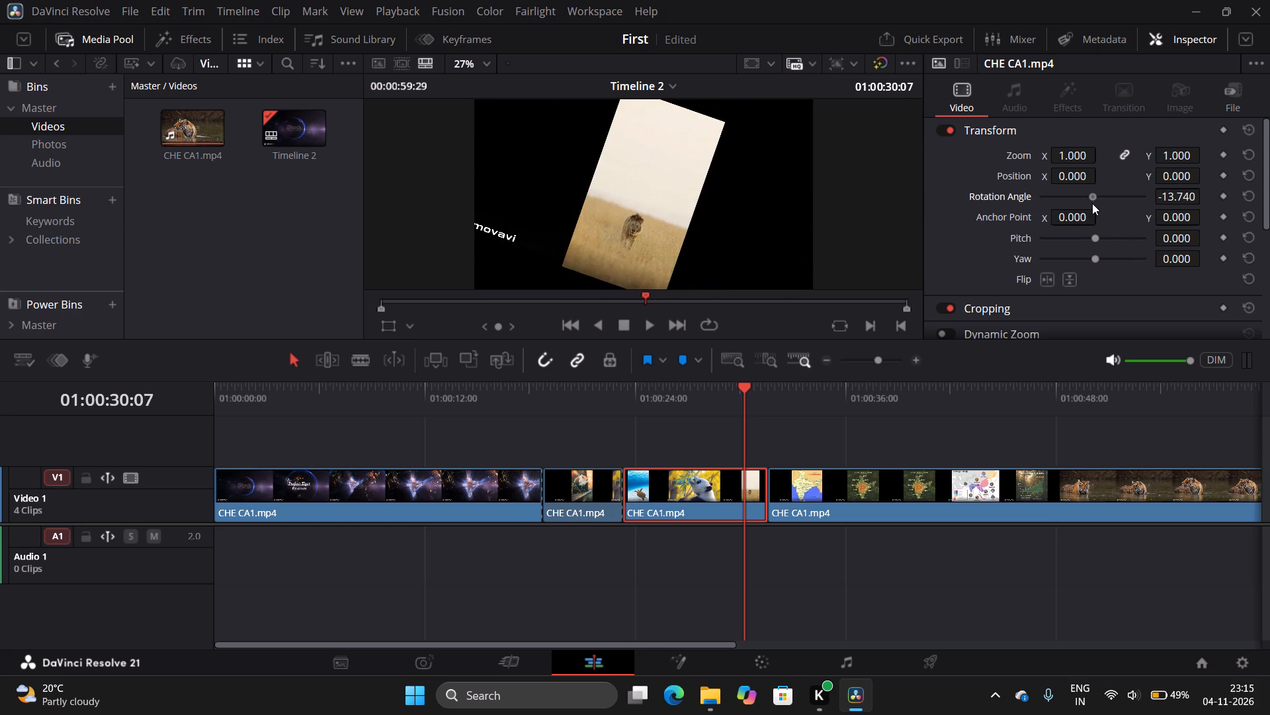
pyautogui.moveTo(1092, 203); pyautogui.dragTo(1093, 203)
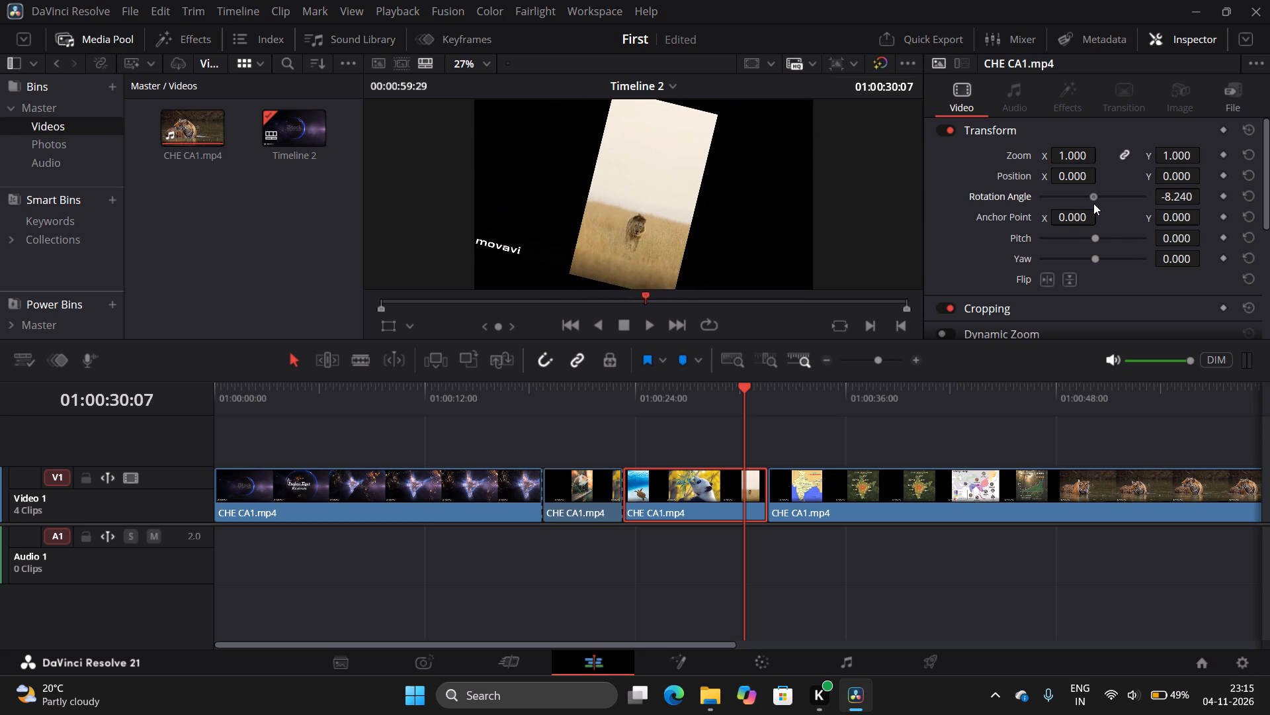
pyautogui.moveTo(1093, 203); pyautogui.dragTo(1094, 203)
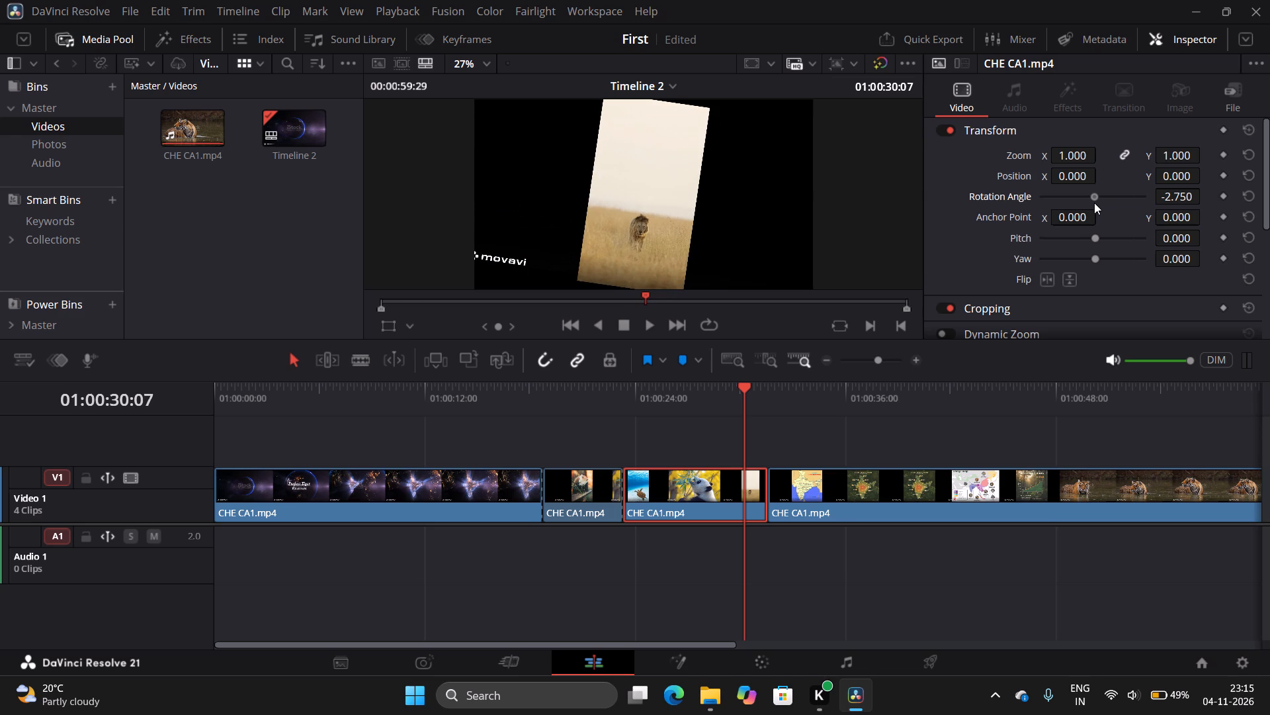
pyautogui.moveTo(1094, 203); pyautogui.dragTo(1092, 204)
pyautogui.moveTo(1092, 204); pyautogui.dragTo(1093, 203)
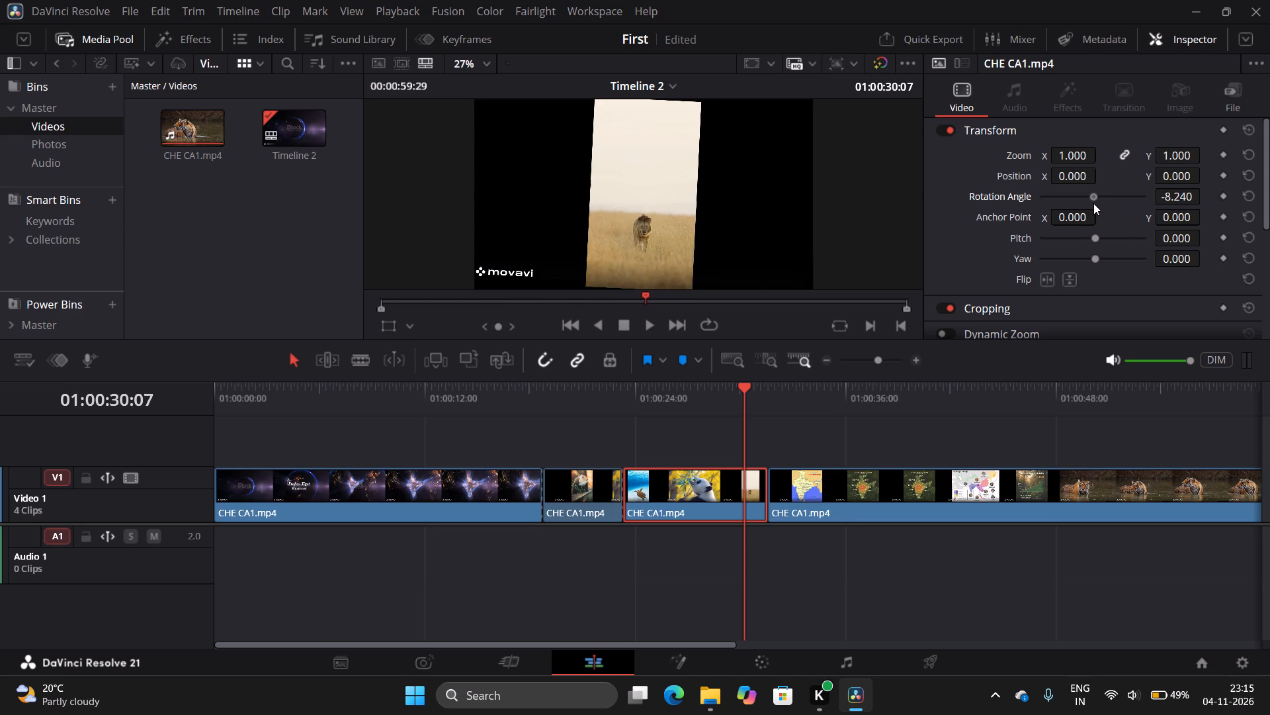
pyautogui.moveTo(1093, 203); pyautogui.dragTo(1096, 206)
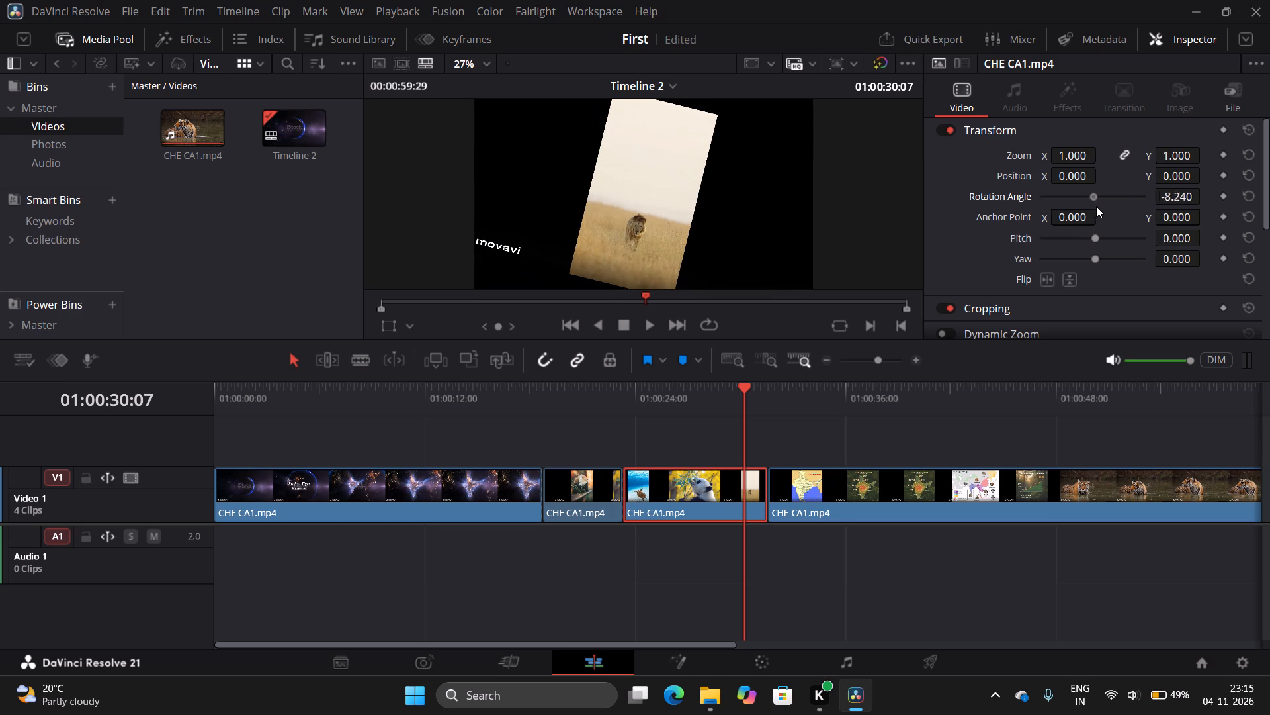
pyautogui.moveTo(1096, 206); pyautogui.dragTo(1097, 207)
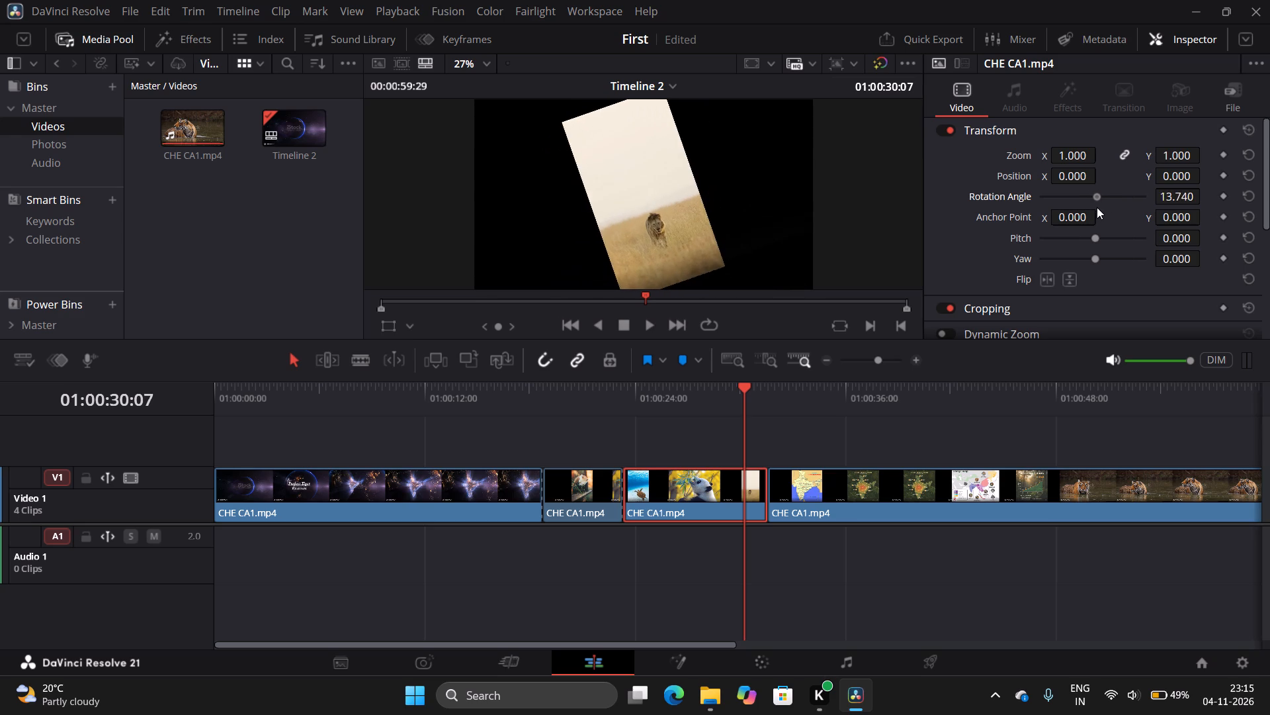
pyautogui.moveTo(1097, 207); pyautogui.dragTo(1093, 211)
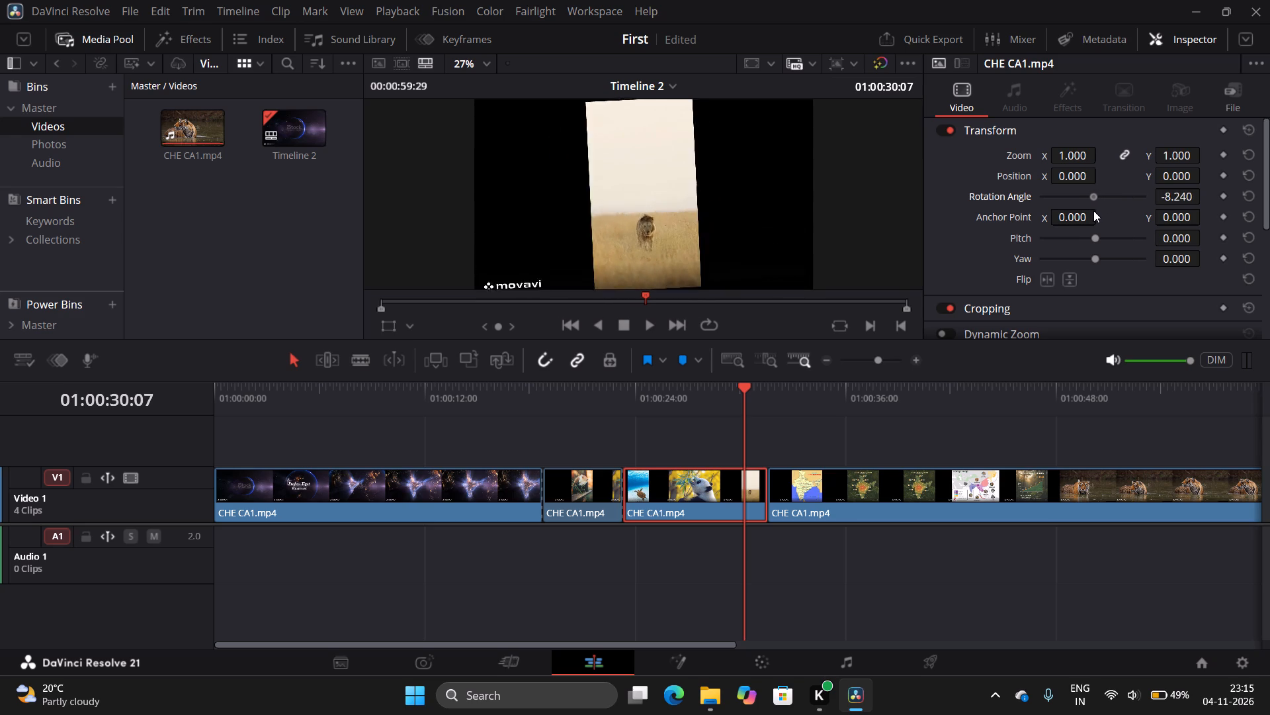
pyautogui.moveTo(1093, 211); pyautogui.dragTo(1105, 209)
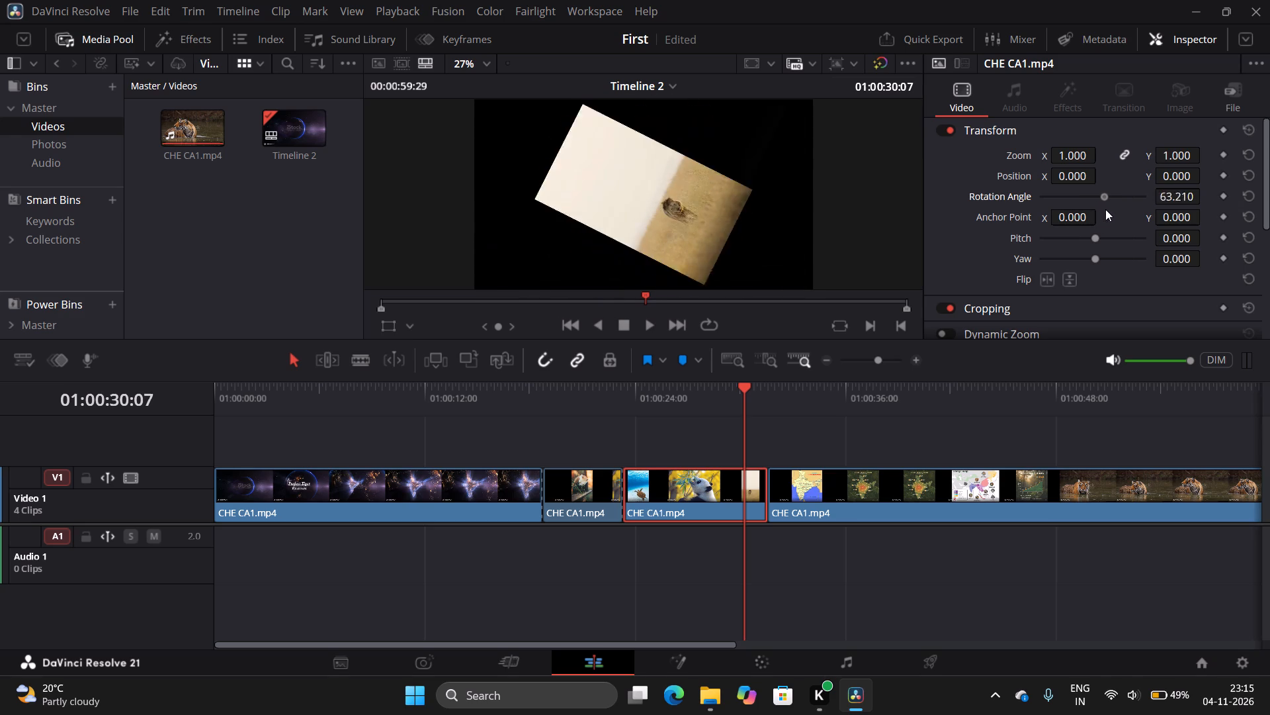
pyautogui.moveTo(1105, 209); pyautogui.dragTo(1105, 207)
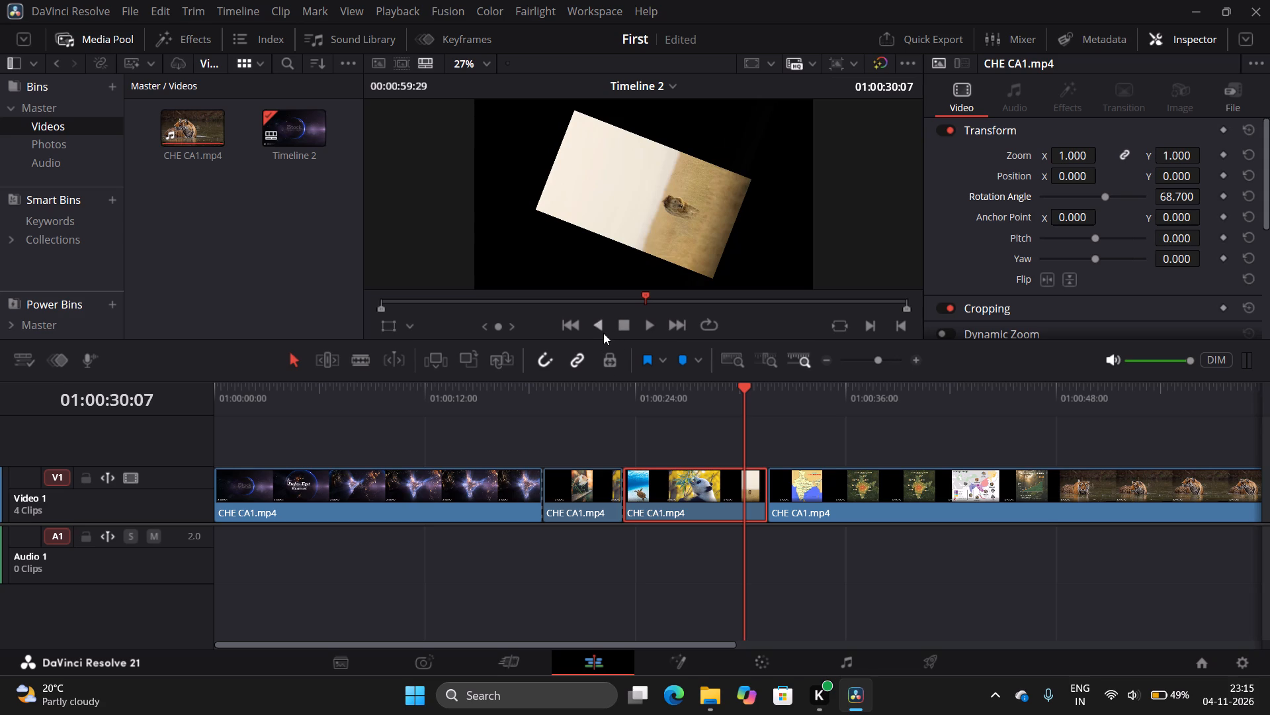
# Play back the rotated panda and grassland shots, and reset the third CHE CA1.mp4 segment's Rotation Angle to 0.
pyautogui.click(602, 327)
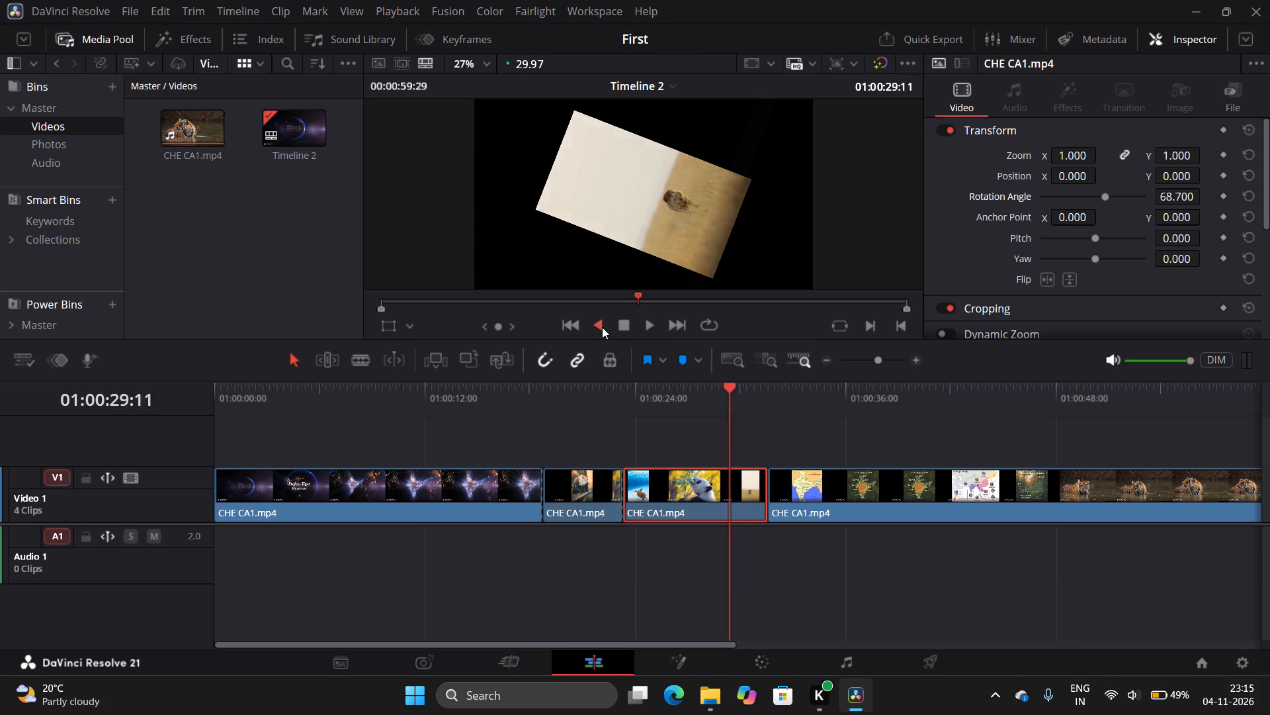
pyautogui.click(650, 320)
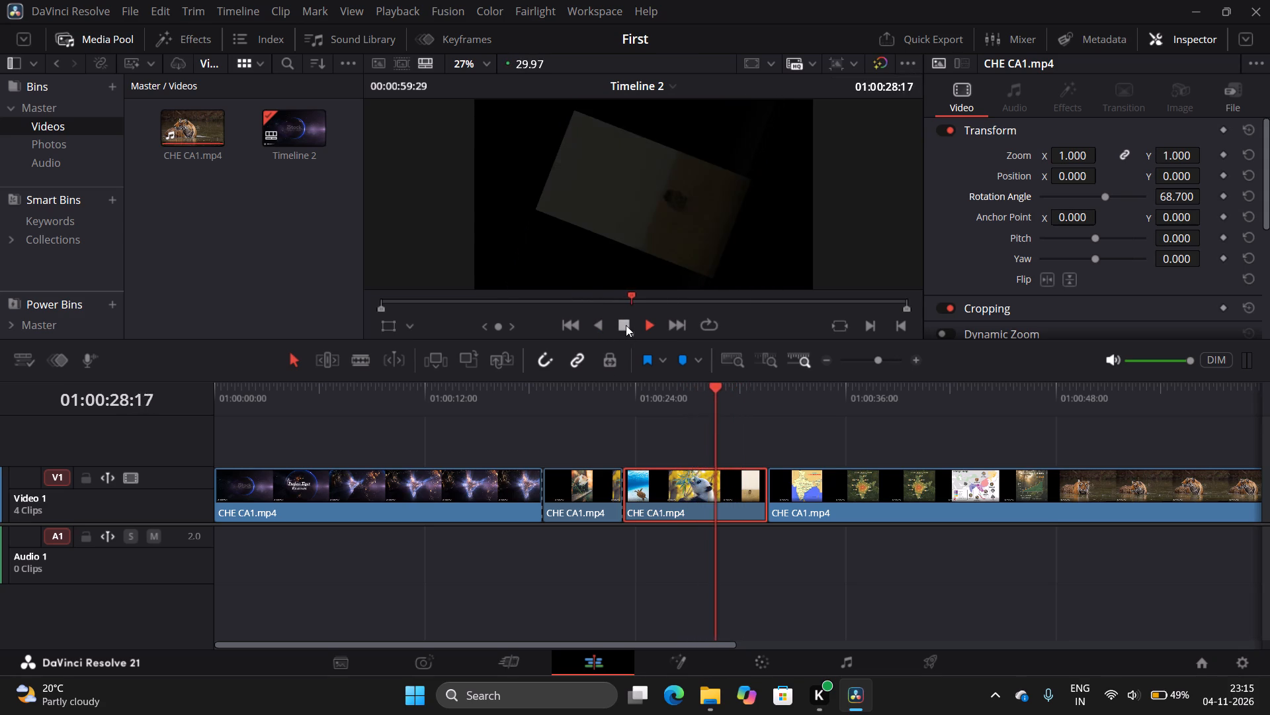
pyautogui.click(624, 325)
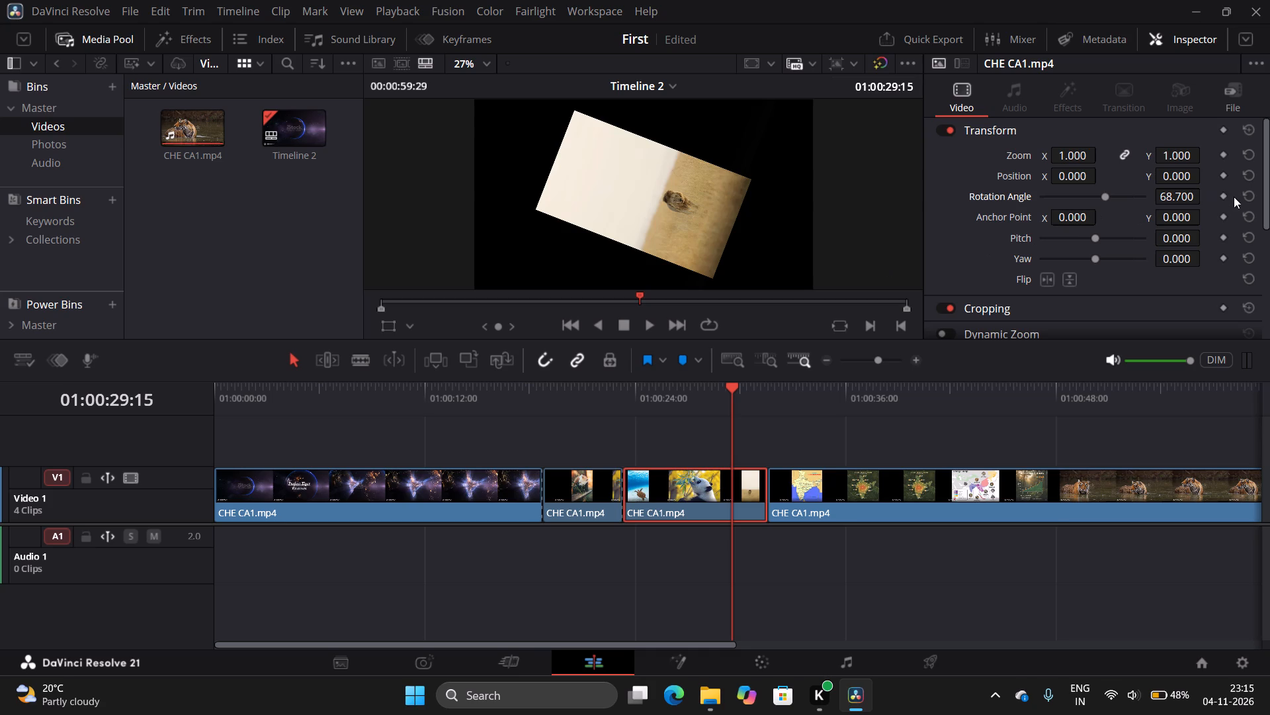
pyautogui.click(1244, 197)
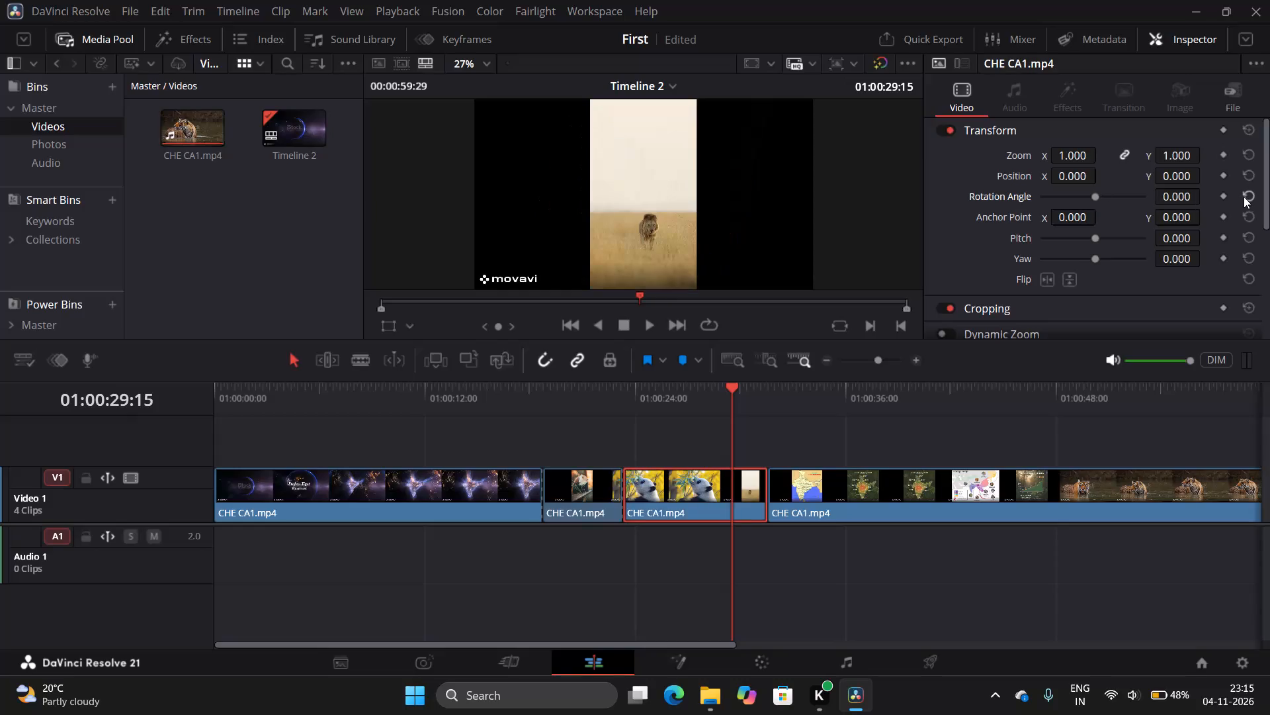
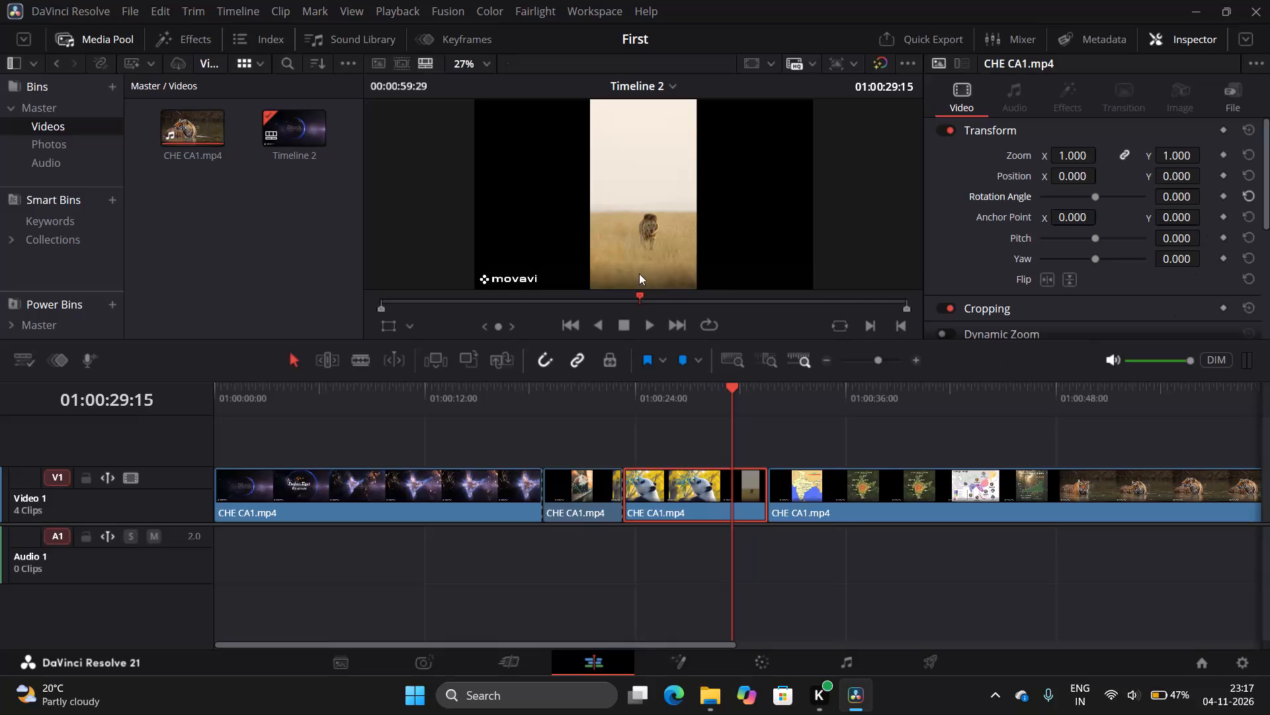
# Select the third CHE CA1.mp4 segment and scrub between its panda and grassland shots to check the framing, stopping at 01:00:26:14 on the panda.
pyautogui.click(658, 383)
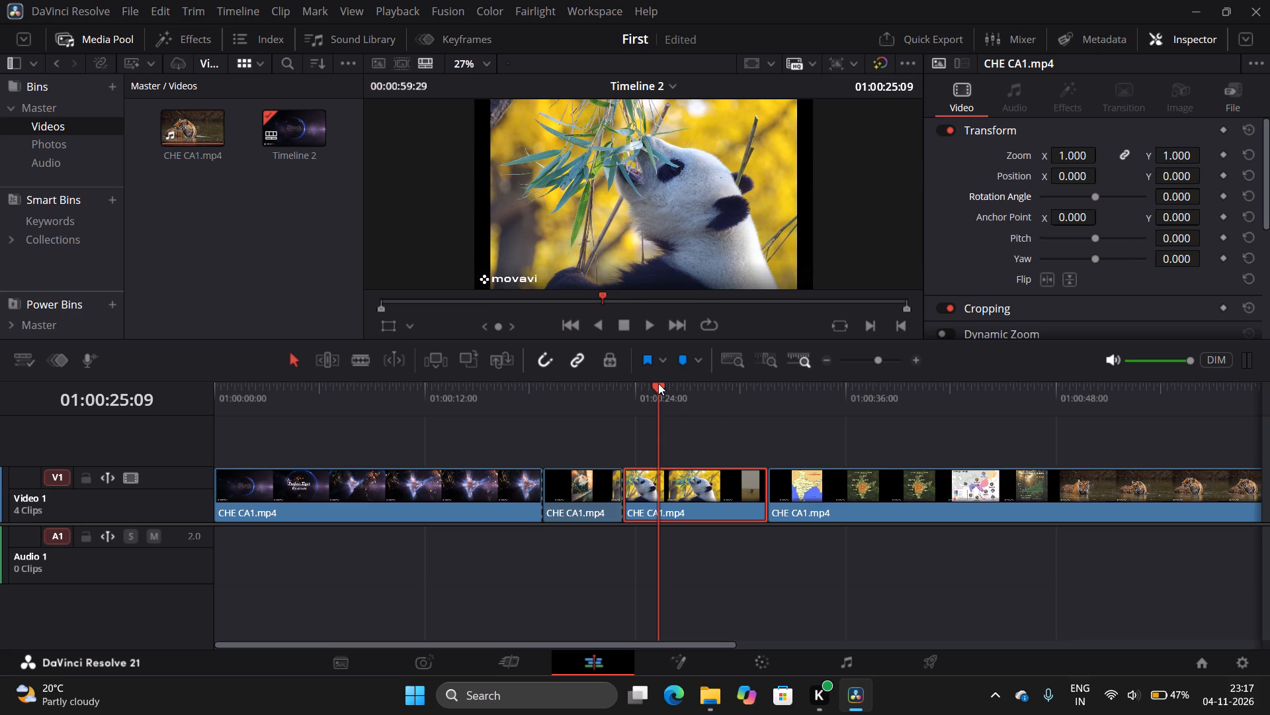
pyautogui.click(819, 481)
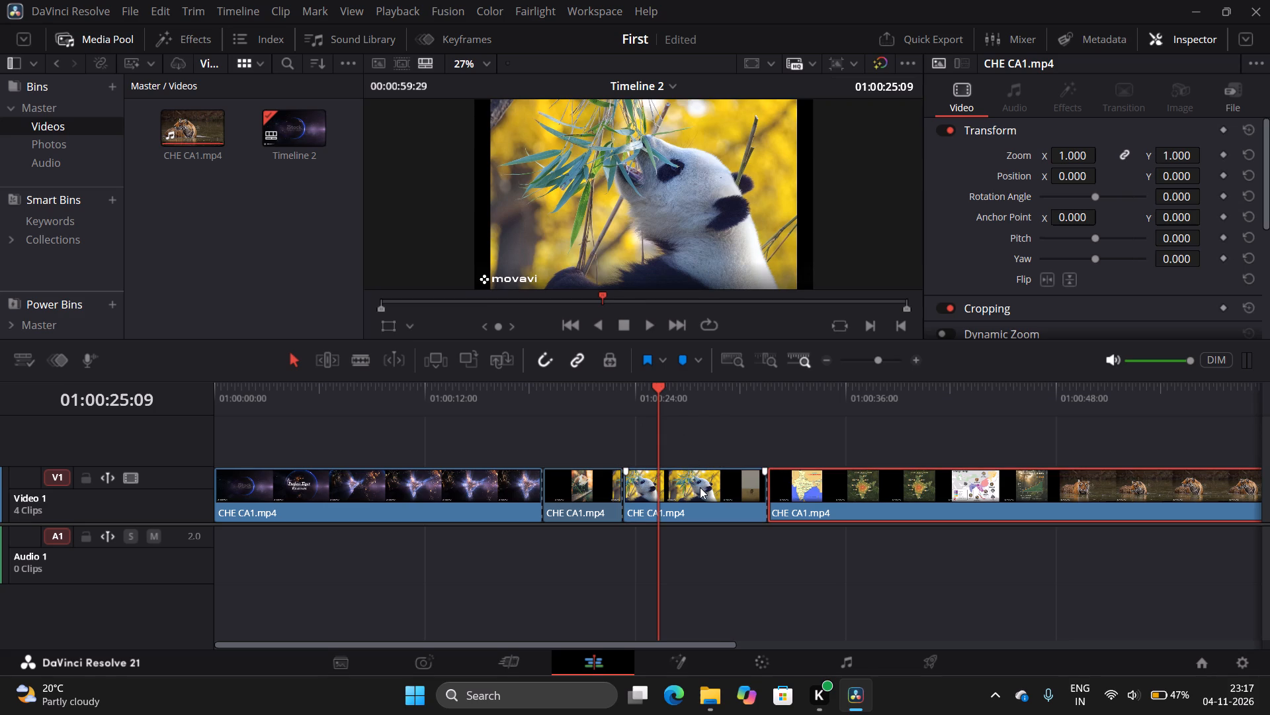
pyautogui.click(700, 487)
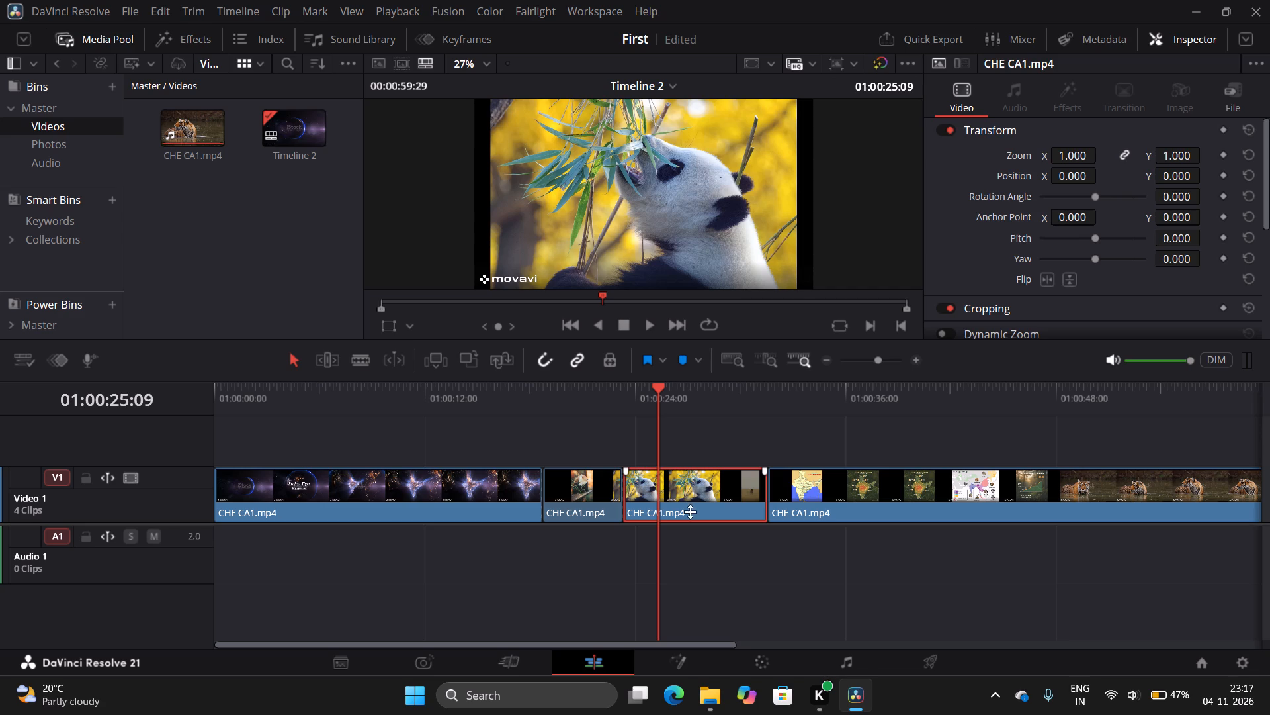
pyautogui.click(718, 399)
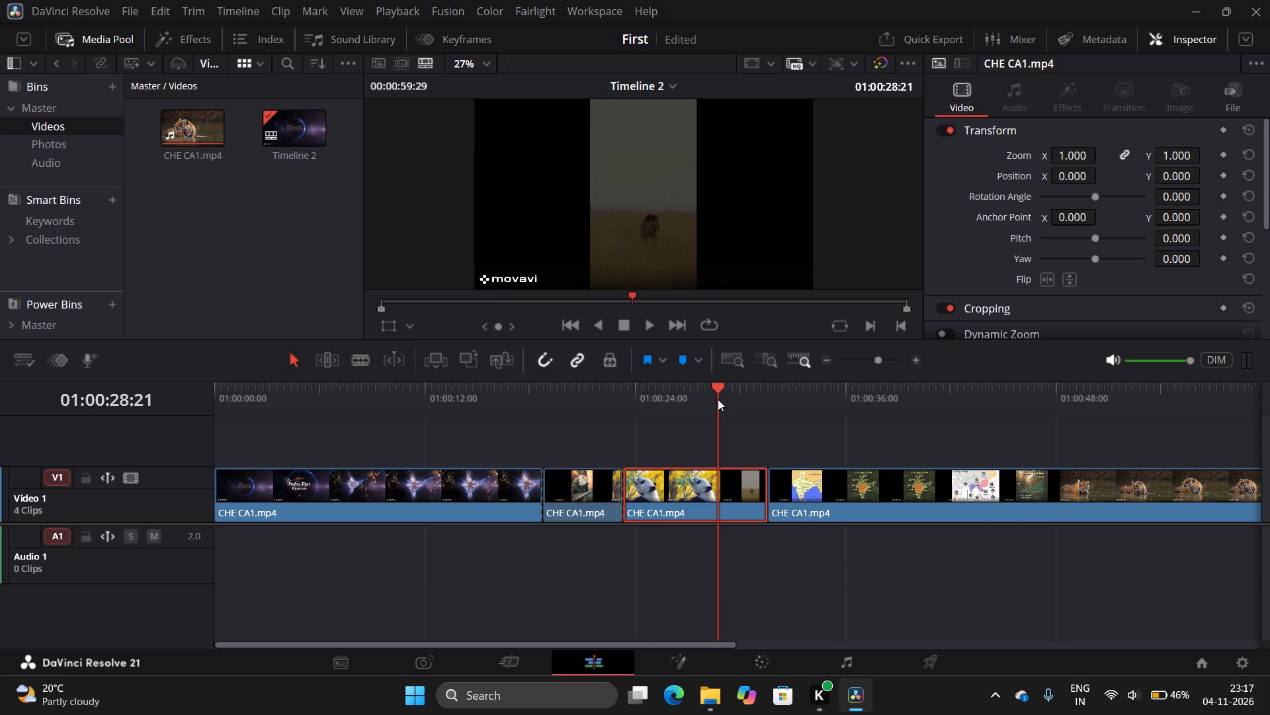
pyautogui.click(753, 407)
pyautogui.click(723, 390)
pyautogui.moveTo(723, 390); pyautogui.dragTo(703, 395)
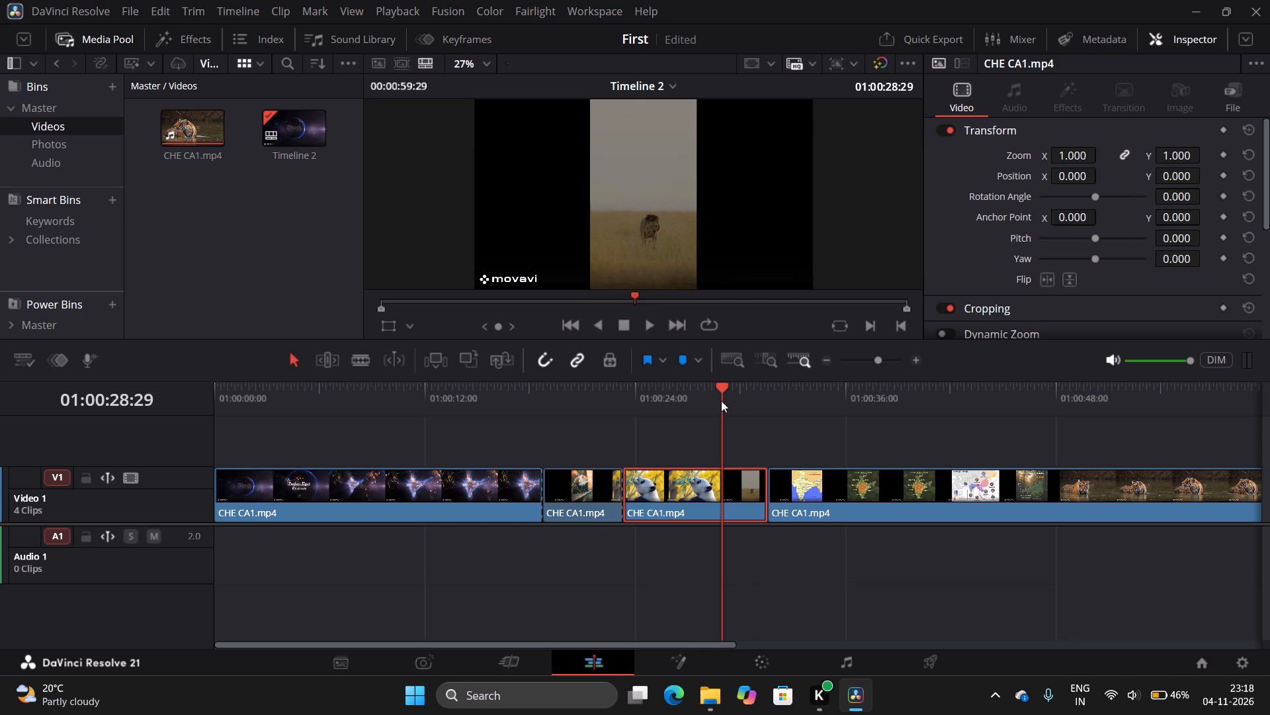
pyautogui.moveTo(720, 383); pyautogui.dragTo(679, 391)
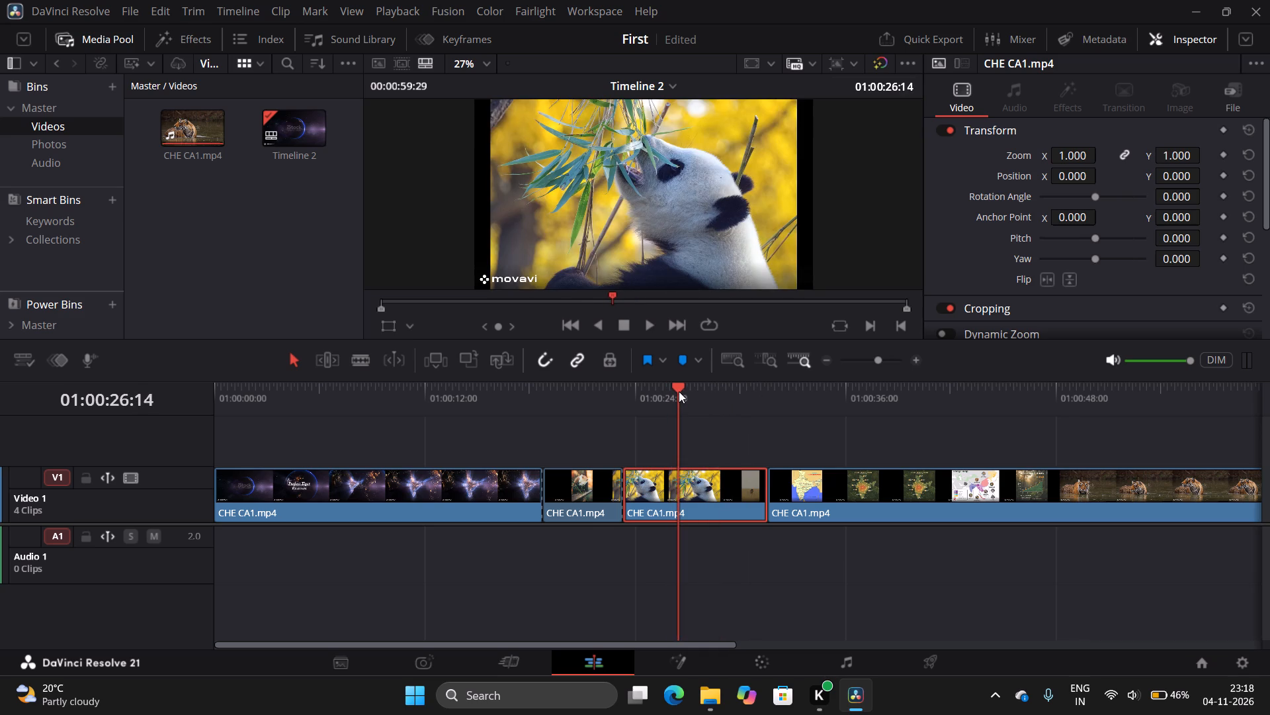
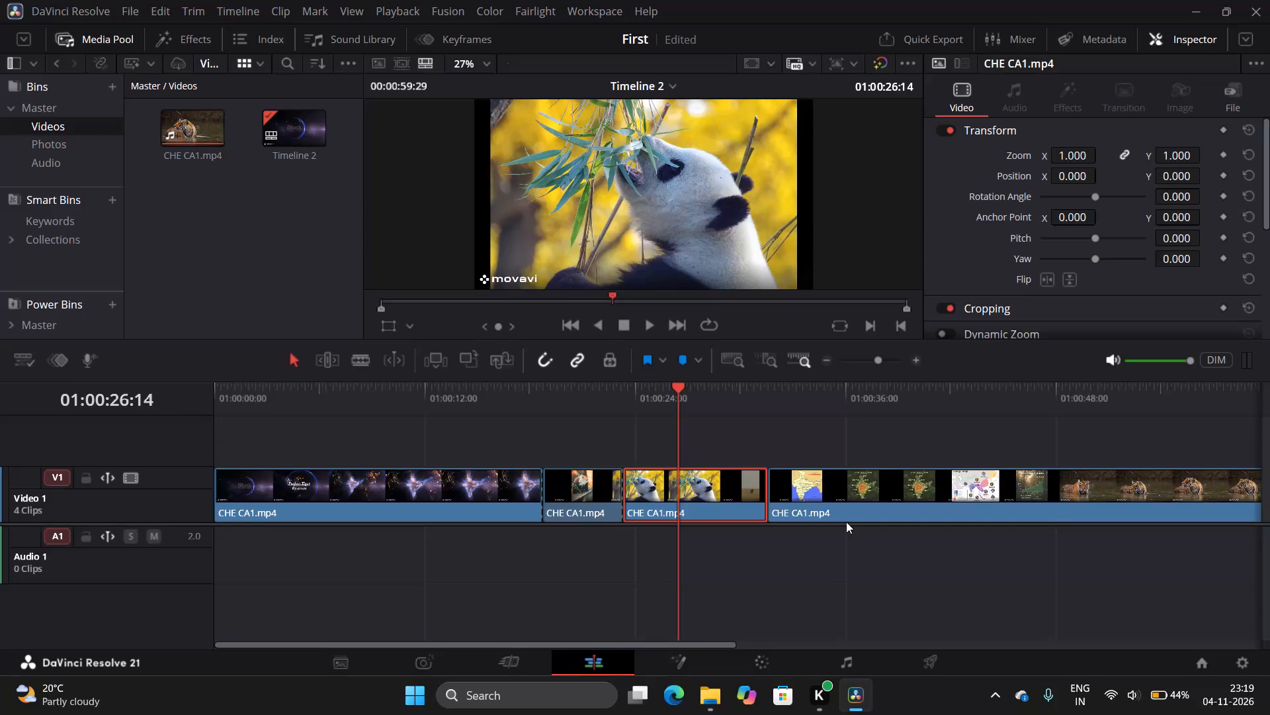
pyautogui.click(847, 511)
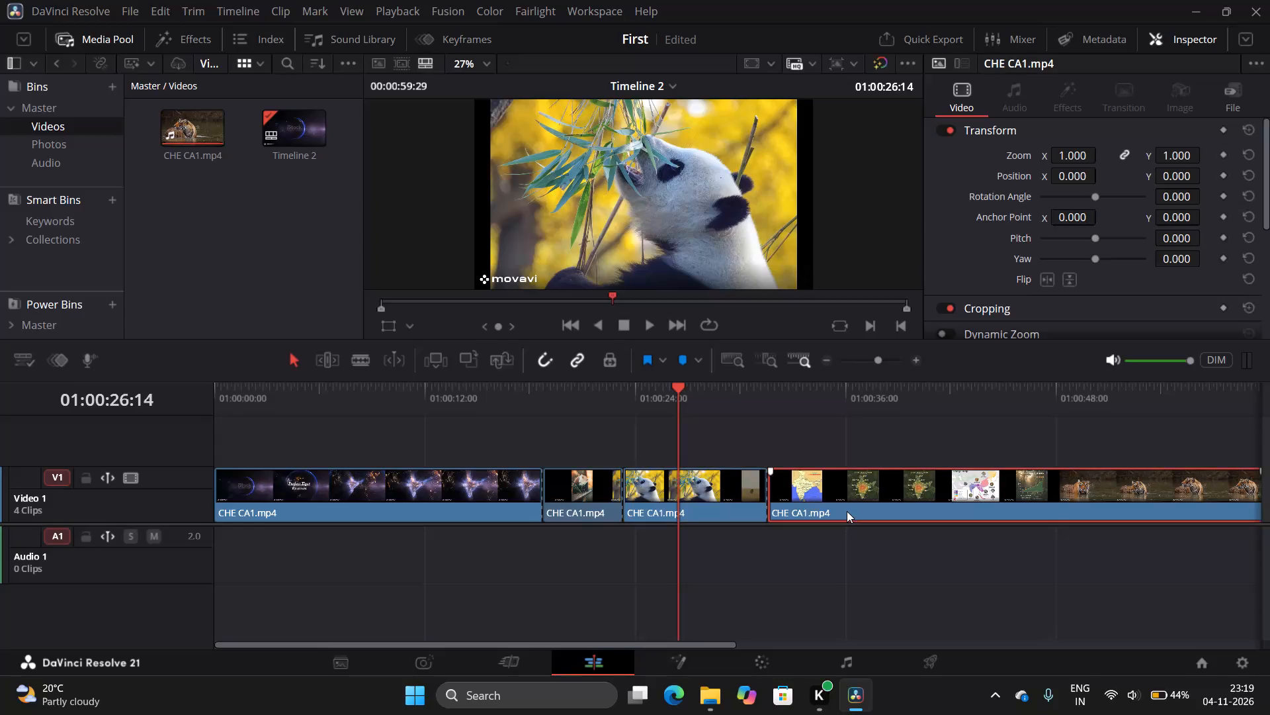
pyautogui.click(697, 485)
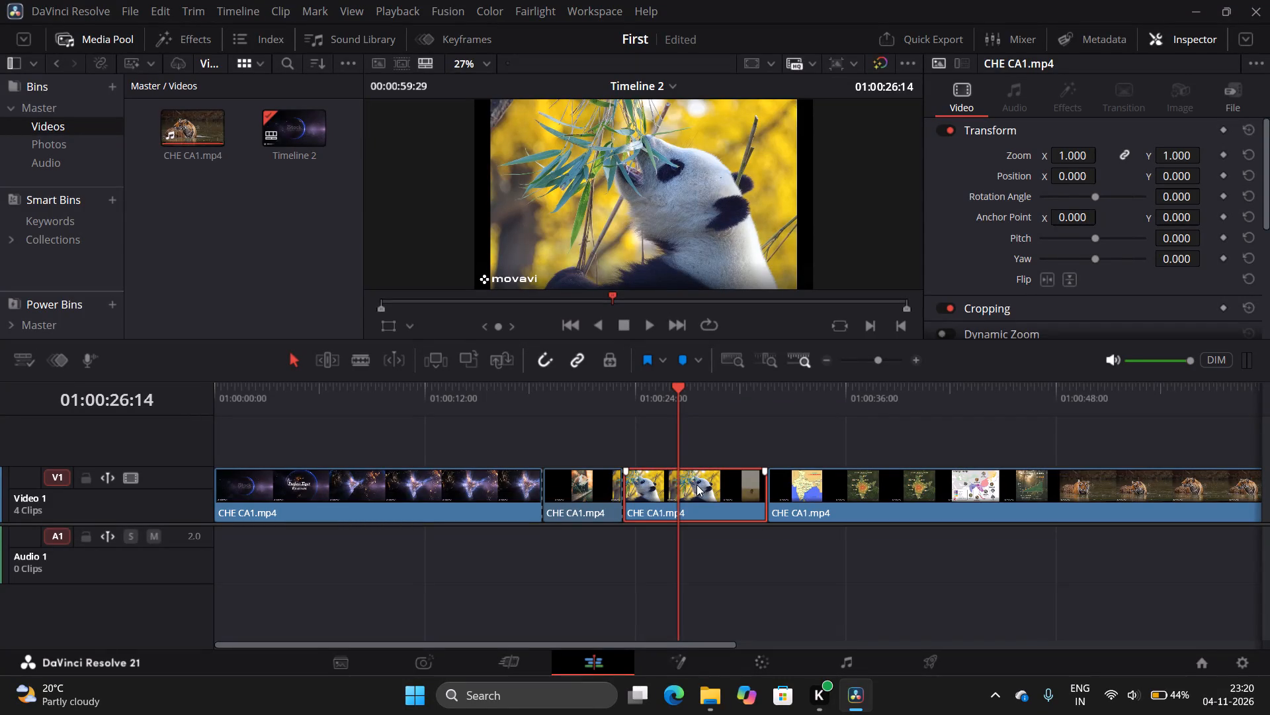
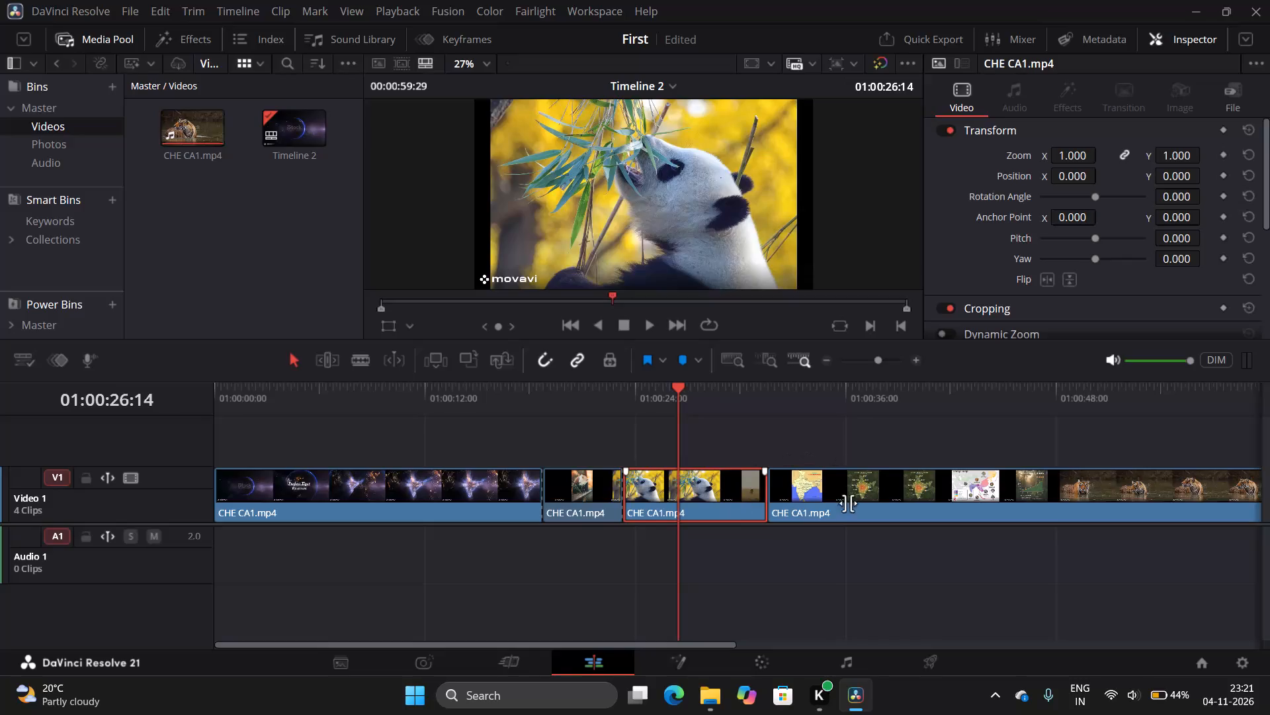
# Select the fourth CHE CA1.mp4 segment on Video 1 and position the playhead at 01:00:33:19, over the India tiger reserves map.
pyautogui.click(824, 487)
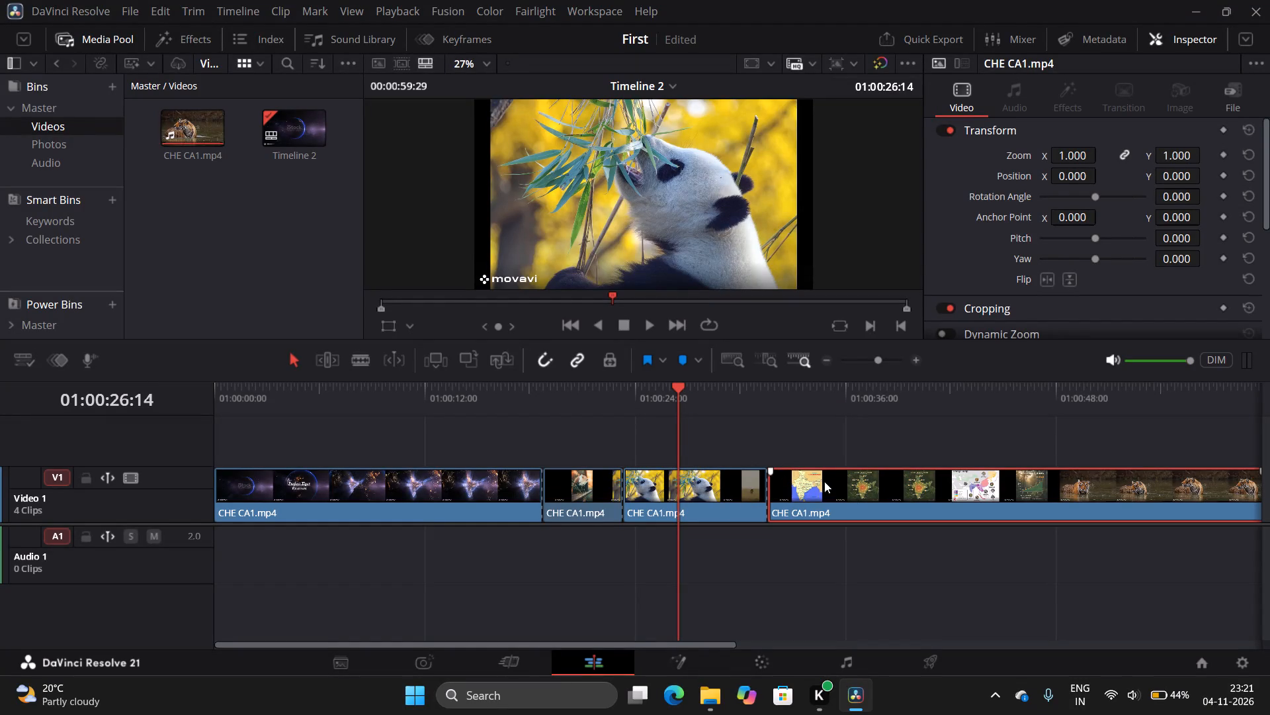
pyautogui.moveTo(681, 384); pyautogui.dragTo(772, 382)
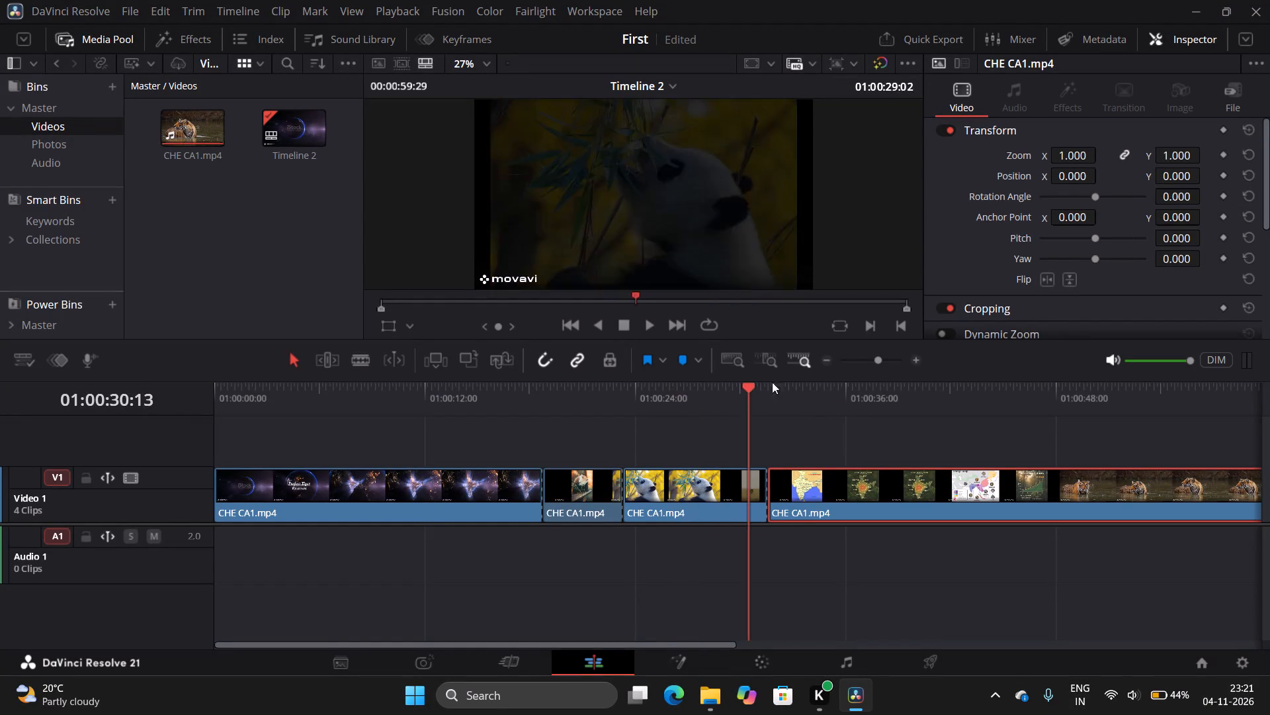
pyautogui.moveTo(772, 382); pyautogui.dragTo(805, 387)
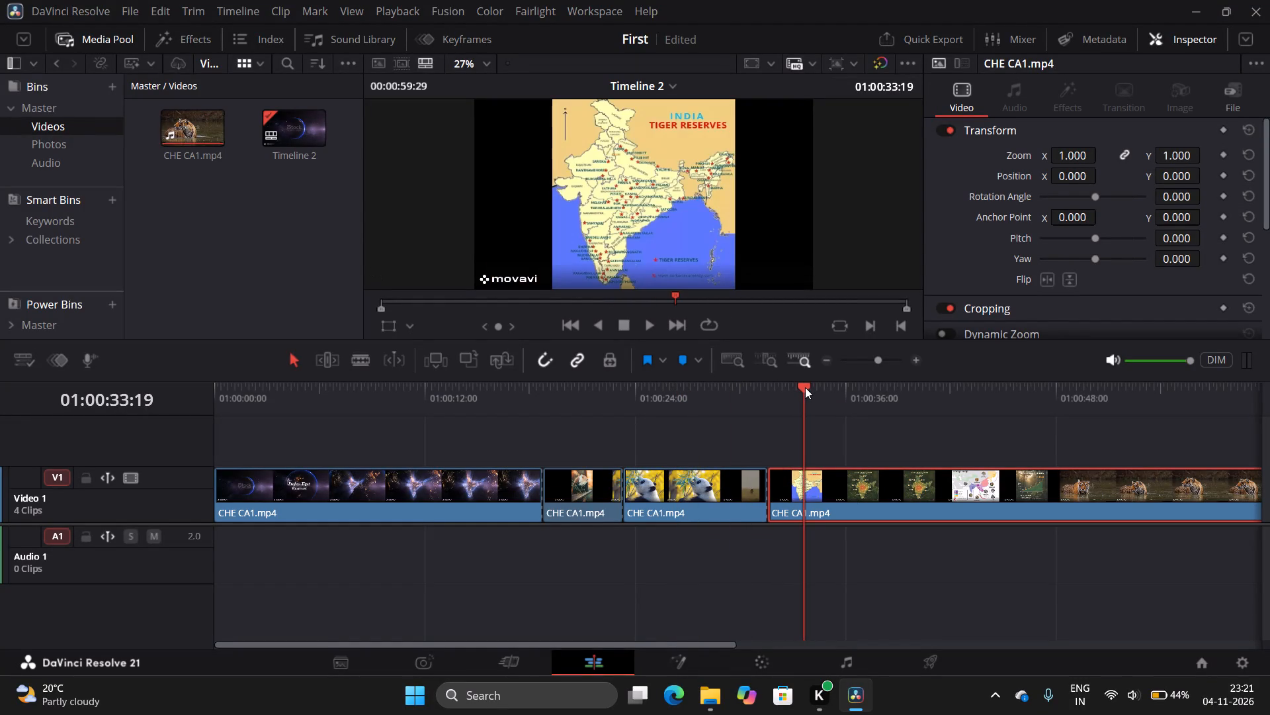
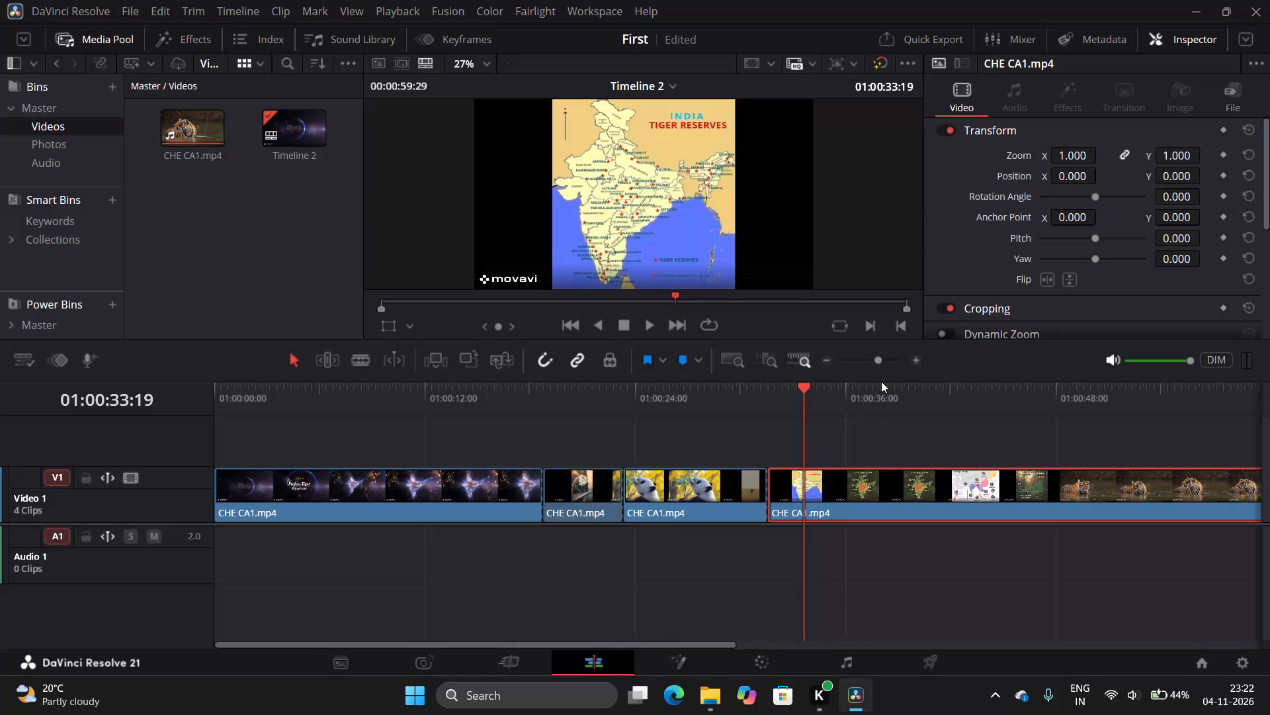
# Check the India's Tiger Reserves graphic at 01:00:37:28, and return the playhead to the panda shot at 01:00:27:24.
pyautogui.click(881, 381)
pyautogui.click(880, 386)
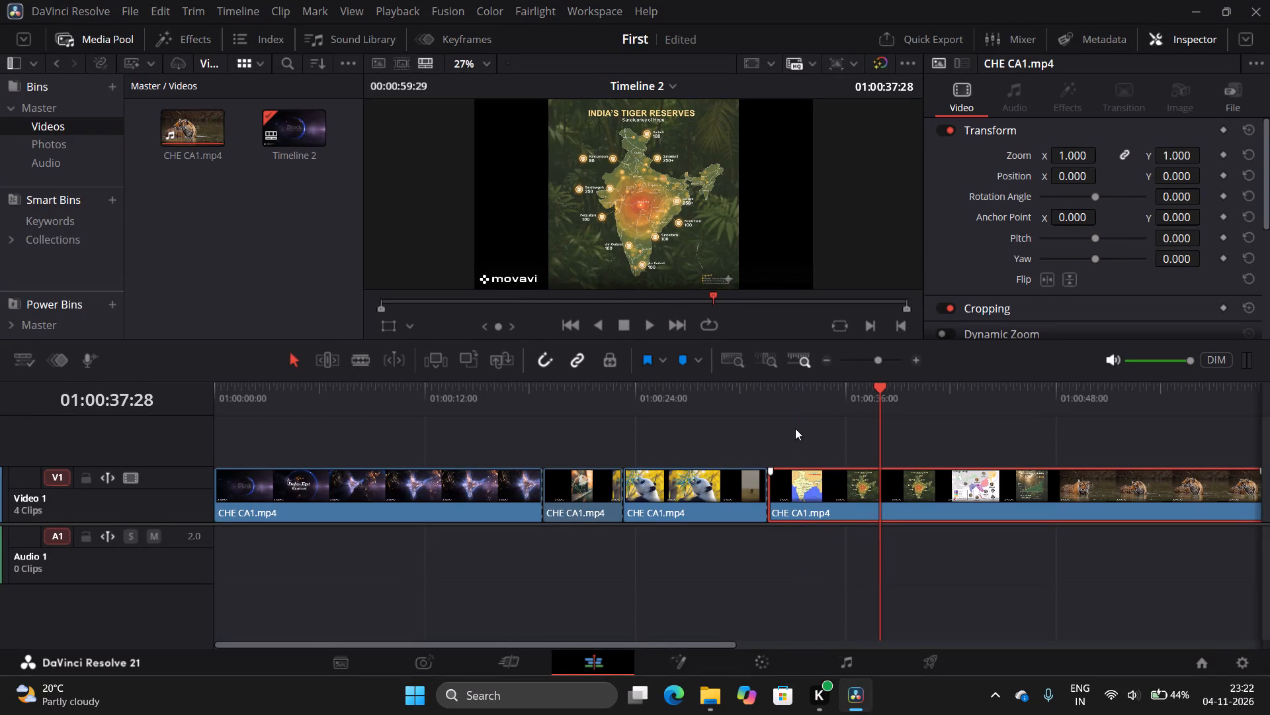
pyautogui.click(702, 400)
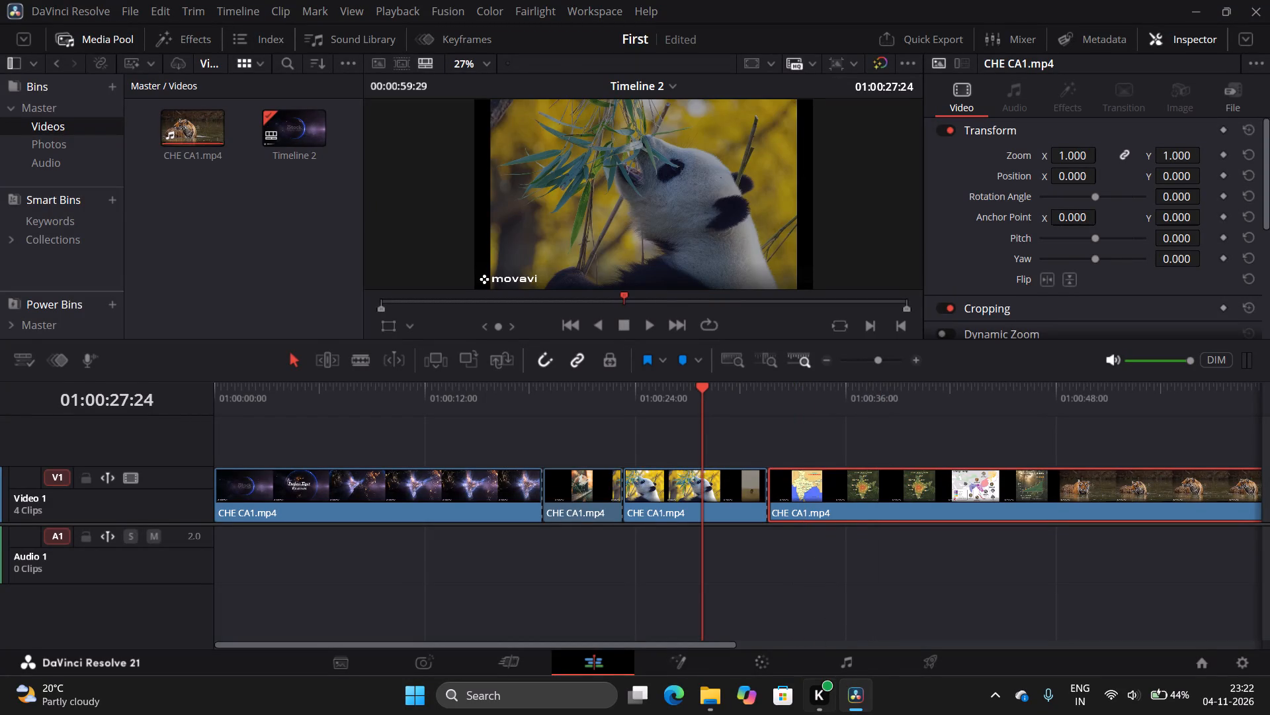
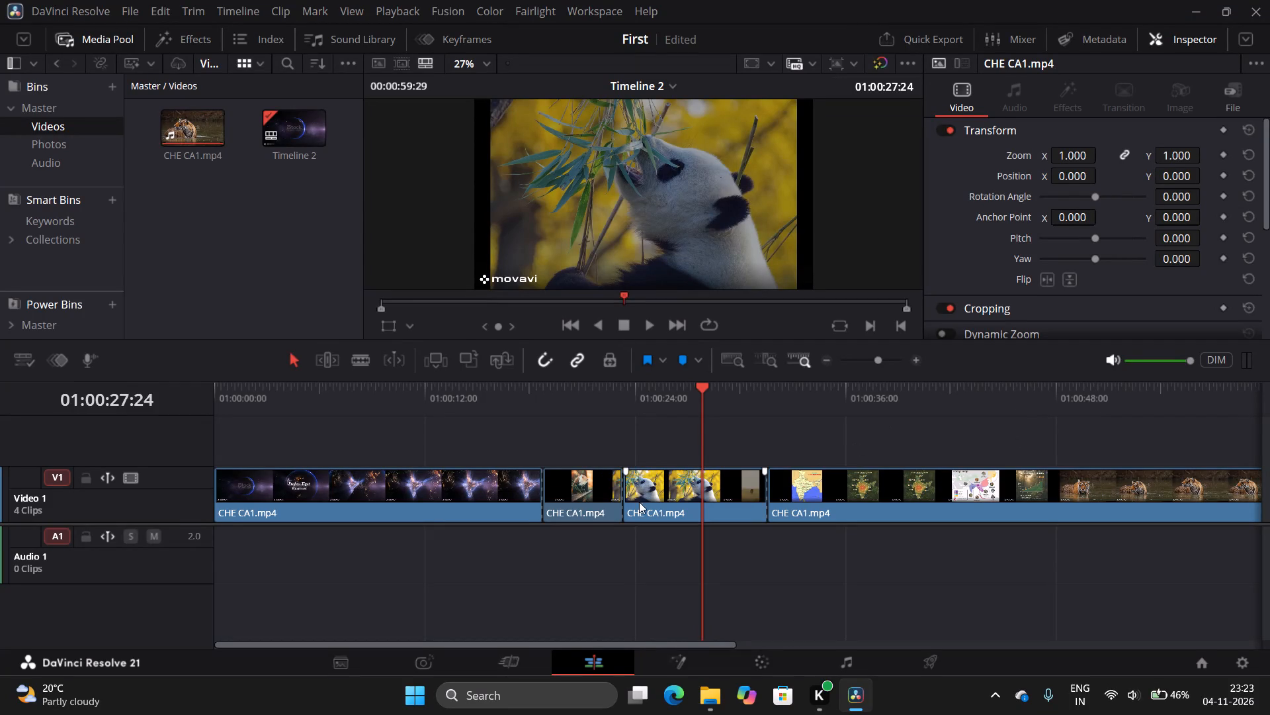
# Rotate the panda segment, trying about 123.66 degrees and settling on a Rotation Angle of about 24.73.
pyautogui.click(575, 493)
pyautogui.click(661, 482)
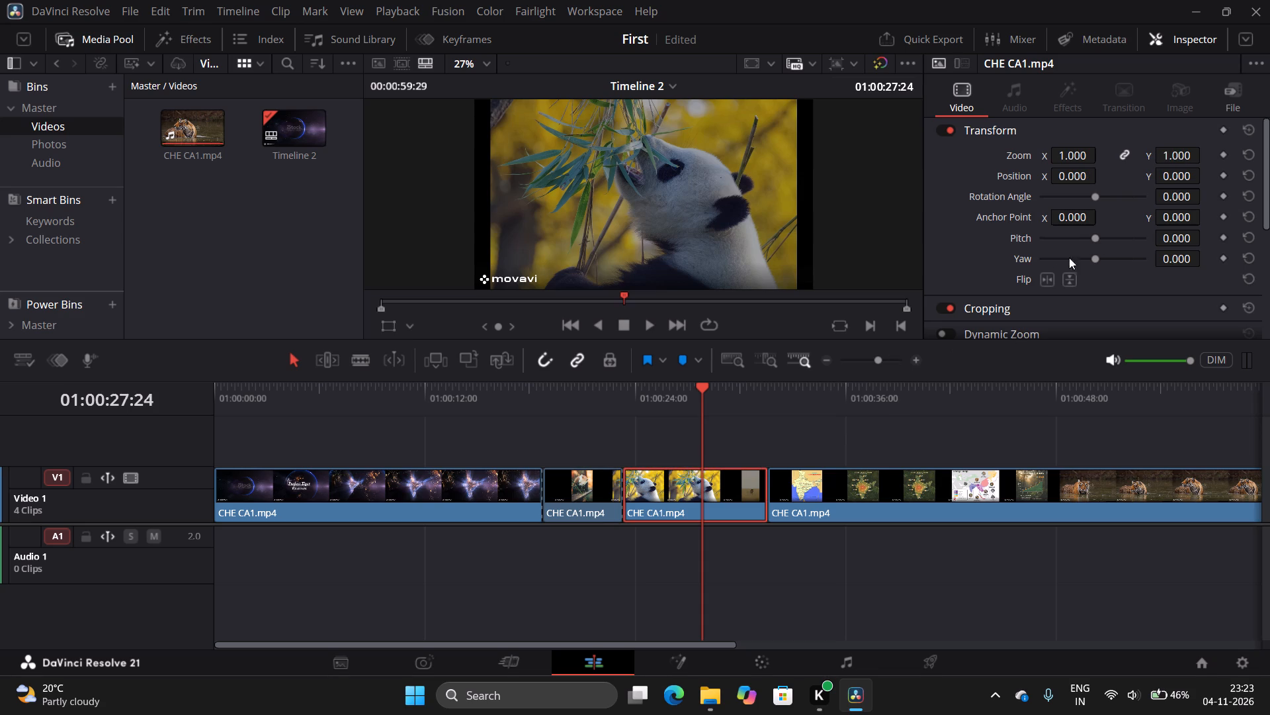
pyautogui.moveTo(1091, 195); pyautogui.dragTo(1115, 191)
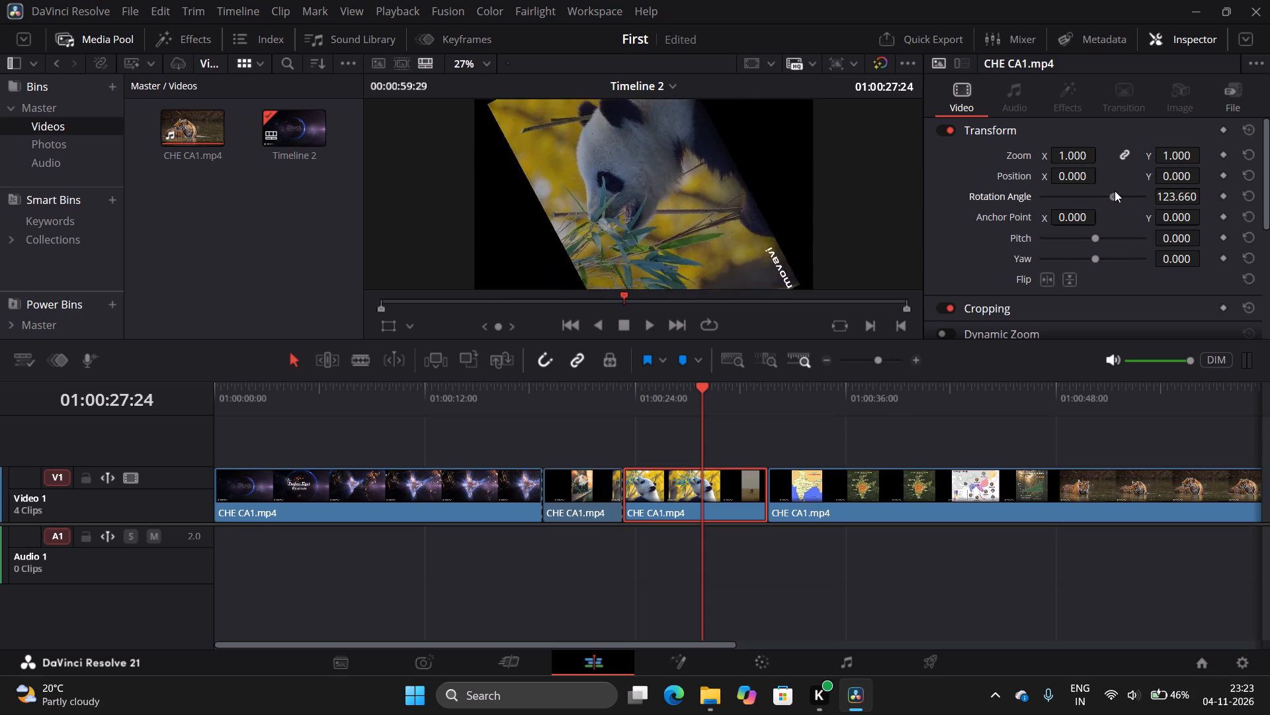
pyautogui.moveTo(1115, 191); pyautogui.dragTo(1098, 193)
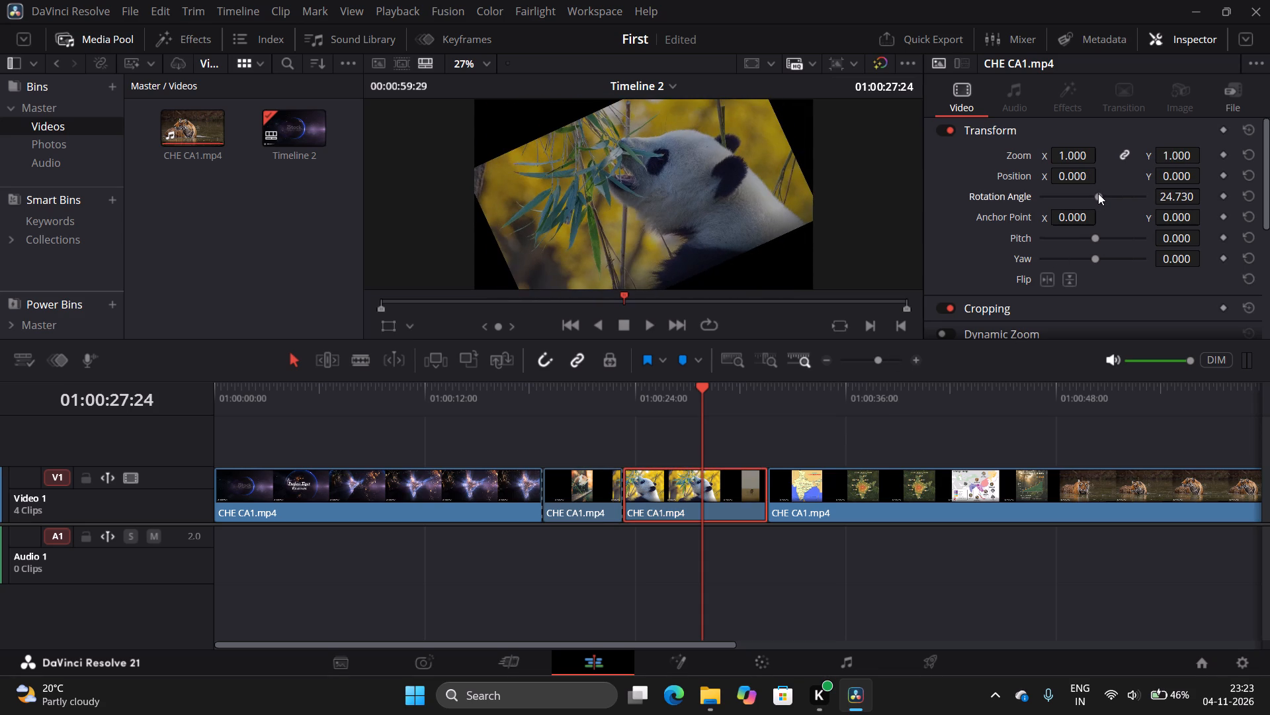
# Play Timeline 2 across the second segment, the rotated panda segment and the following map shot to review the rotation.
pyautogui.click(579, 491)
pyautogui.click(605, 413)
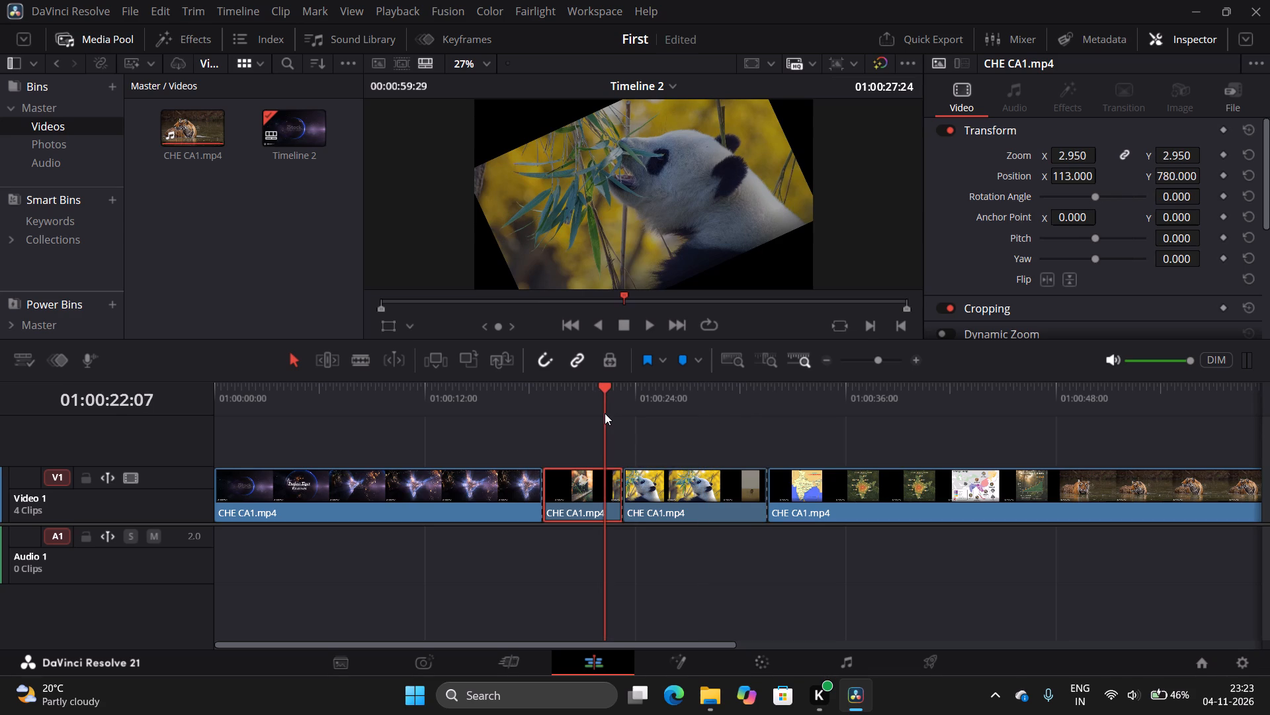
pyautogui.click(650, 326)
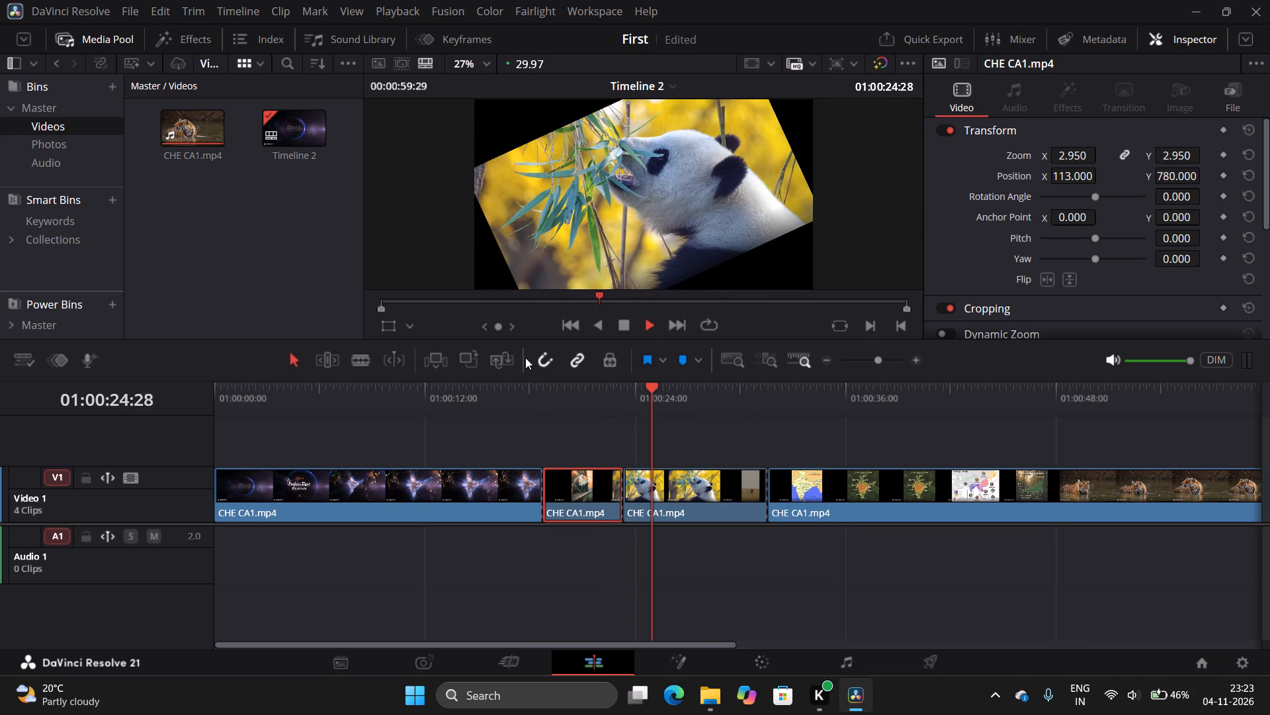
pyautogui.click(505, 394)
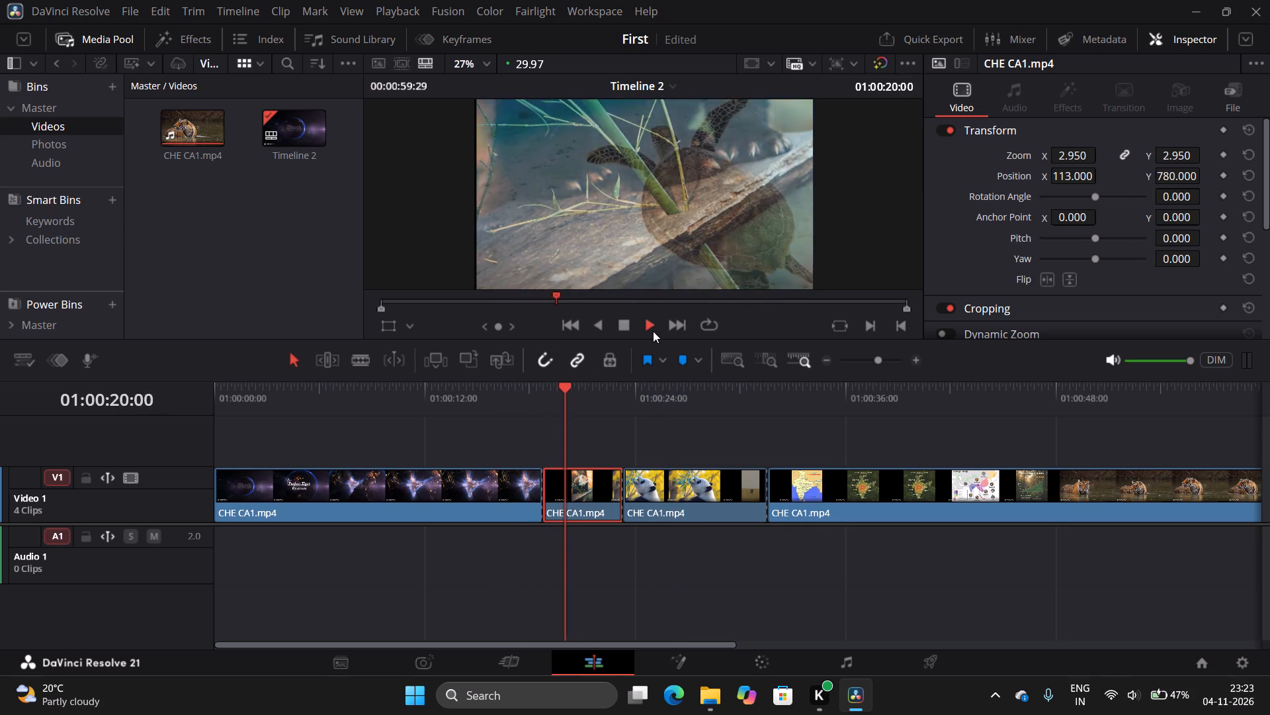
pyautogui.click(673, 393)
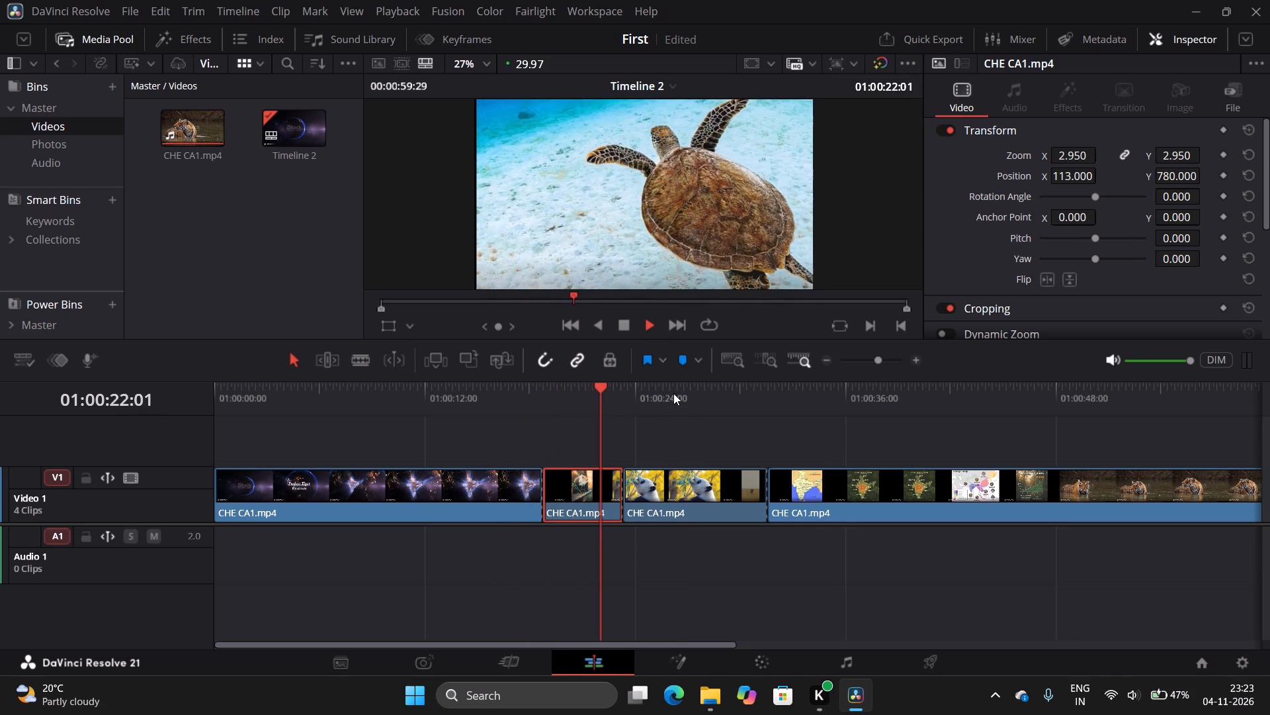
pyautogui.click(1246, 212)
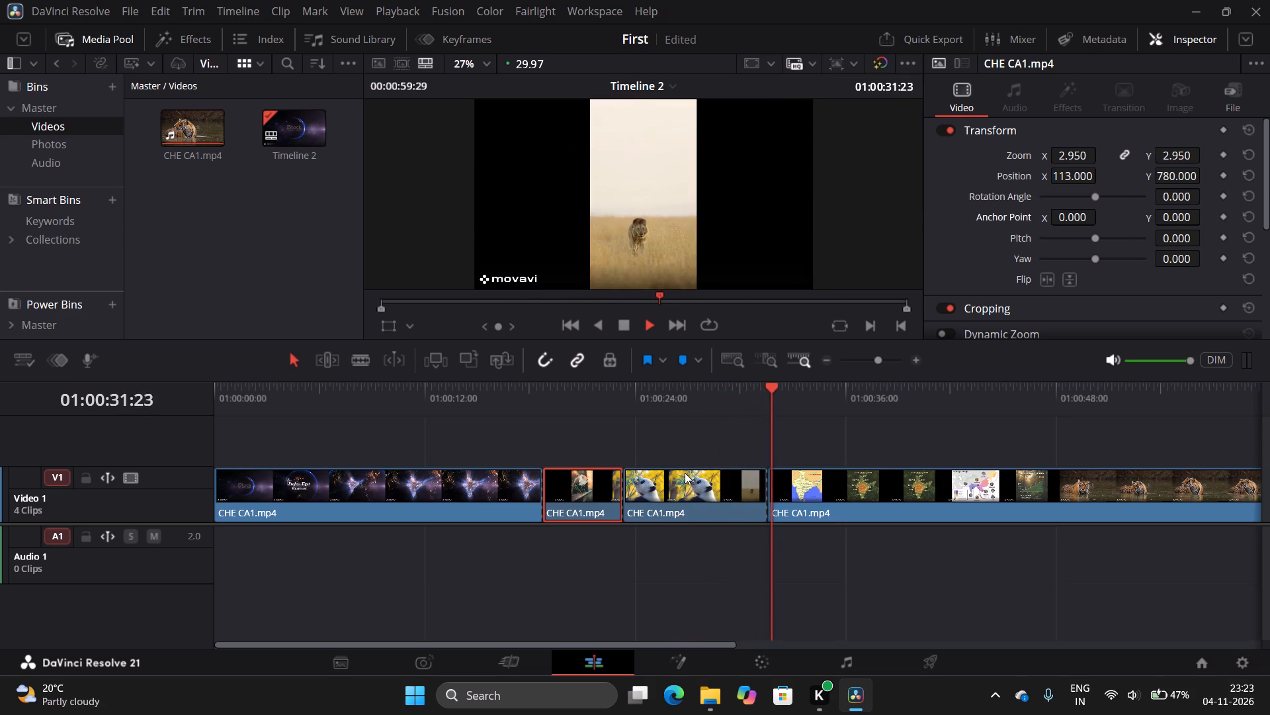
pyautogui.click(579, 401)
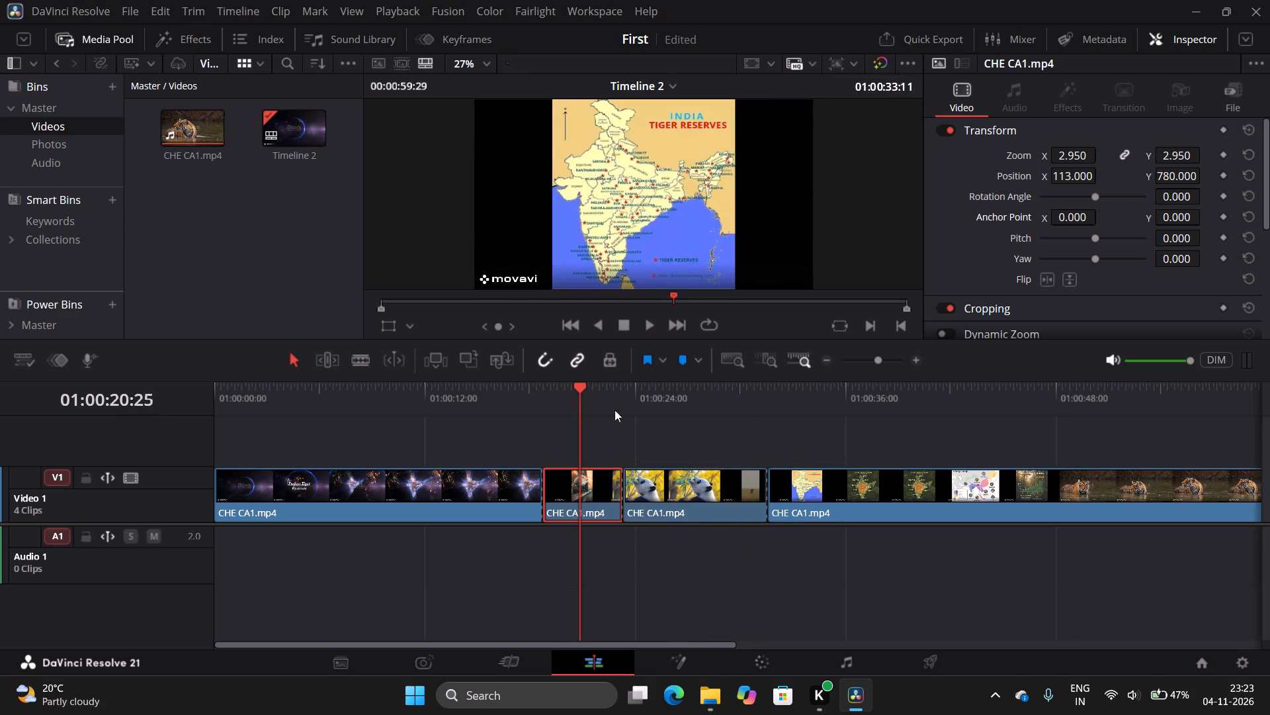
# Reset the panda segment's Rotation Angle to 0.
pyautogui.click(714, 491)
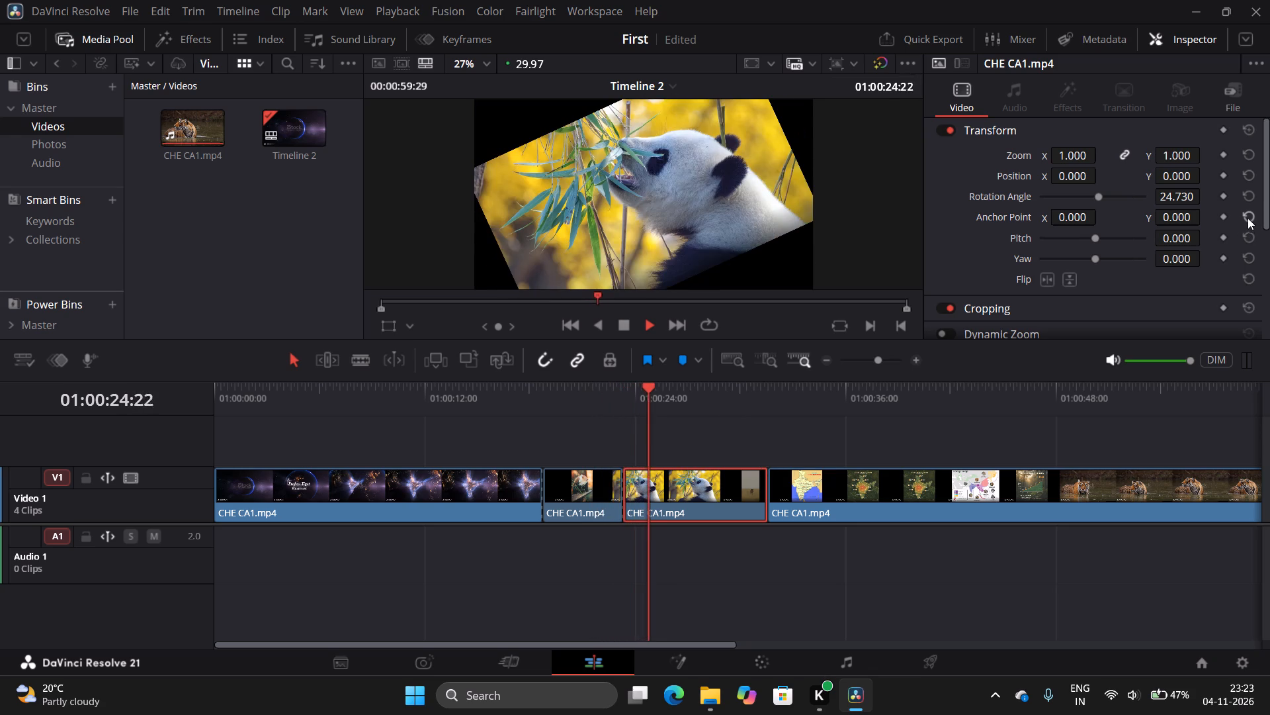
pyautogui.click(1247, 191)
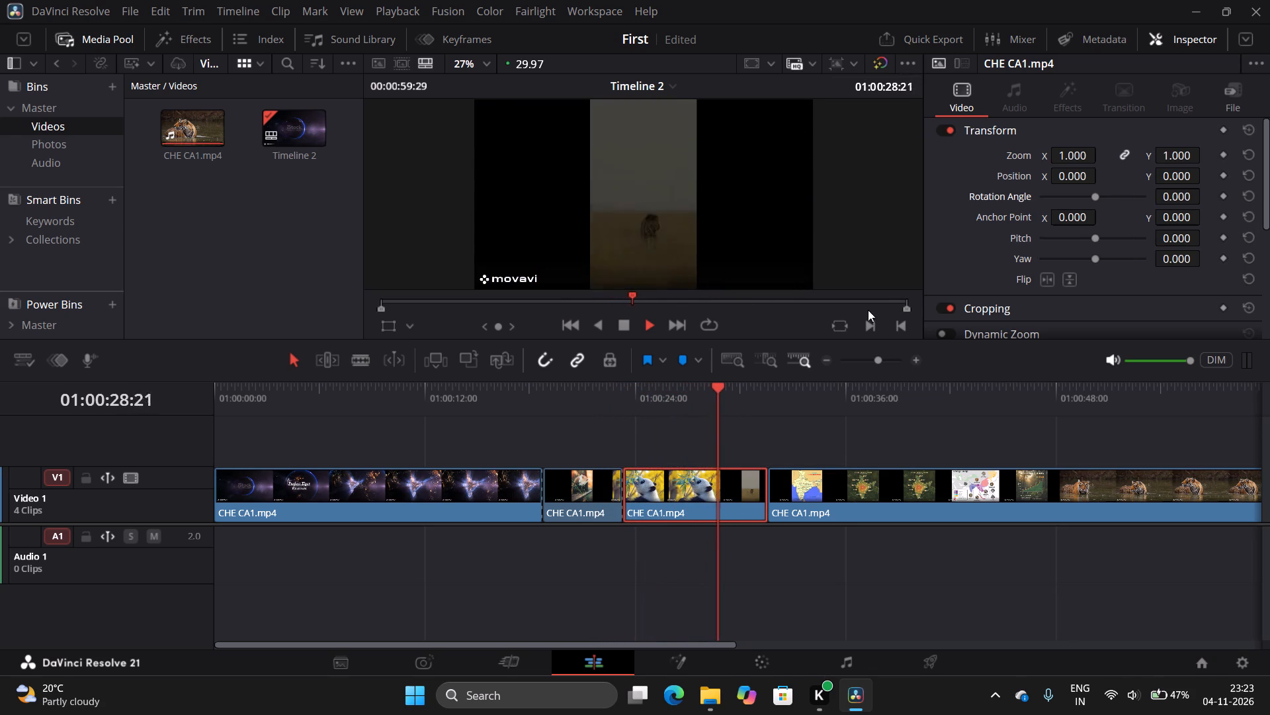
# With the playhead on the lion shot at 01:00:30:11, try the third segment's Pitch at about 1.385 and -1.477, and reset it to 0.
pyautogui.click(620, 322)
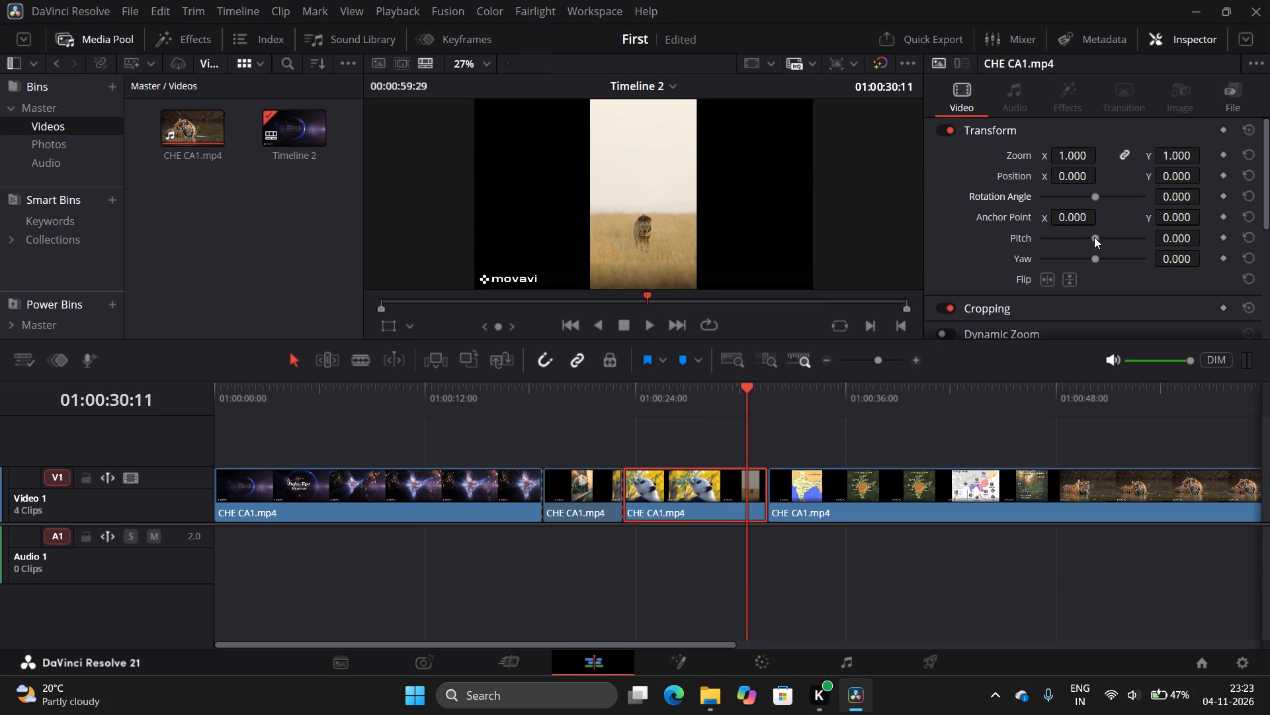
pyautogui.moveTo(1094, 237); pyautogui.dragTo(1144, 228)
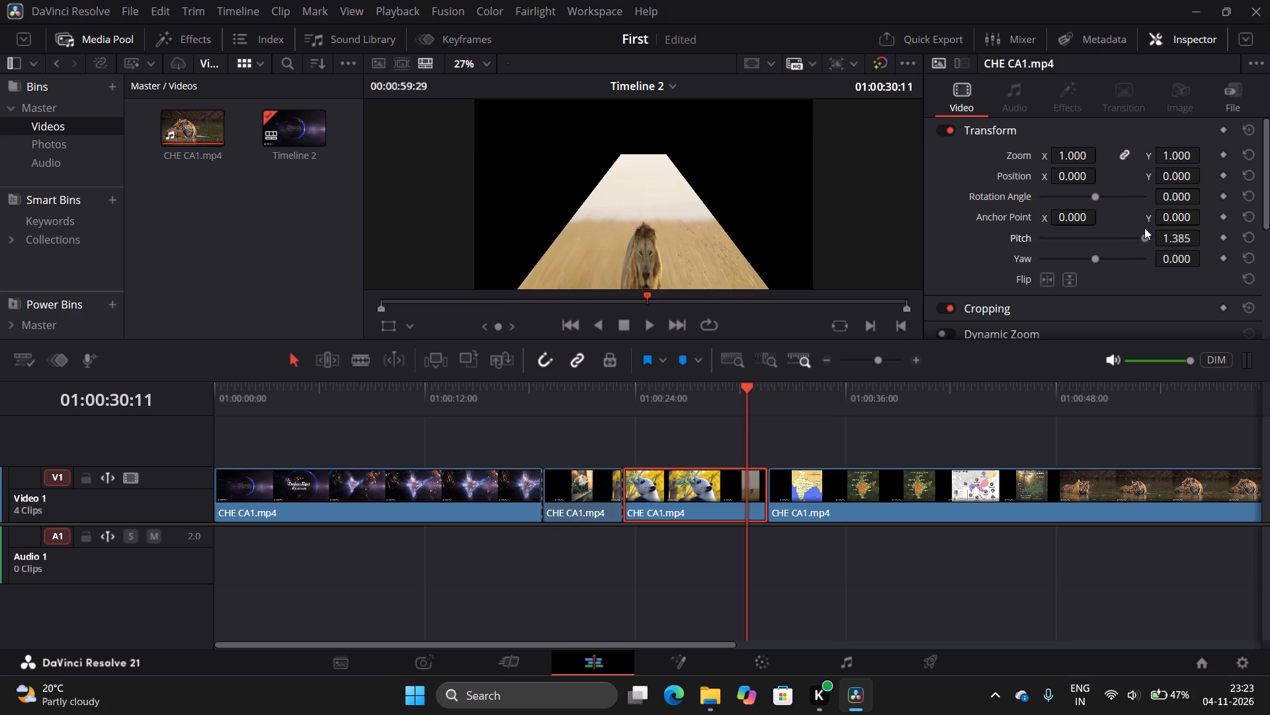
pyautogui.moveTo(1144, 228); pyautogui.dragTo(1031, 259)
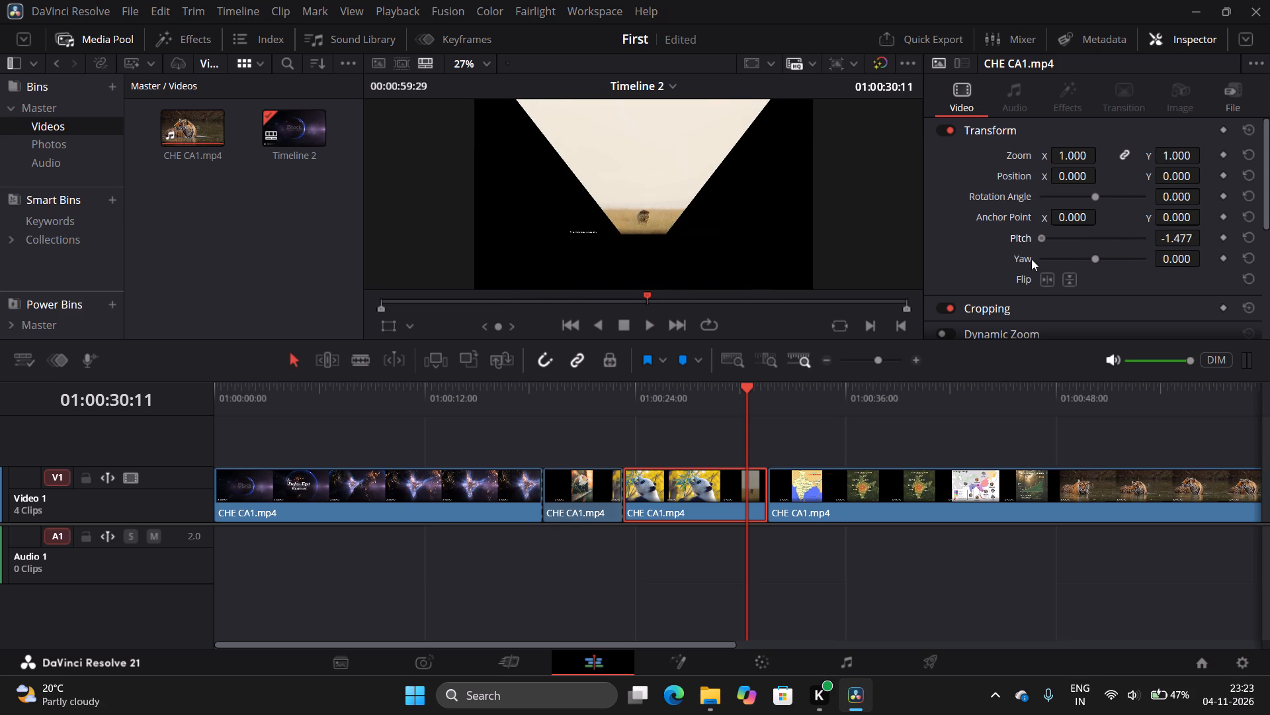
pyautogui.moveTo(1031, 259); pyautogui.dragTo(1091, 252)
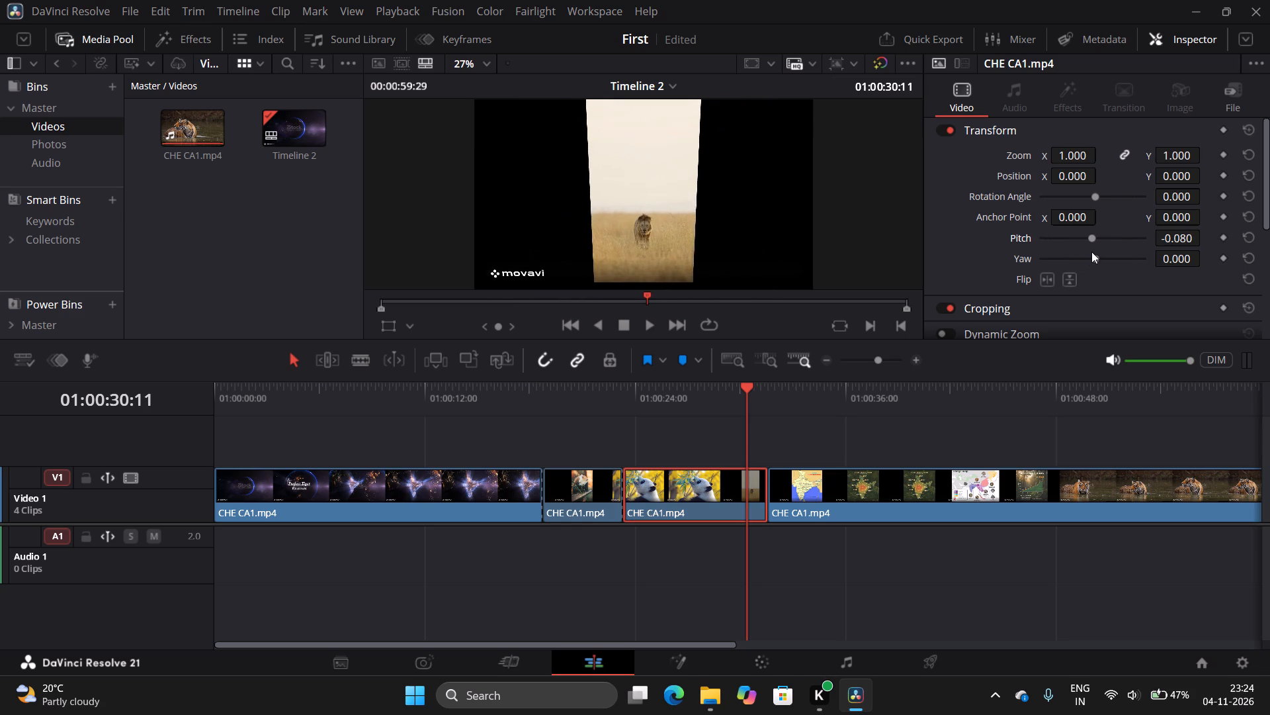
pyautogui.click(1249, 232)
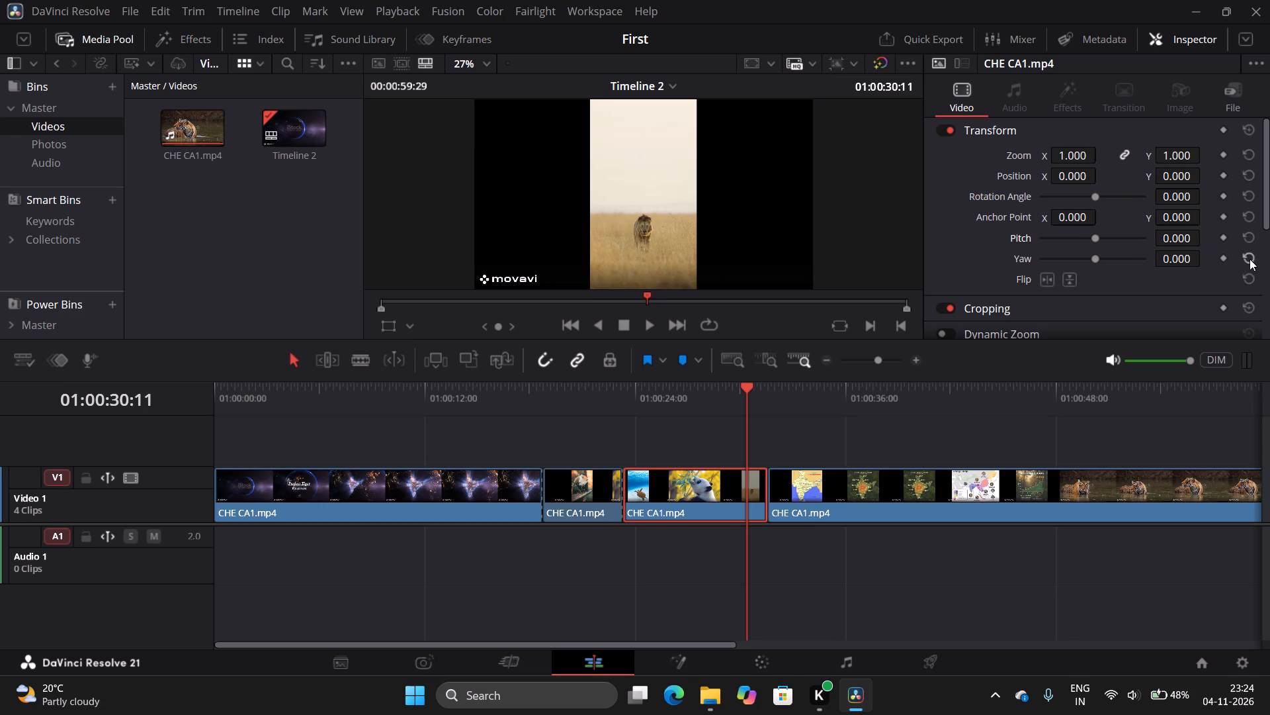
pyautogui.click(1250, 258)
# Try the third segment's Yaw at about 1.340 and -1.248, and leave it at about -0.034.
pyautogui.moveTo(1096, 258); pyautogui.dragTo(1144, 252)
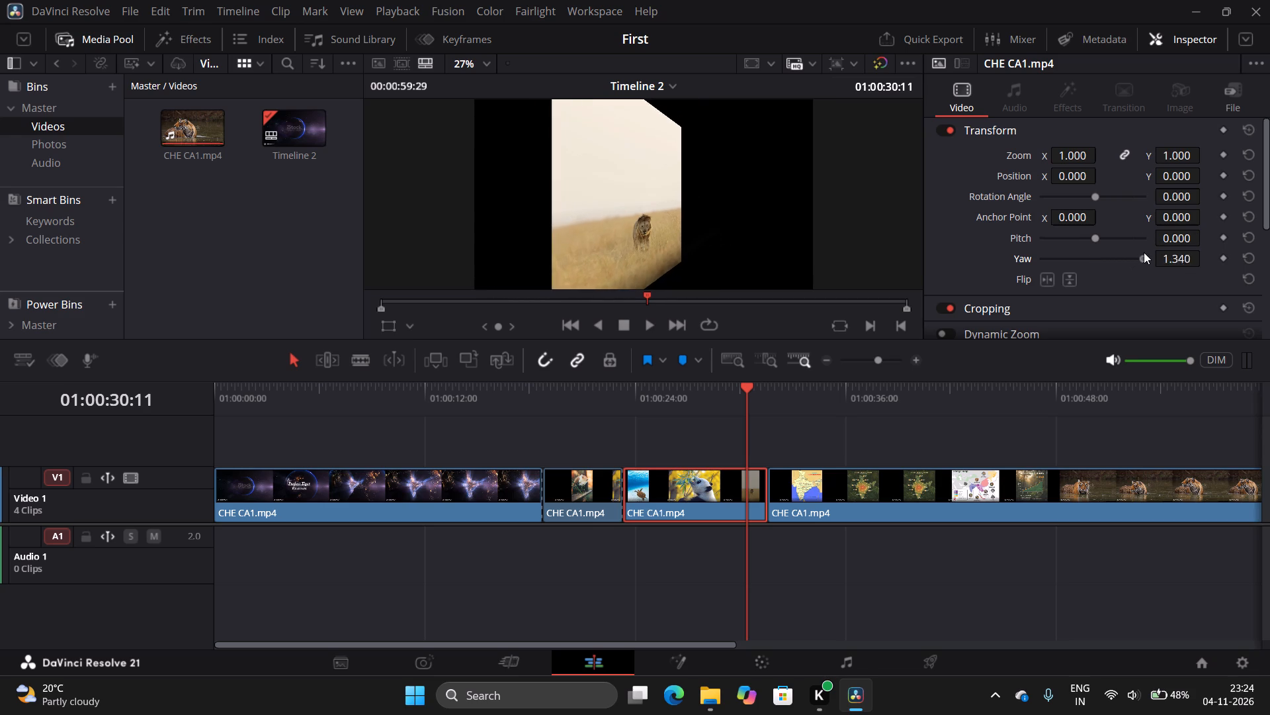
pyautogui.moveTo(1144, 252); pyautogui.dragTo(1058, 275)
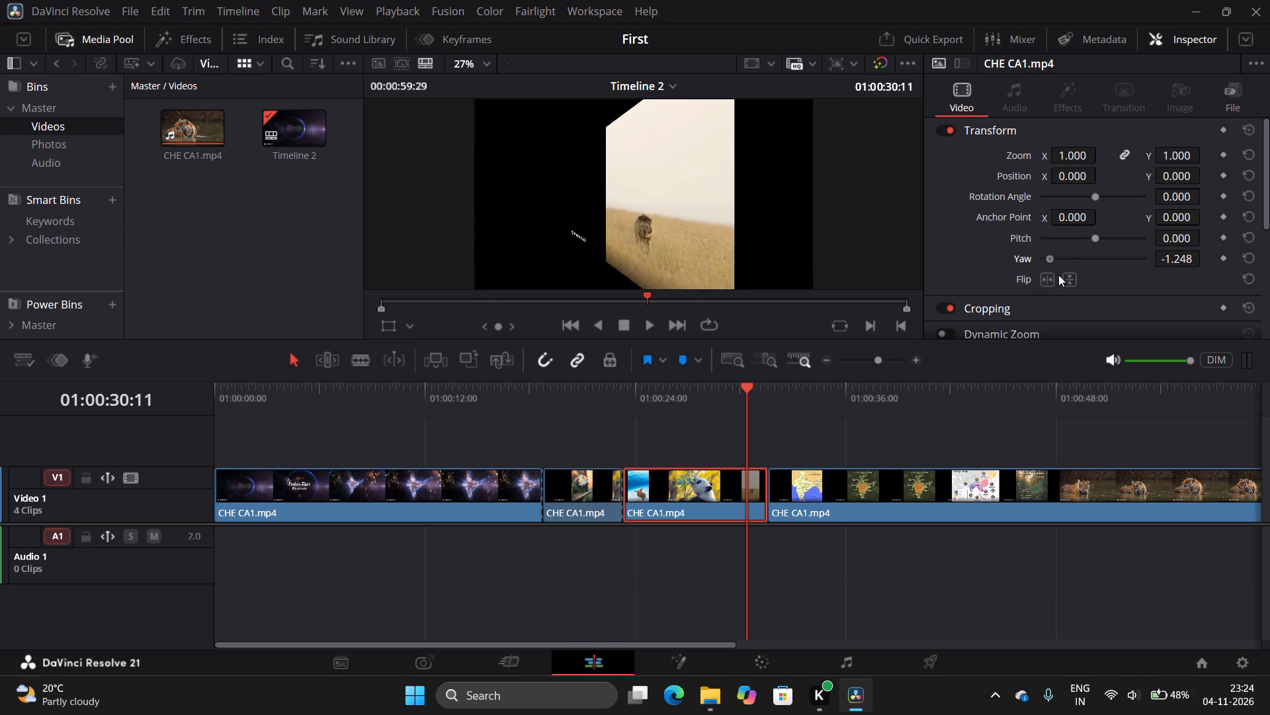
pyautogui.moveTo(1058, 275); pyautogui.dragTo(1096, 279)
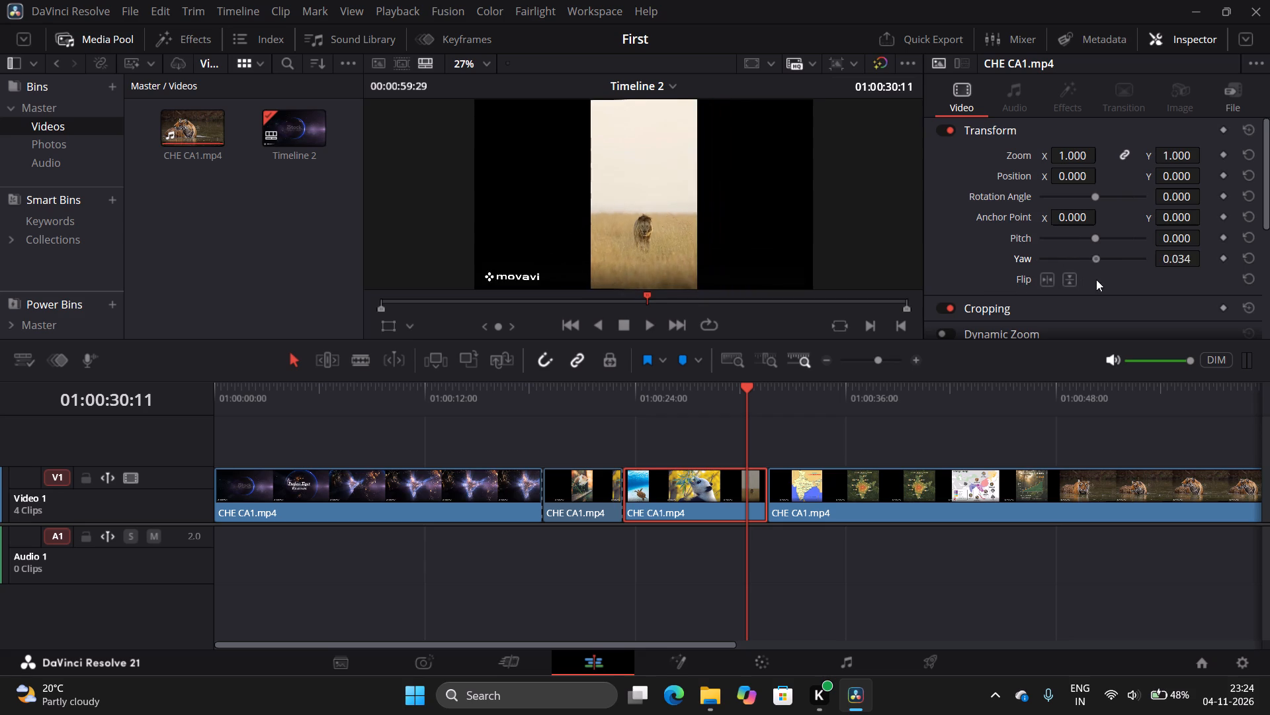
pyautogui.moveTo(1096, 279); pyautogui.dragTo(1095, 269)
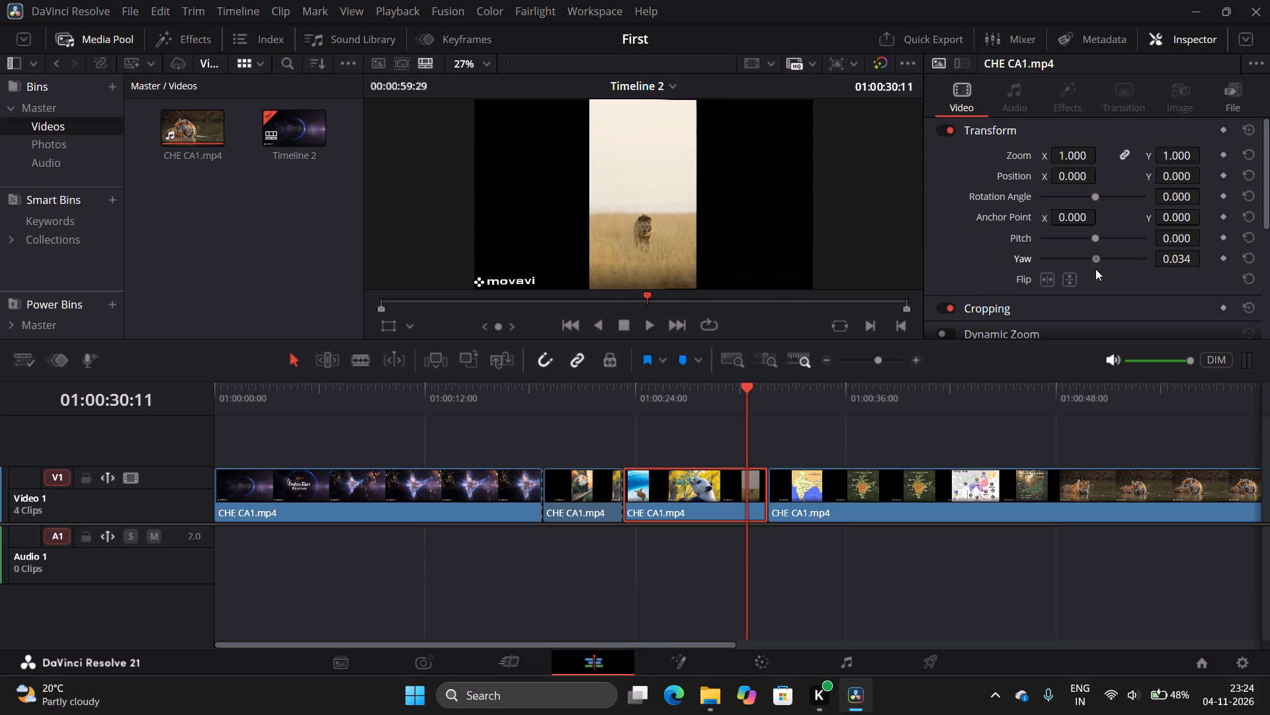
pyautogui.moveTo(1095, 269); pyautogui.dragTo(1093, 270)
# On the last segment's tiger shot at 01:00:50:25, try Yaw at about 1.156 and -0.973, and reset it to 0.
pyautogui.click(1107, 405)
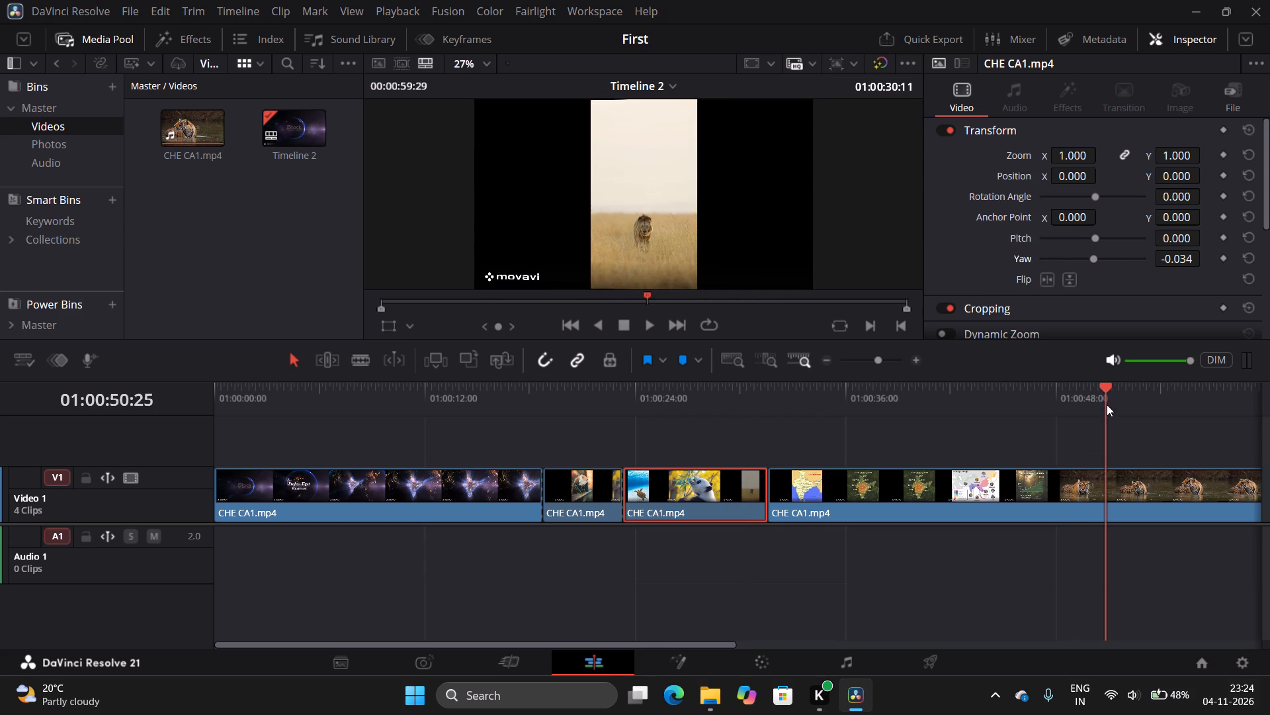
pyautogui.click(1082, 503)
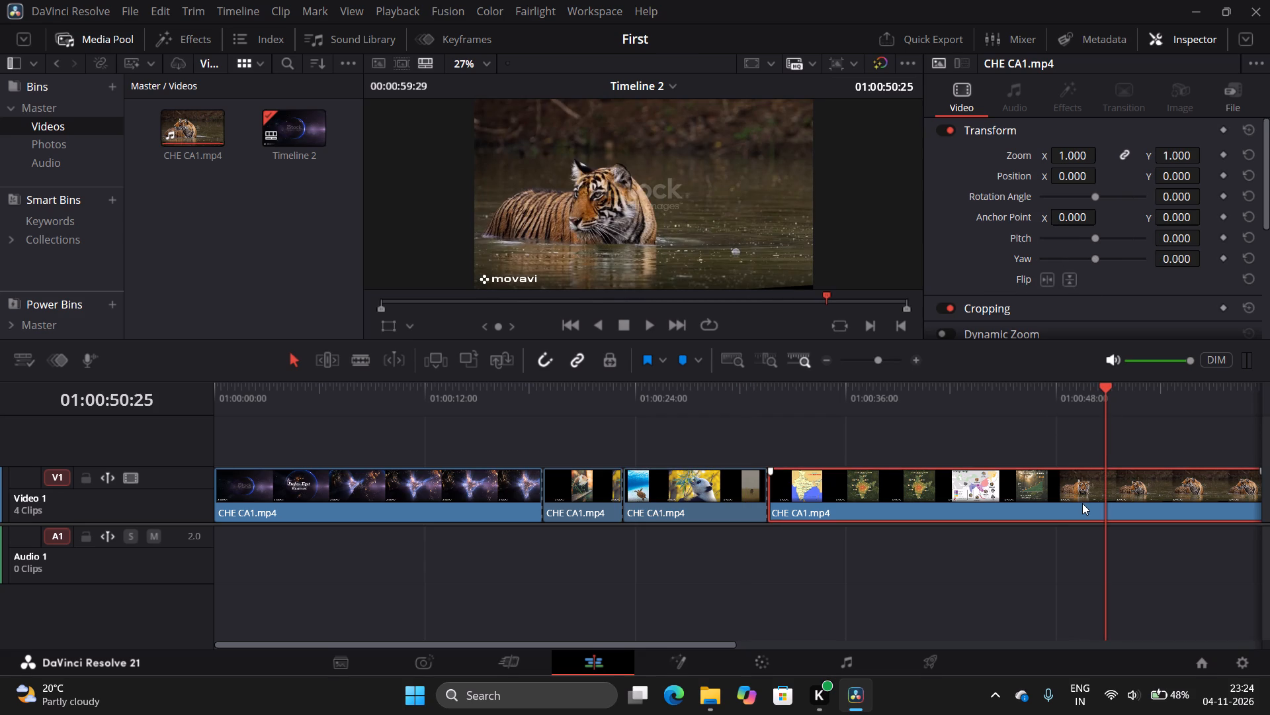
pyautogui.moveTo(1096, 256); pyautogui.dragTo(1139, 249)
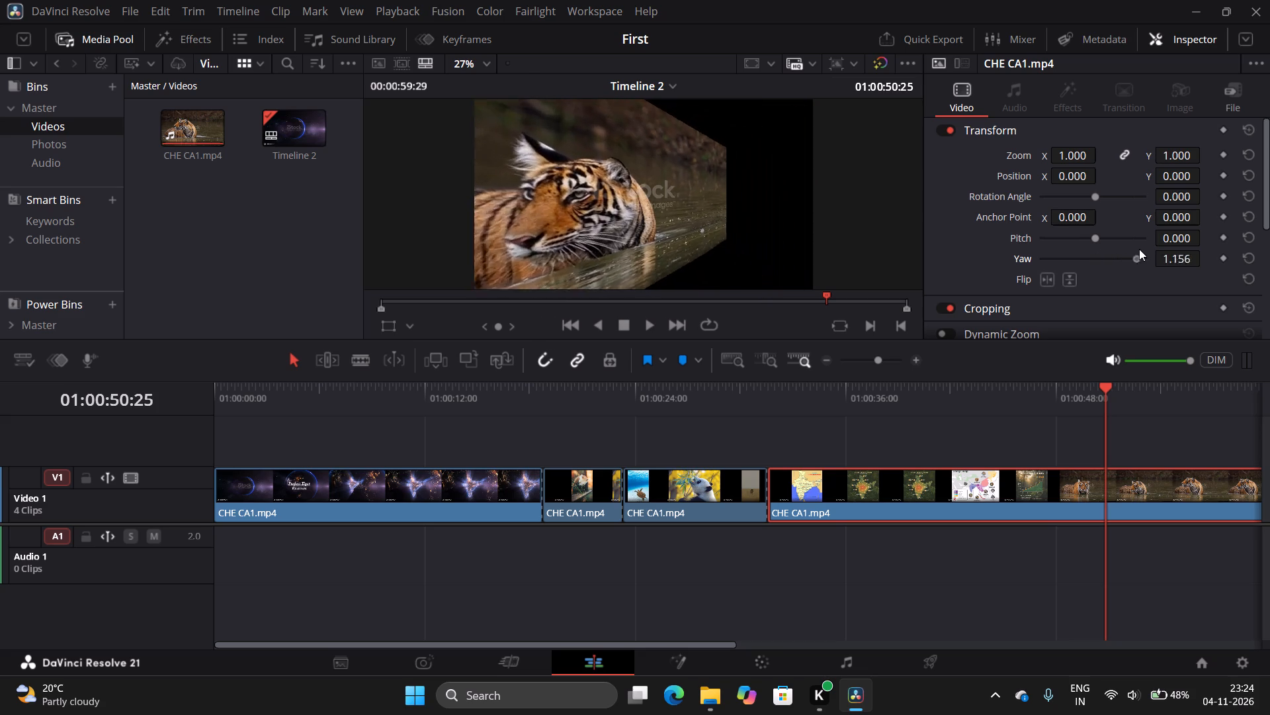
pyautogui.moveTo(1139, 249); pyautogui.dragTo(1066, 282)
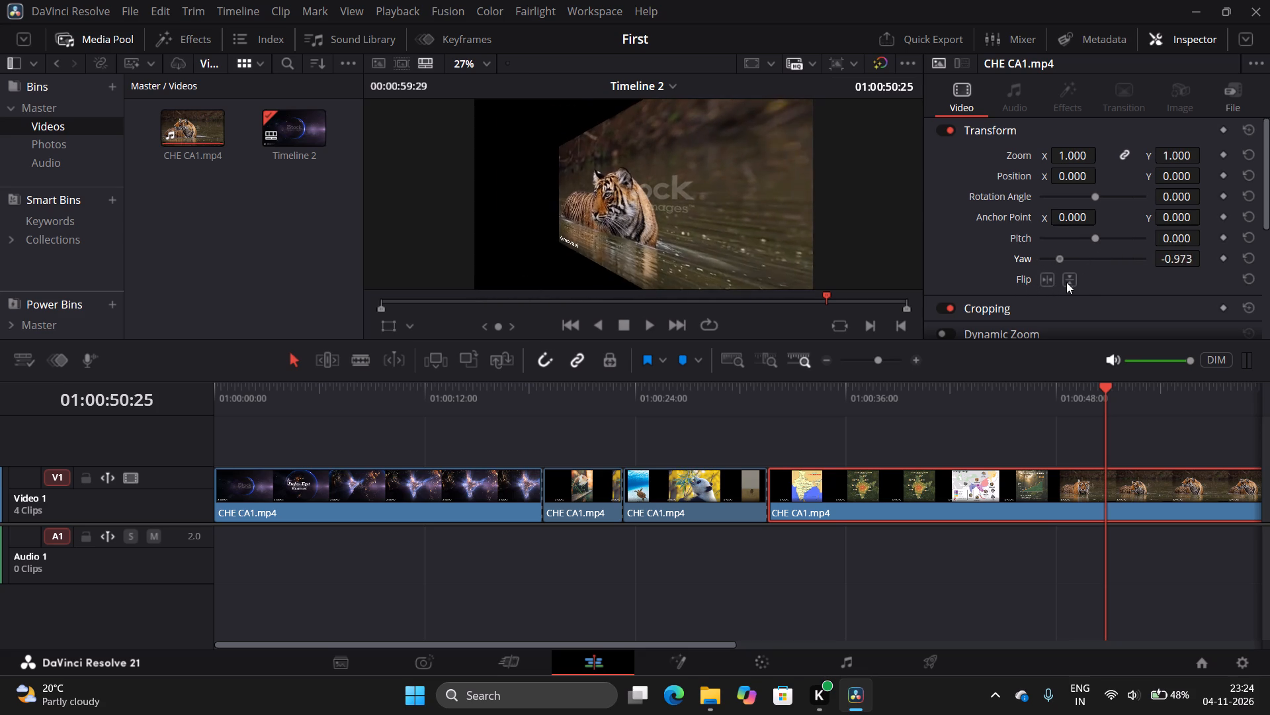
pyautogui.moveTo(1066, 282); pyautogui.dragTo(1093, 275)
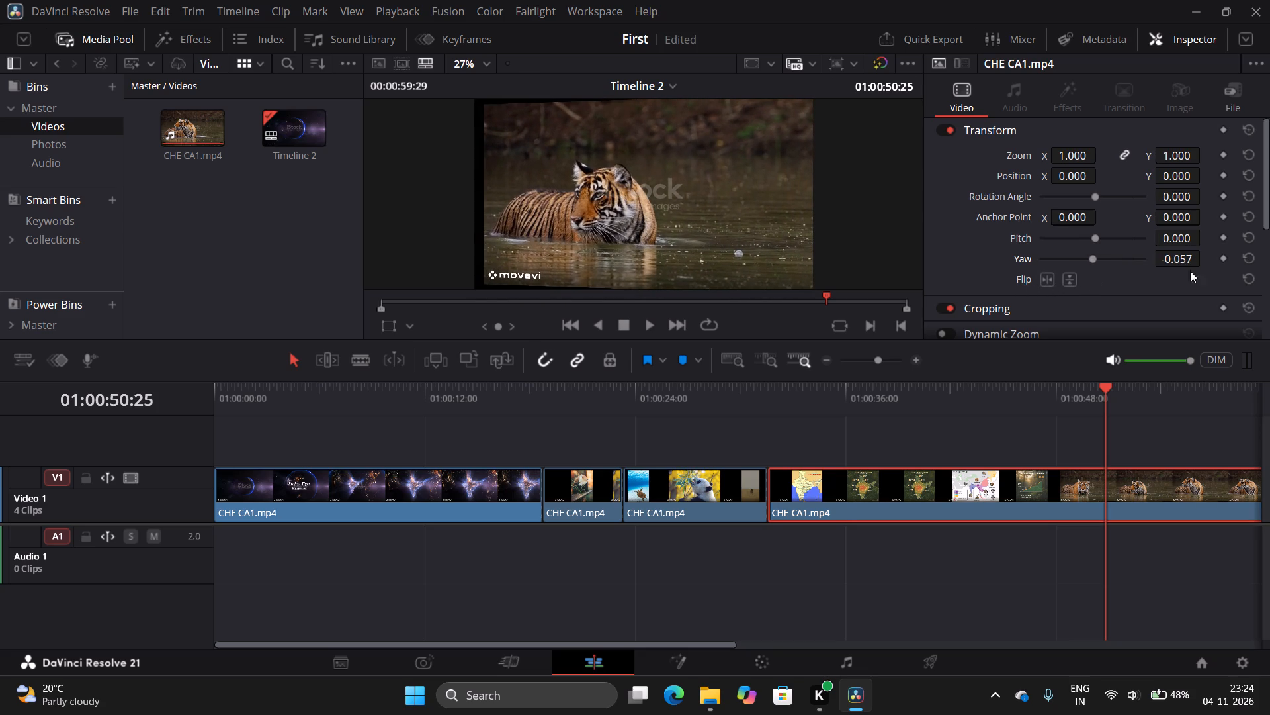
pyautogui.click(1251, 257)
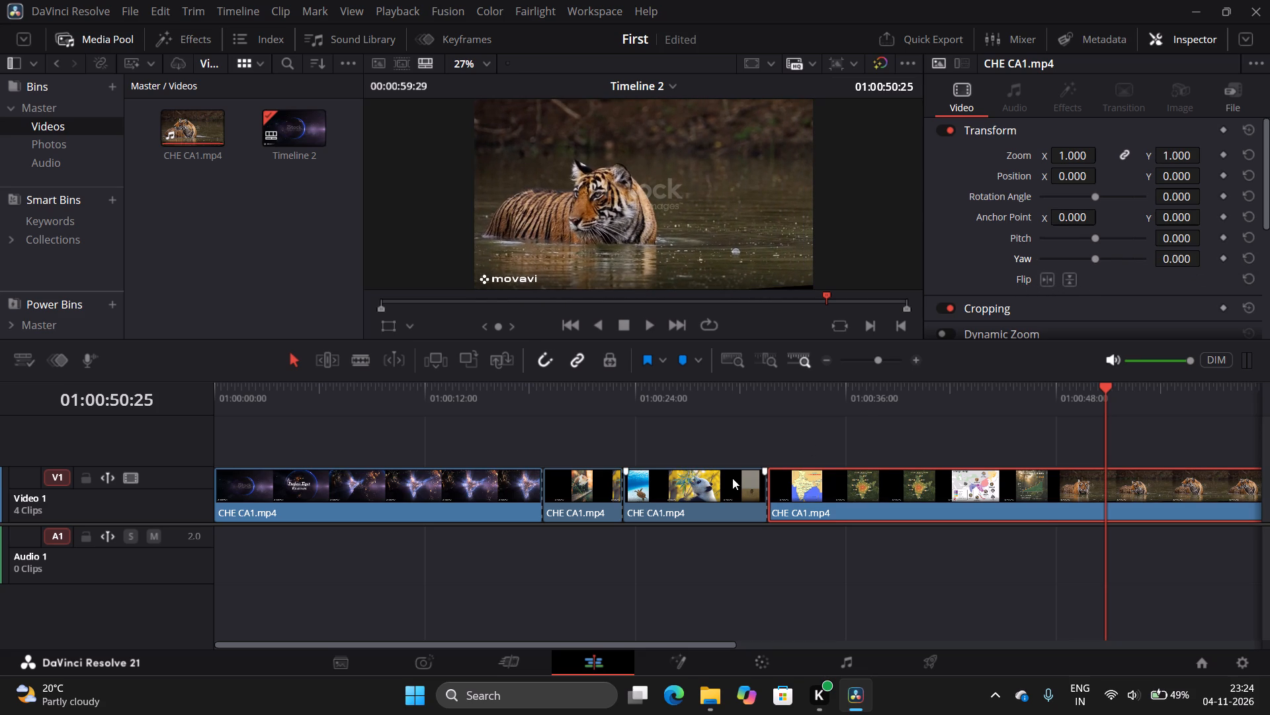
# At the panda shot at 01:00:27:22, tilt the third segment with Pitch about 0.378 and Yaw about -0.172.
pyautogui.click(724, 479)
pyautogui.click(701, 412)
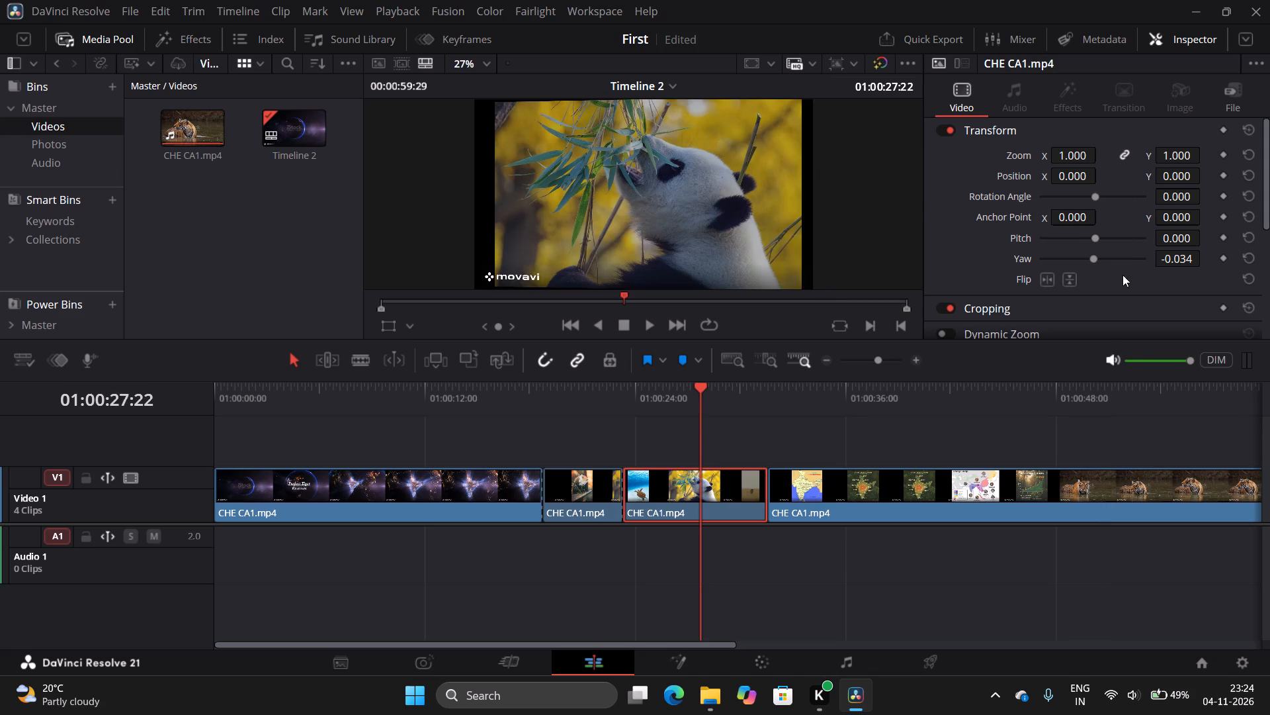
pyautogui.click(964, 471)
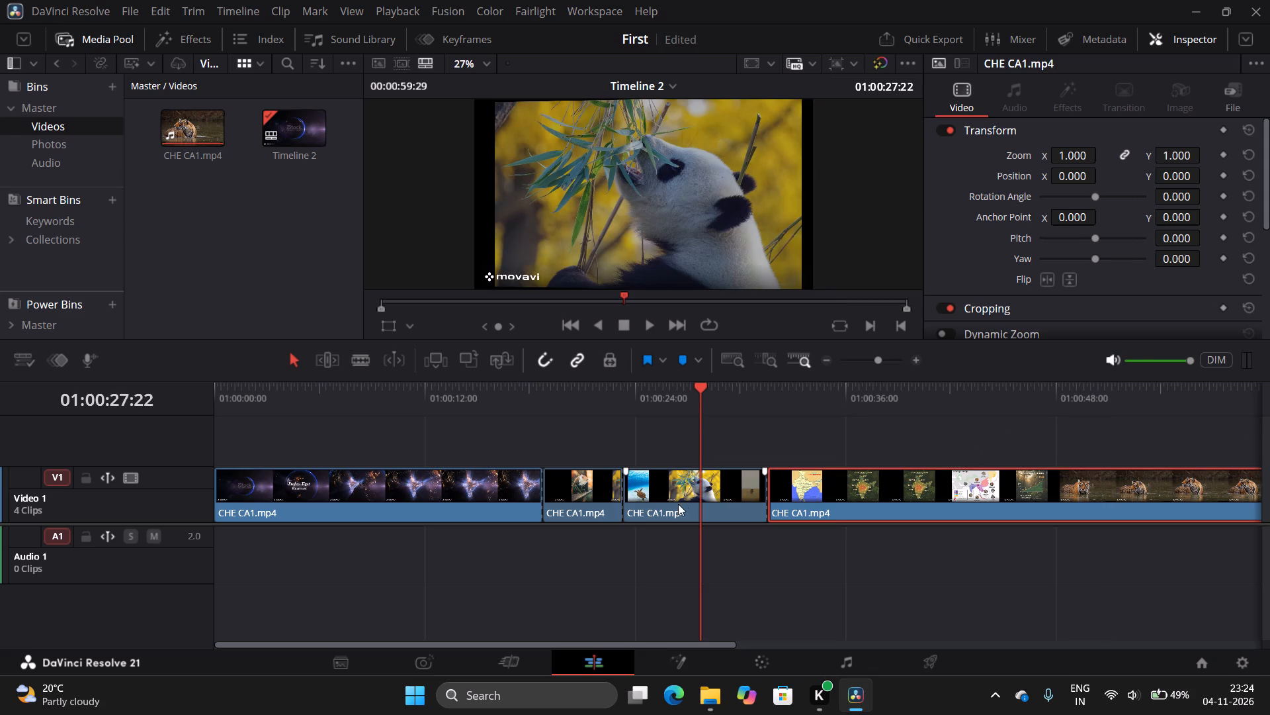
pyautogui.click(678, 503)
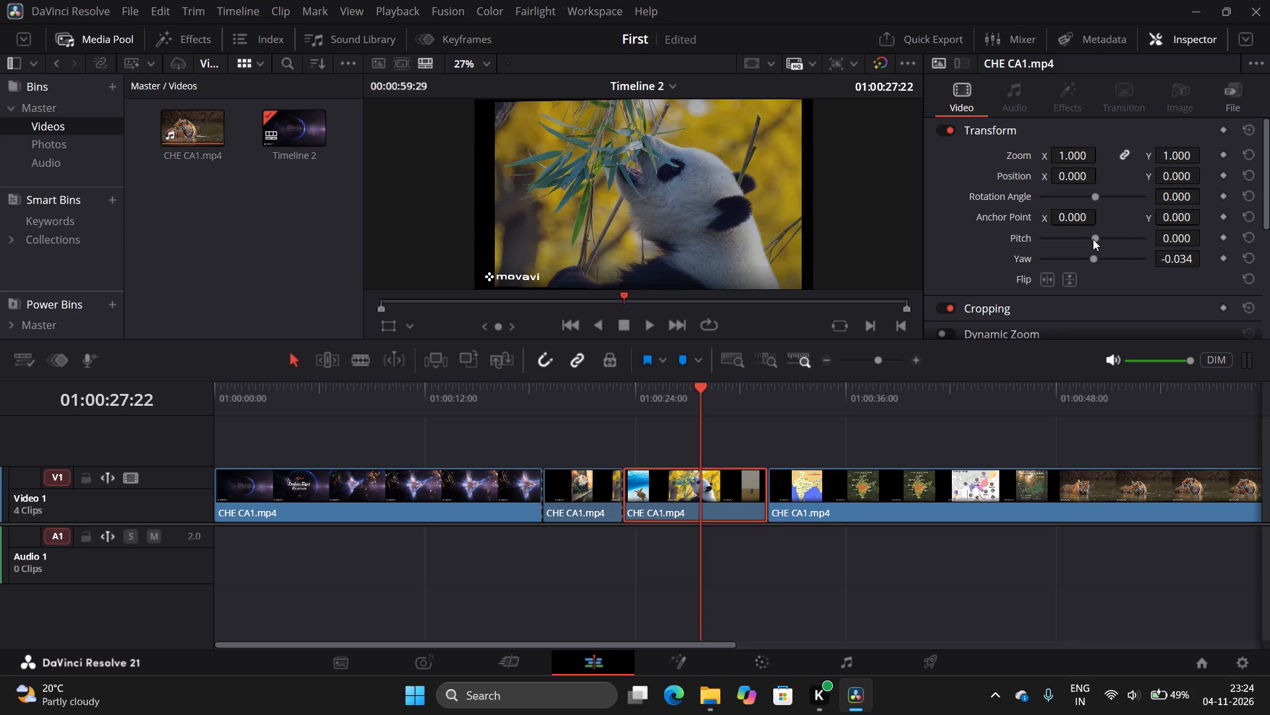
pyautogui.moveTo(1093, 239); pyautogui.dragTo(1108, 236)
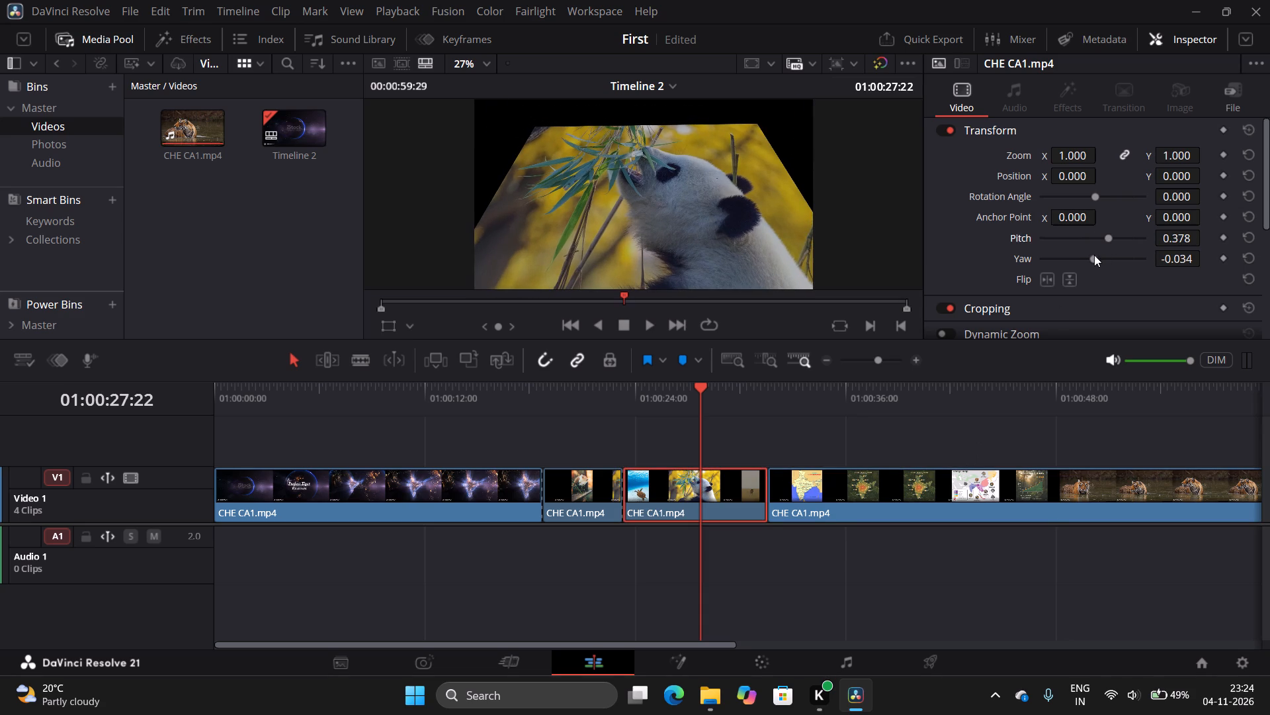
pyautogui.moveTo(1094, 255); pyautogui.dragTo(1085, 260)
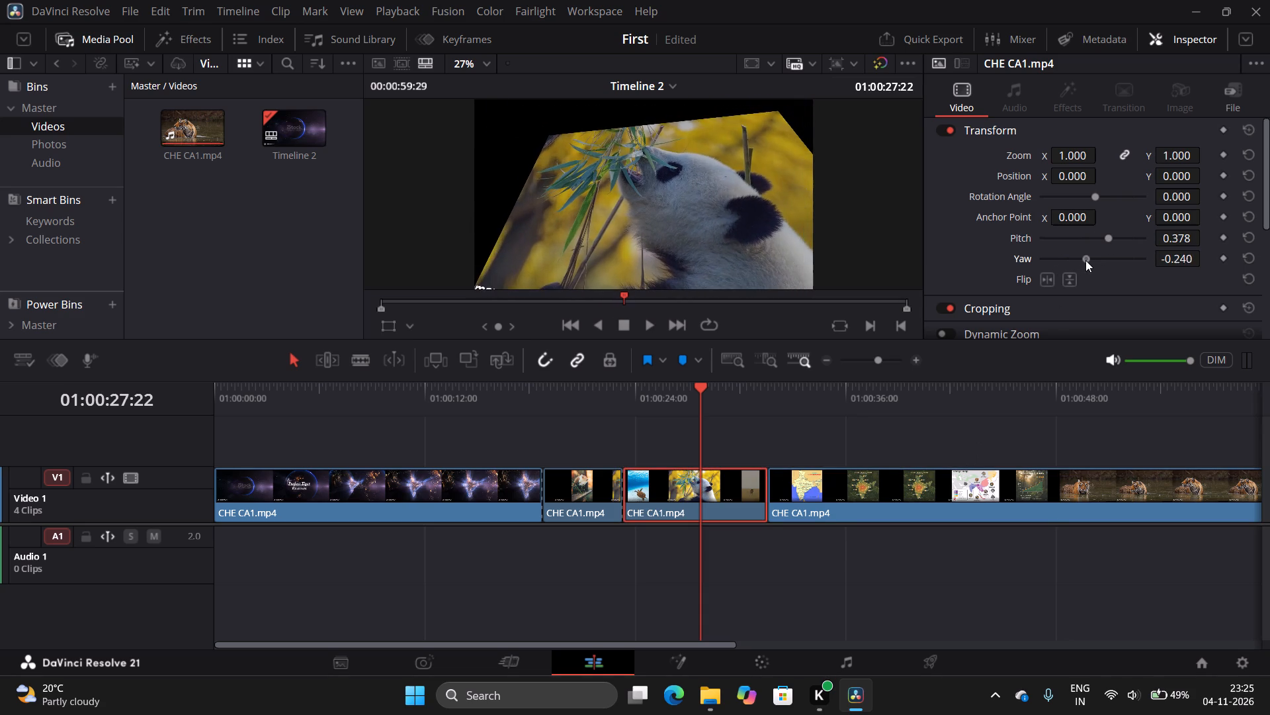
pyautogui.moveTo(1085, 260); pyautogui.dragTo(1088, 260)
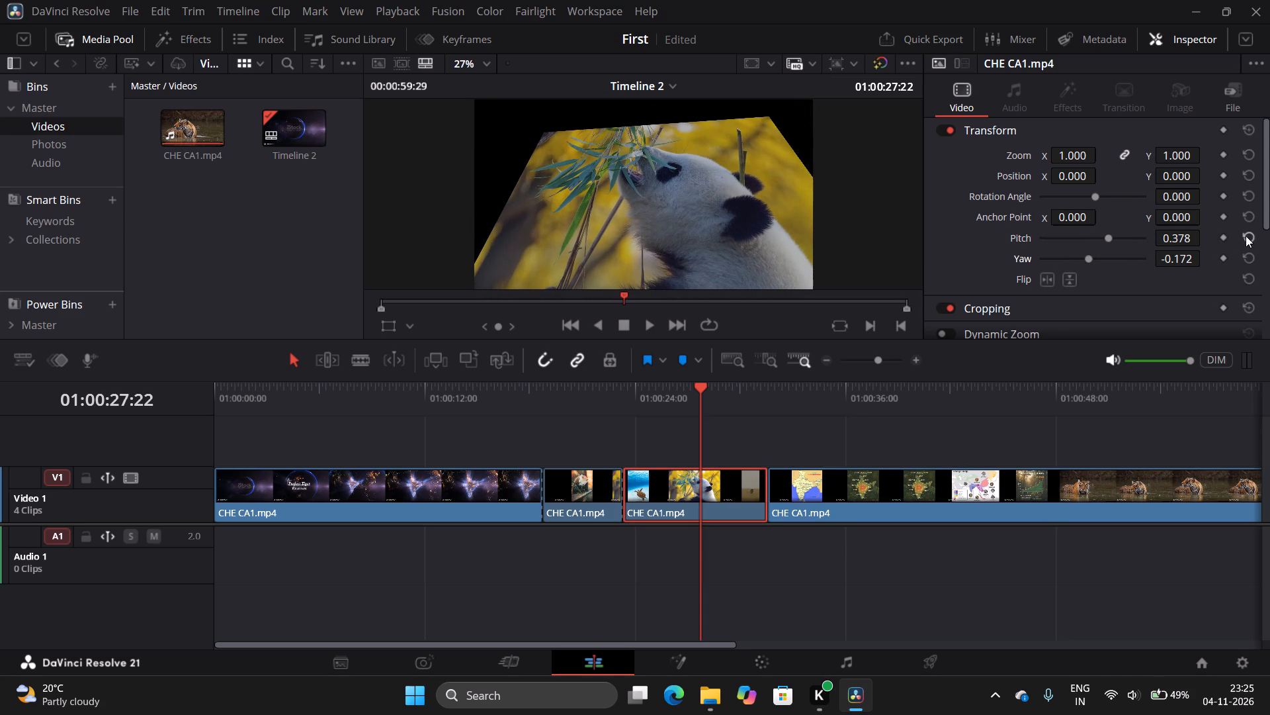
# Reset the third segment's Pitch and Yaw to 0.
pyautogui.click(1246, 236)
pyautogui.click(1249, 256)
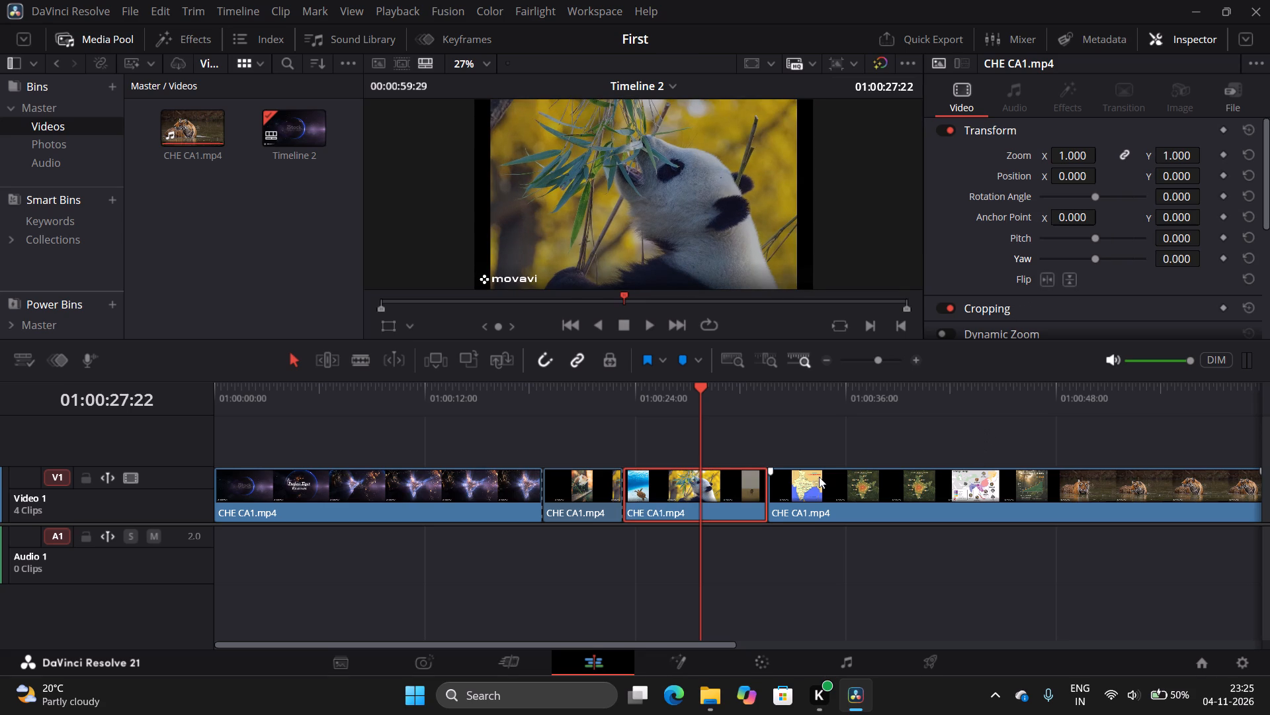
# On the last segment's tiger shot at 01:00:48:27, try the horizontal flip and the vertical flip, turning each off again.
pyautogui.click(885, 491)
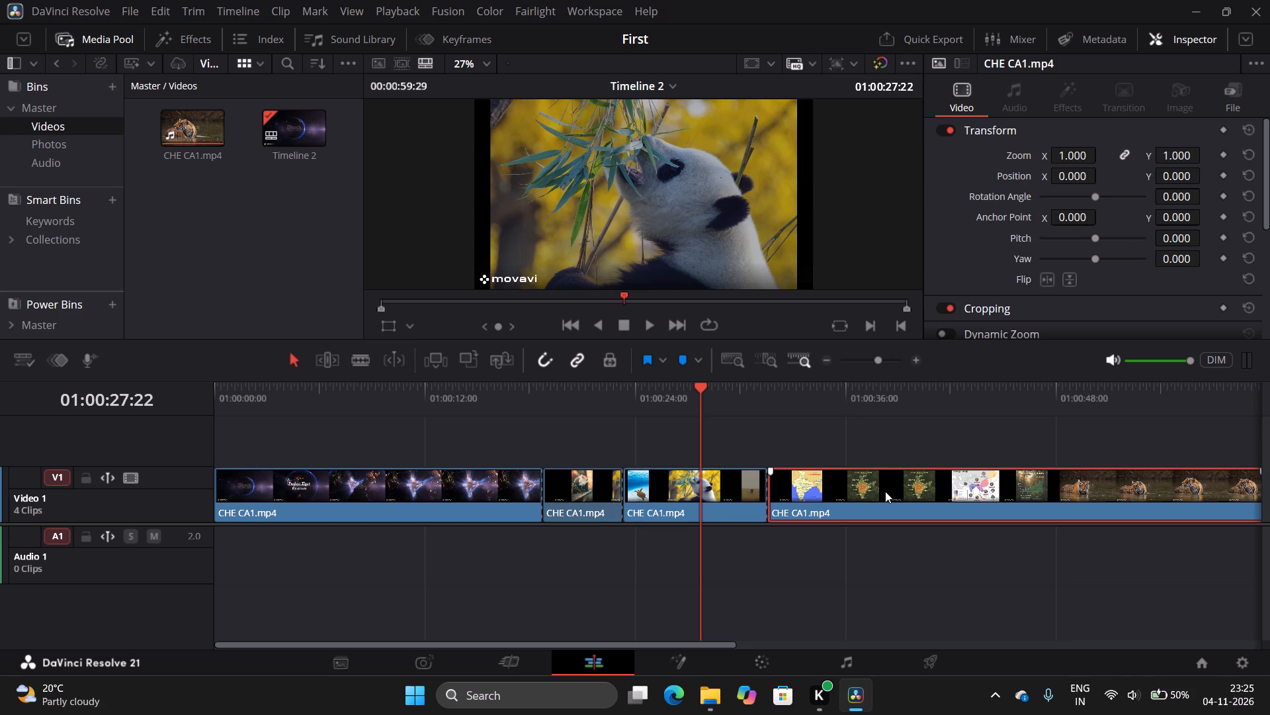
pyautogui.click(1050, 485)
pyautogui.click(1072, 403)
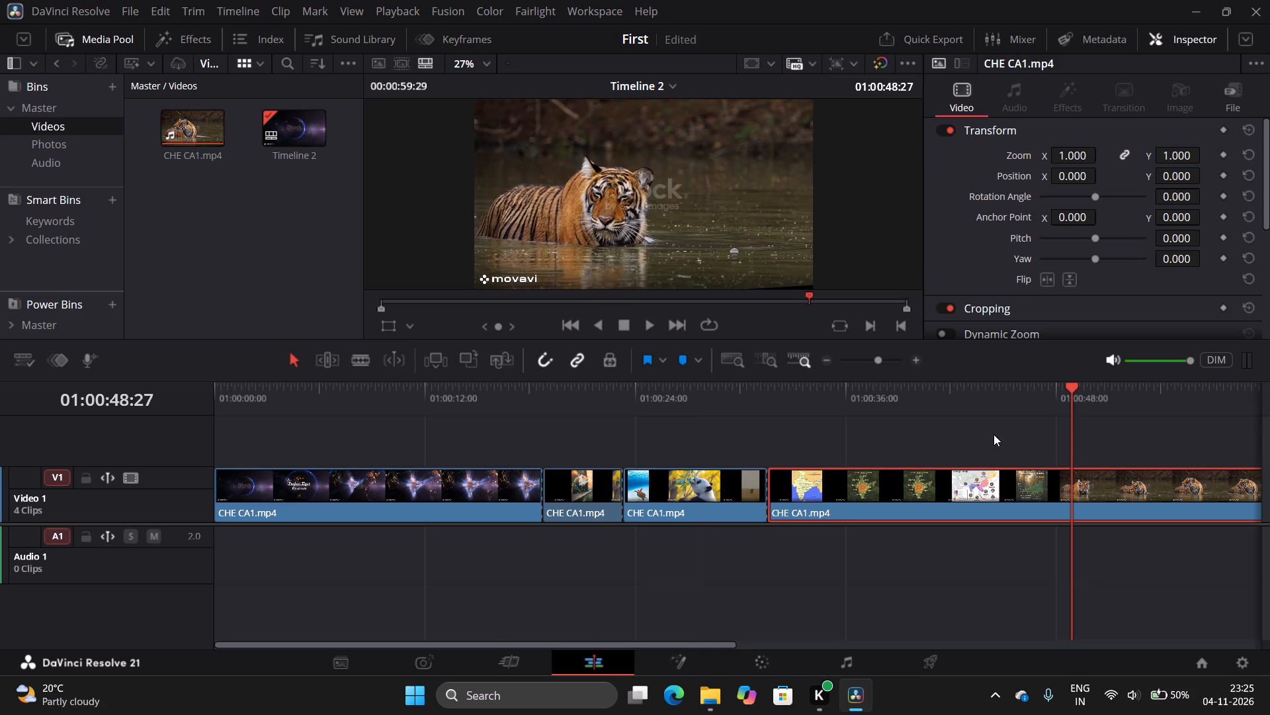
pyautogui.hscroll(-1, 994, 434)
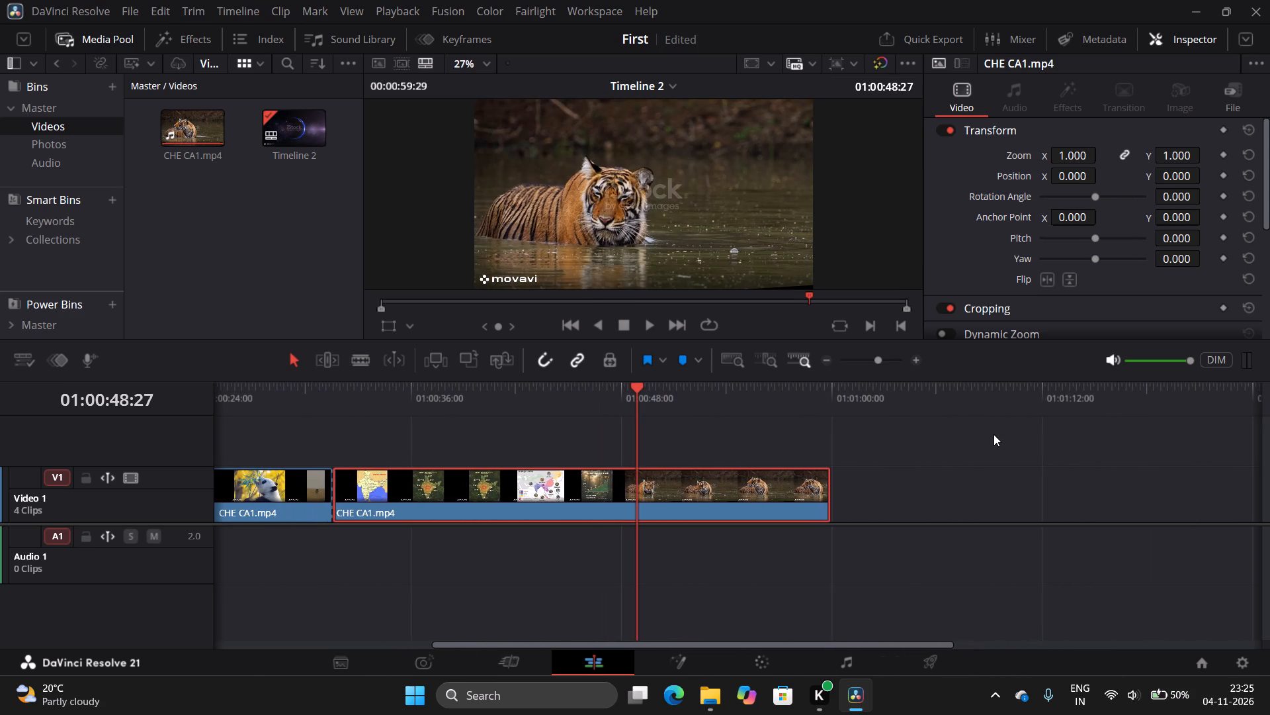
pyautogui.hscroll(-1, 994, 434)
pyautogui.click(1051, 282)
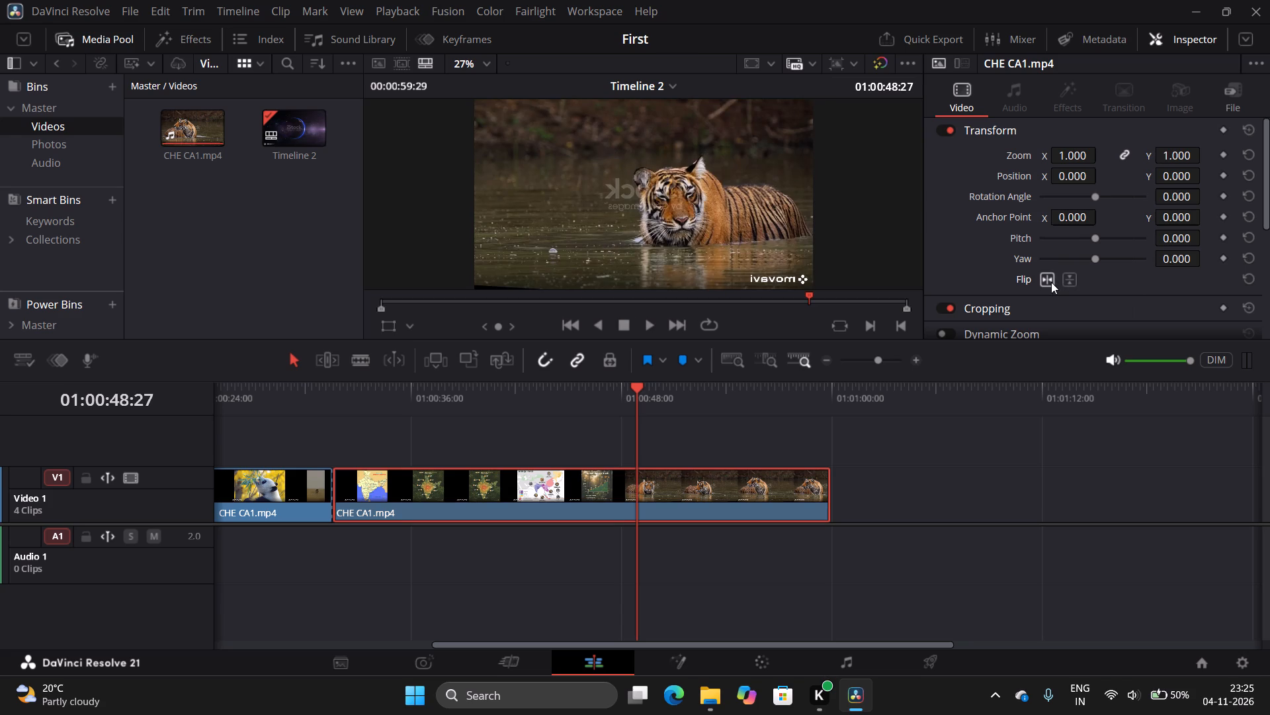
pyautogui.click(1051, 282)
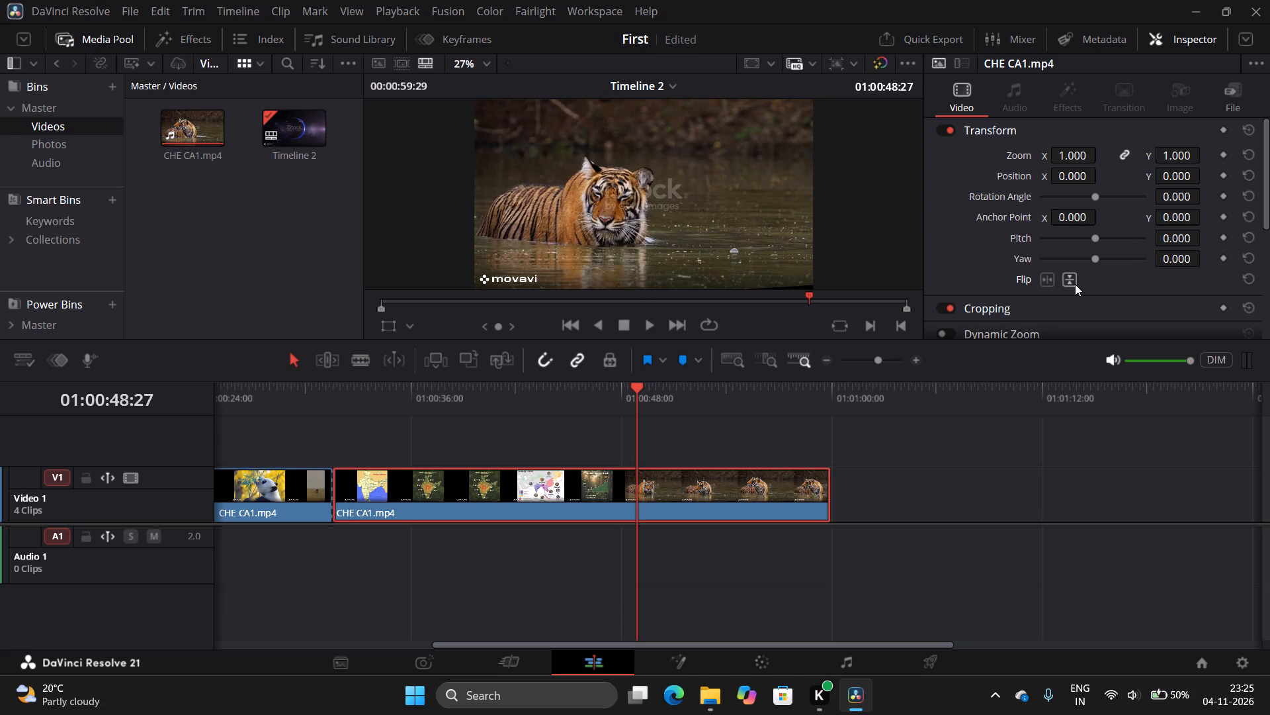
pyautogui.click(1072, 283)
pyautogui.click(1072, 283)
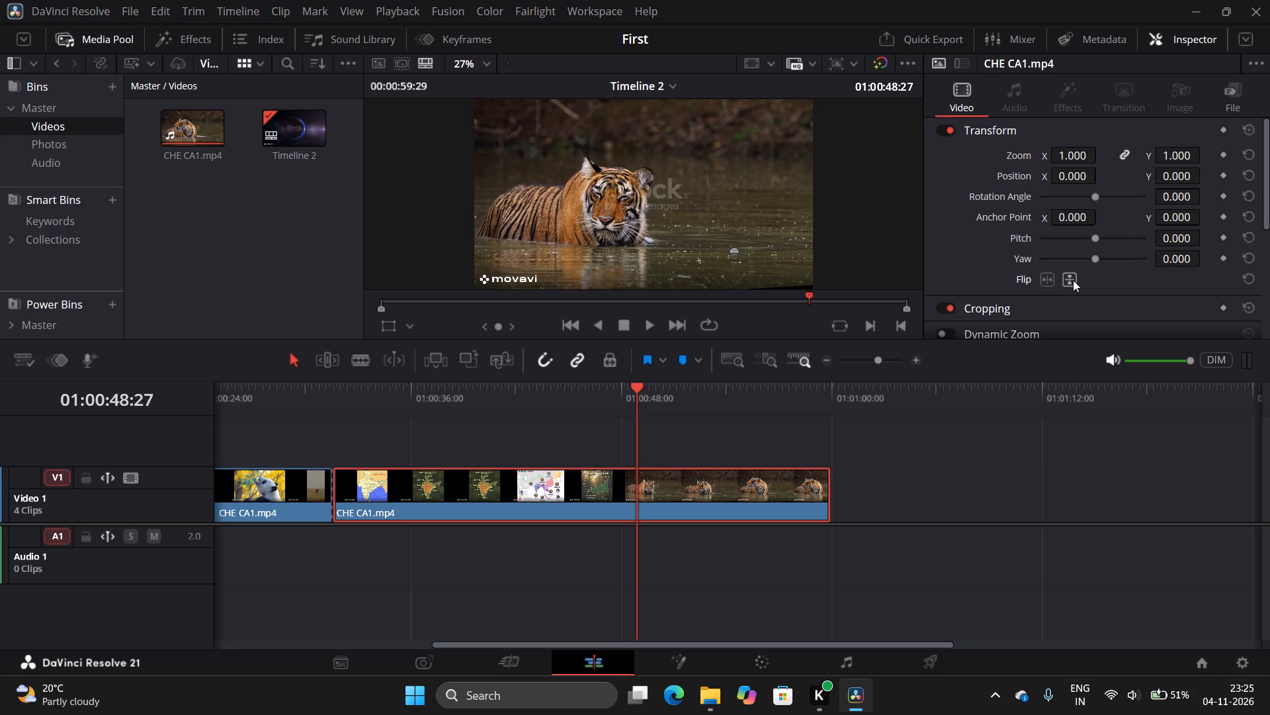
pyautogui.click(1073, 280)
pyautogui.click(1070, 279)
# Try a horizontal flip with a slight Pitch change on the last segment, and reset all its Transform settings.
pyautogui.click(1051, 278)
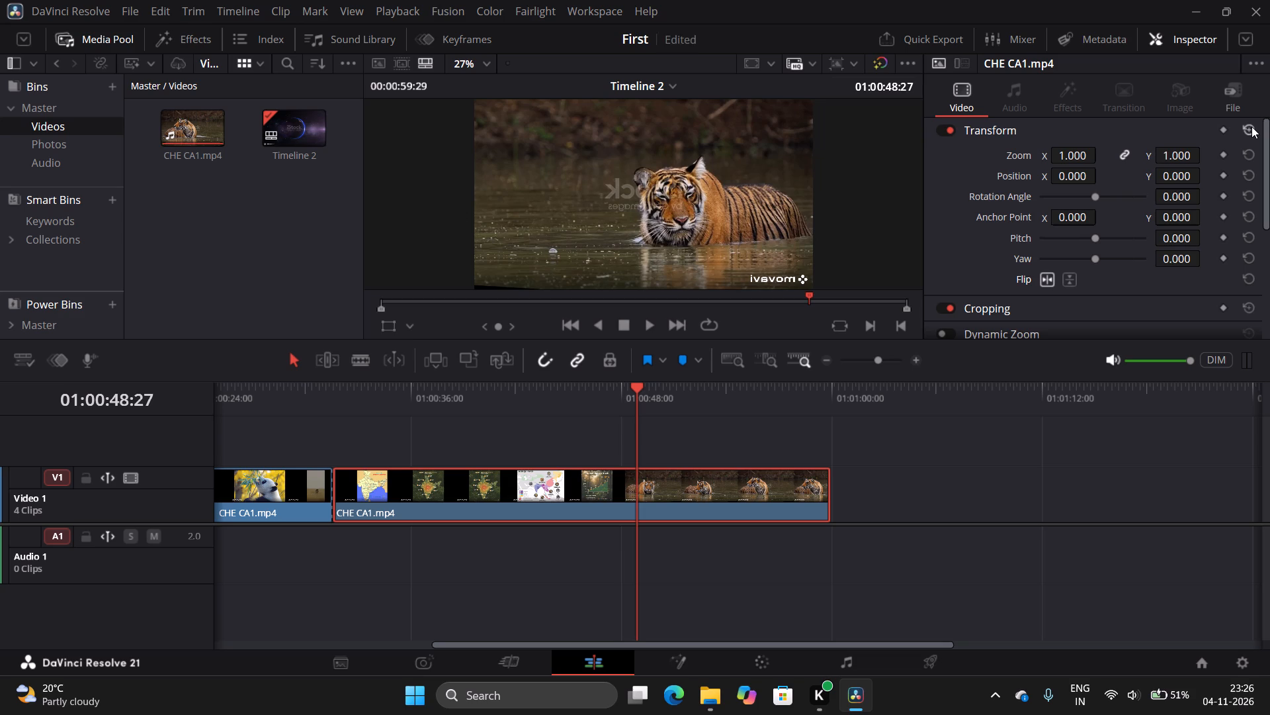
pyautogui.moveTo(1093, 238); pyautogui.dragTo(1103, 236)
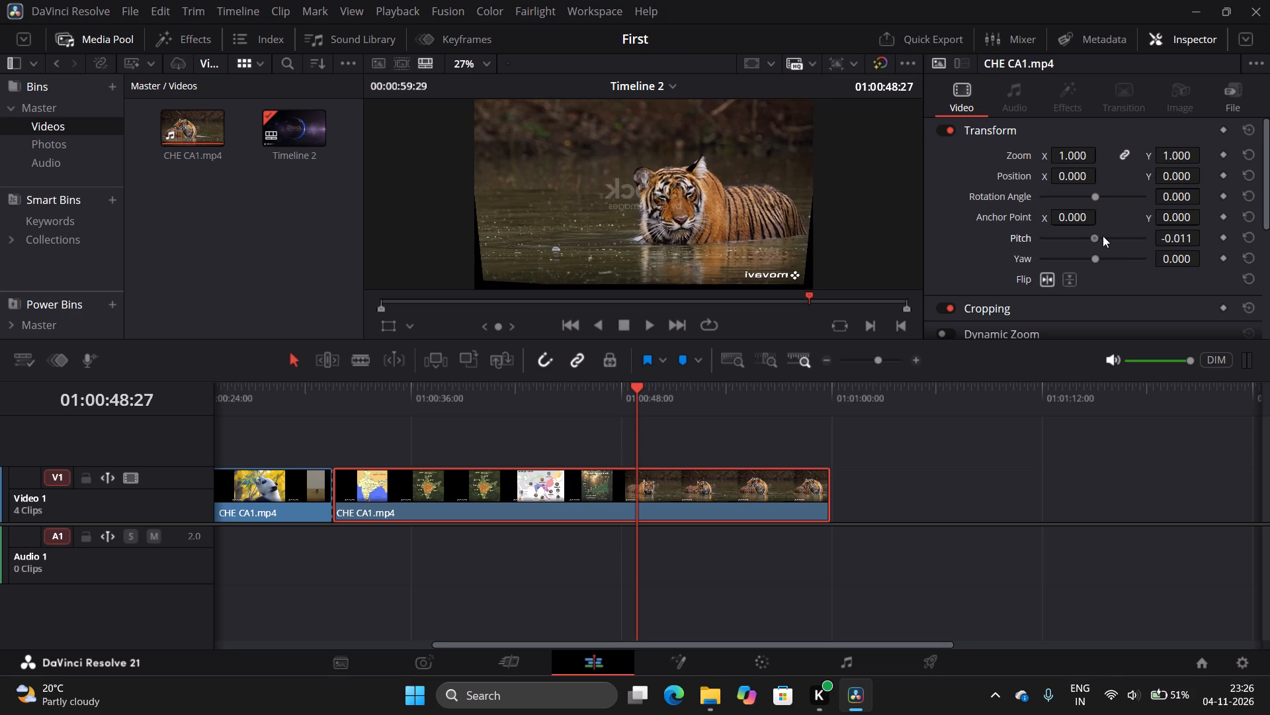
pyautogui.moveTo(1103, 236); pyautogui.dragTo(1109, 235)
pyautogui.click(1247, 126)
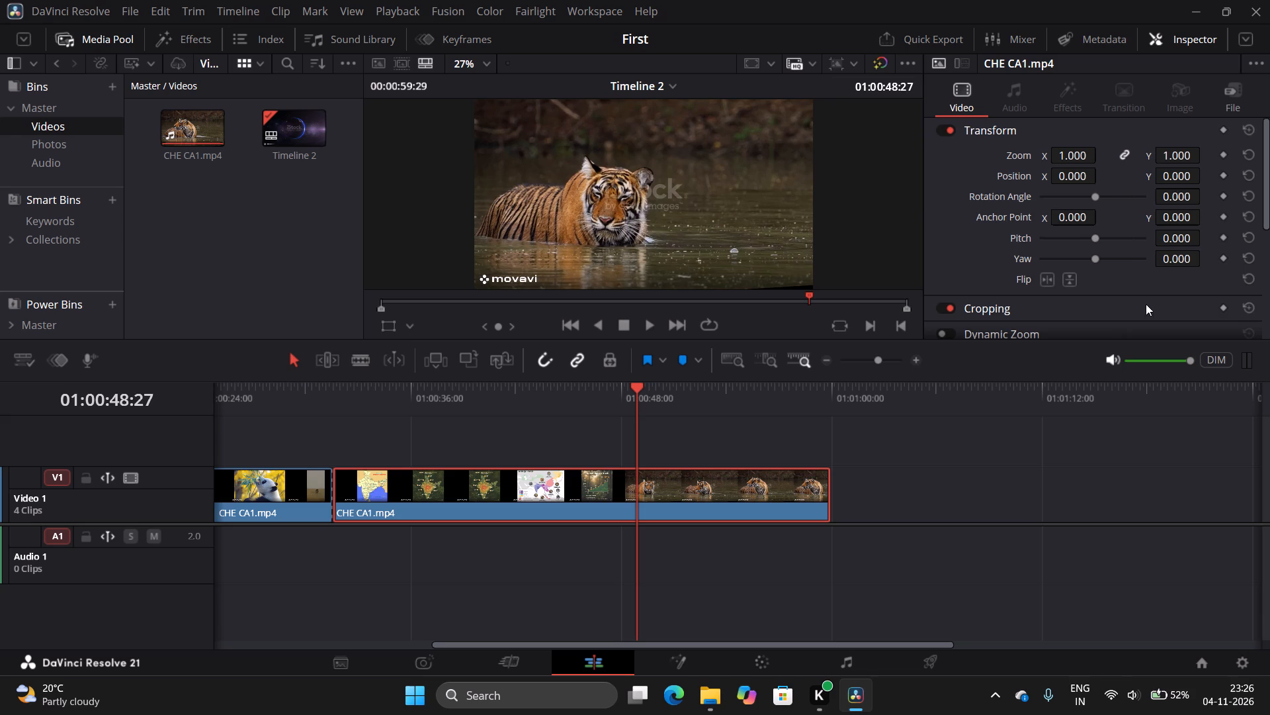
# Crop the last segment's tiger shot by about 234.5 left, 161.2 right, 164.9 top and 90.7 bottom.
pyautogui.click(997, 310)
pyautogui.scroll(-1, 997, 310)
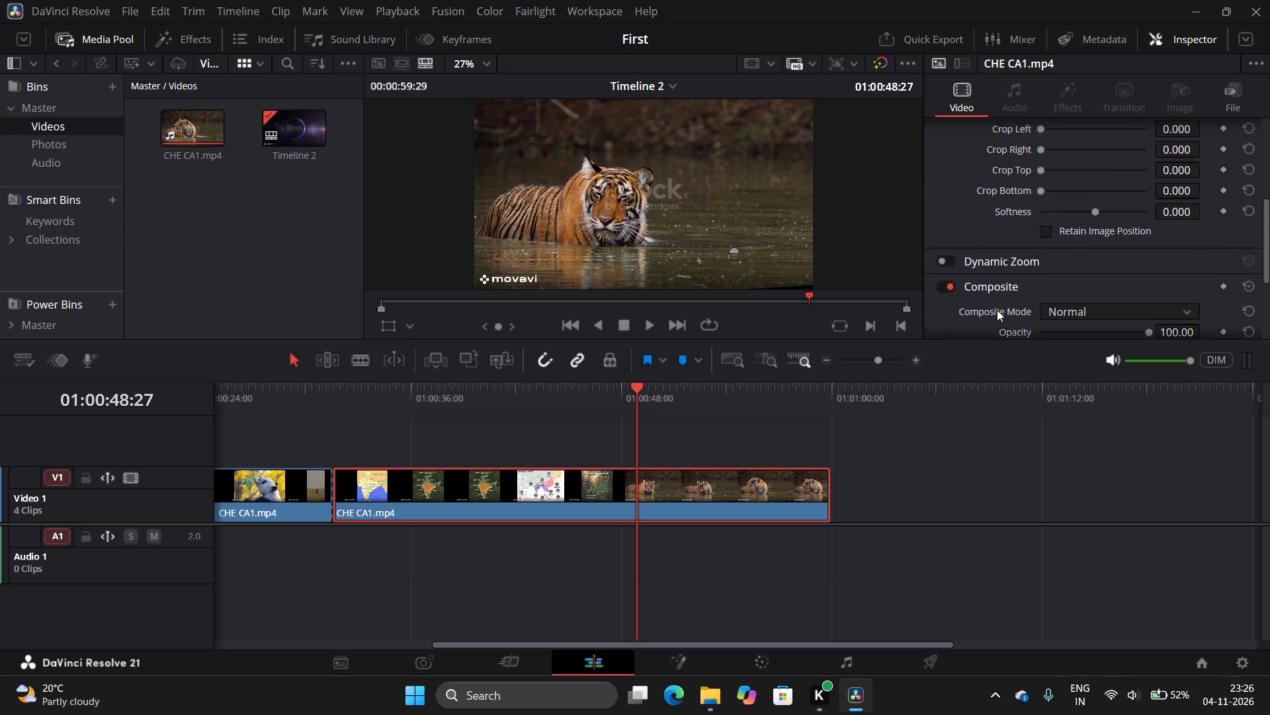
pyautogui.scroll(-1, 997, 310)
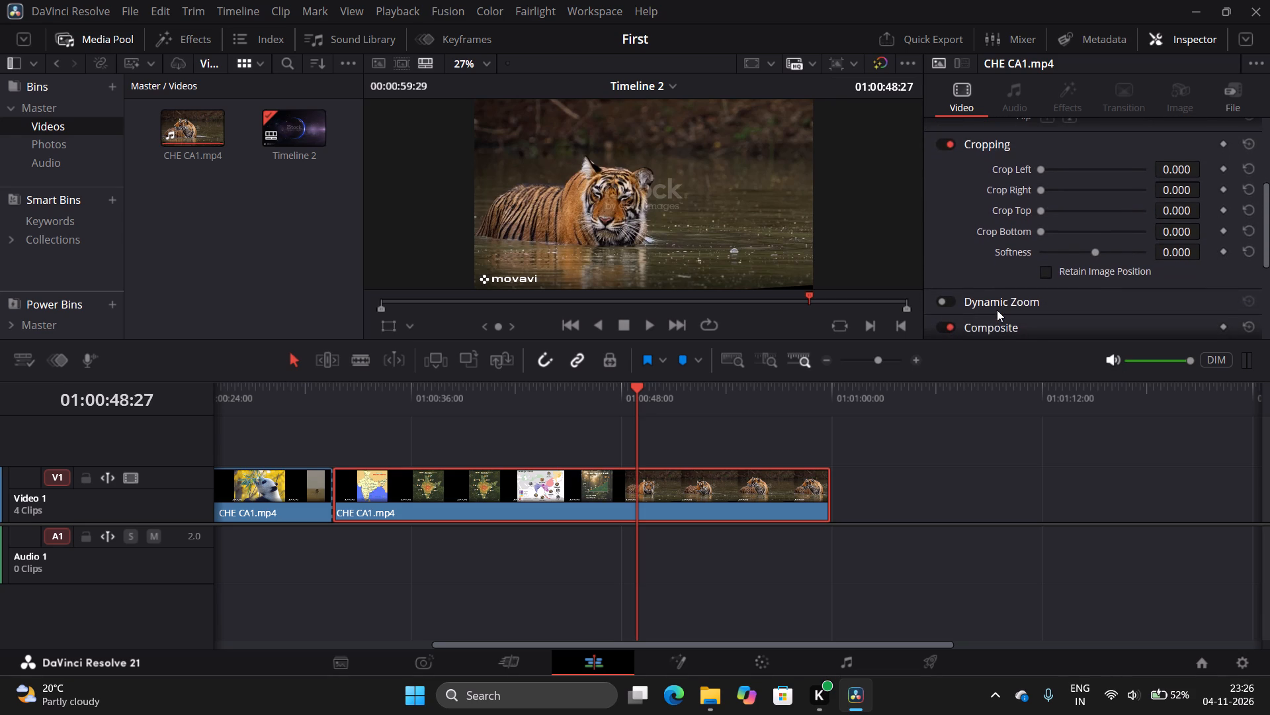
pyautogui.hscroll(8, 464, 411)
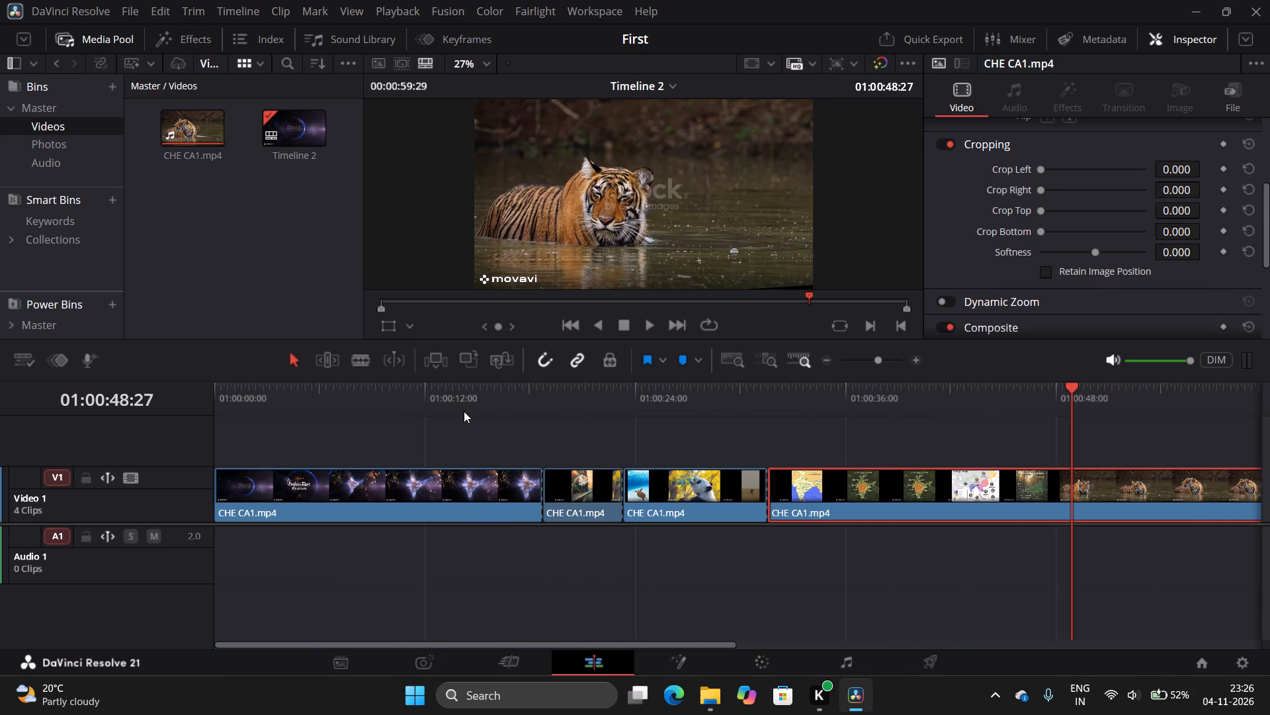
pyautogui.hscroll(-1, 830, 404)
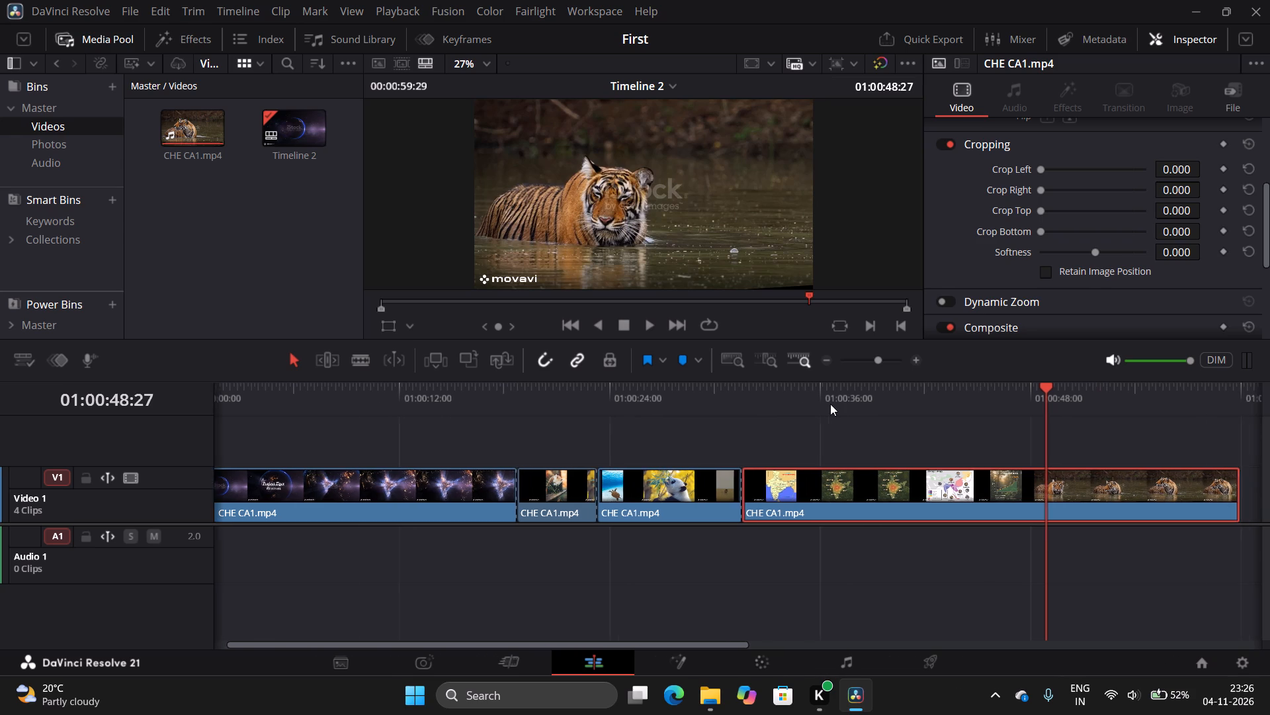
pyautogui.hscroll(-1, 830, 404)
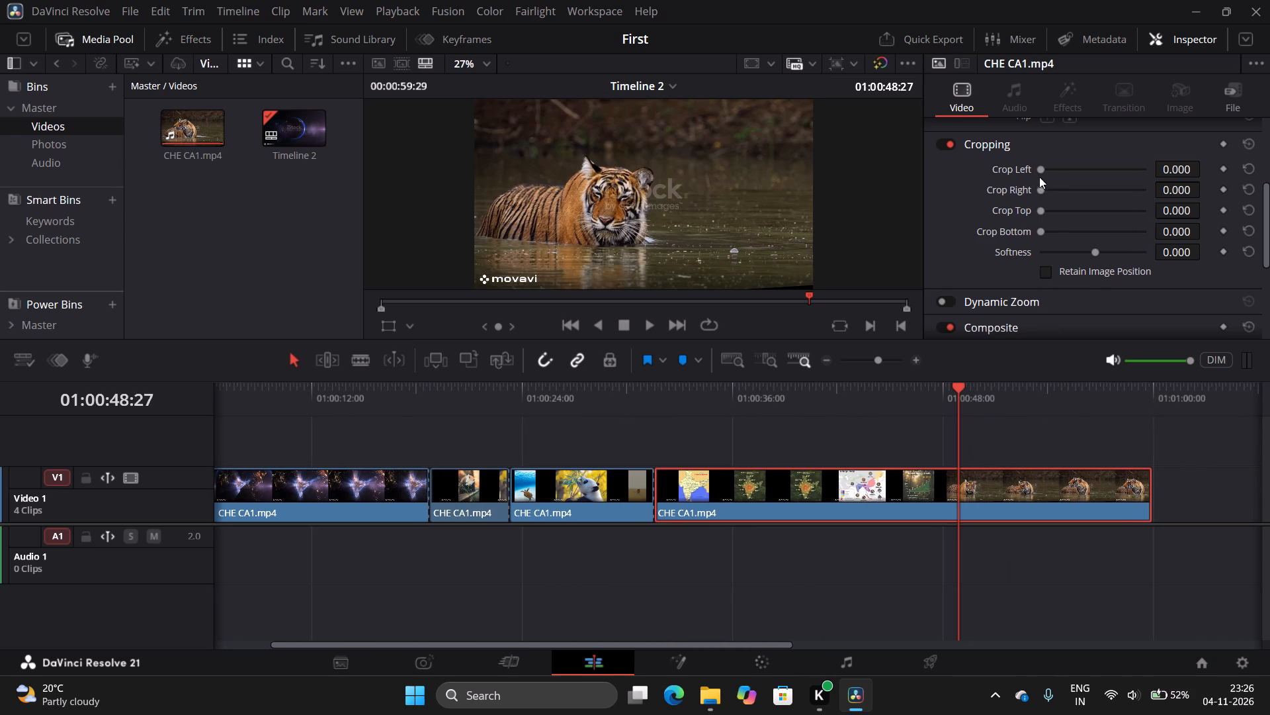
pyautogui.moveTo(1041, 170); pyautogui.dragTo(1074, 169)
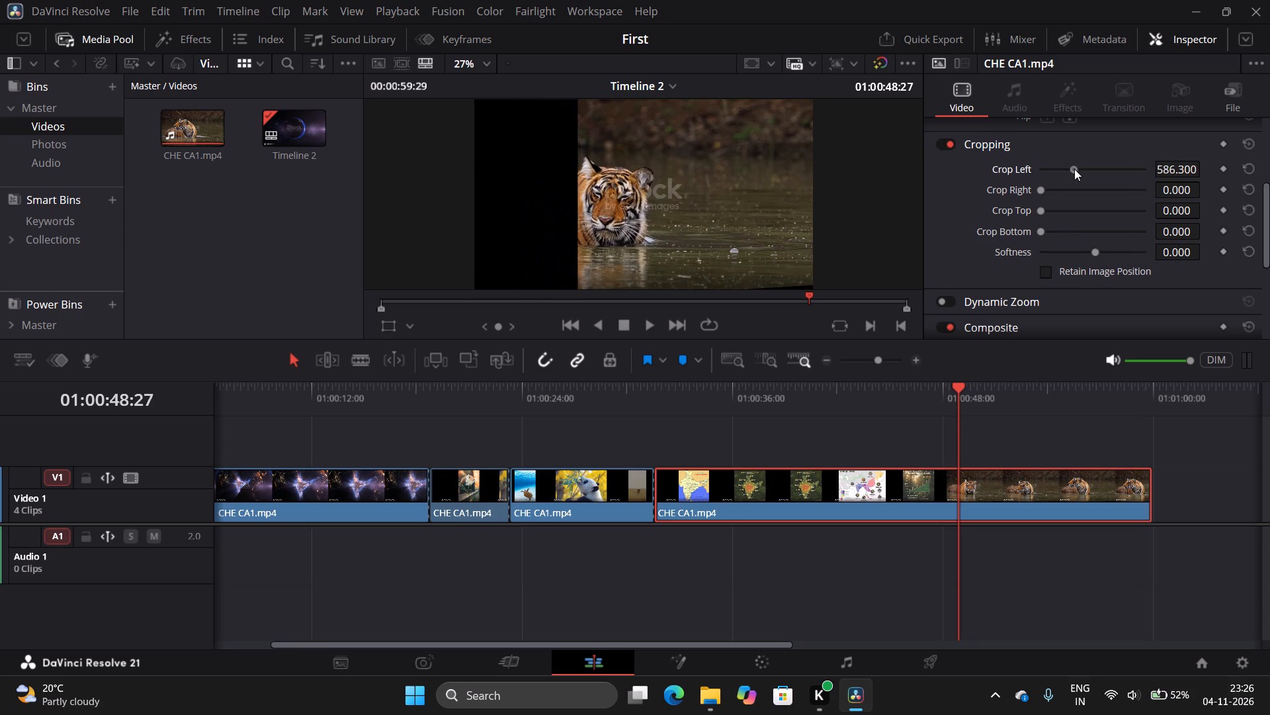
pyautogui.moveTo(1074, 169); pyautogui.dragTo(1047, 175)
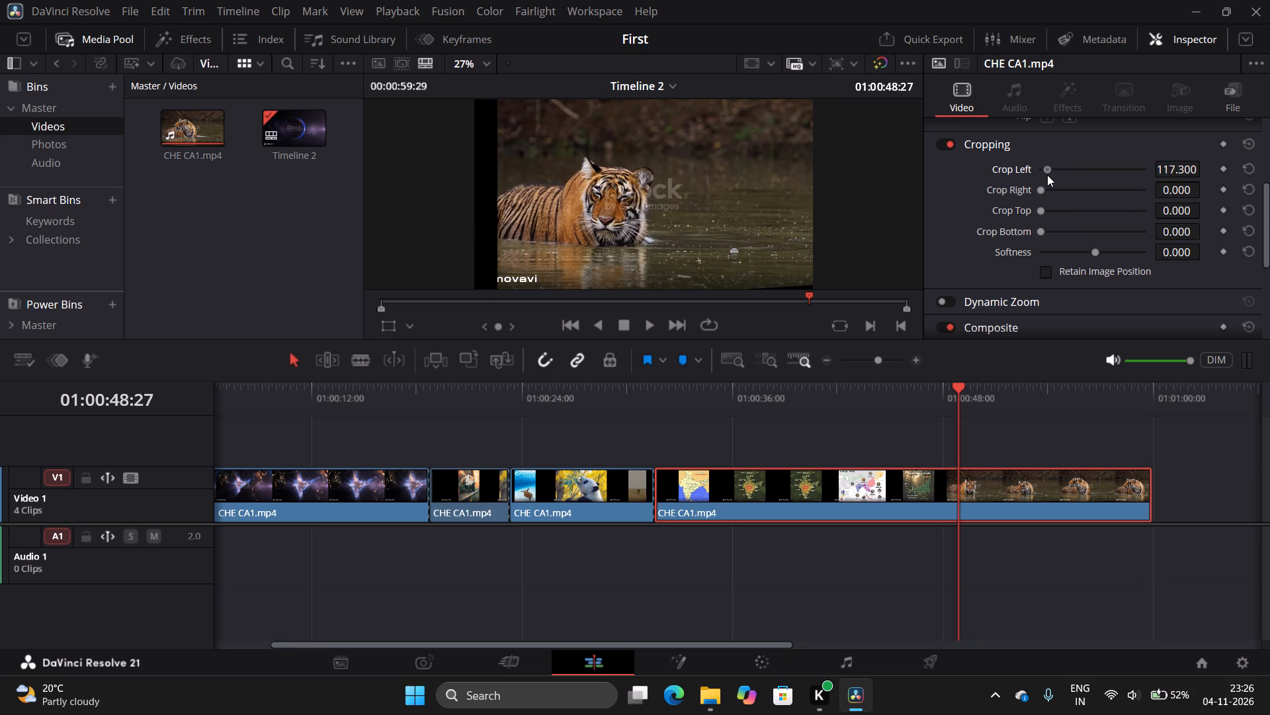
pyautogui.moveTo(1047, 175); pyautogui.dragTo(1054, 169)
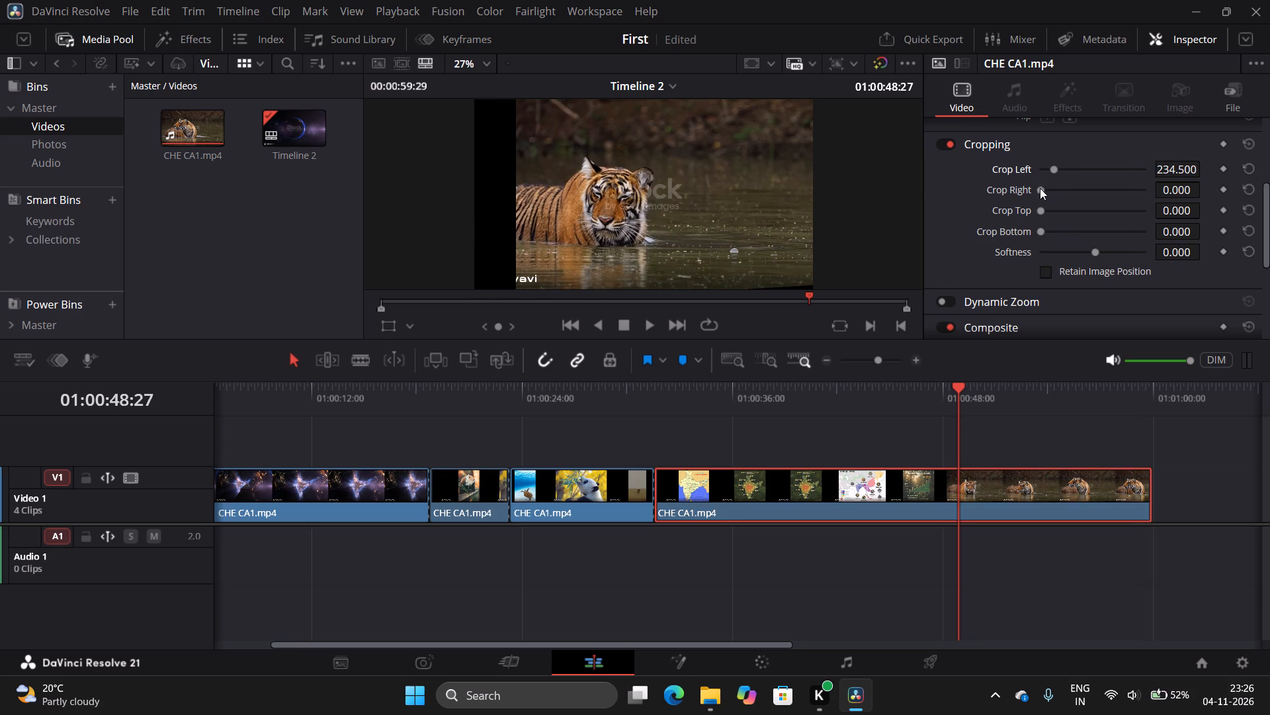
pyautogui.moveTo(1040, 187); pyautogui.dragTo(1050, 185)
pyautogui.moveTo(1042, 209); pyautogui.dragTo(1057, 208)
pyautogui.moveTo(1040, 228); pyautogui.dragTo(1050, 226)
# Try the last segment's crop Softness between -100 and about 22, and leave it at about -57.25.
pyautogui.moveTo(1094, 252); pyautogui.dragTo(1116, 248)
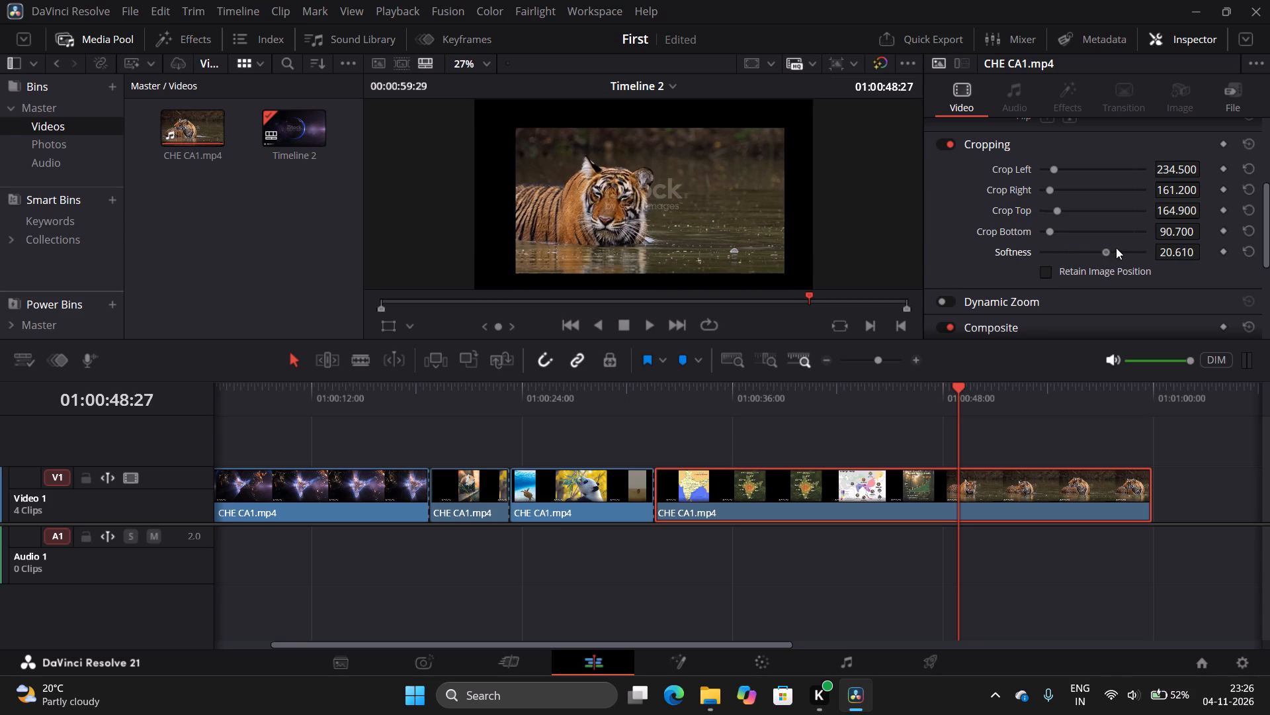
pyautogui.moveTo(1116, 248); pyautogui.dragTo(1033, 264)
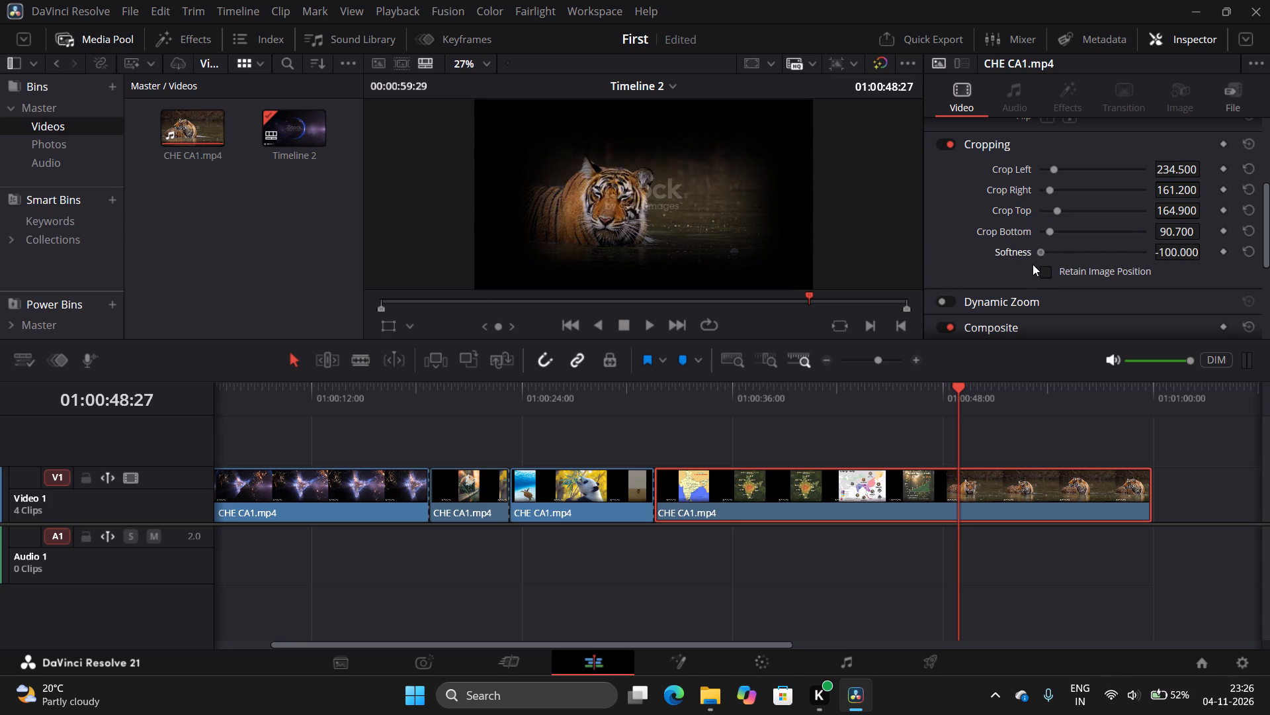
pyautogui.moveTo(1033, 264); pyautogui.dragTo(1108, 248)
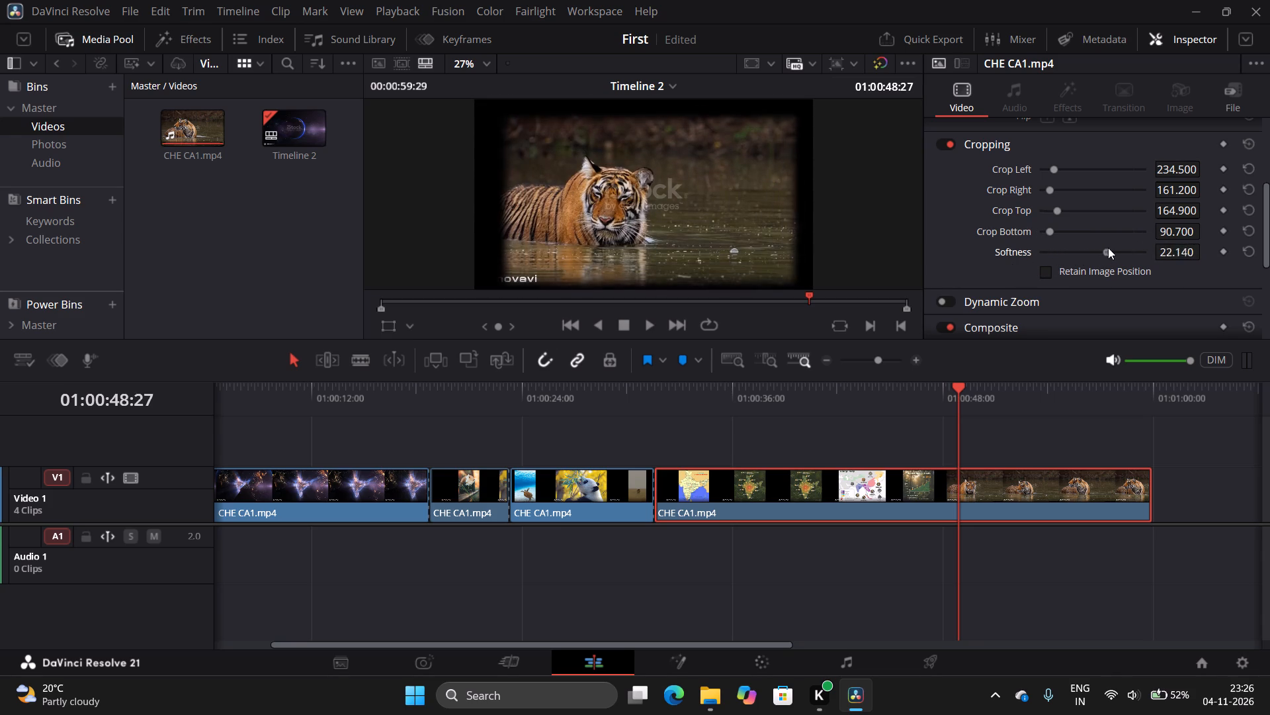
pyautogui.moveTo(1108, 248); pyautogui.dragTo(1058, 258)
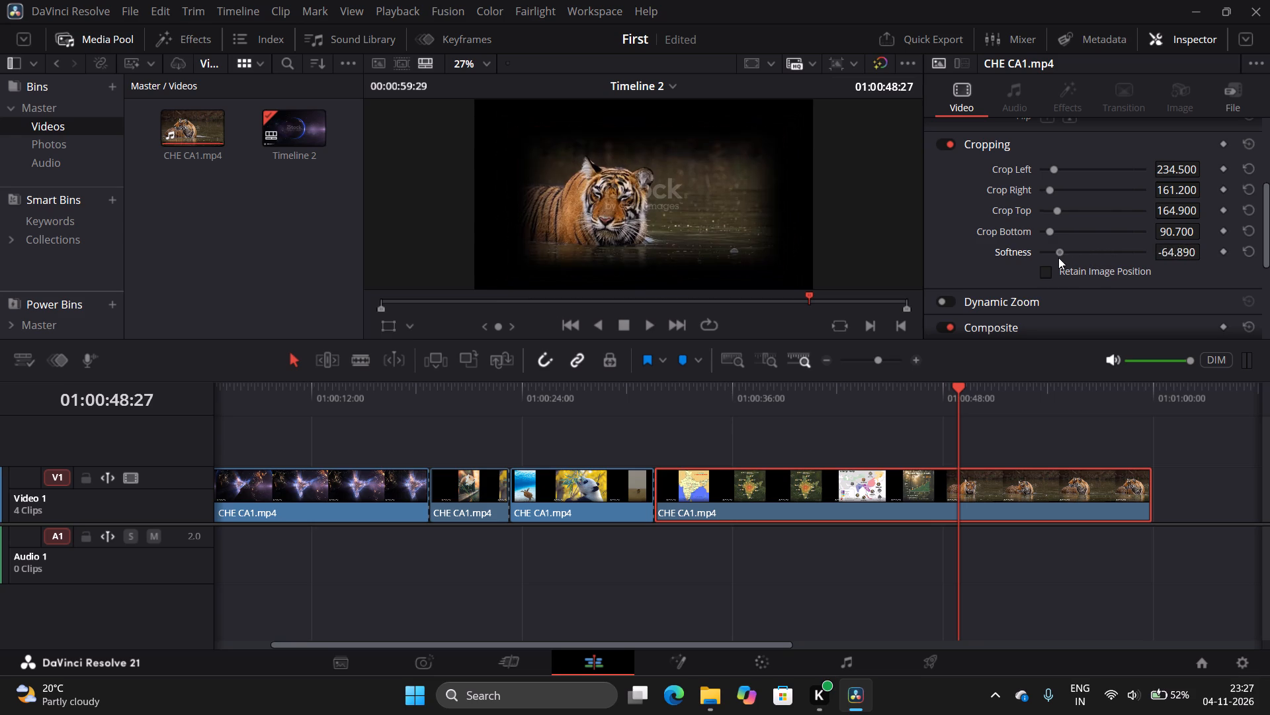
pyautogui.moveTo(1058, 258); pyautogui.dragTo(1068, 250)
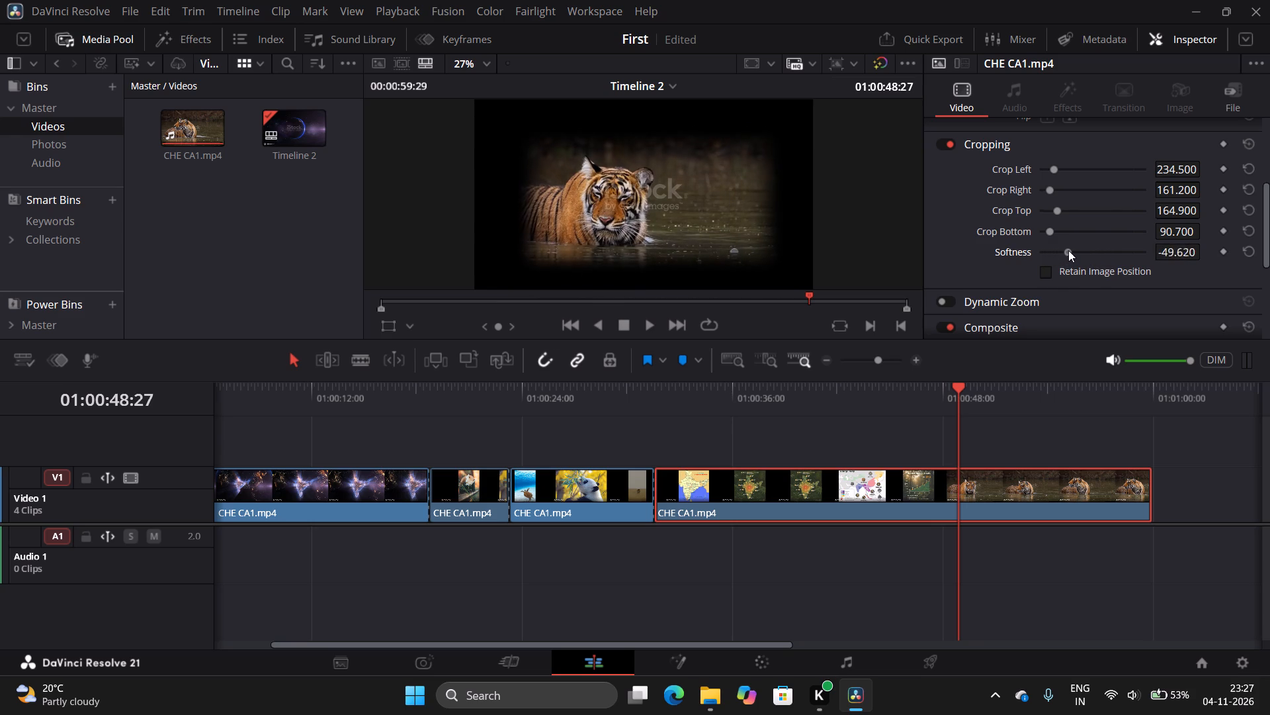
pyautogui.moveTo(1068, 250); pyautogui.dragTo(1079, 247)
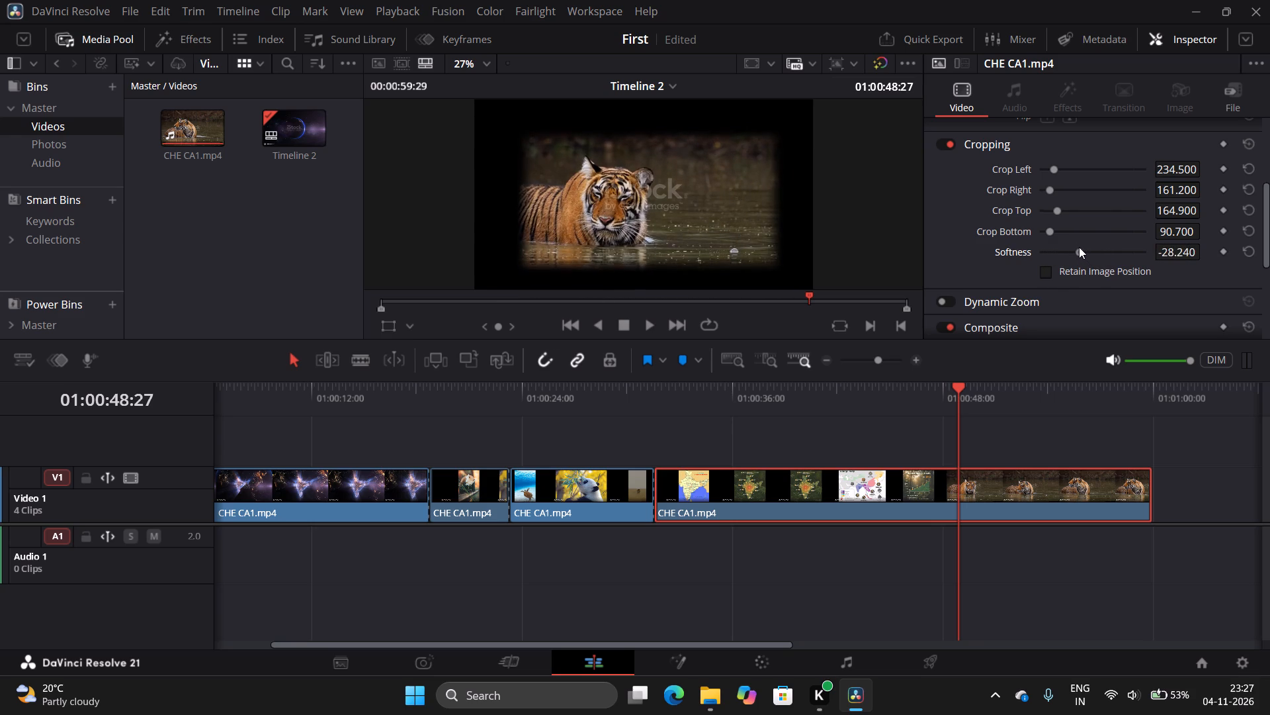
pyautogui.moveTo(1079, 247); pyautogui.dragTo(1066, 250)
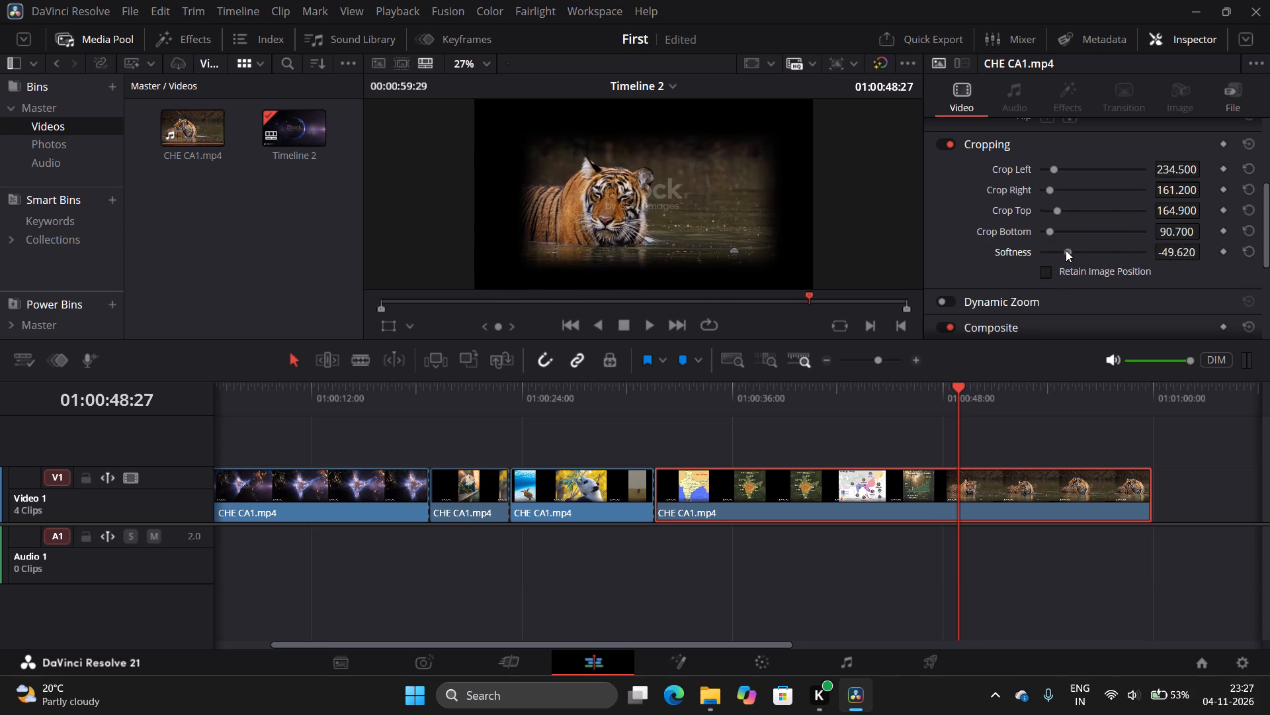
pyautogui.moveTo(1066, 250); pyautogui.dragTo(1064, 252)
# Adjust the last segment's Crop Left to 85.5.
pyautogui.moveTo(1180, 171); pyautogui.dragTo(1196, 166)
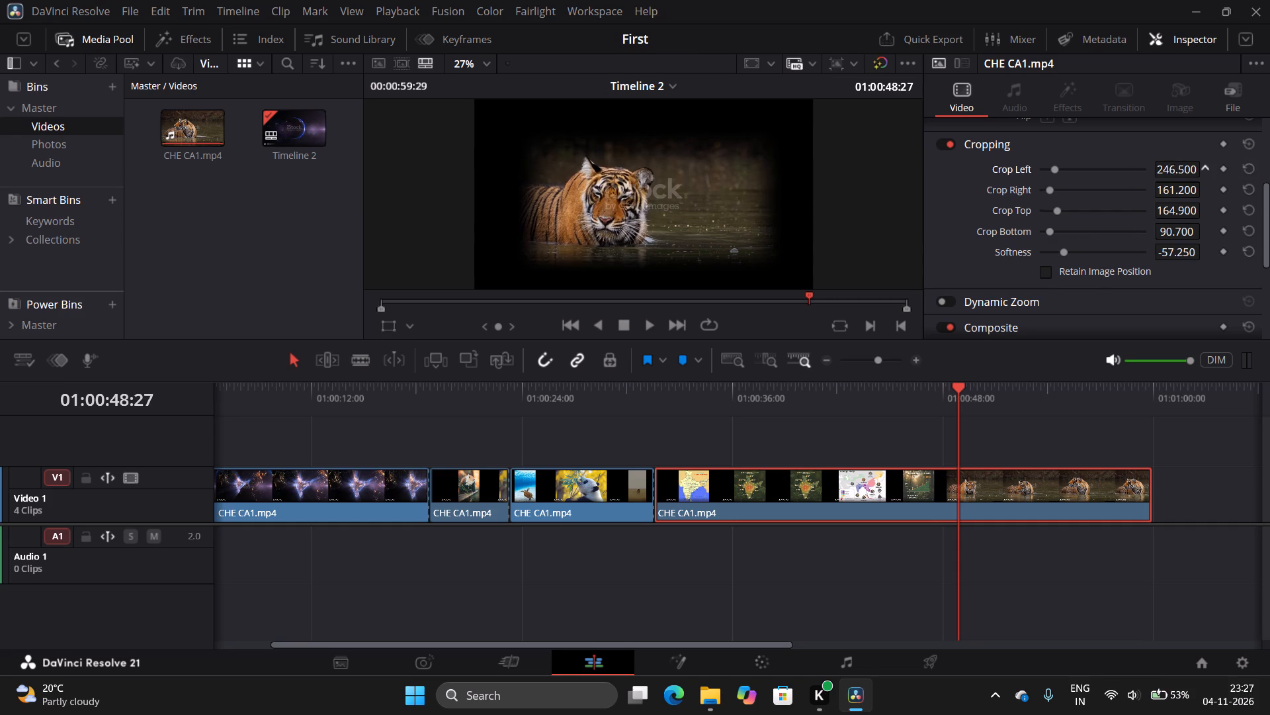
pyautogui.moveTo(1196, 166); pyautogui.dragTo(571, 379)
pyautogui.moveTo(571, 379); pyautogui.dragTo(439, 406)
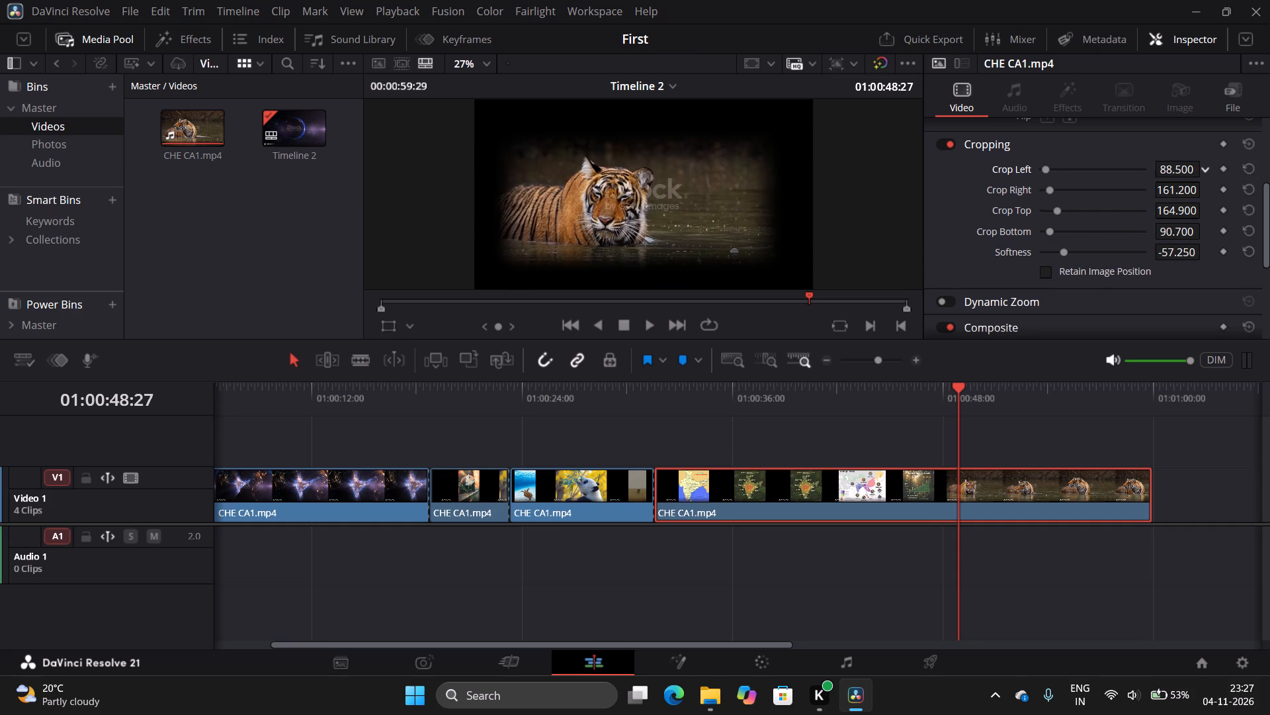
pyautogui.moveTo(439, 406); pyautogui.dragTo(442, 405)
pyautogui.click(1176, 172)
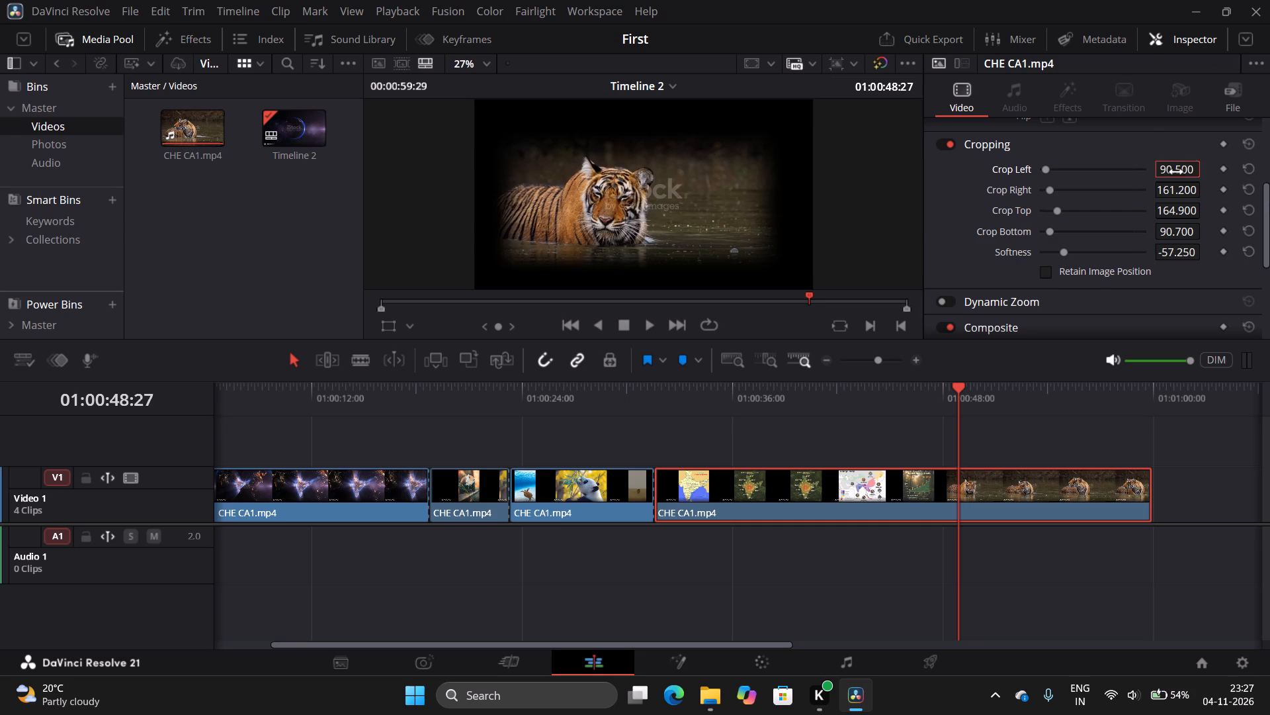
pyautogui.click(1176, 172)
# Turn on Retain Image Position for the last segment's cropping.
pyautogui.click(1050, 271)
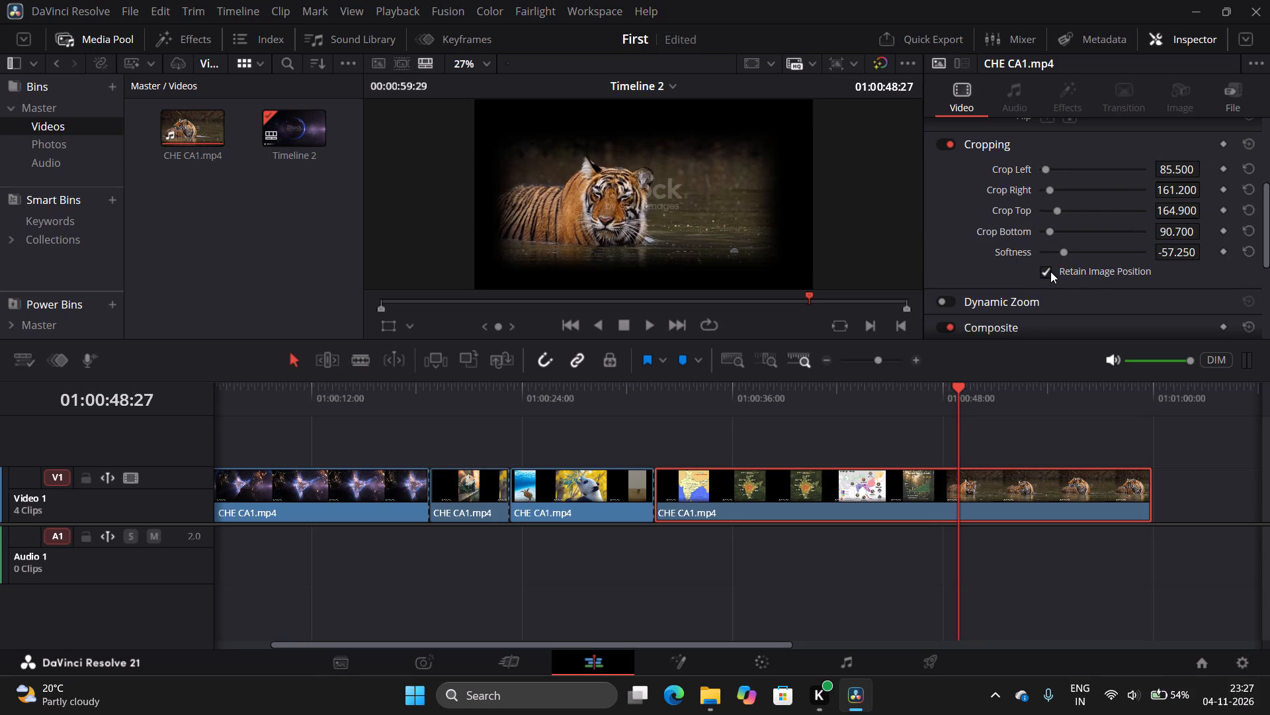
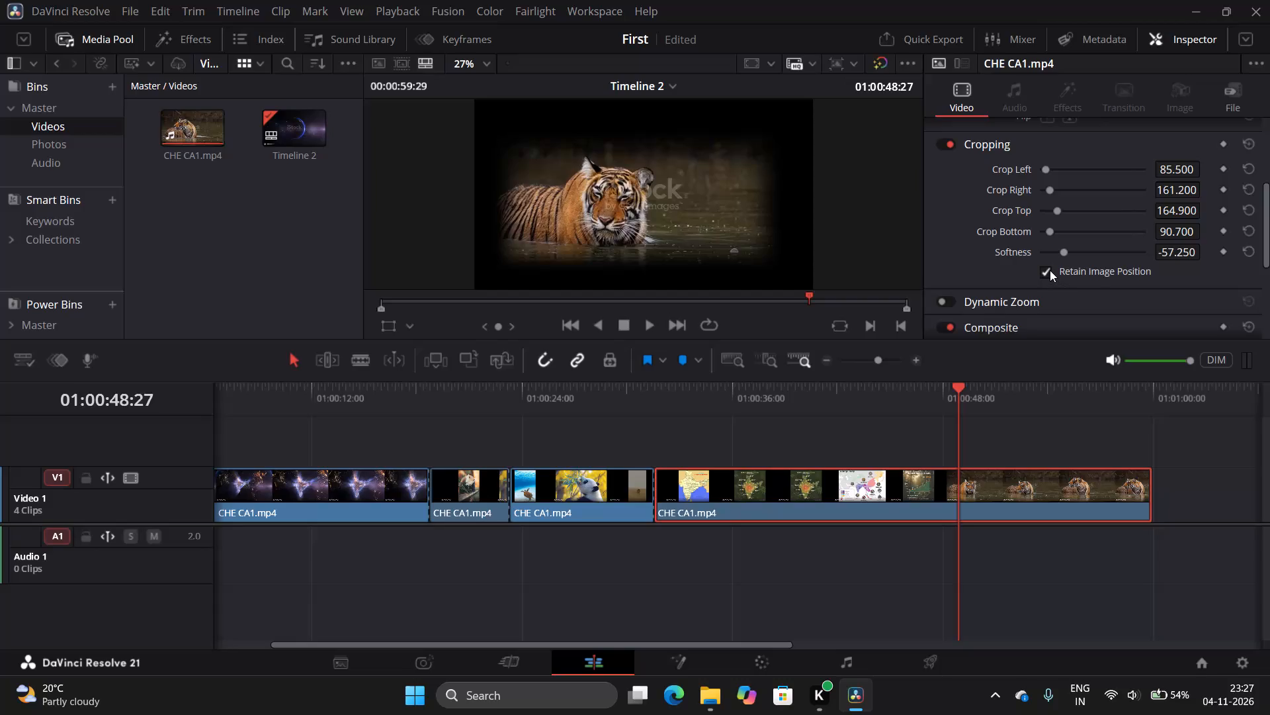
# Turn off Retain Image Position for the last segment's cropping.
pyautogui.click(1050, 270)
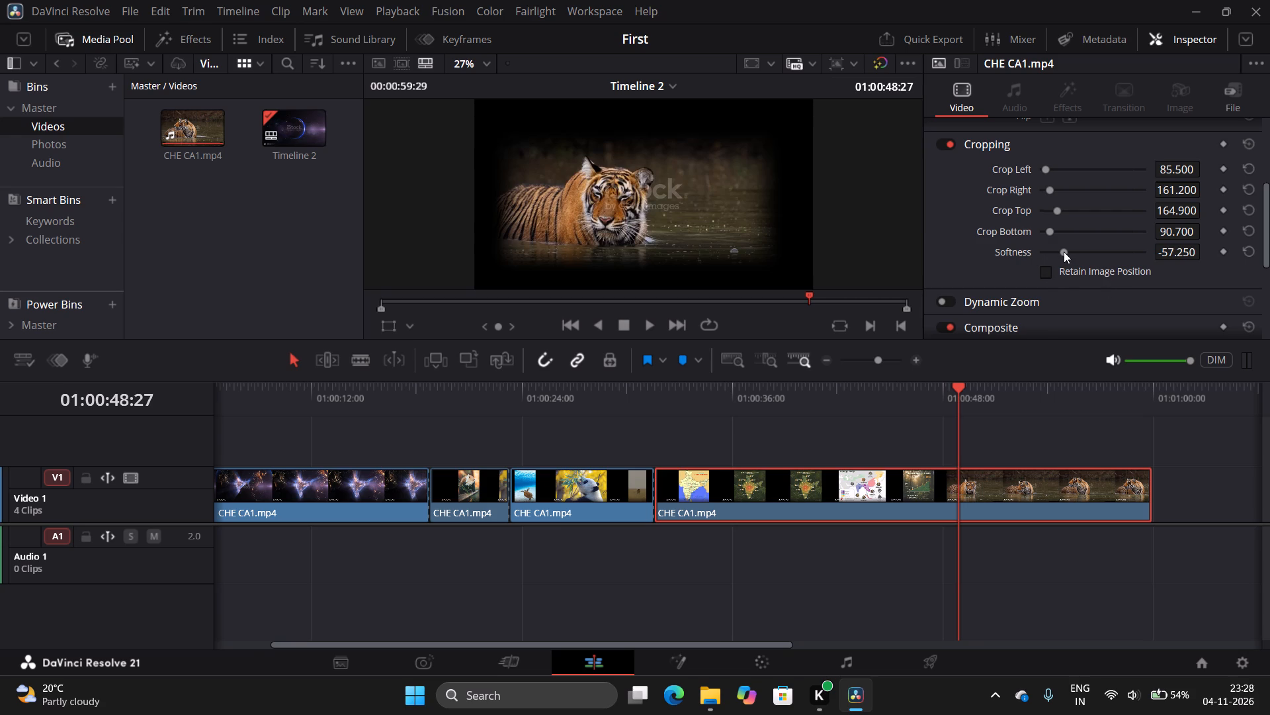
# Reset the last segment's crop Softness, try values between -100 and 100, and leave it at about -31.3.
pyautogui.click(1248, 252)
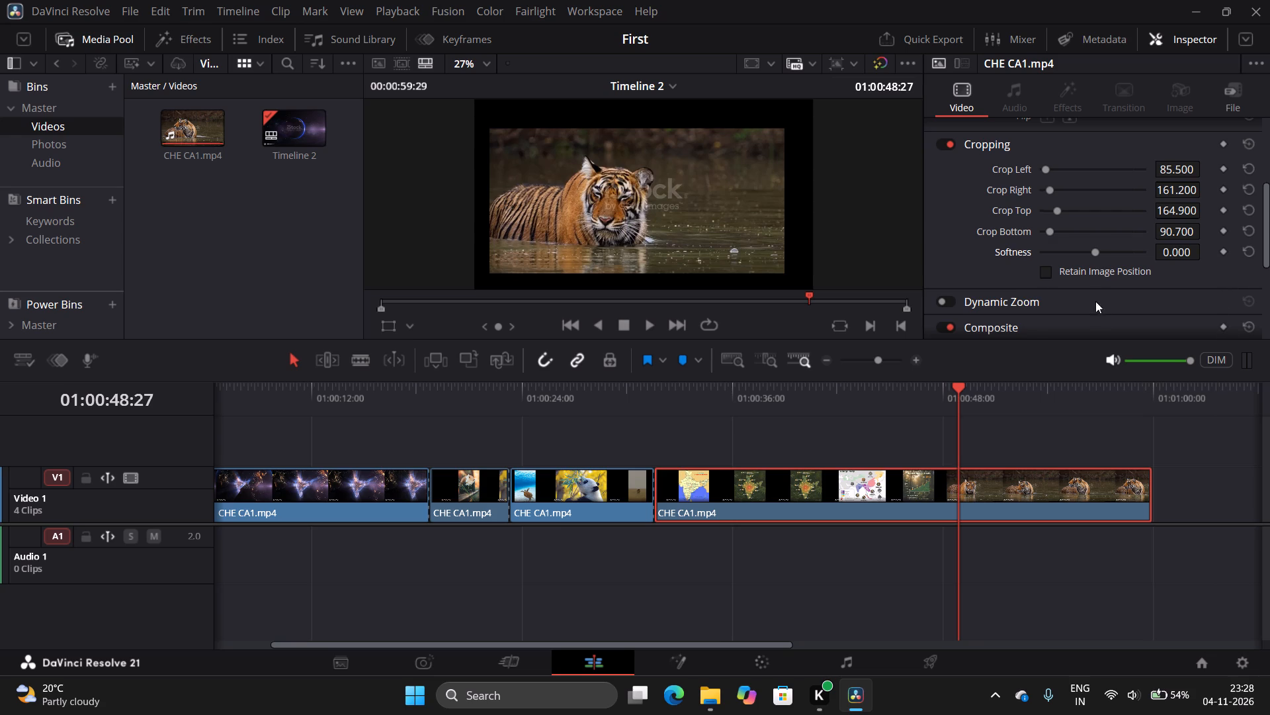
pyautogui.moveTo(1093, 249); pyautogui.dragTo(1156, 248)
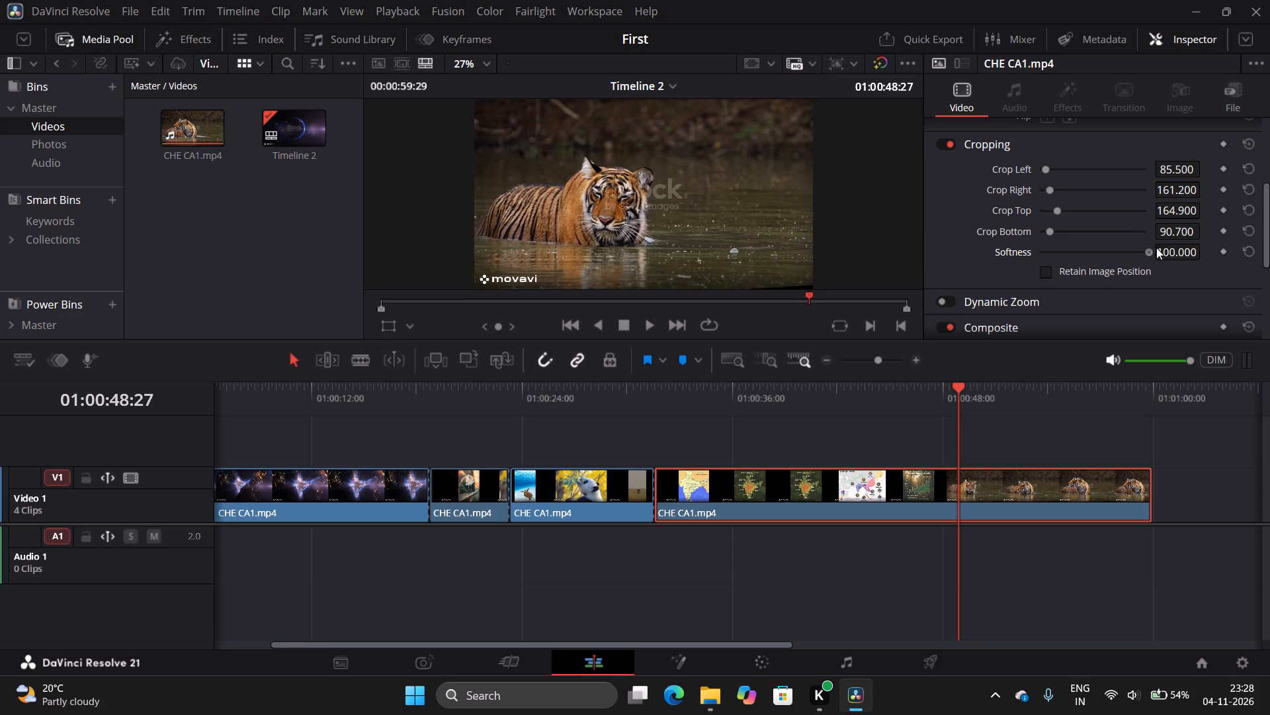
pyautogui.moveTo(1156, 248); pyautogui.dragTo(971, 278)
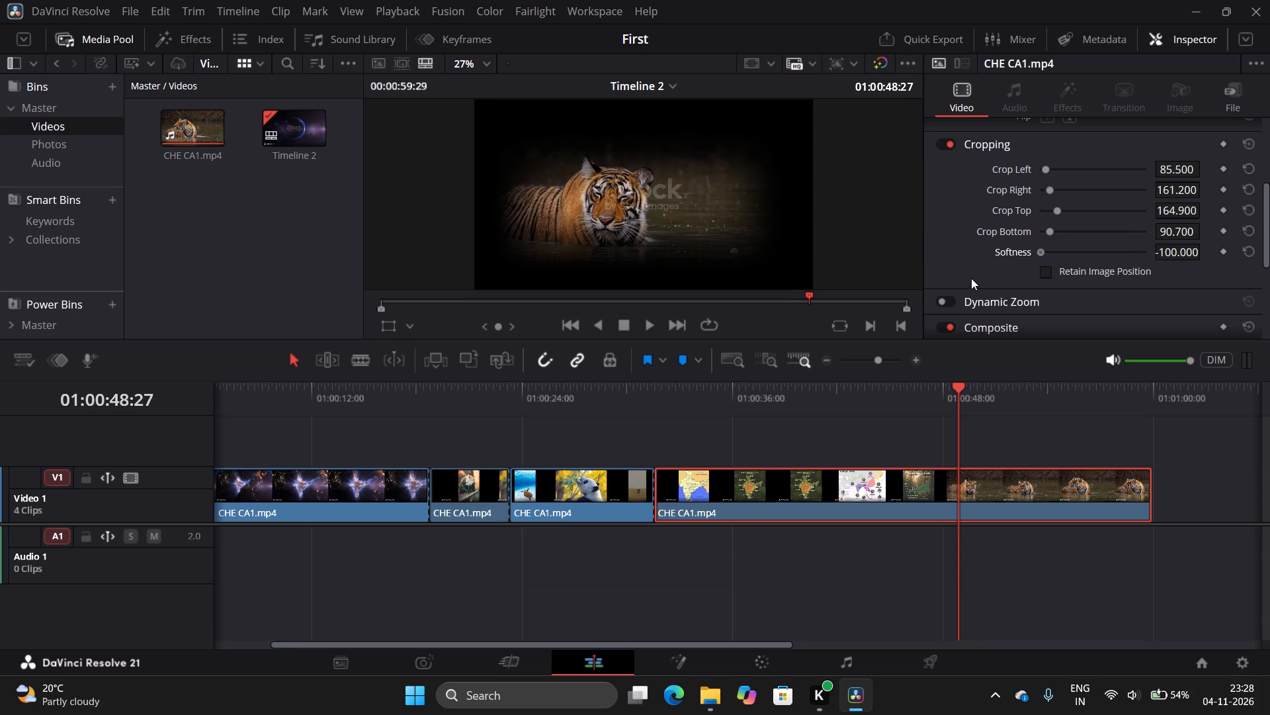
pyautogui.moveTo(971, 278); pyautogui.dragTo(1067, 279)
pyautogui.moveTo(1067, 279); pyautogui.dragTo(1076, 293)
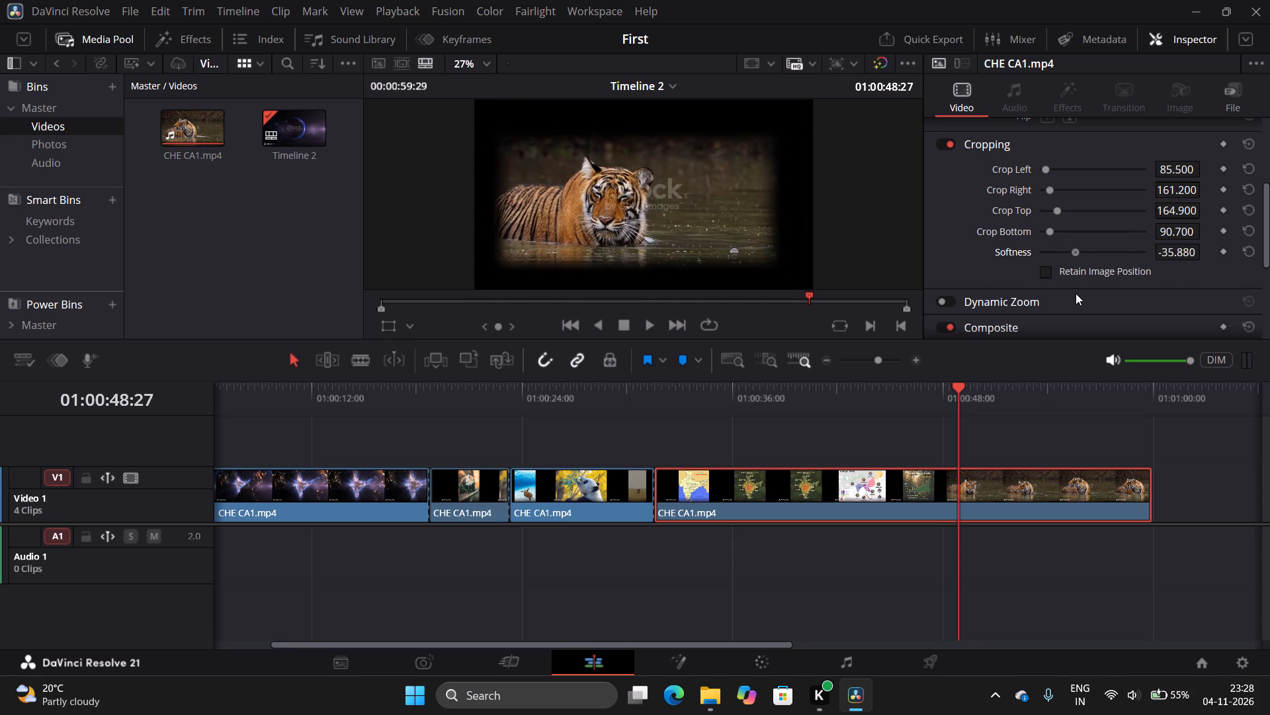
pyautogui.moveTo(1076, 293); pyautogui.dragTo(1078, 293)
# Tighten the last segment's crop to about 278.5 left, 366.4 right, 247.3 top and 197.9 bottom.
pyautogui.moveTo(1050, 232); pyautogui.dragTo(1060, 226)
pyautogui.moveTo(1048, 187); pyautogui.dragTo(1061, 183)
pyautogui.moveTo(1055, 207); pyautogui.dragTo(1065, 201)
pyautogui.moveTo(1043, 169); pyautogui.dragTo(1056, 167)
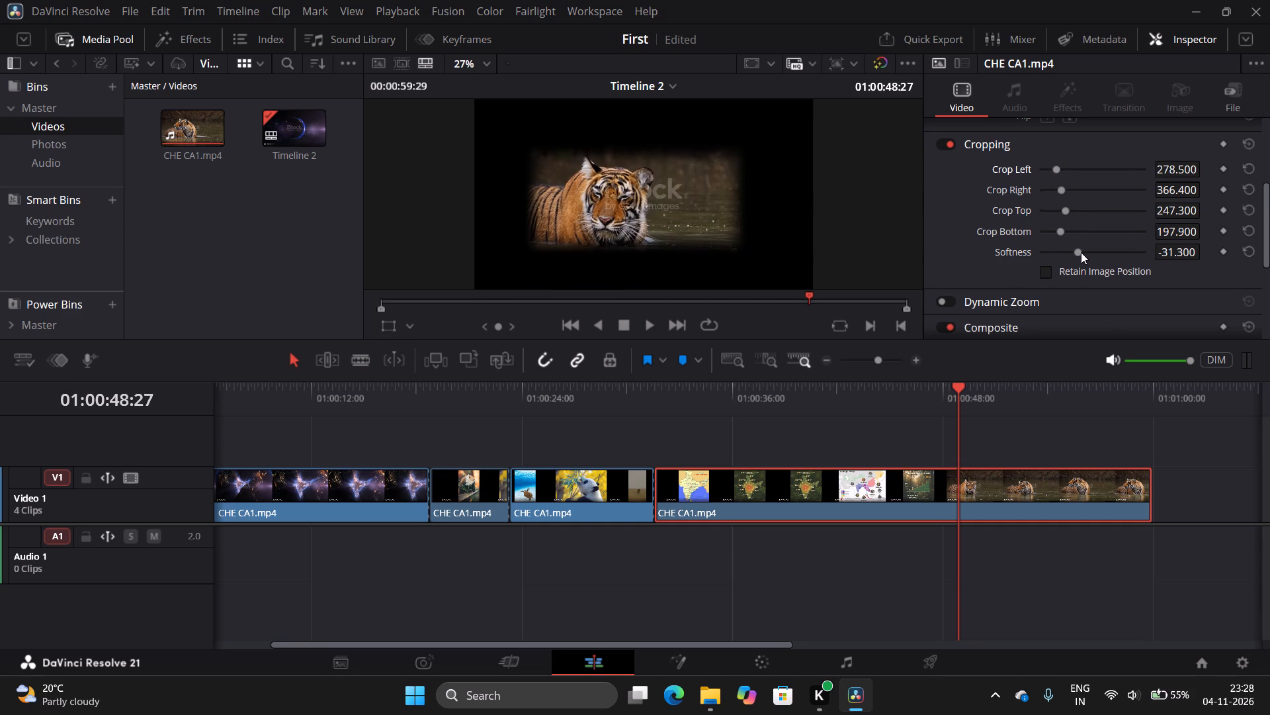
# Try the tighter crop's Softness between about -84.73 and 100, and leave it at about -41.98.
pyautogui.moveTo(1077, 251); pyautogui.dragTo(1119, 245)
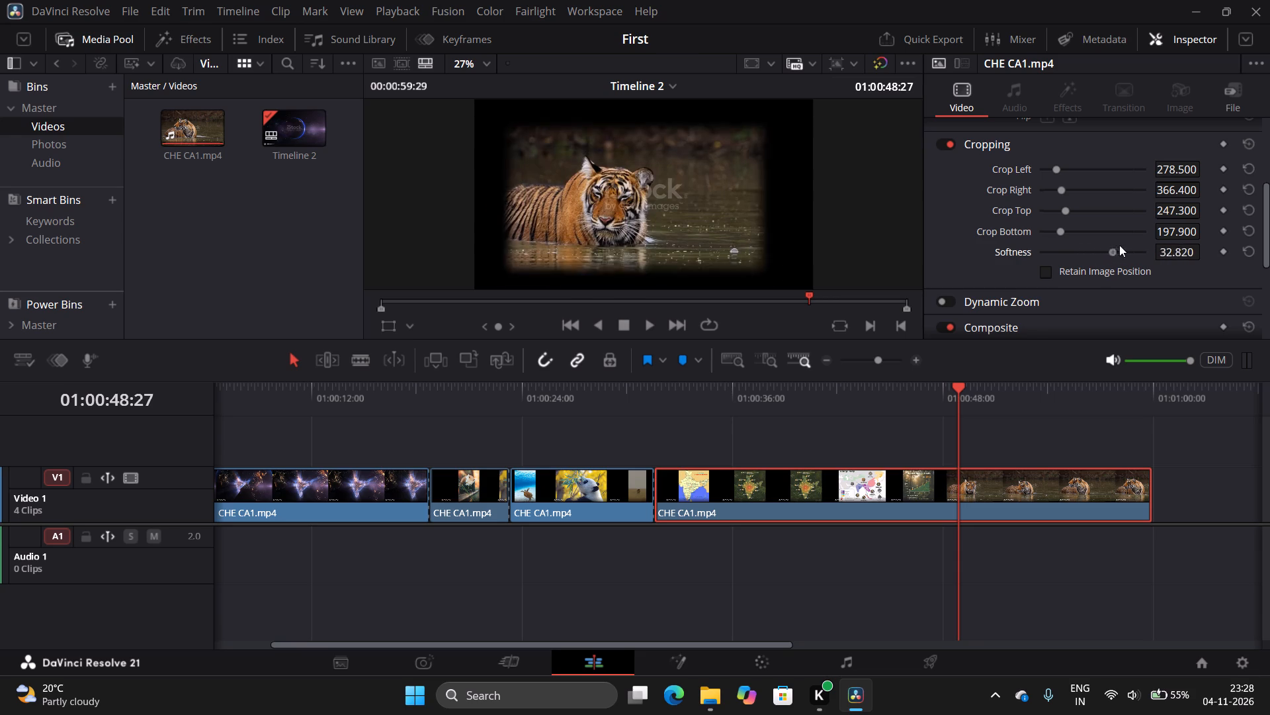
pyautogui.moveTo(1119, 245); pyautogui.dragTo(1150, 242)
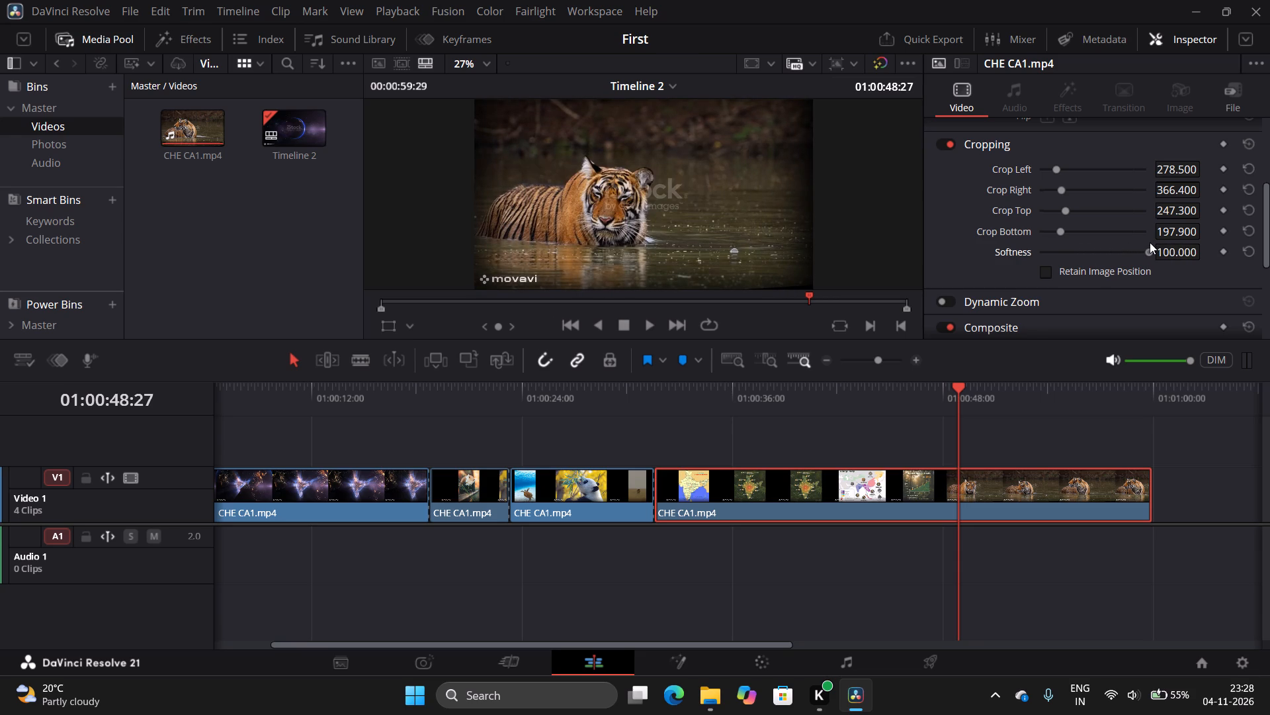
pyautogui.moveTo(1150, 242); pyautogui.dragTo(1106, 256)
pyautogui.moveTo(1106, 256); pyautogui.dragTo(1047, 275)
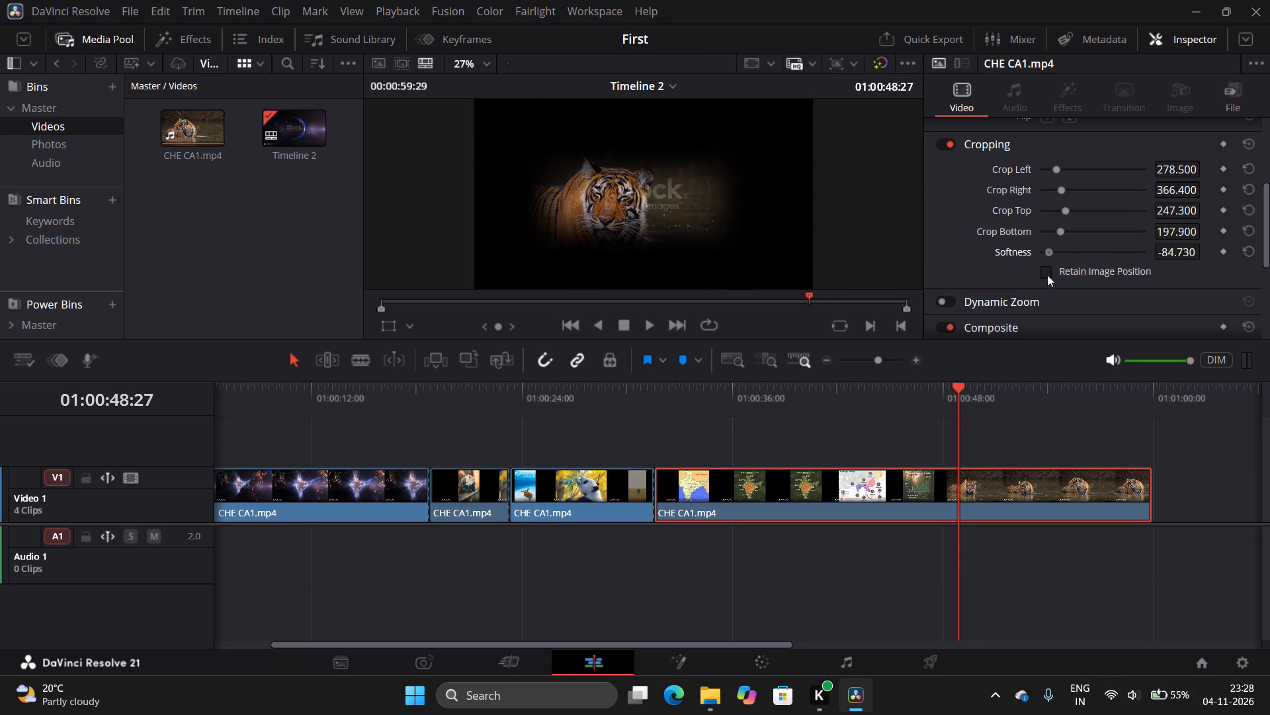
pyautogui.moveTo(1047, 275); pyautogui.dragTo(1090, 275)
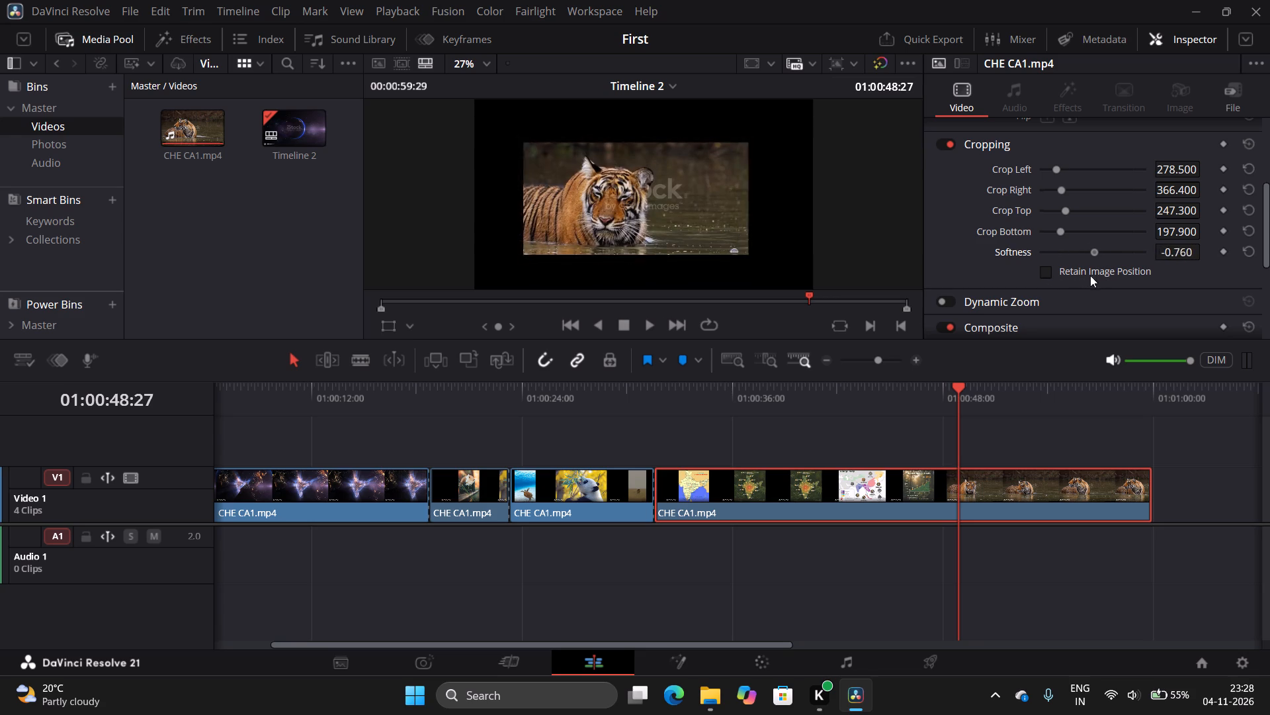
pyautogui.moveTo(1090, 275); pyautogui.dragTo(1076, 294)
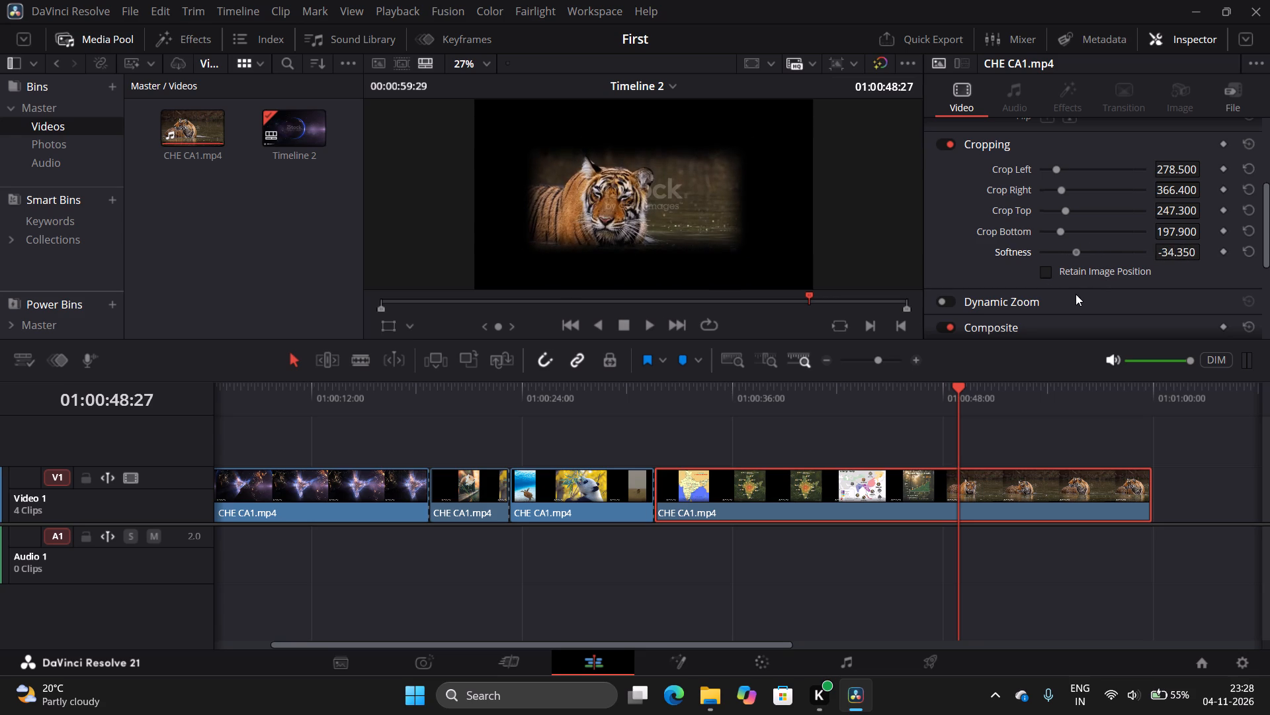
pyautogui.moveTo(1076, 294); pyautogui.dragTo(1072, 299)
# Reduce the last segment's Crop Bottom to about 41.2 and bring Crop Top, Right and Left to 0.
pyautogui.moveTo(1060, 232); pyautogui.dragTo(1044, 234)
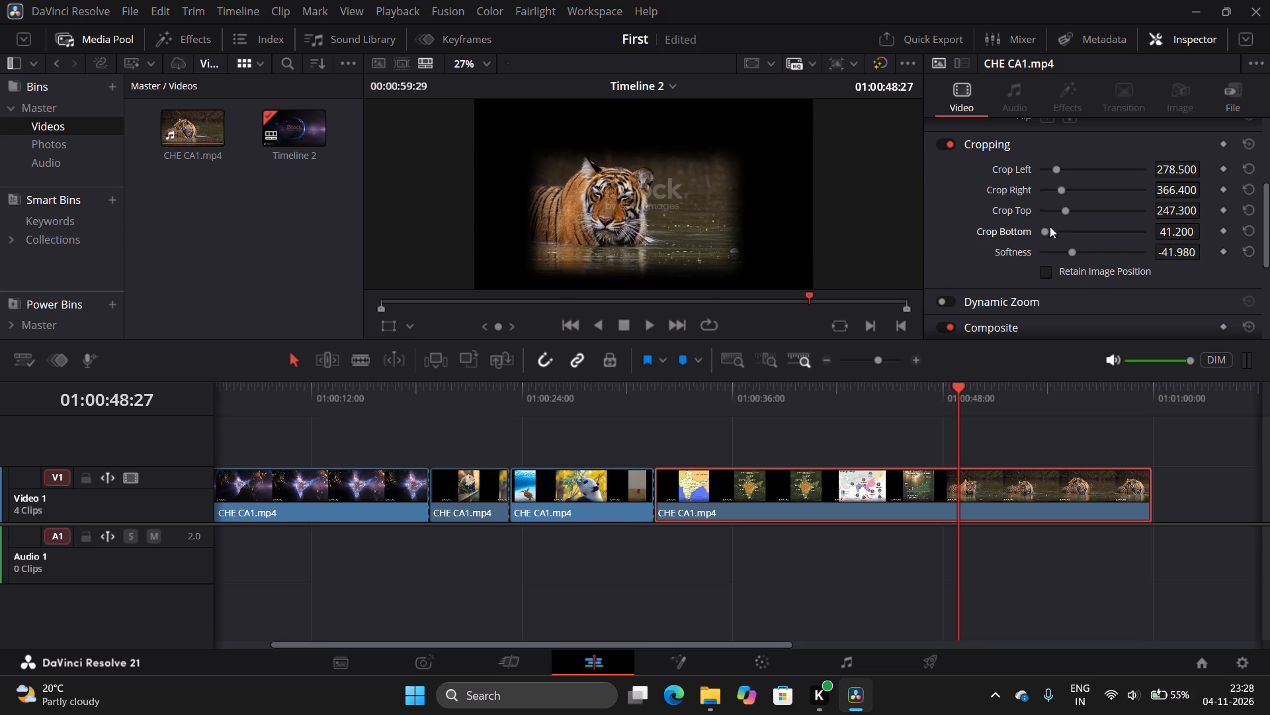
pyautogui.moveTo(1066, 209); pyautogui.dragTo(1040, 216)
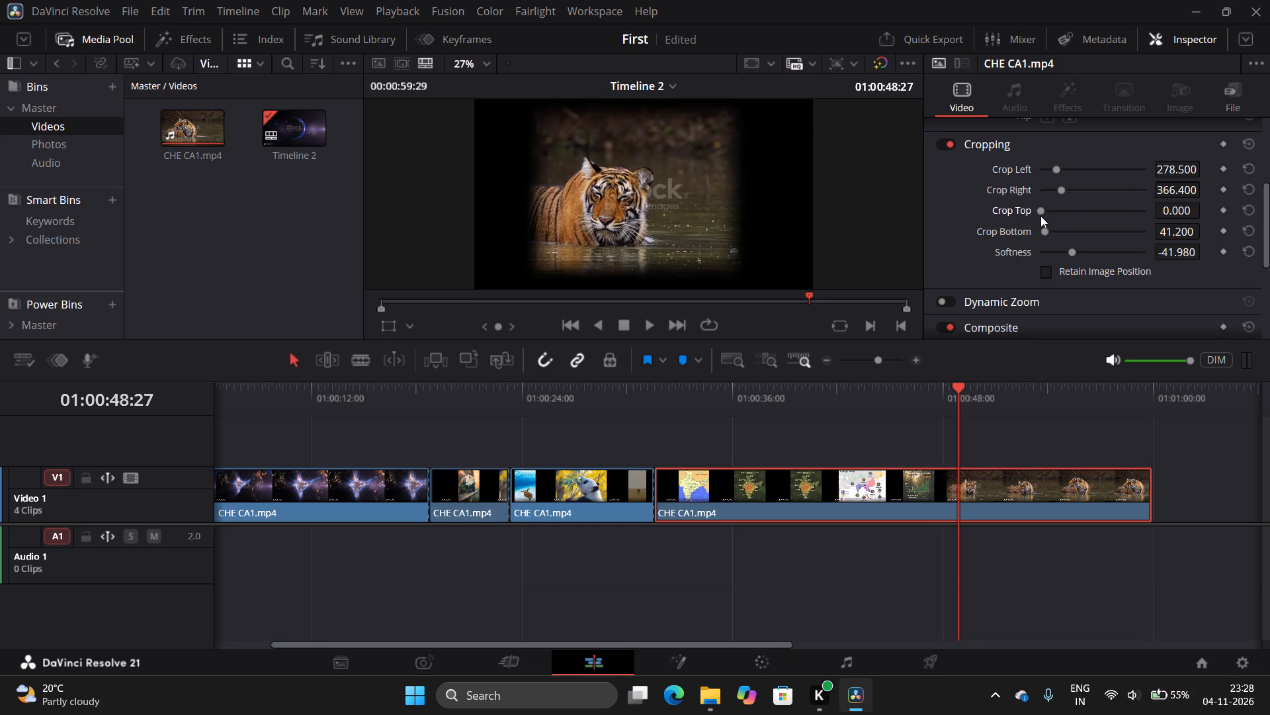
pyautogui.moveTo(1060, 187); pyautogui.dragTo(1038, 192)
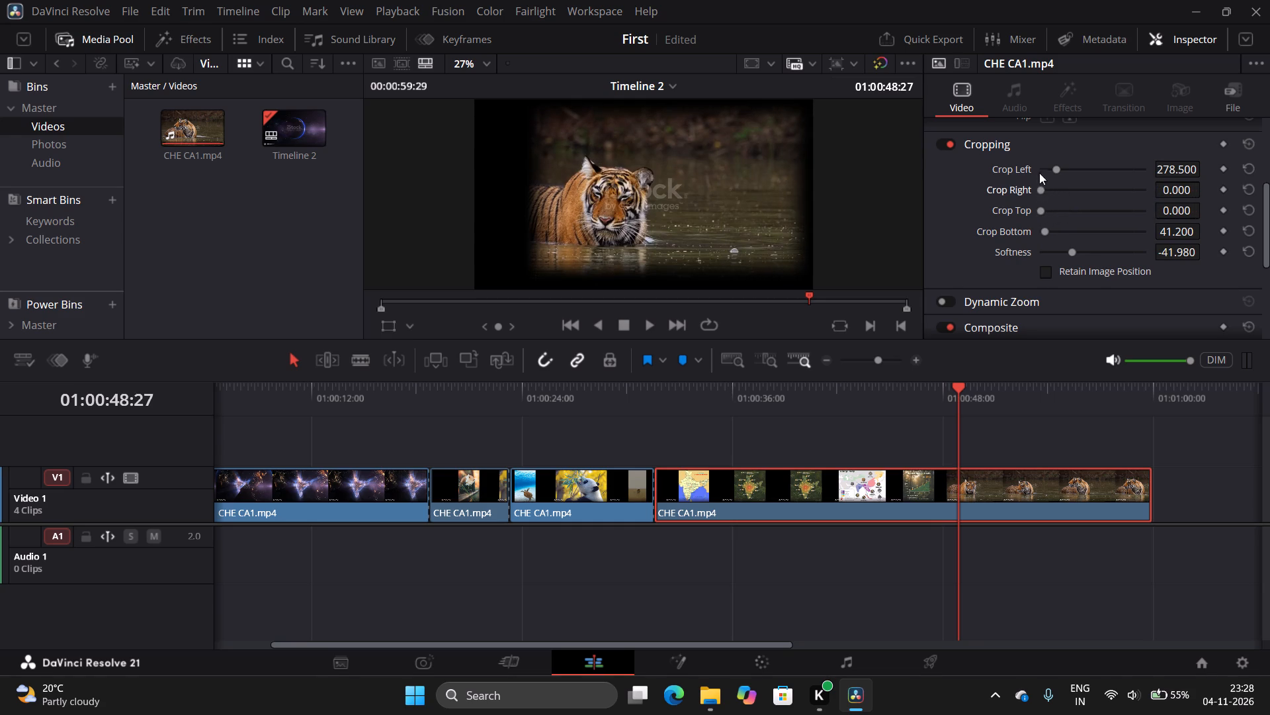
pyautogui.moveTo(1053, 167); pyautogui.dragTo(1036, 173)
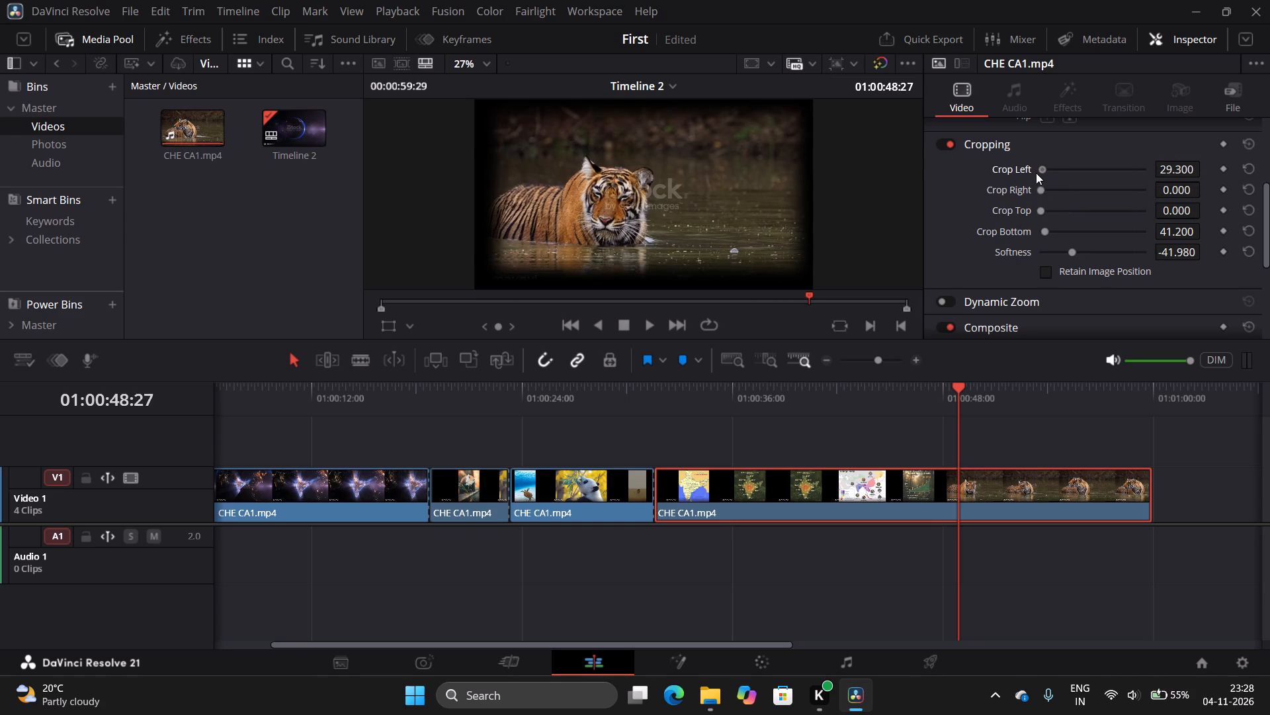
pyautogui.moveTo(1036, 173); pyautogui.dragTo(1025, 173)
# Try the last segment's crop Softness from -100 upward, and leave it at about 80.15.
pyautogui.moveTo(1071, 250); pyautogui.dragTo(1031, 254)
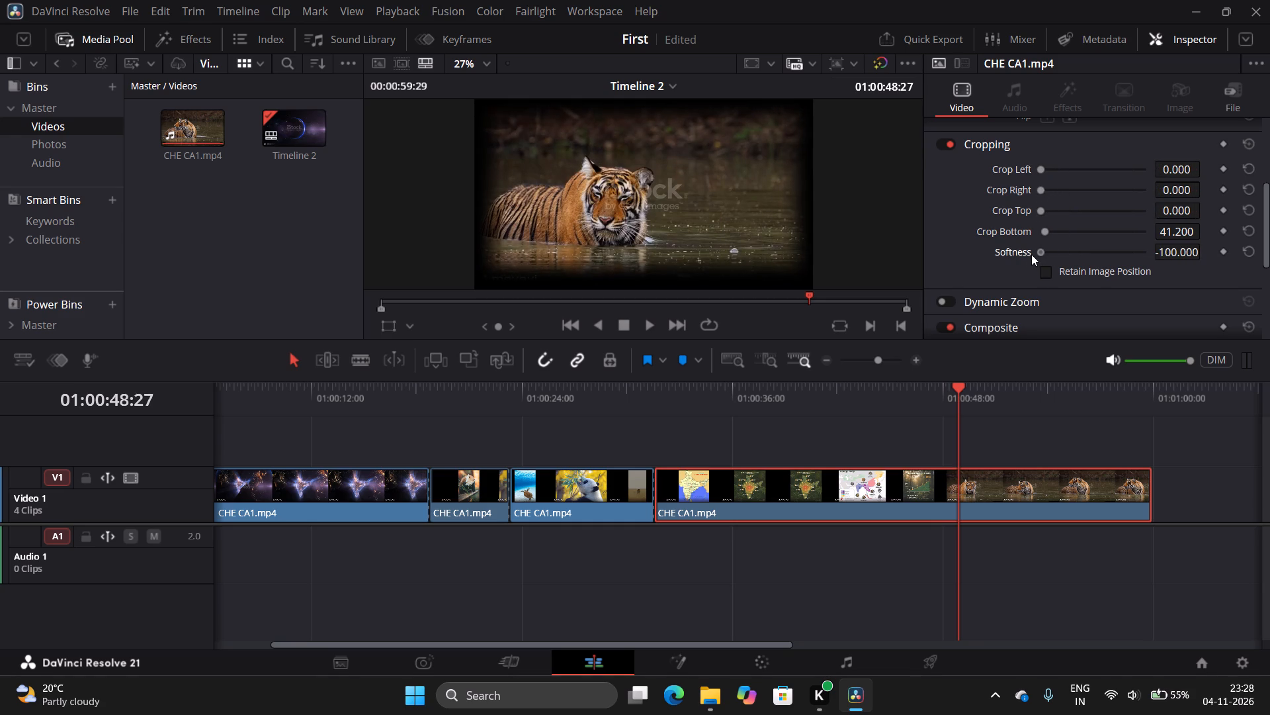
pyautogui.moveTo(1031, 254); pyautogui.dragTo(1069, 254)
pyautogui.moveTo(1069, 254); pyautogui.dragTo(1141, 262)
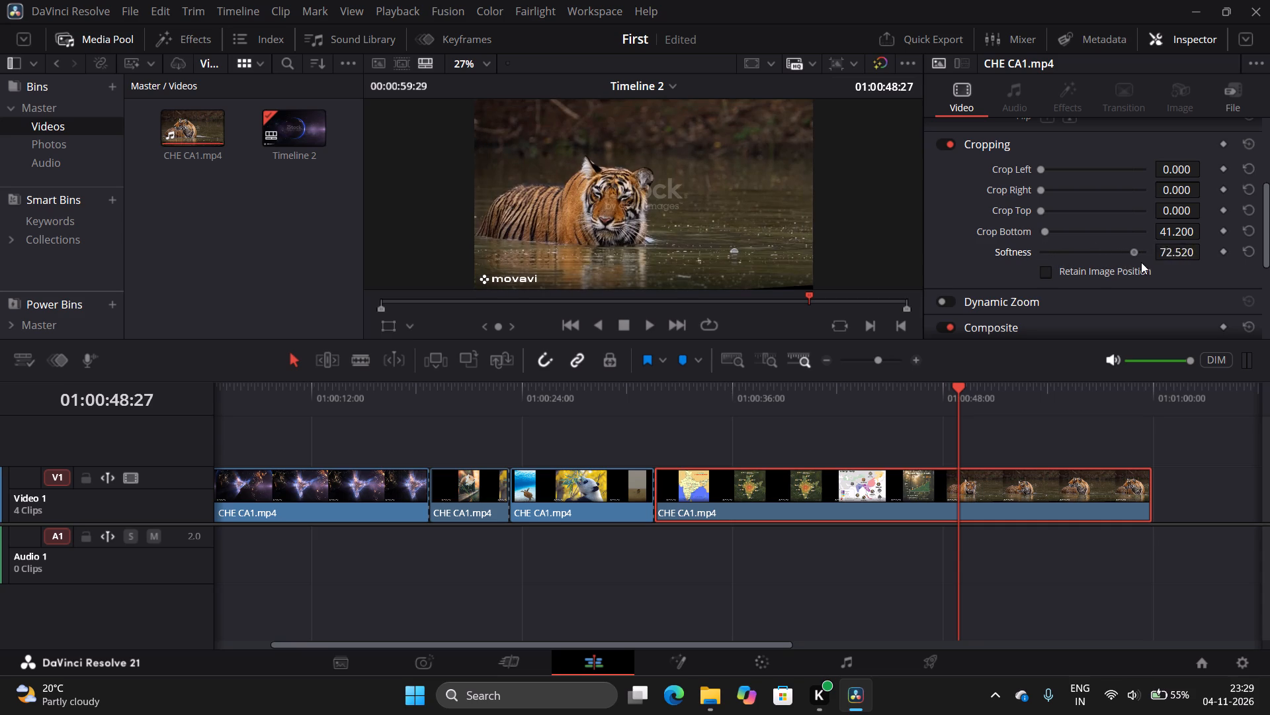
pyautogui.moveTo(1141, 262); pyautogui.dragTo(1099, 268)
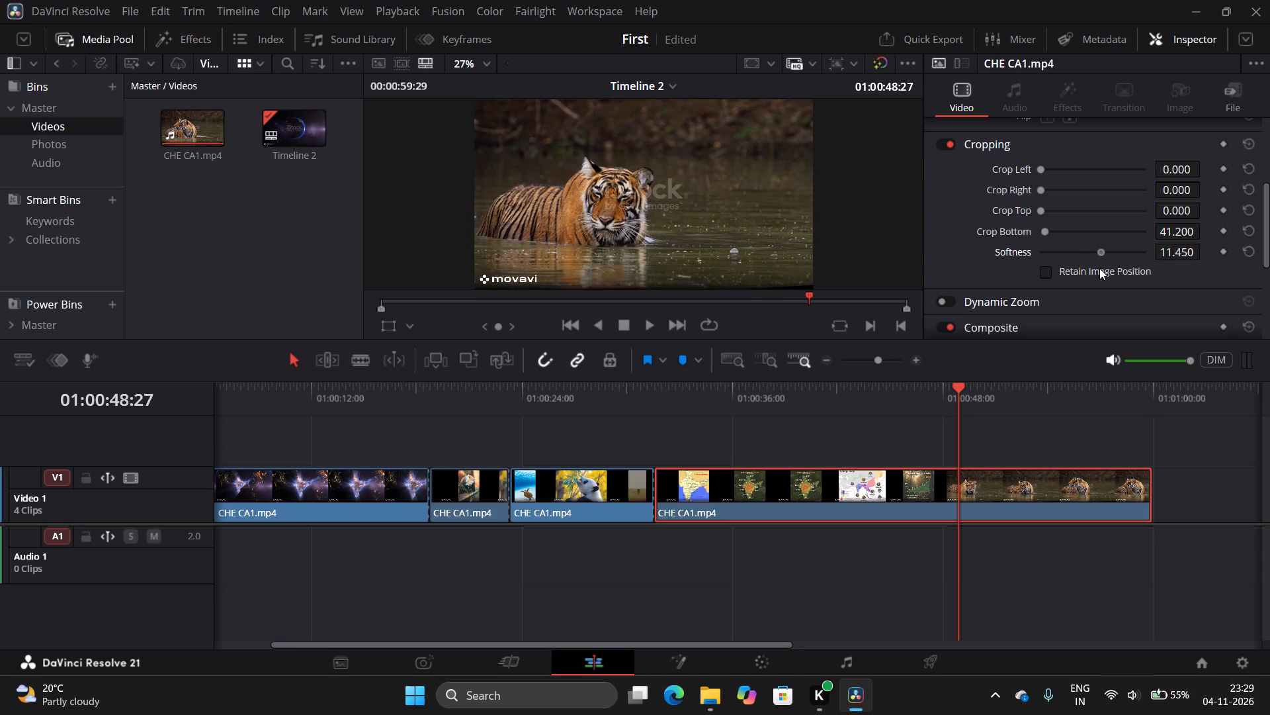
pyautogui.moveTo(1099, 268); pyautogui.dragTo(1001, 283)
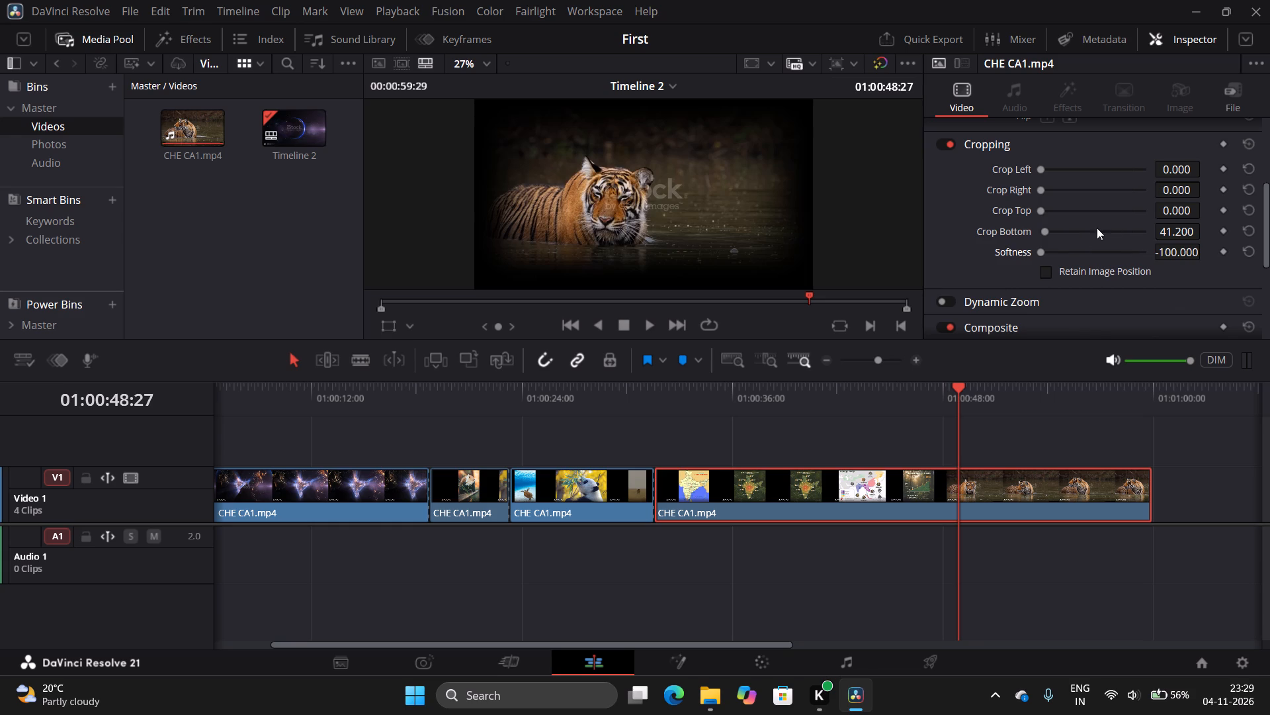
pyautogui.moveTo(1038, 251); pyautogui.dragTo(1128, 250)
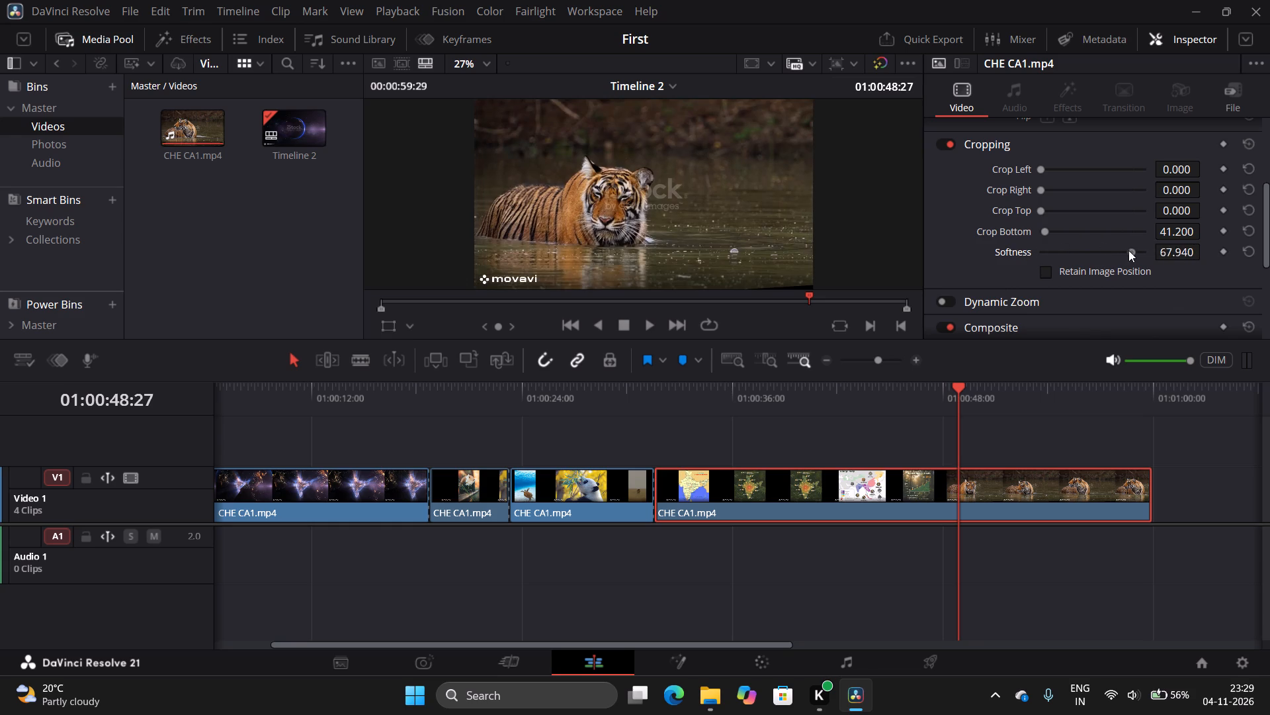
pyautogui.moveTo(1128, 250); pyautogui.dragTo(1136, 252)
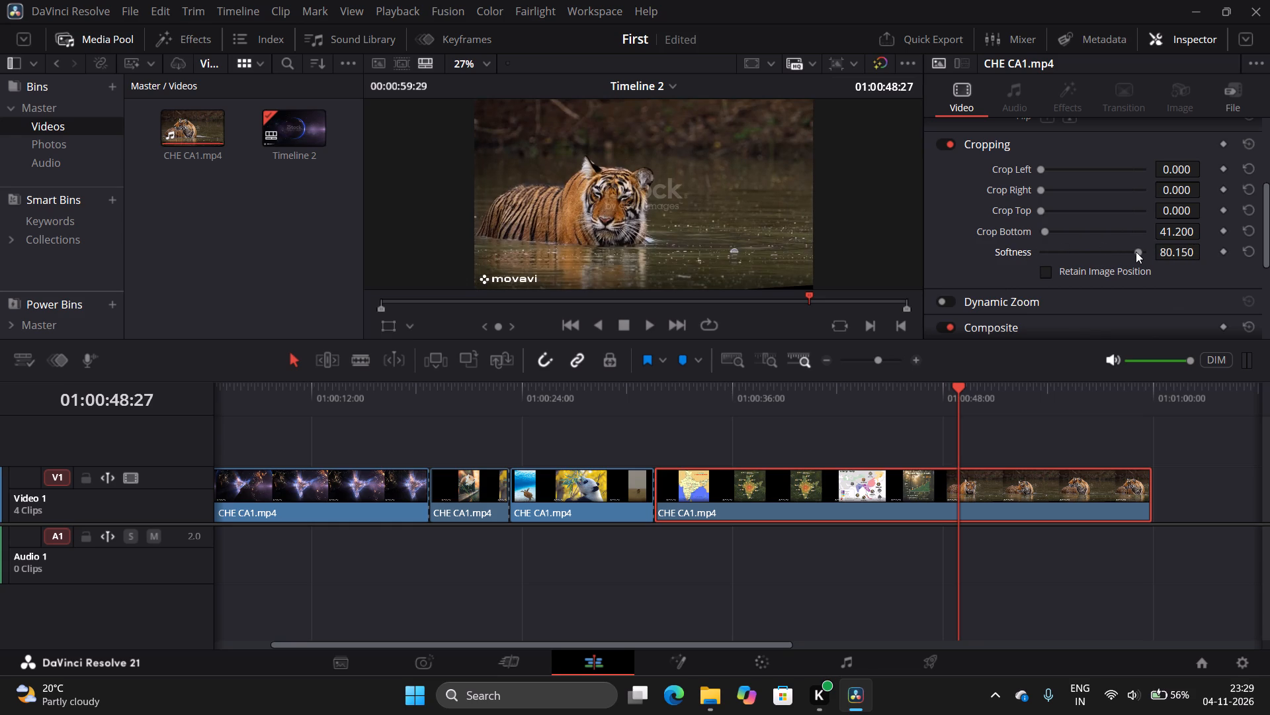
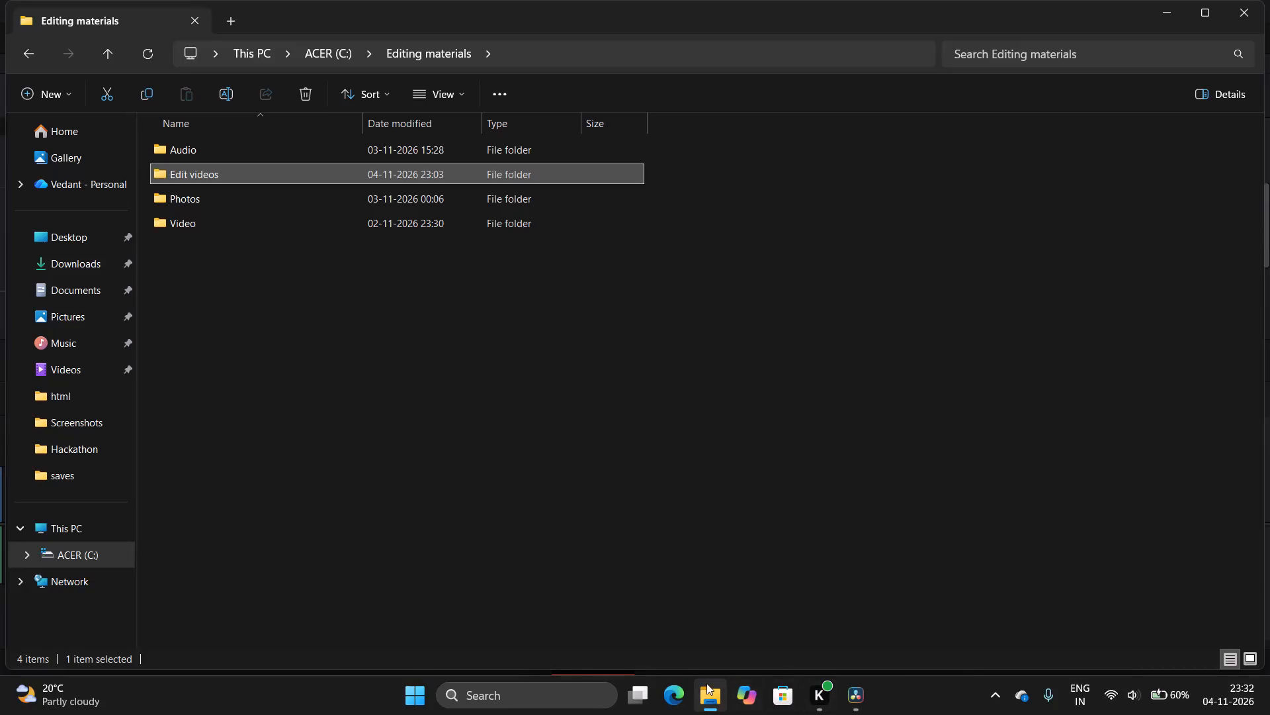
# Switch from the editing materials folder to the Microsoft Edge browser.
pyautogui.click(675, 690)
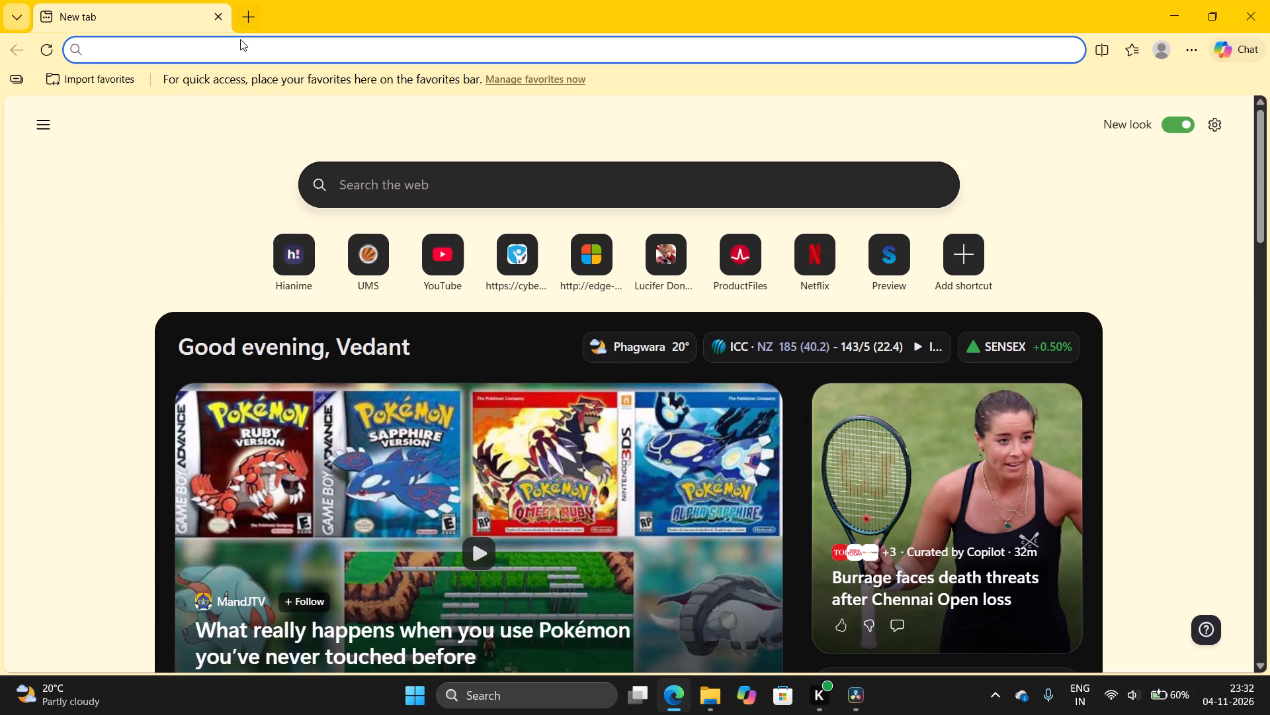
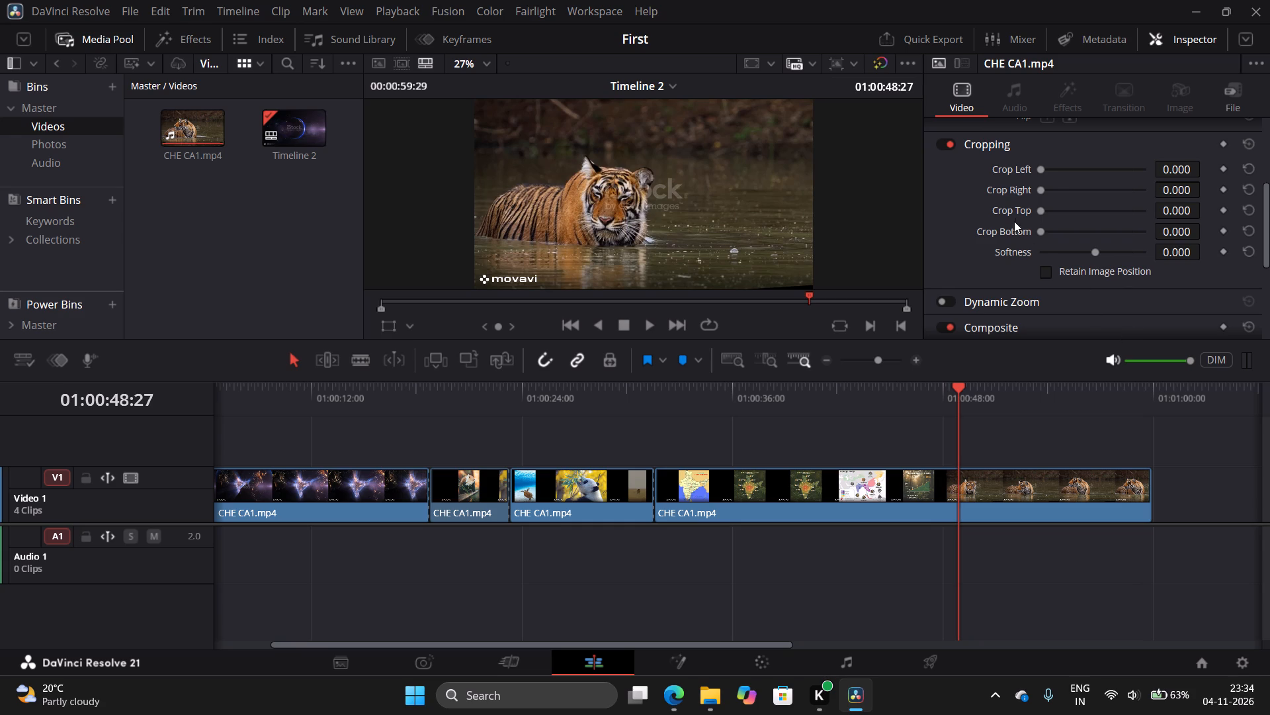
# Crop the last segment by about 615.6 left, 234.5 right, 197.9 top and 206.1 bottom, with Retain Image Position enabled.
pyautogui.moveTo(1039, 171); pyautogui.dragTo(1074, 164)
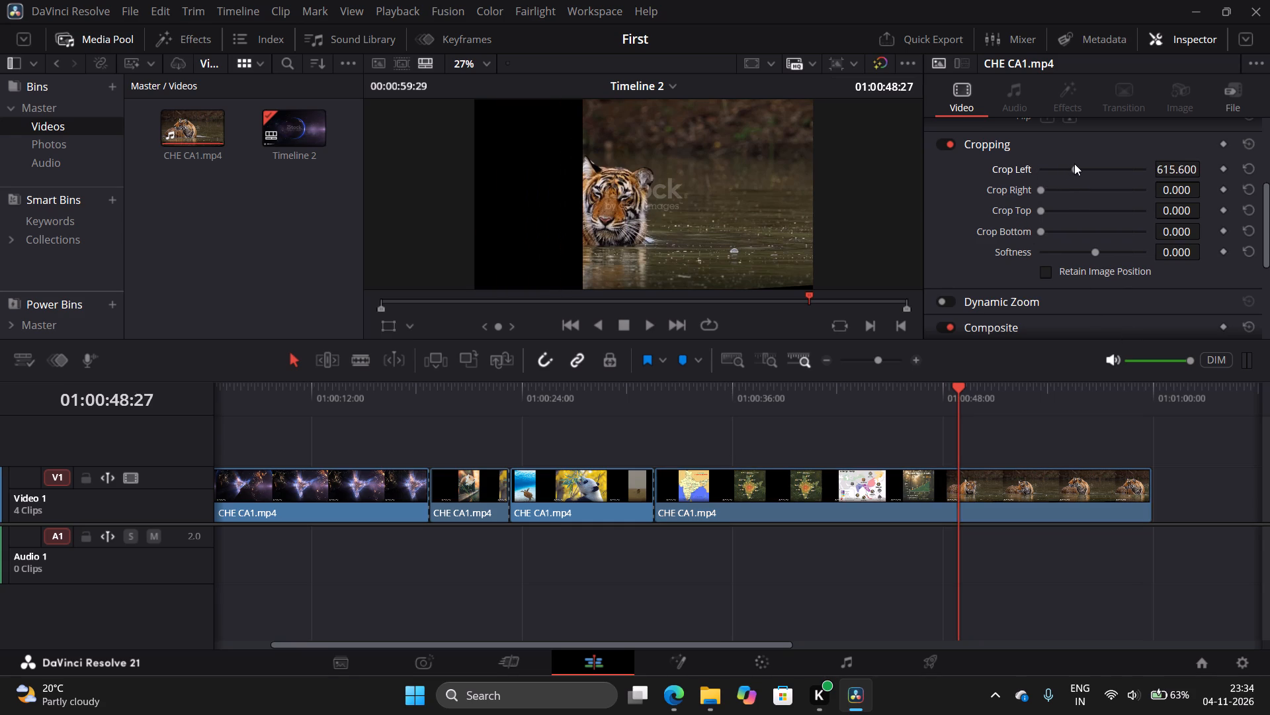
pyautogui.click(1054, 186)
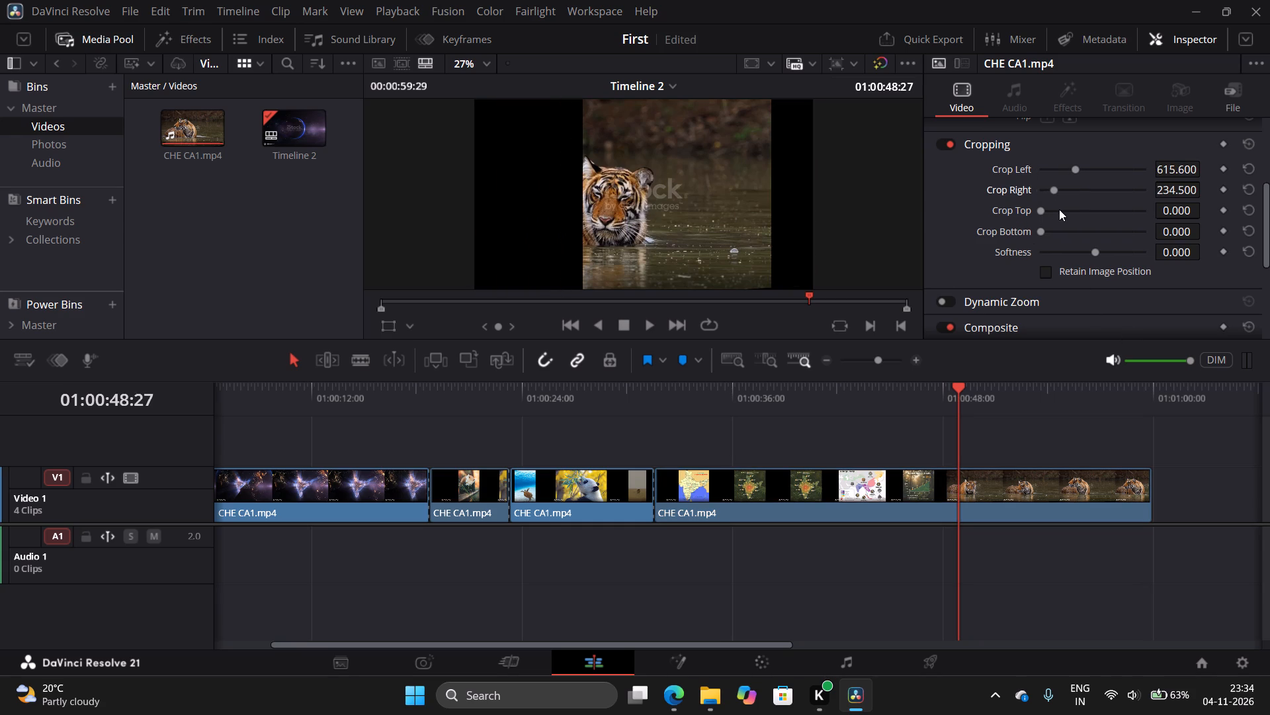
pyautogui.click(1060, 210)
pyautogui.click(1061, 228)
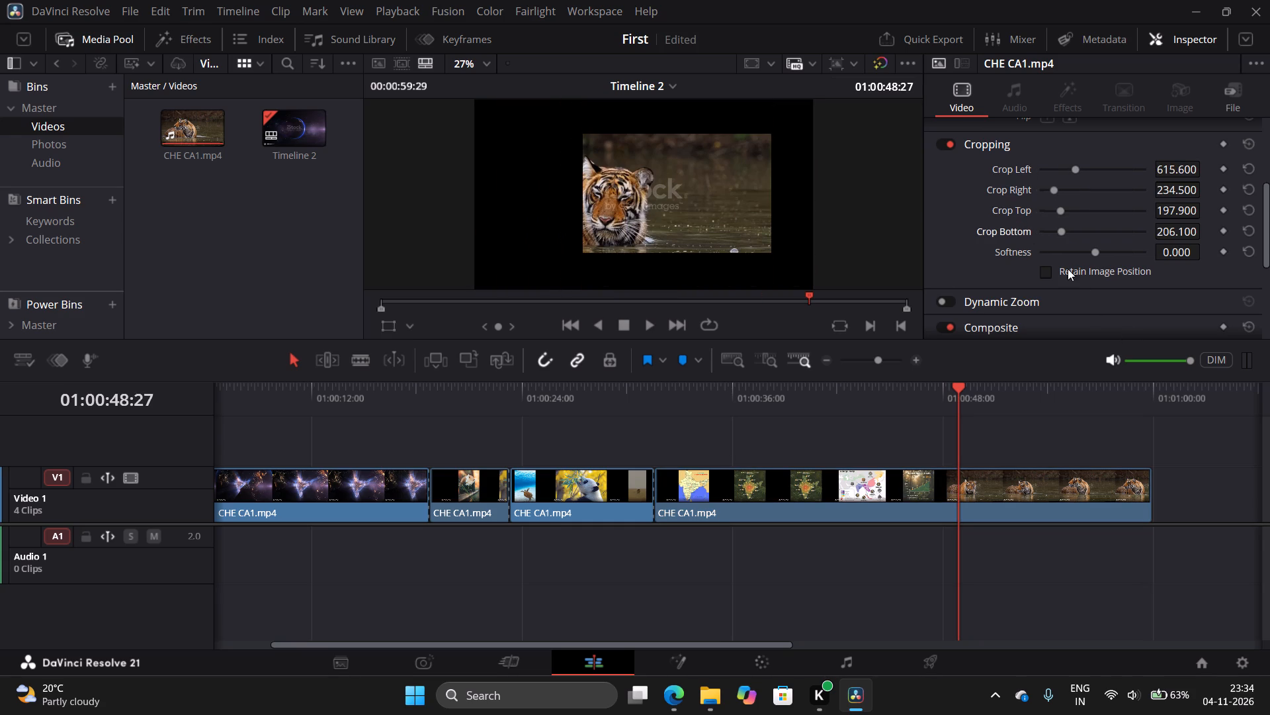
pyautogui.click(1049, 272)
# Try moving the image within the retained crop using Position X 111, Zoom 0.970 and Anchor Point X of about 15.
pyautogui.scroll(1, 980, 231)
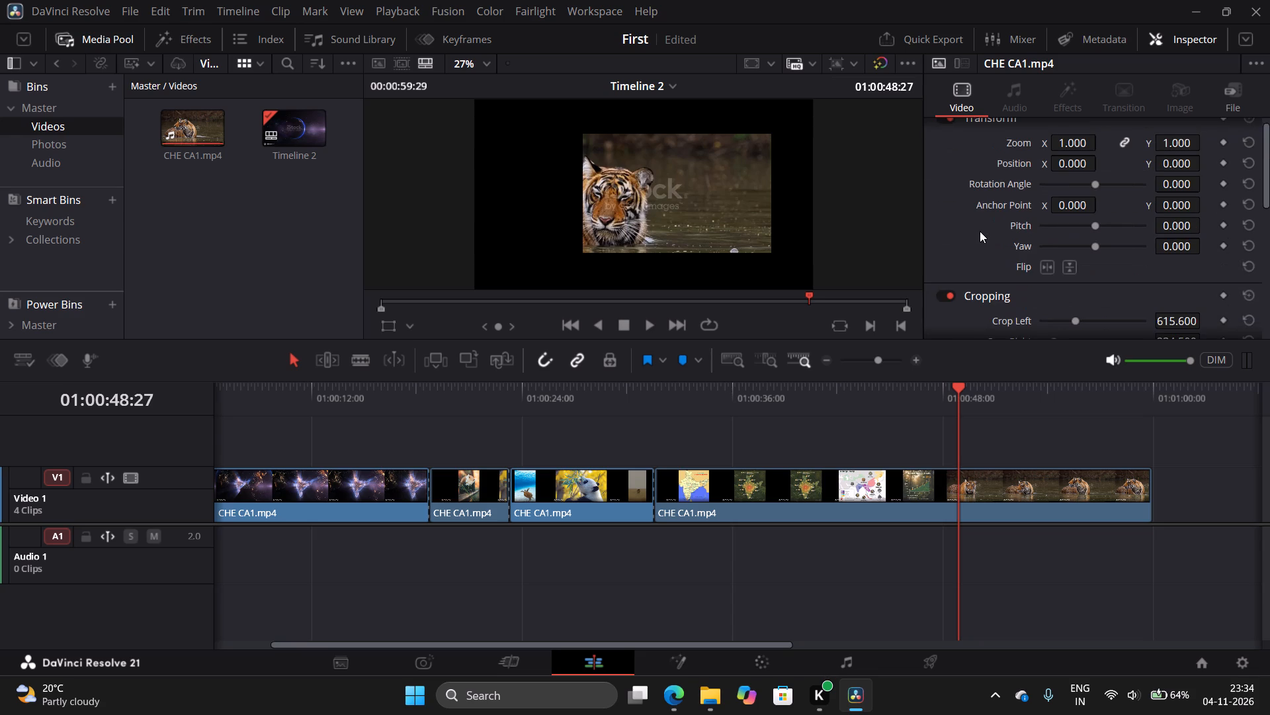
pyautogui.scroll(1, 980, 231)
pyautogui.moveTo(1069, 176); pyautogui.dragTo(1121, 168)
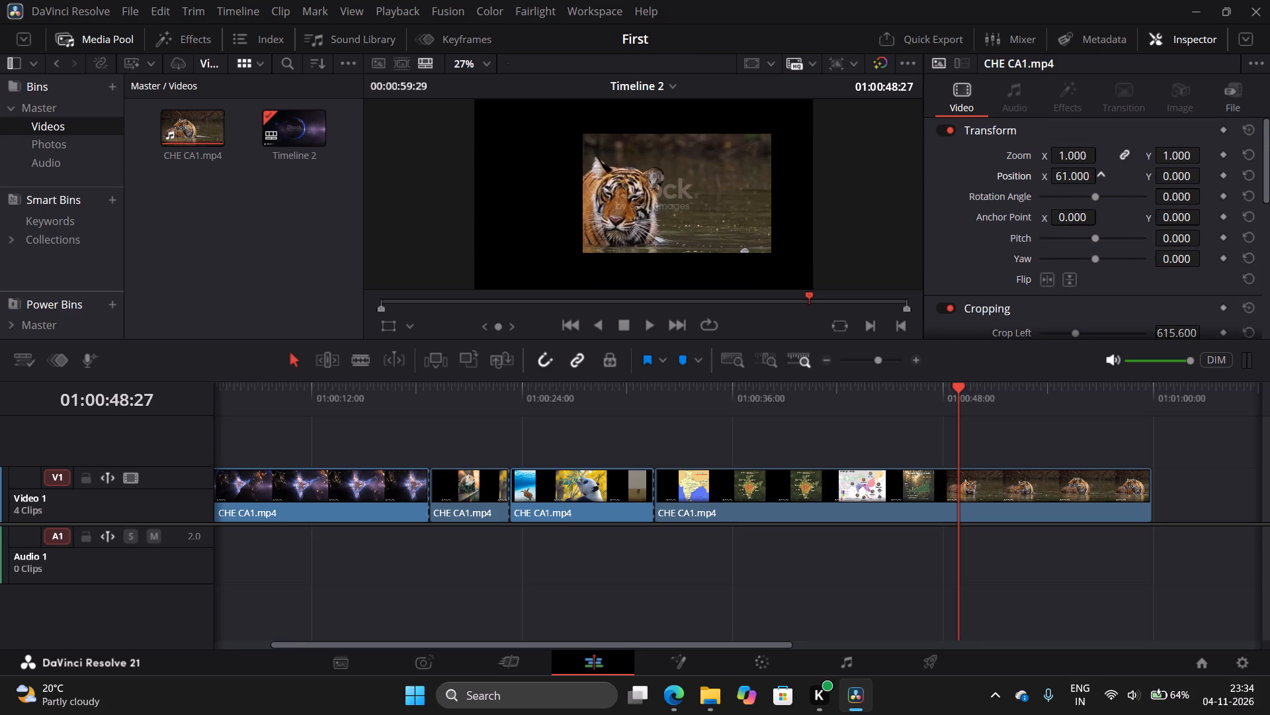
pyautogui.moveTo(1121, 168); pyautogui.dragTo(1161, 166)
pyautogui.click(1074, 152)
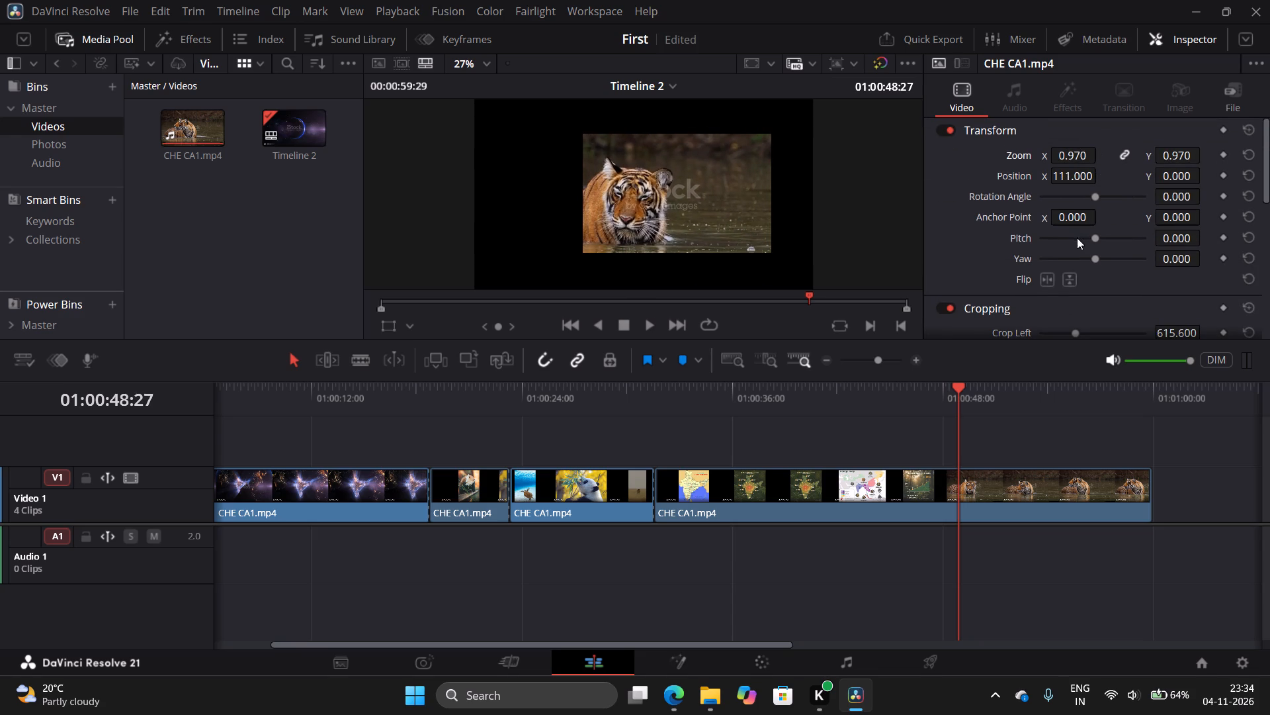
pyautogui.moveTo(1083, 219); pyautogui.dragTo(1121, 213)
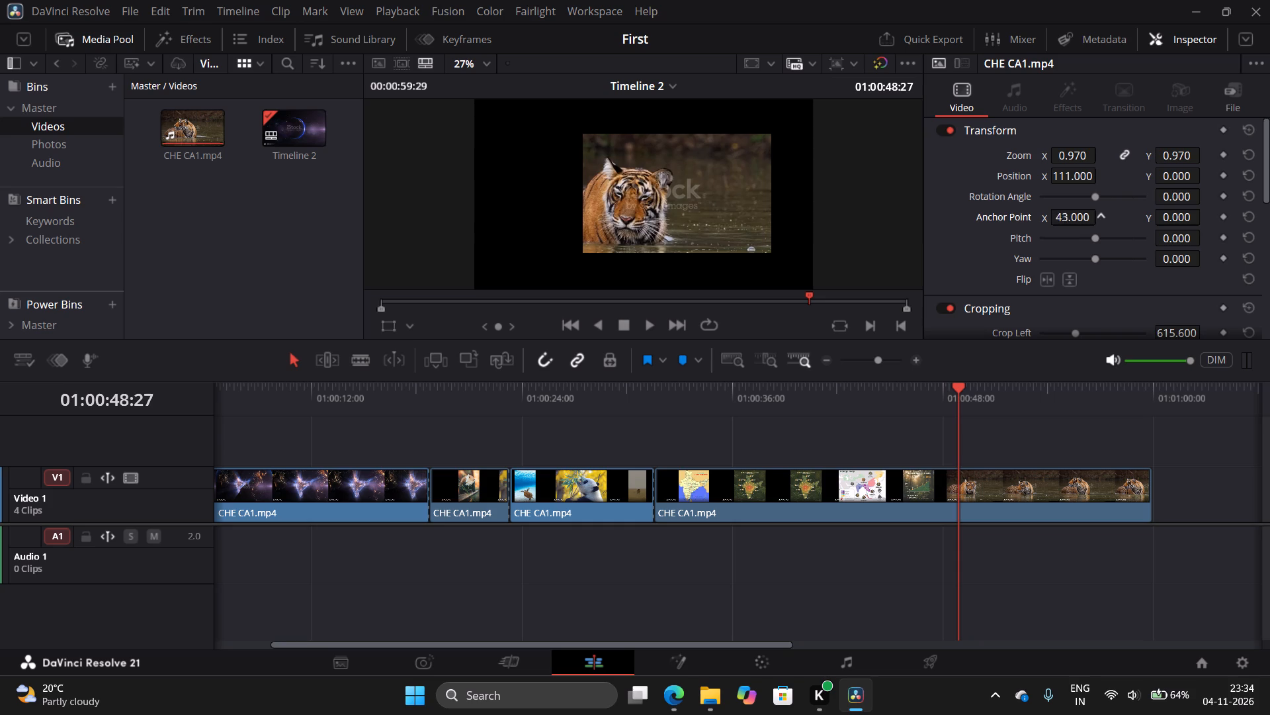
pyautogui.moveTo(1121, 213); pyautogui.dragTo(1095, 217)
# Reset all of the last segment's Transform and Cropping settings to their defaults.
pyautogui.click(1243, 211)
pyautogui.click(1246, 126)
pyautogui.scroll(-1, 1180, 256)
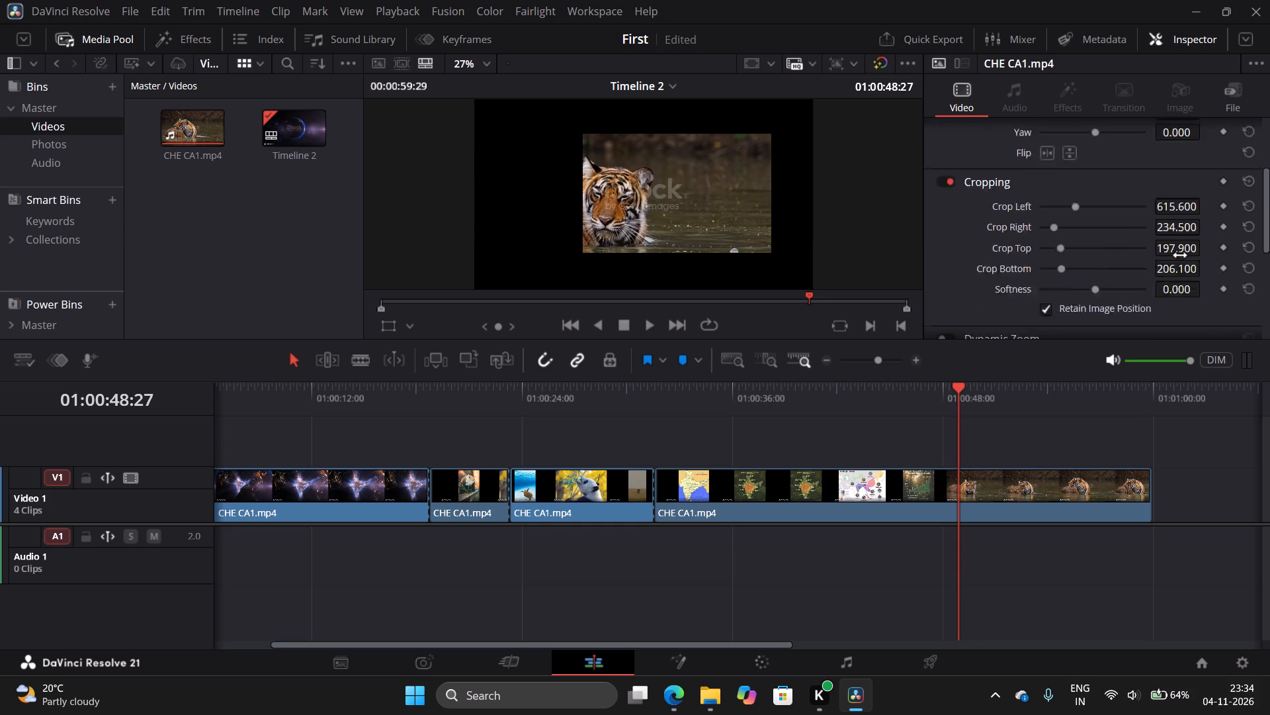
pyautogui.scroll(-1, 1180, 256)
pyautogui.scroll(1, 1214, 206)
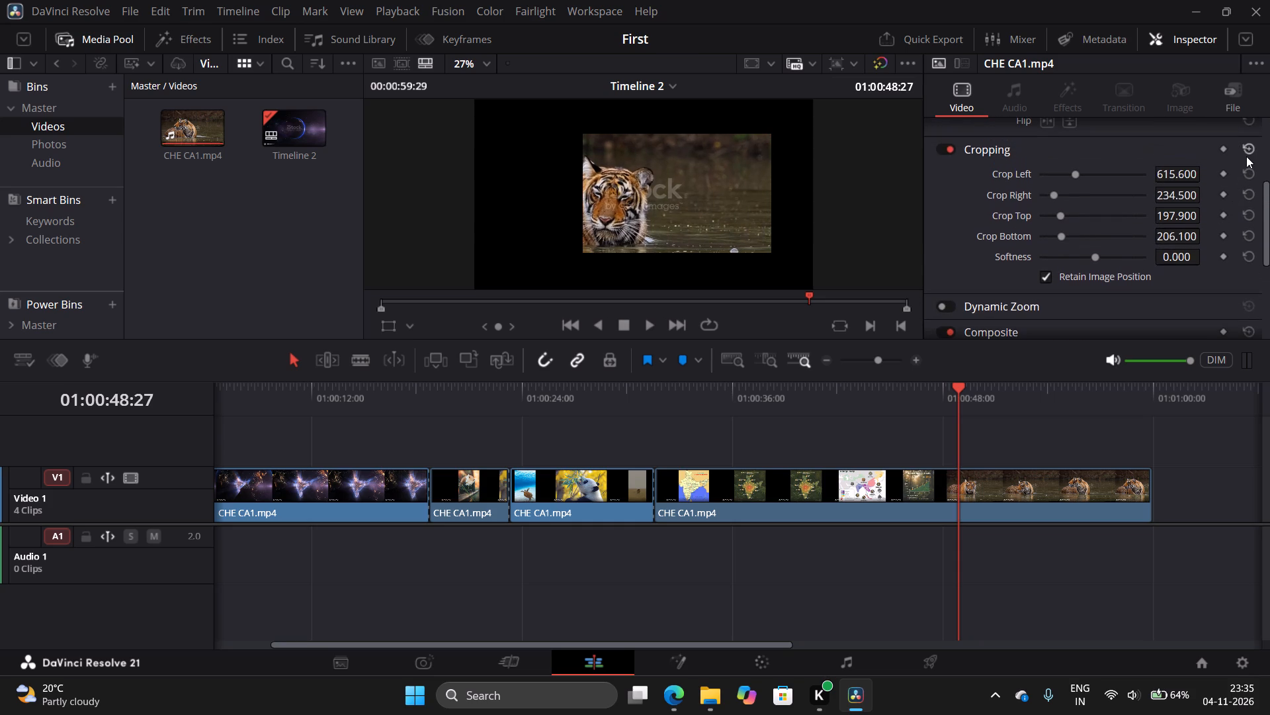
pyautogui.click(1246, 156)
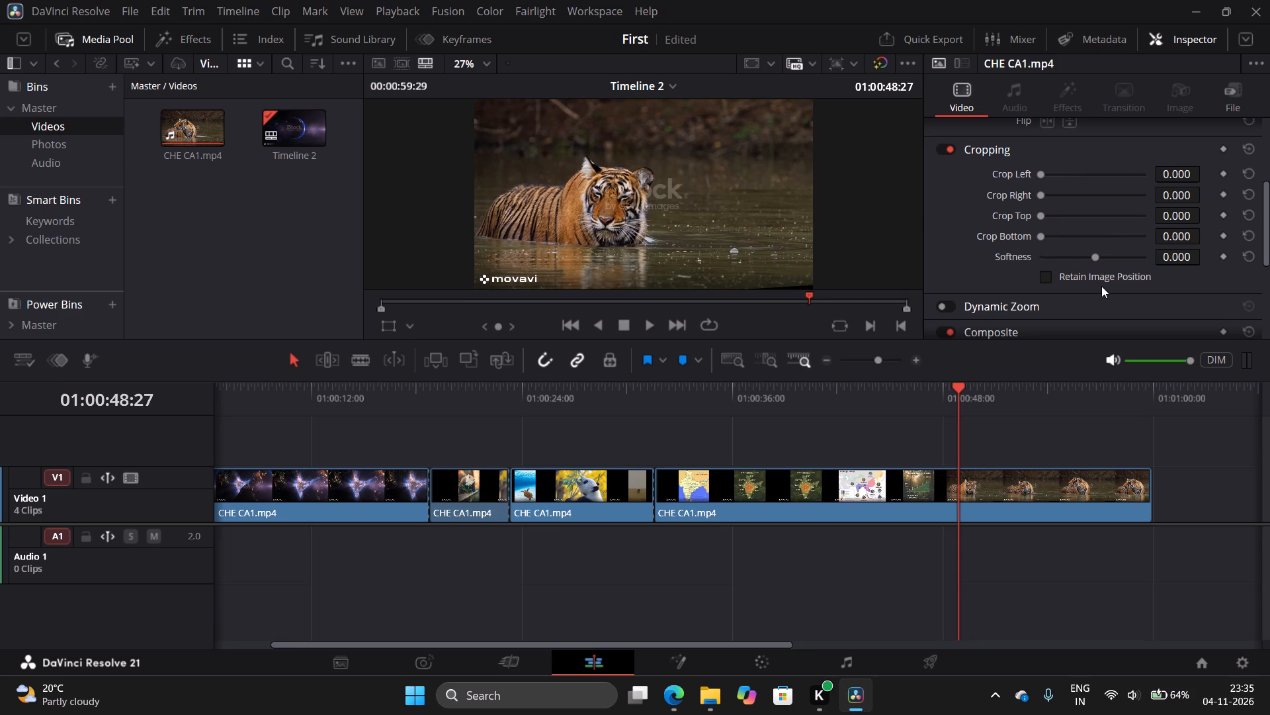
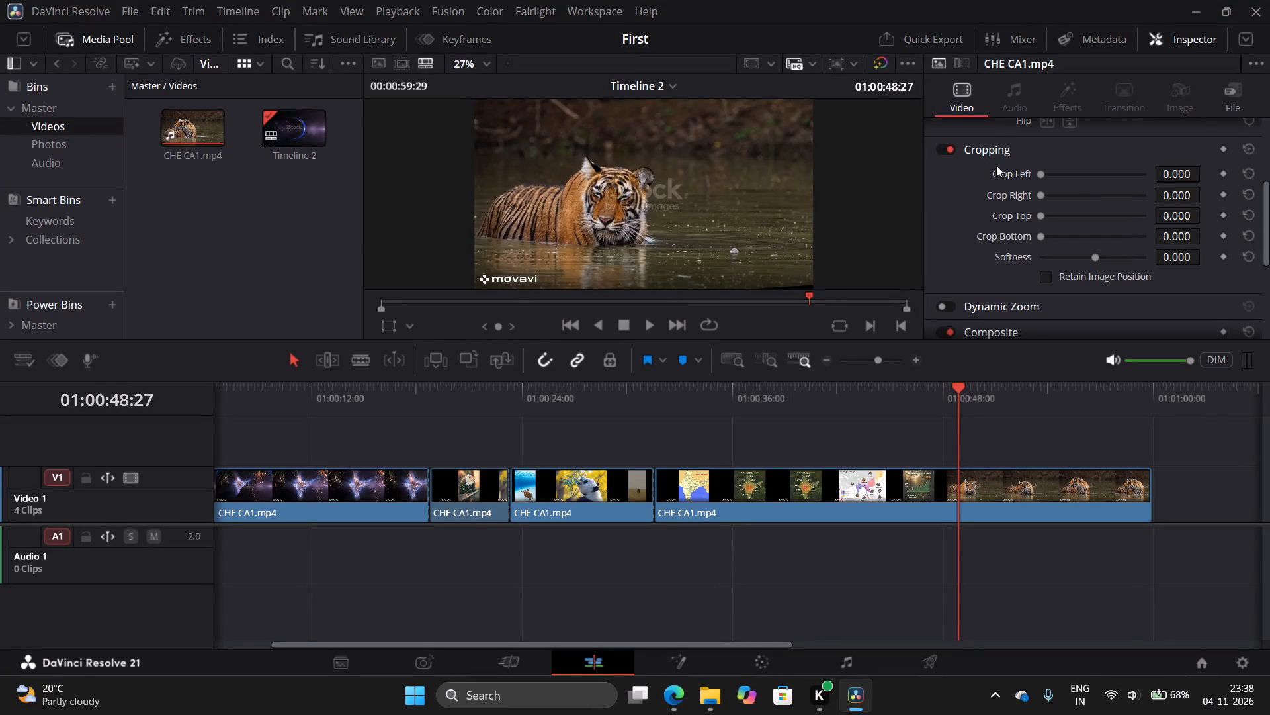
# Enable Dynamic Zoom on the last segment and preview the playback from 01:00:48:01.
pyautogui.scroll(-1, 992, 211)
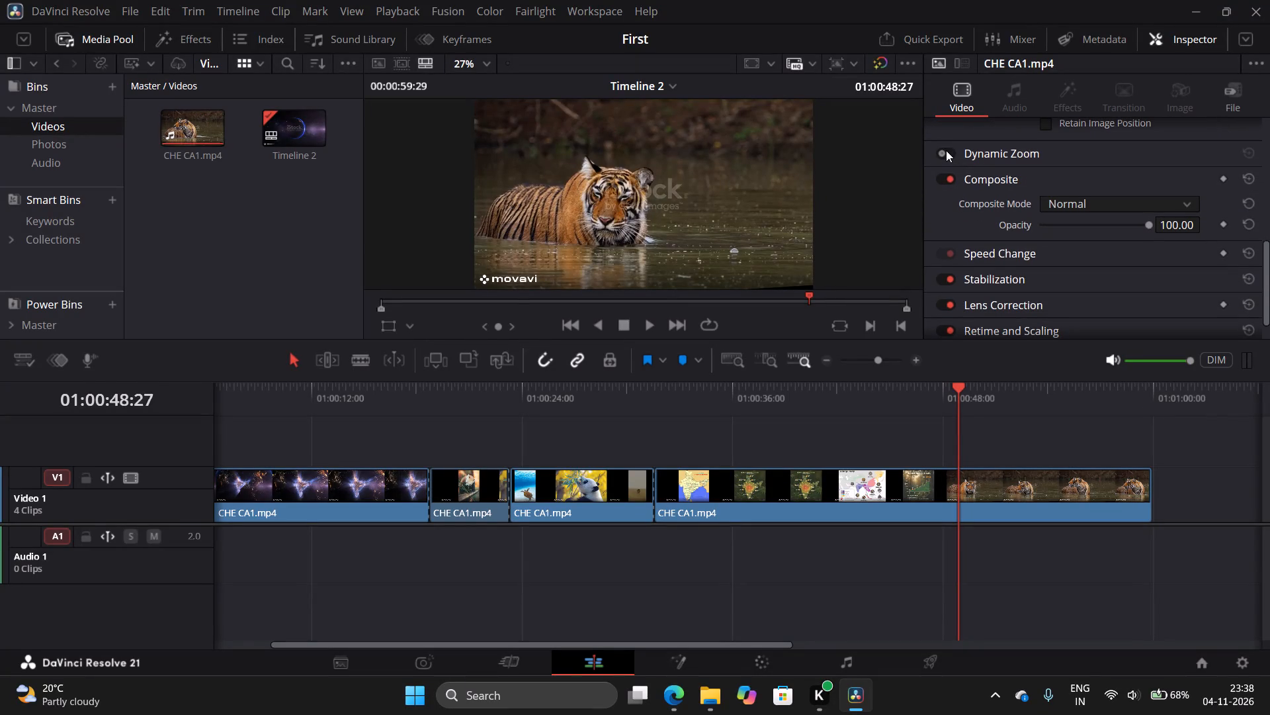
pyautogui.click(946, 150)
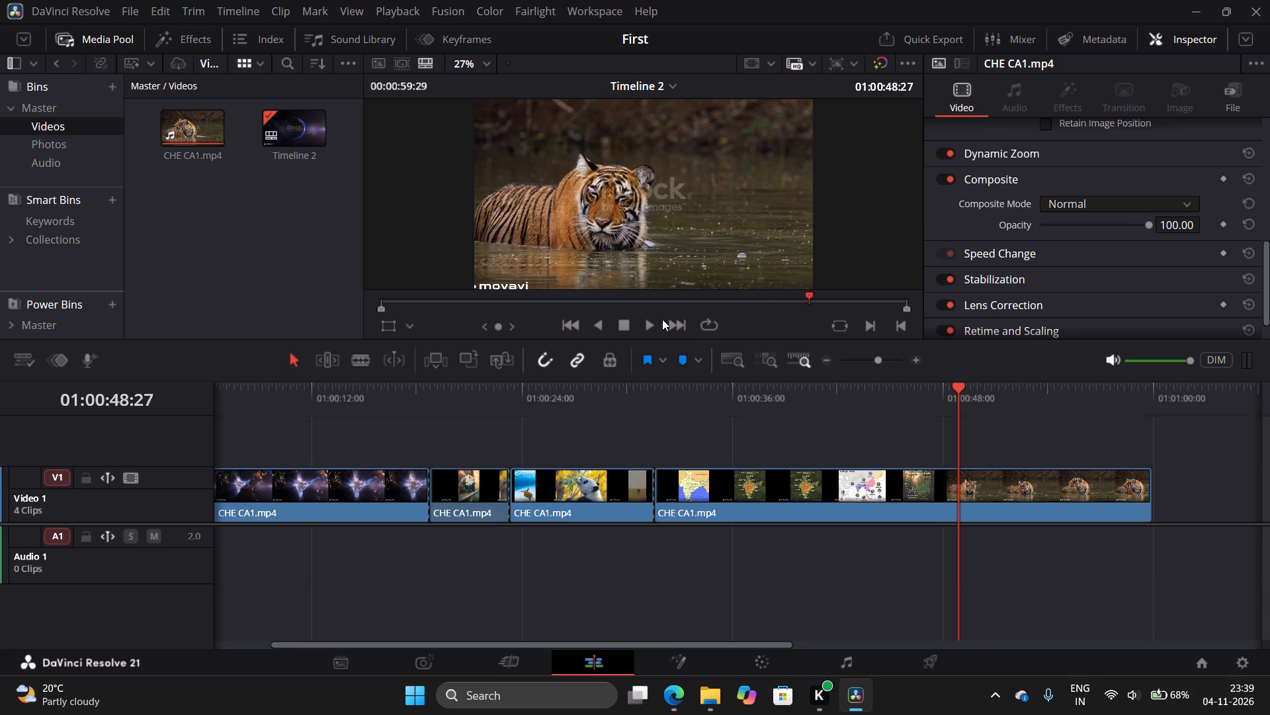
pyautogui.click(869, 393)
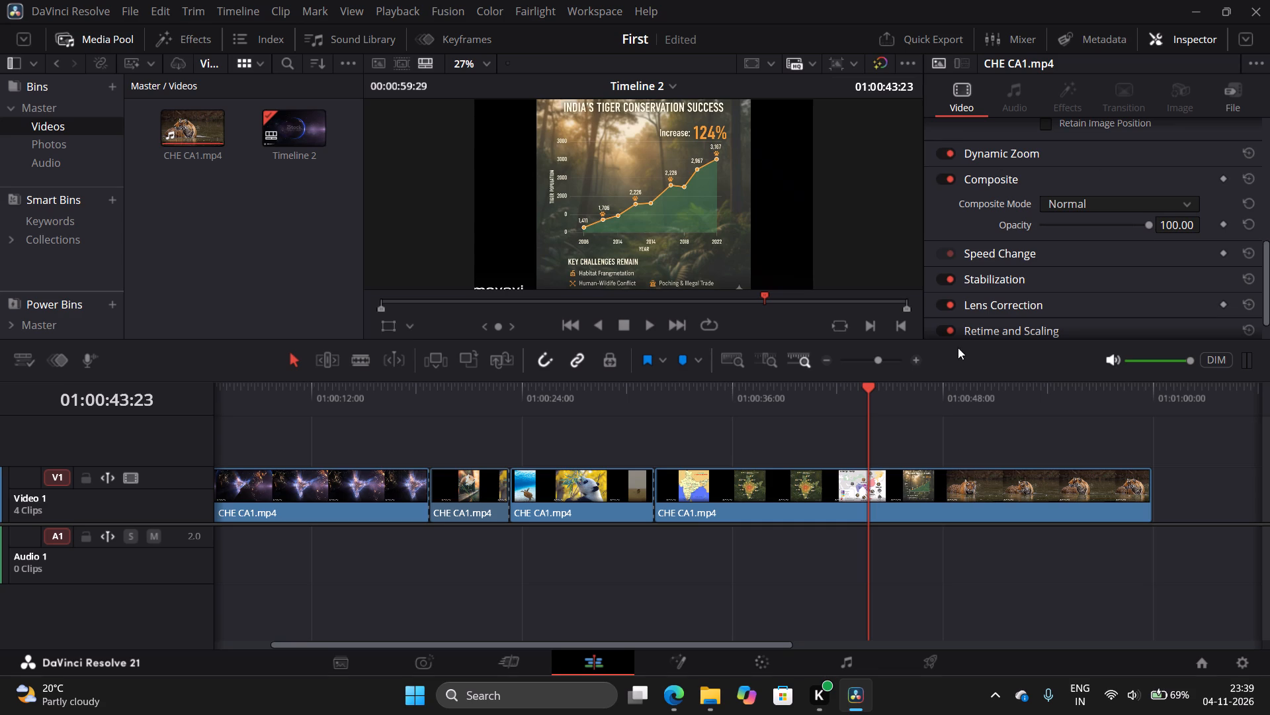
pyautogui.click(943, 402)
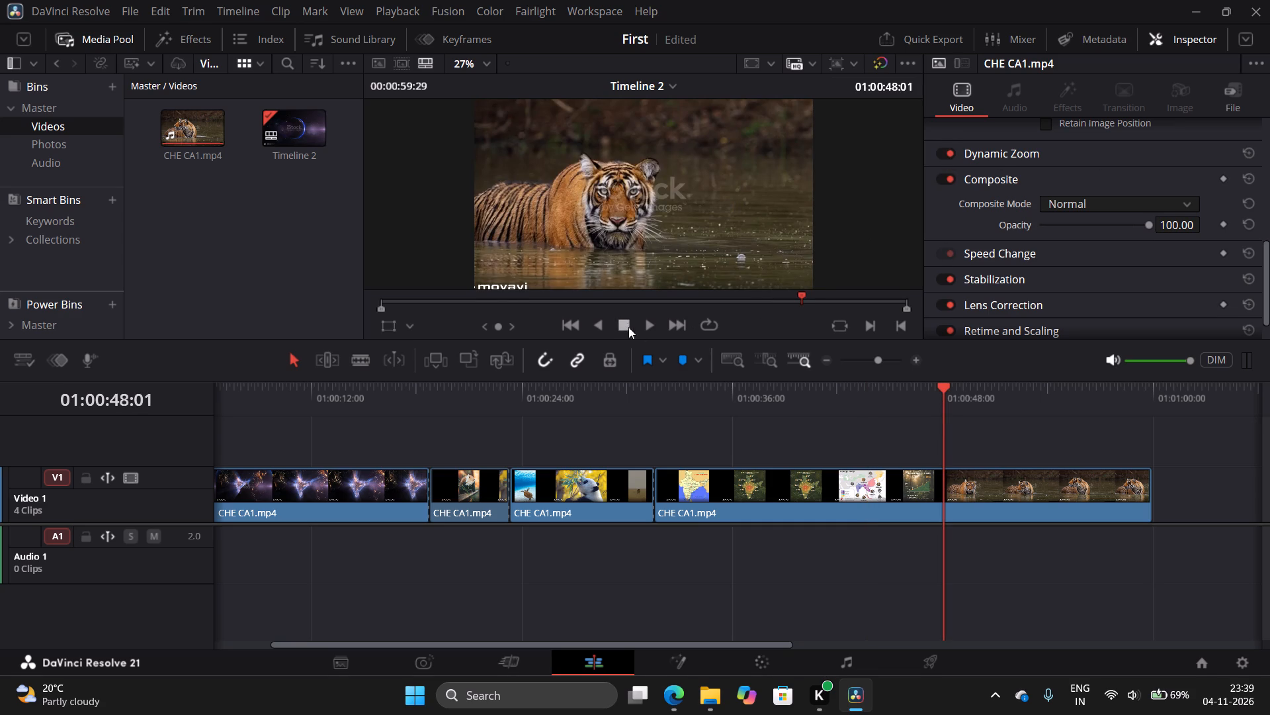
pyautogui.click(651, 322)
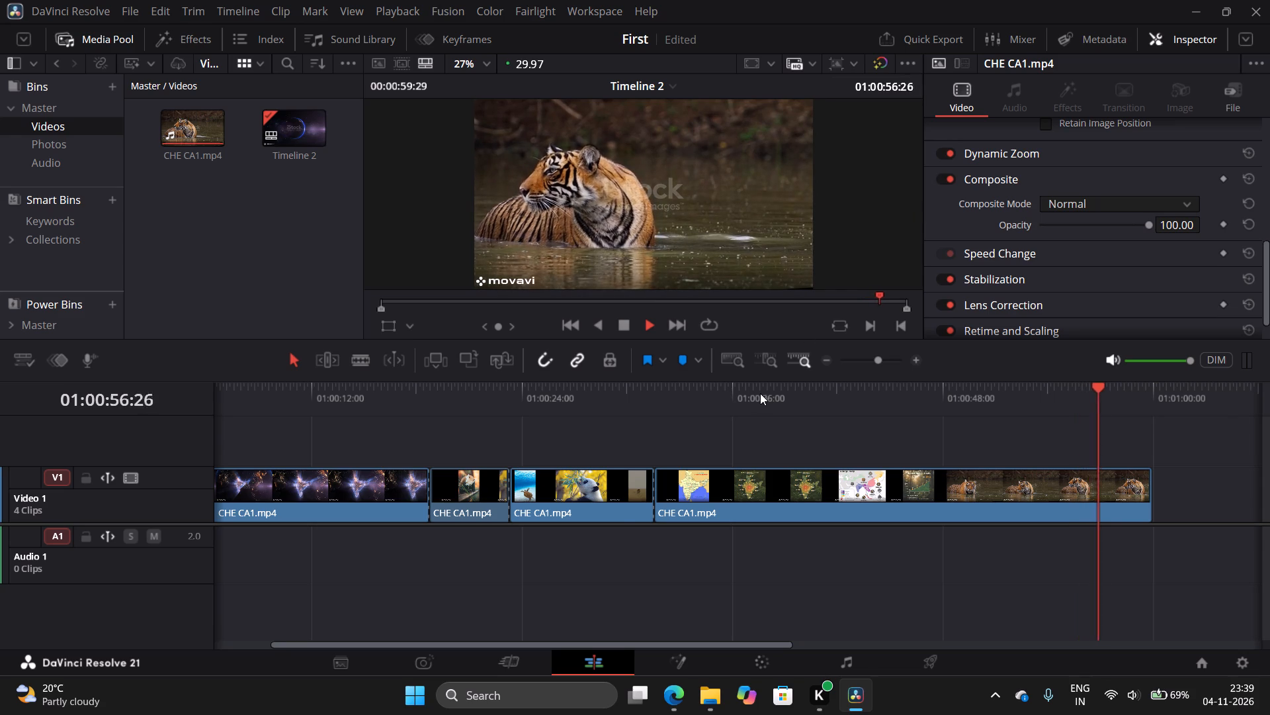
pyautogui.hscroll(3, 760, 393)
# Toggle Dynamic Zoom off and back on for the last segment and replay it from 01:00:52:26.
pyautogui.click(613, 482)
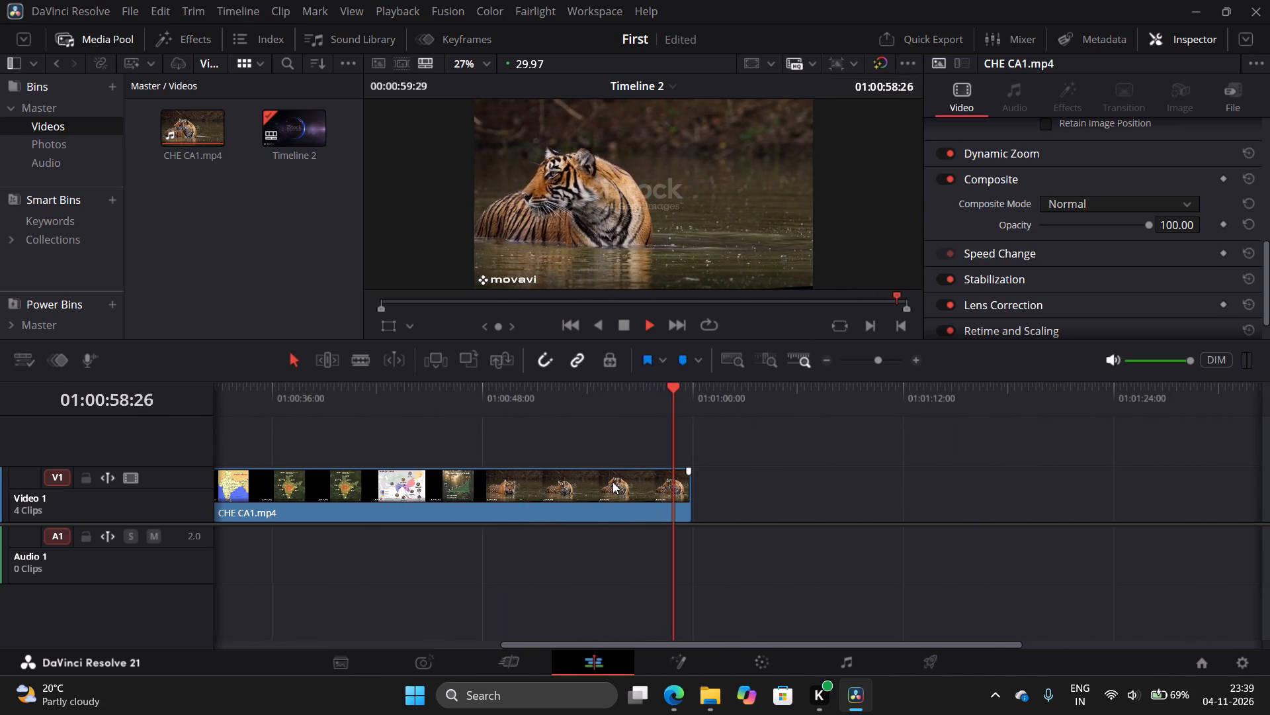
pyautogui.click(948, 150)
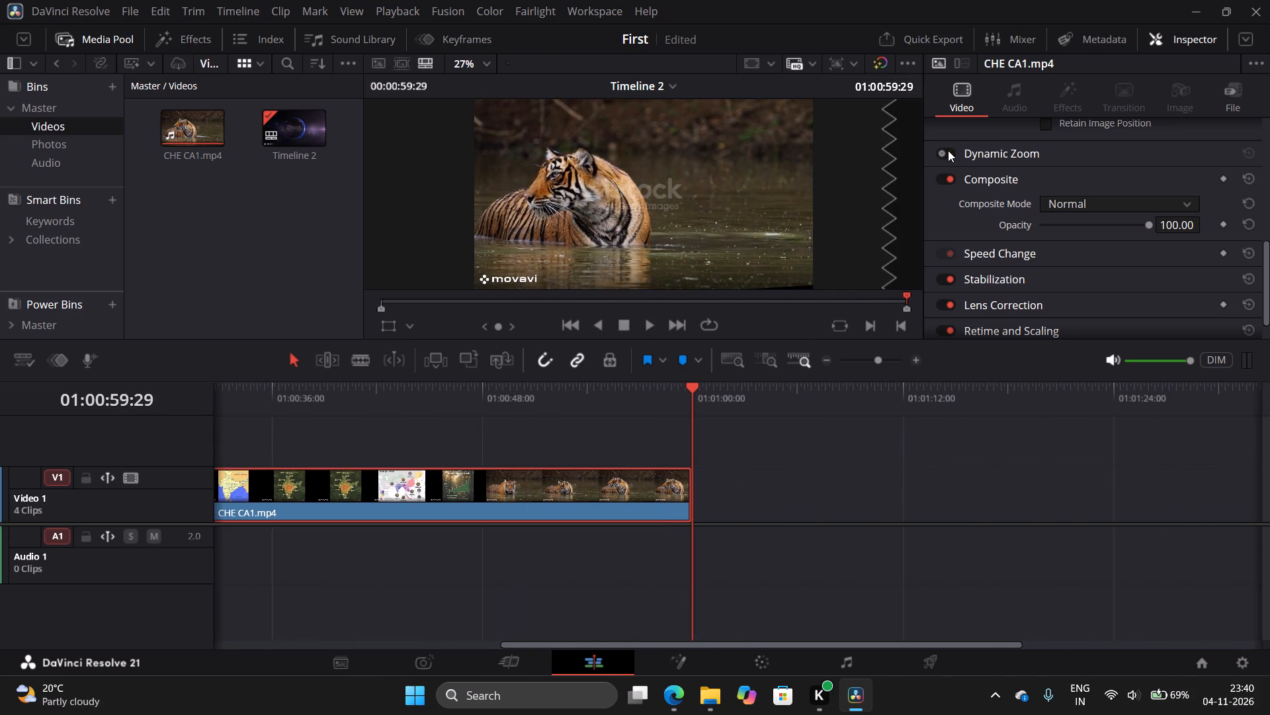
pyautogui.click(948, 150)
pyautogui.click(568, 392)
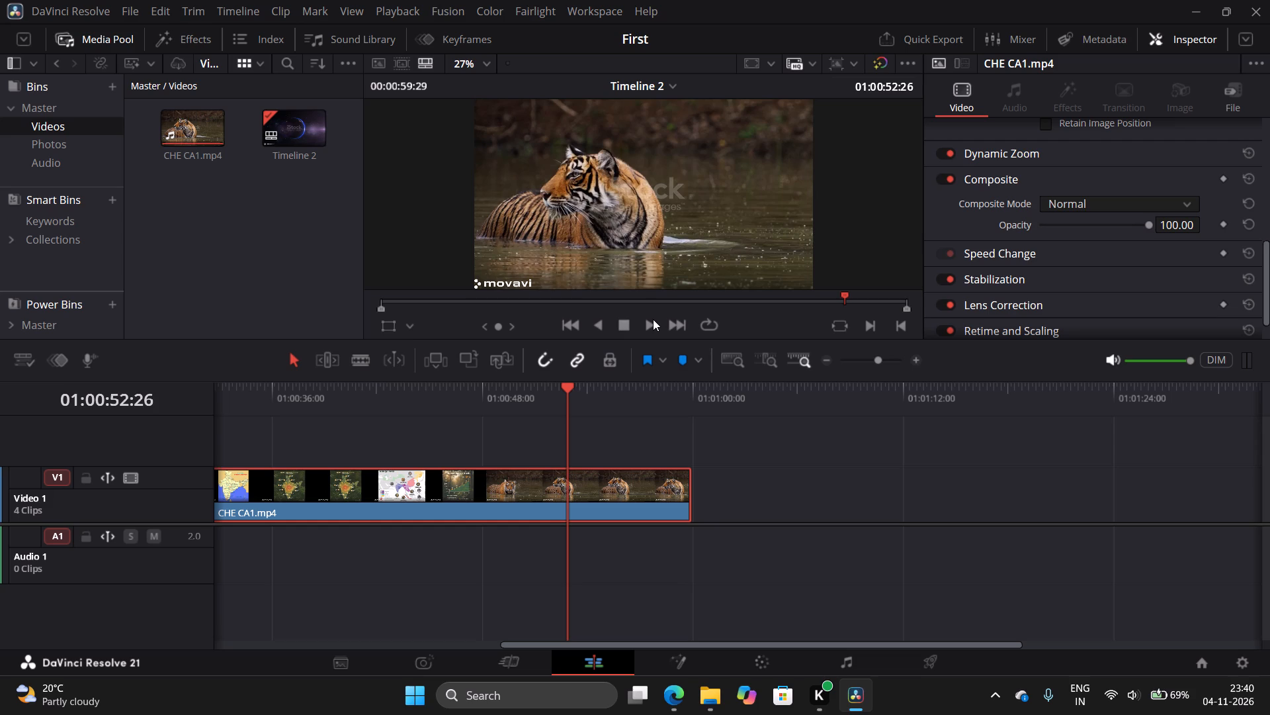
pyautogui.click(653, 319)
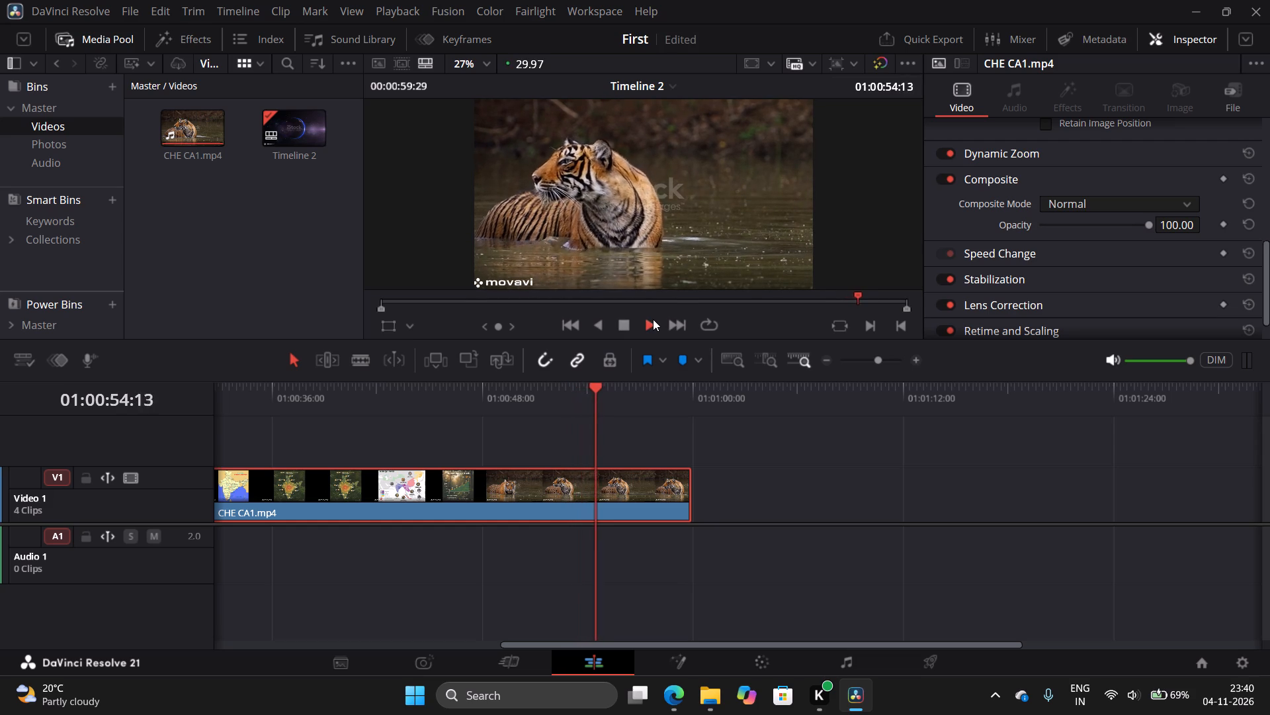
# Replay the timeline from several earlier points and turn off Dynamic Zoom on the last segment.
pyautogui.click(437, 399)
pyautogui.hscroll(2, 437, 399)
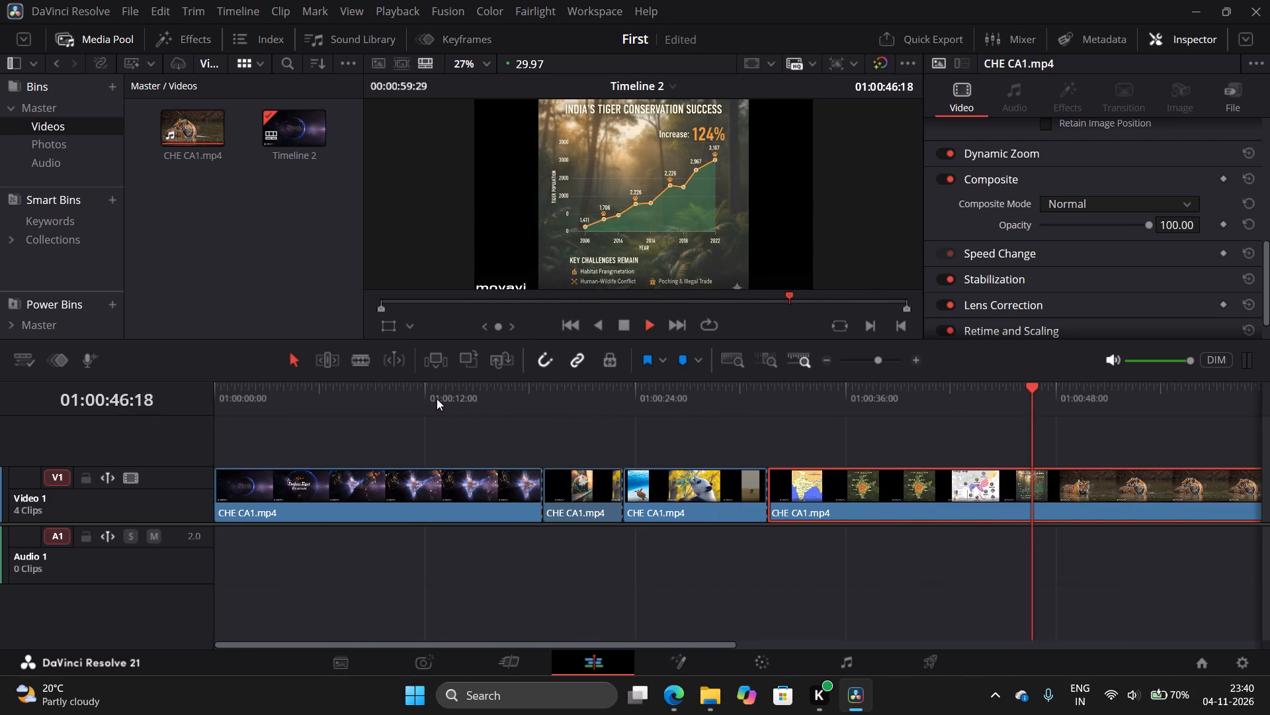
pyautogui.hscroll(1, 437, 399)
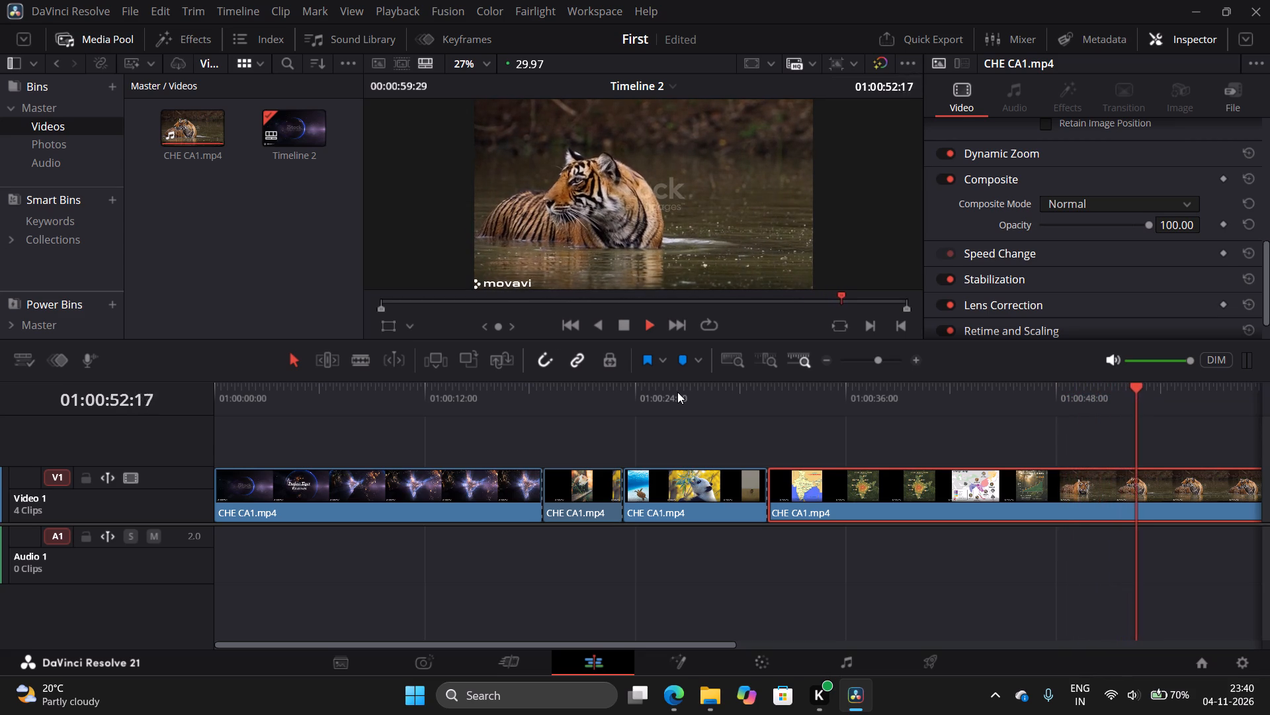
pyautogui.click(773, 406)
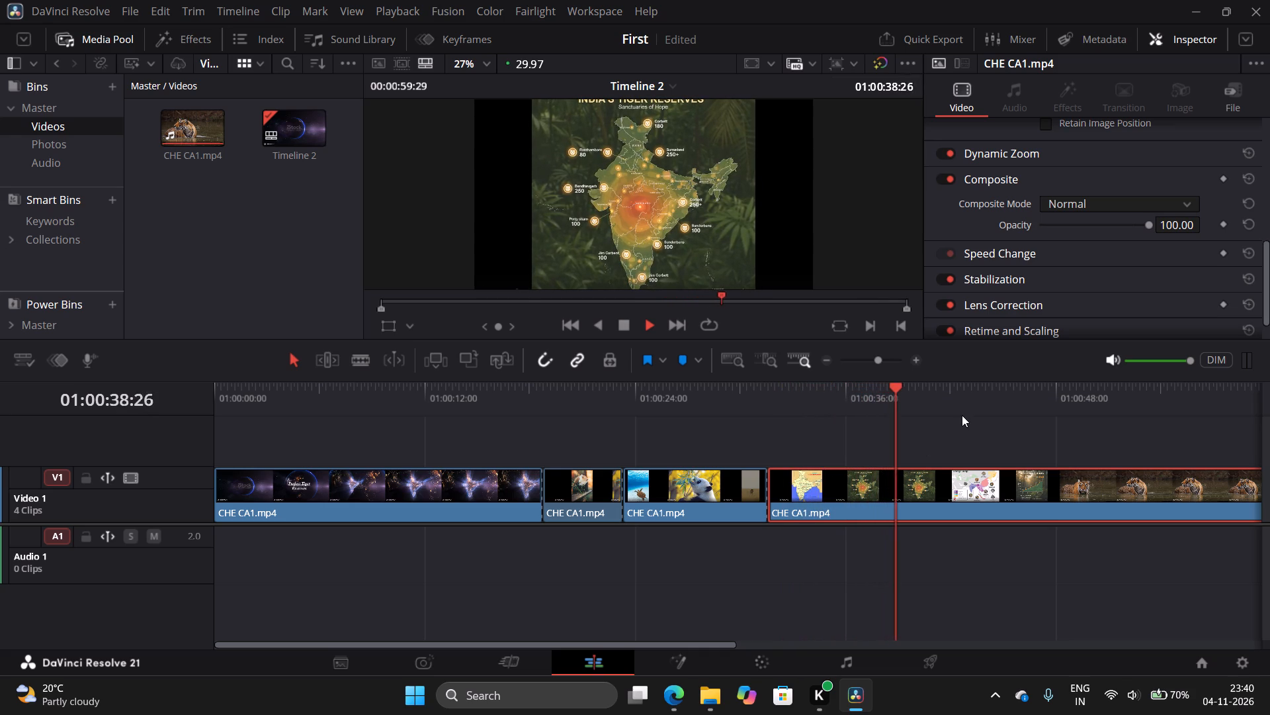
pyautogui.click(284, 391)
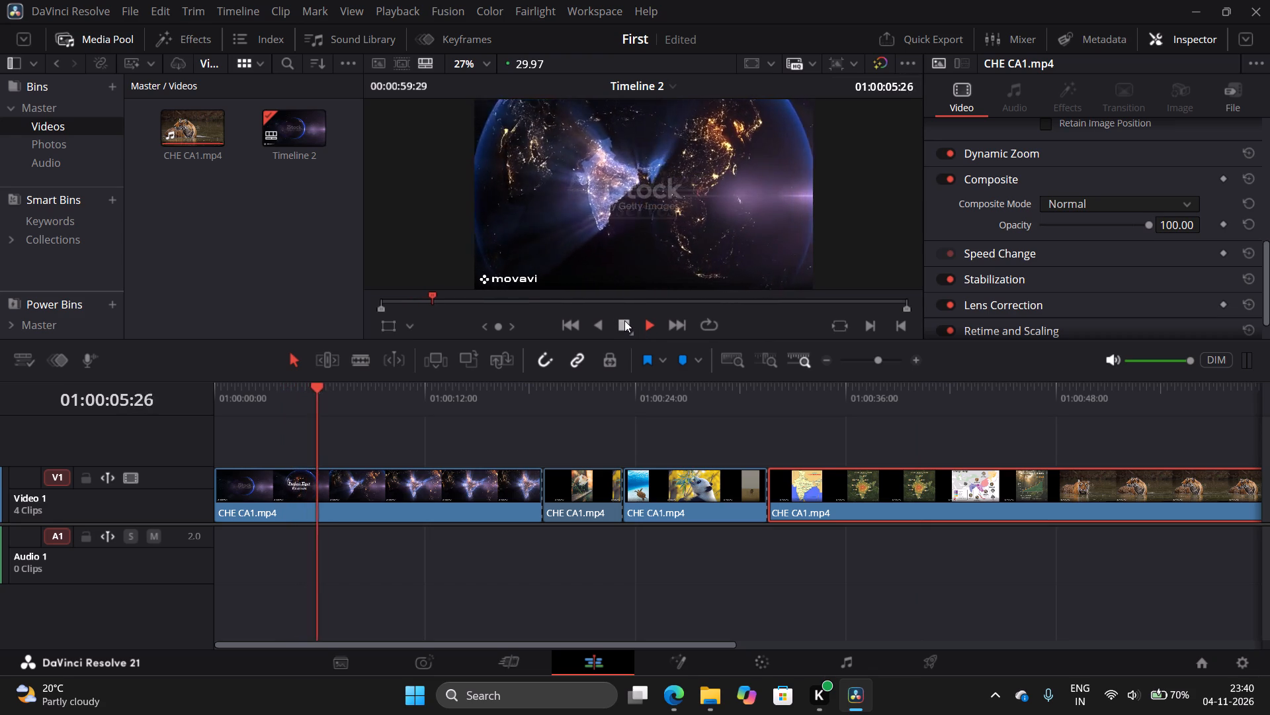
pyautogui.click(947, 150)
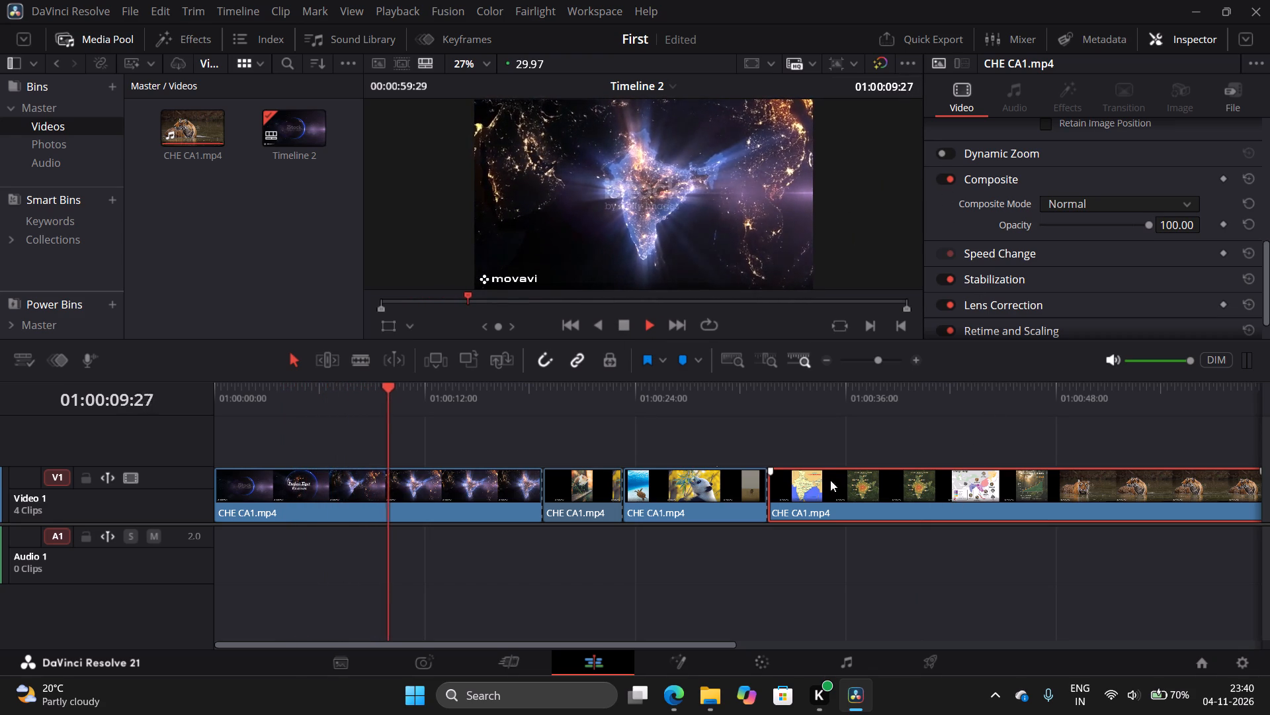
# Enable Dynamic Zoom on the first segment, expand its settings and play the timeline from its start through the middle segments.
pyautogui.click(365, 485)
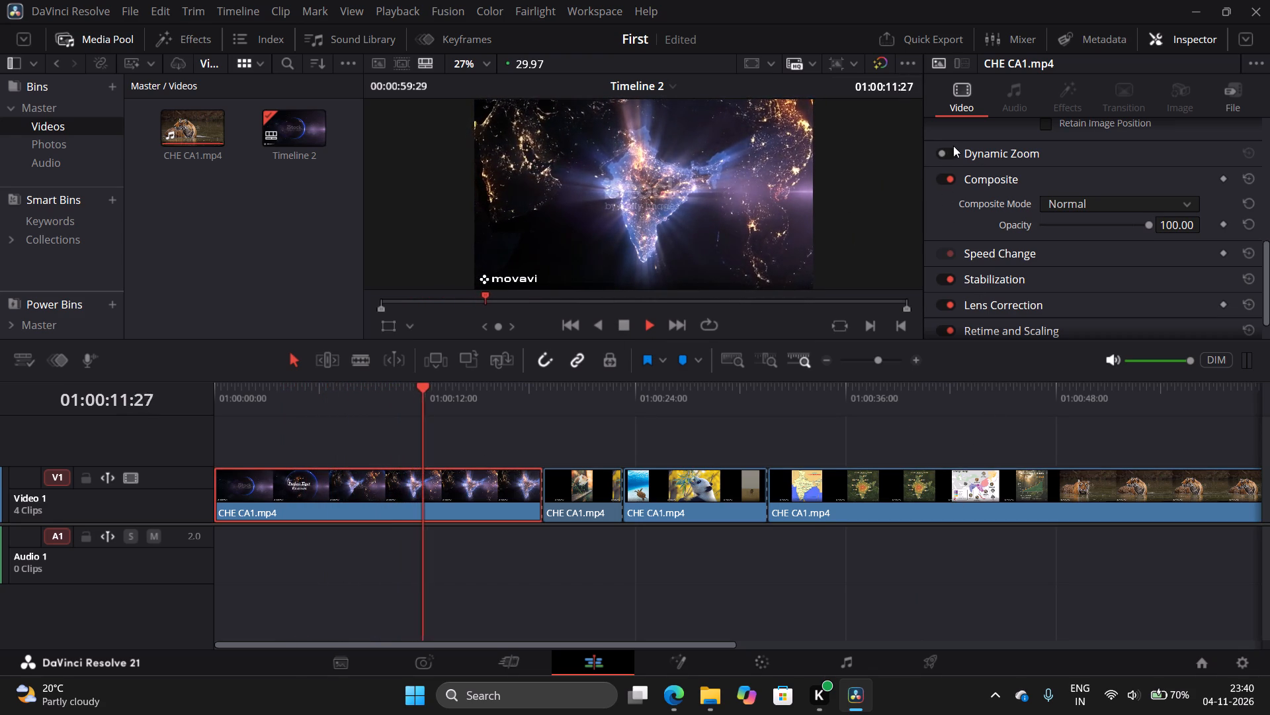
pyautogui.click(946, 150)
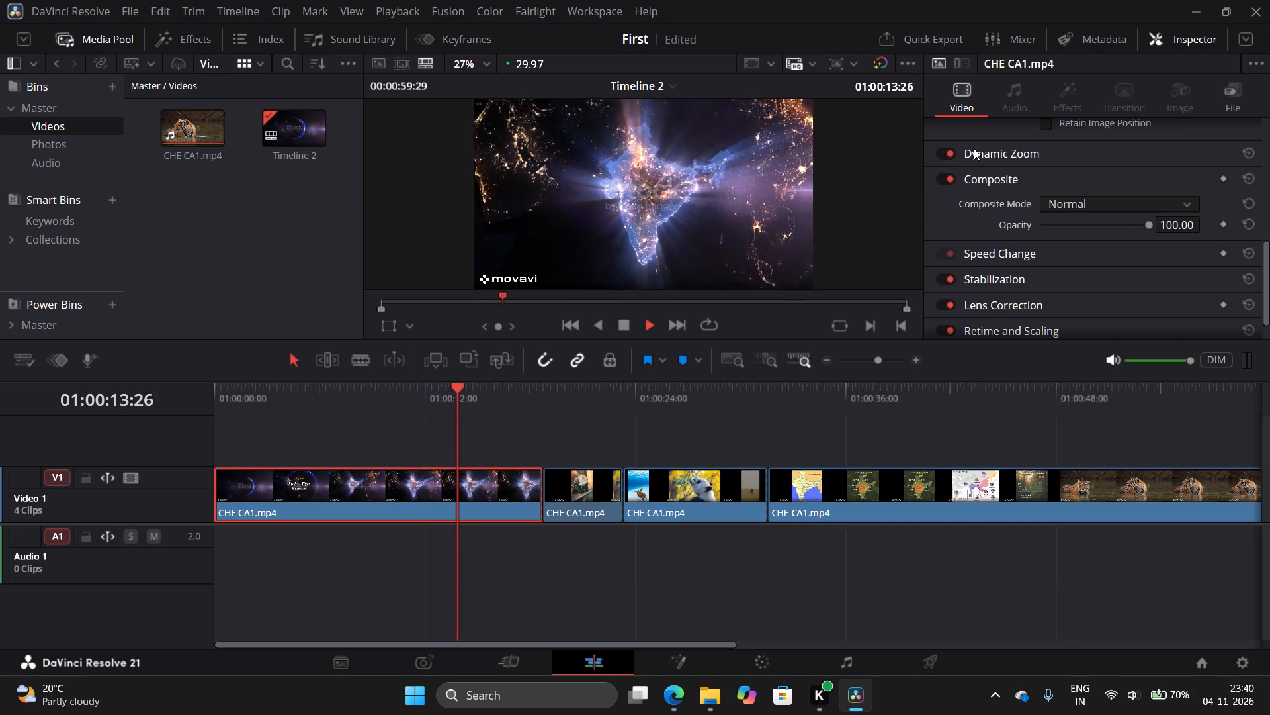
pyautogui.click(974, 148)
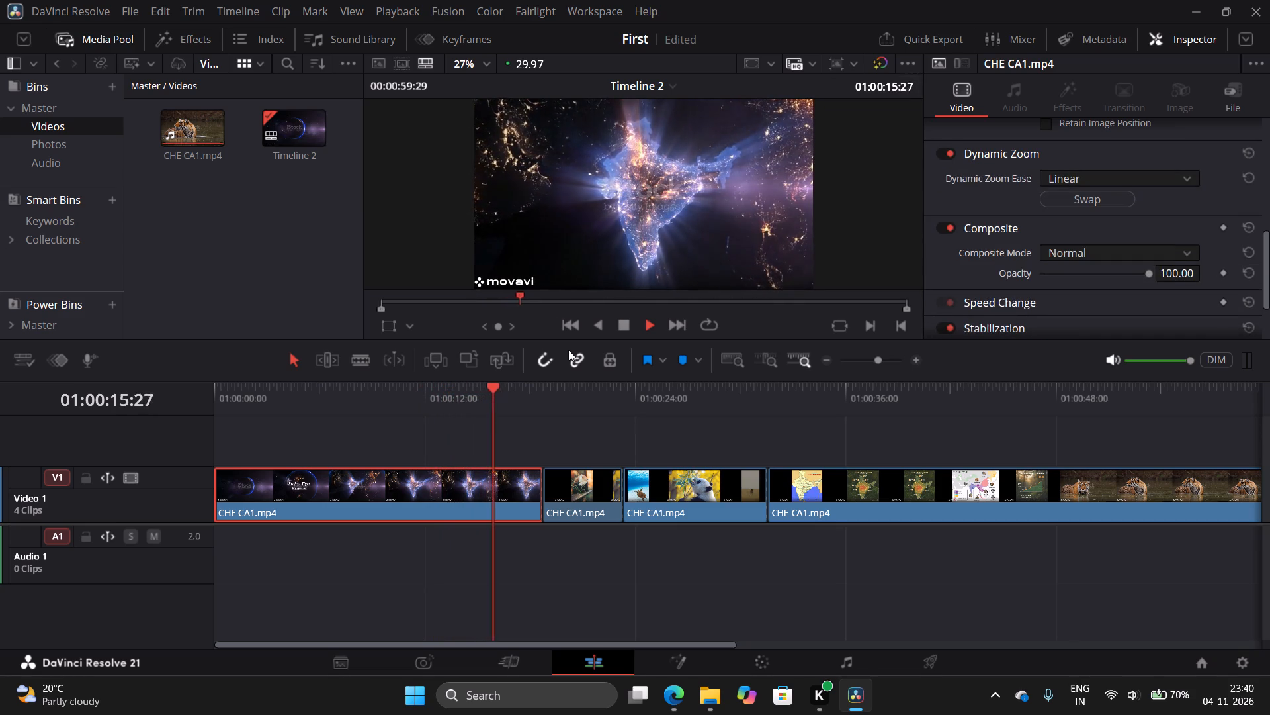
pyautogui.click(298, 401)
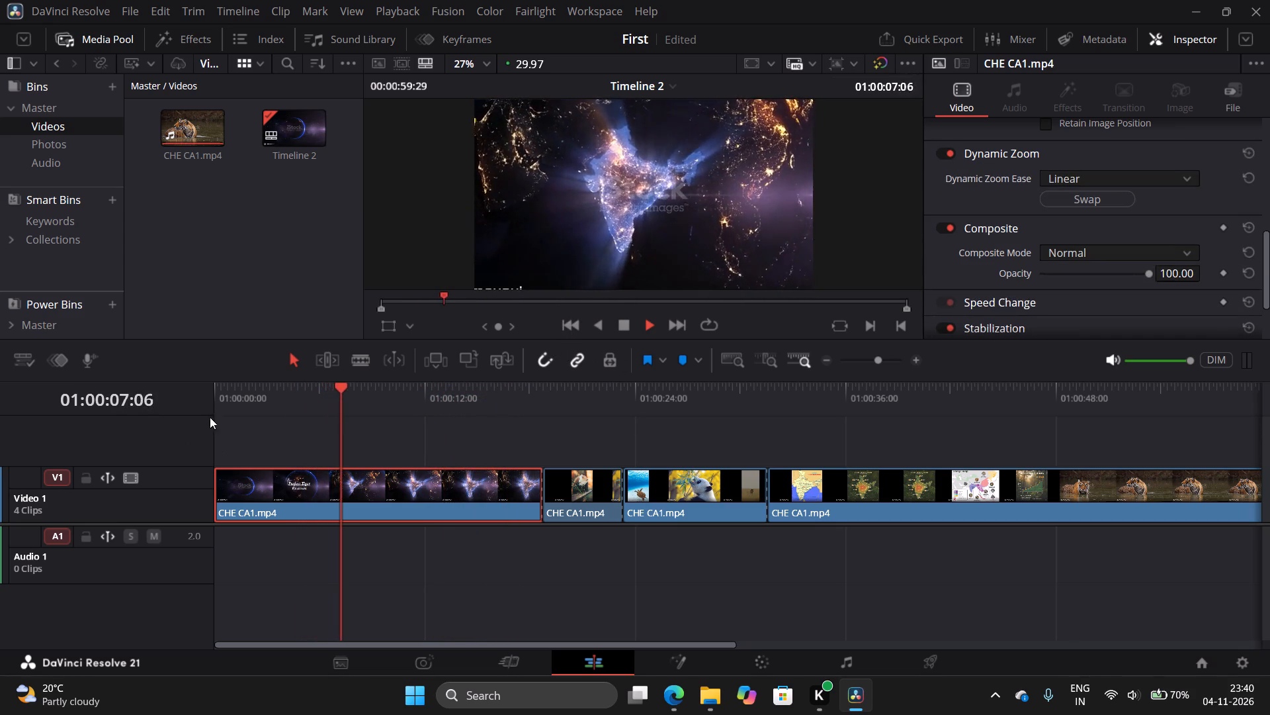
pyautogui.click(220, 399)
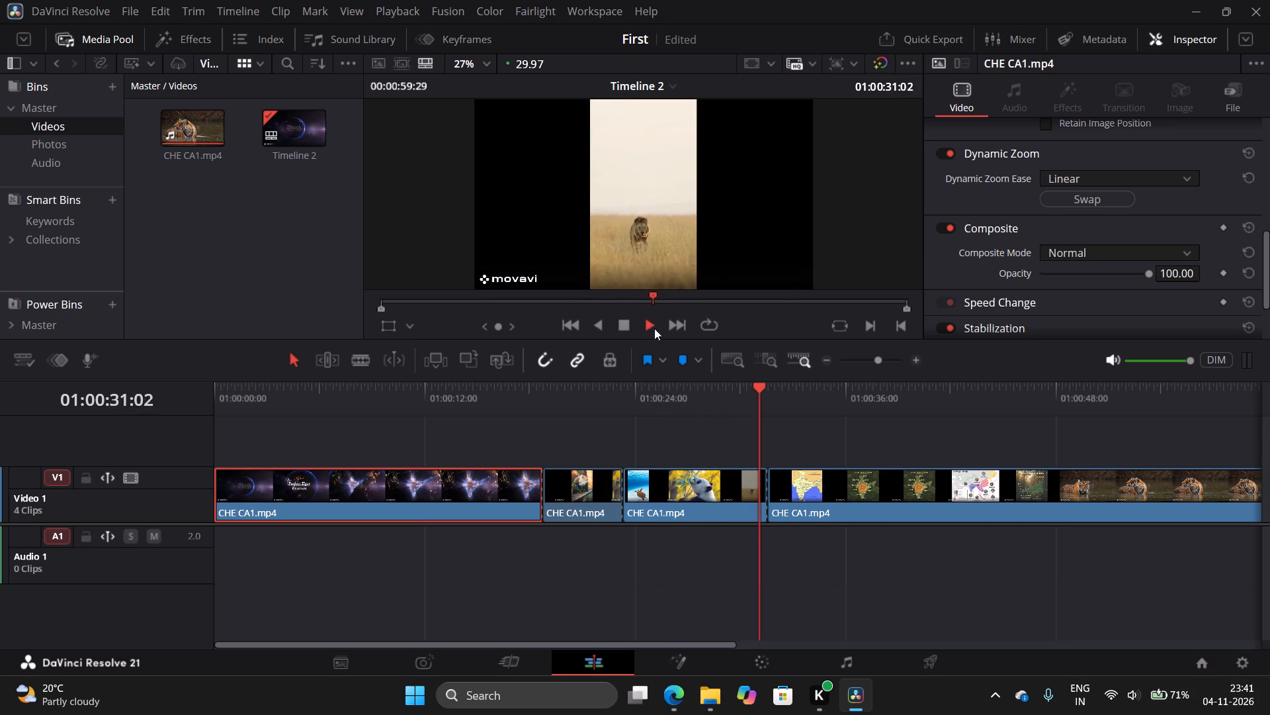
pyautogui.click(617, 321)
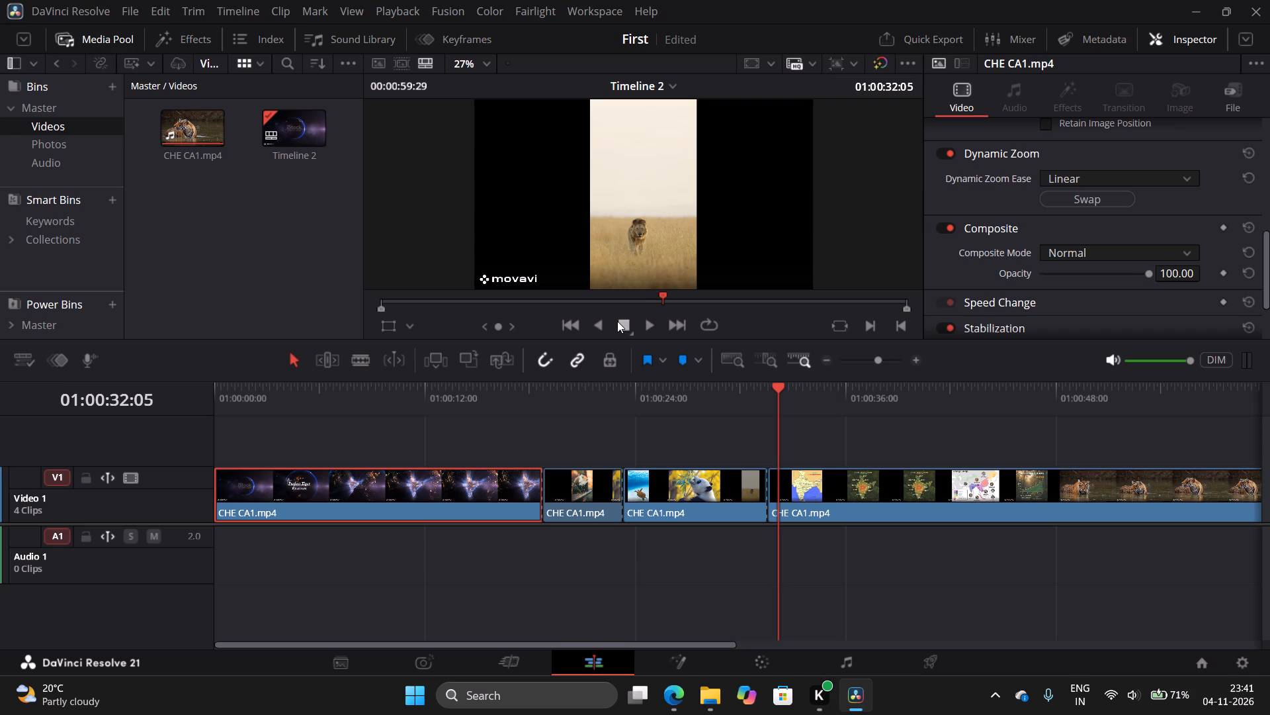
# Enable Dynamic Zoom on the last segment.
pyautogui.click(870, 500)
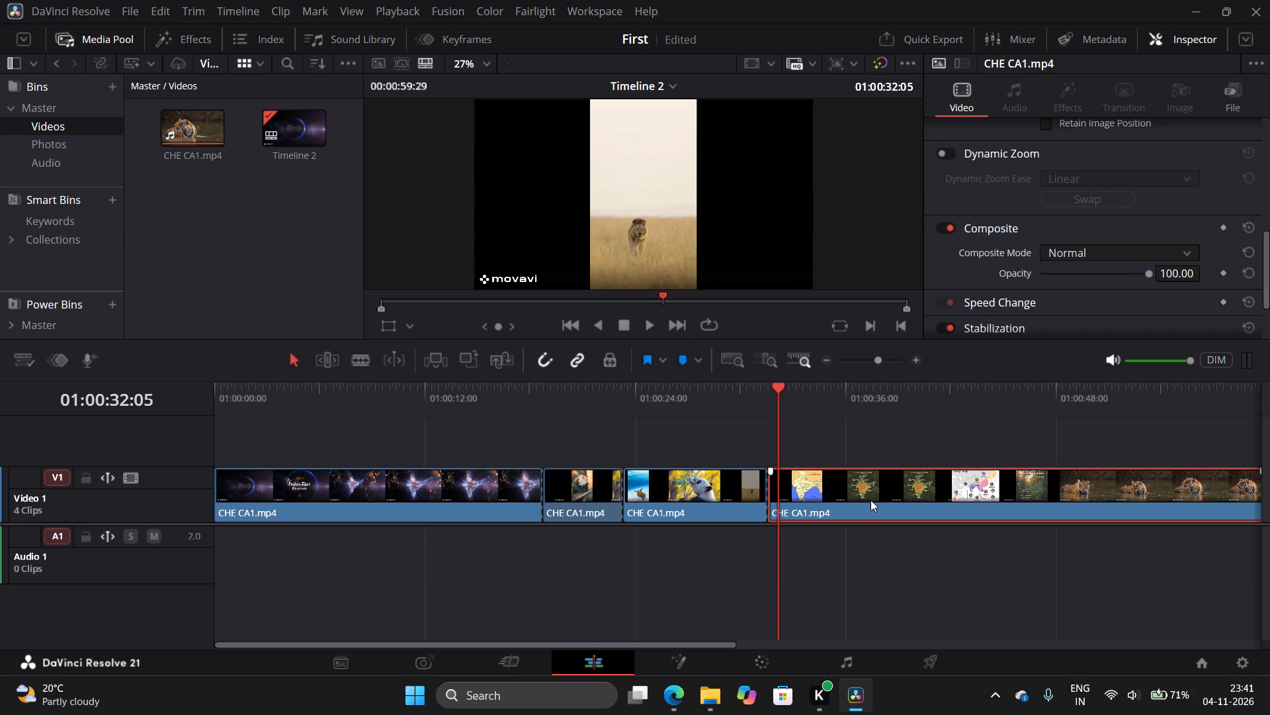
pyautogui.click(942, 150)
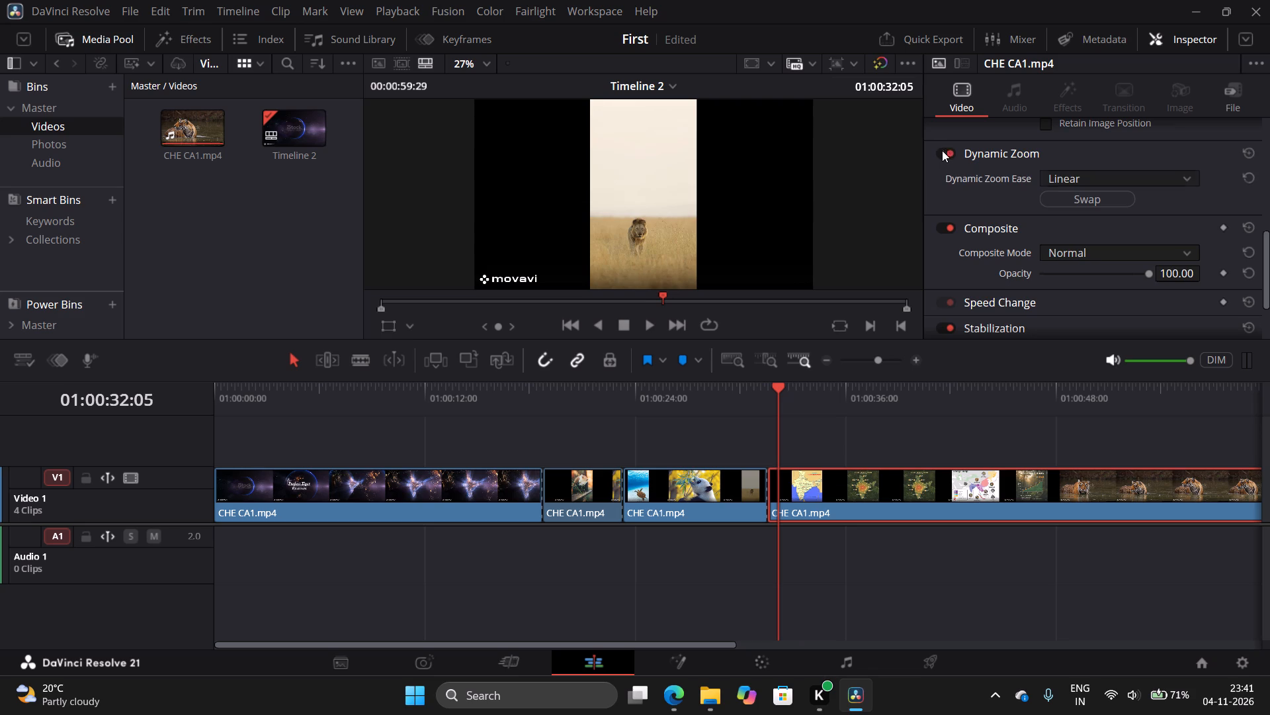
# Scrub through the last segment and back to the turtle shot to examine the Dynamic Zoom movement.
pyautogui.moveTo(747, 399); pyautogui.dragTo(783, 397)
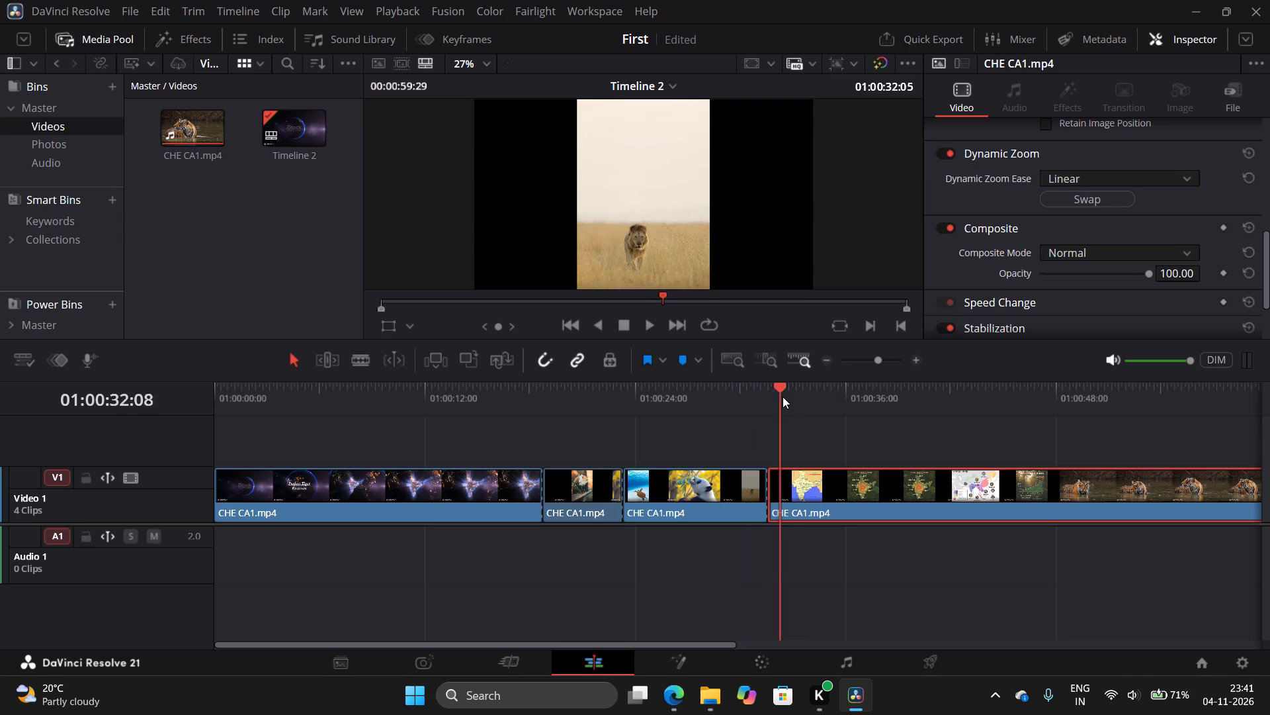
pyautogui.moveTo(783, 397); pyautogui.dragTo(836, 395)
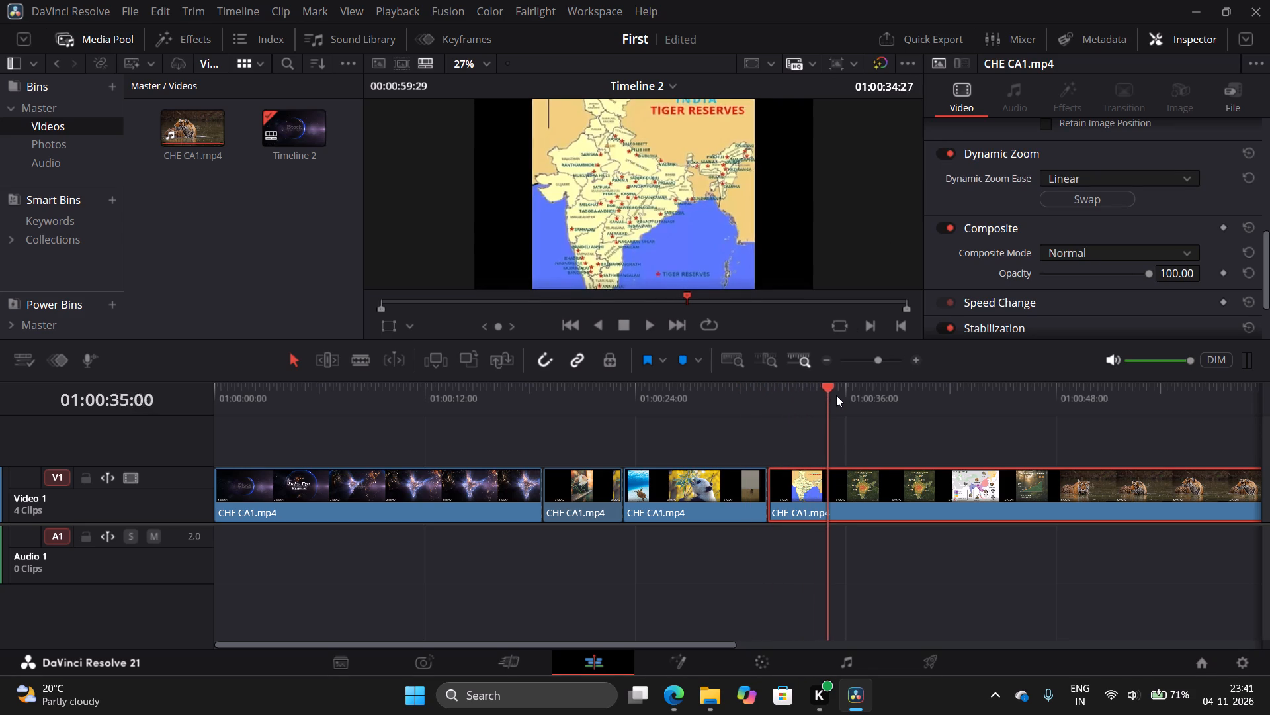
pyautogui.moveTo(836, 395); pyautogui.dragTo(1000, 391)
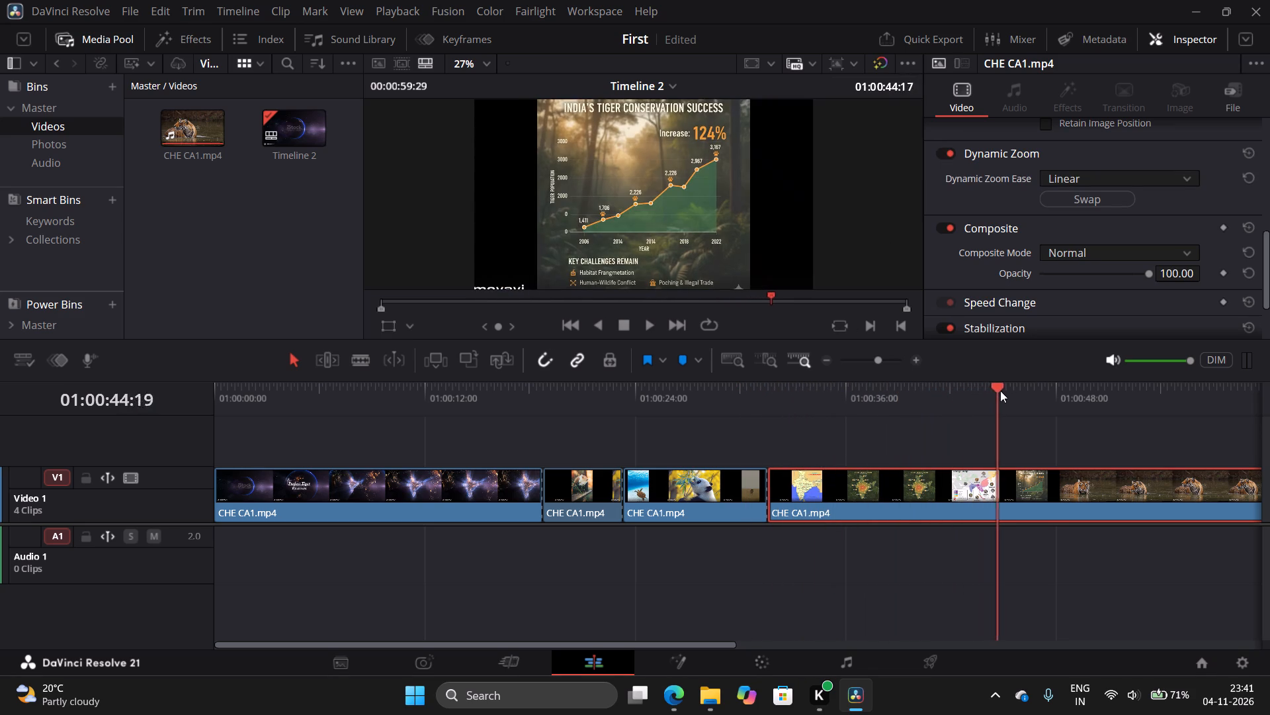
pyautogui.moveTo(1000, 391); pyautogui.dragTo(1212, 383)
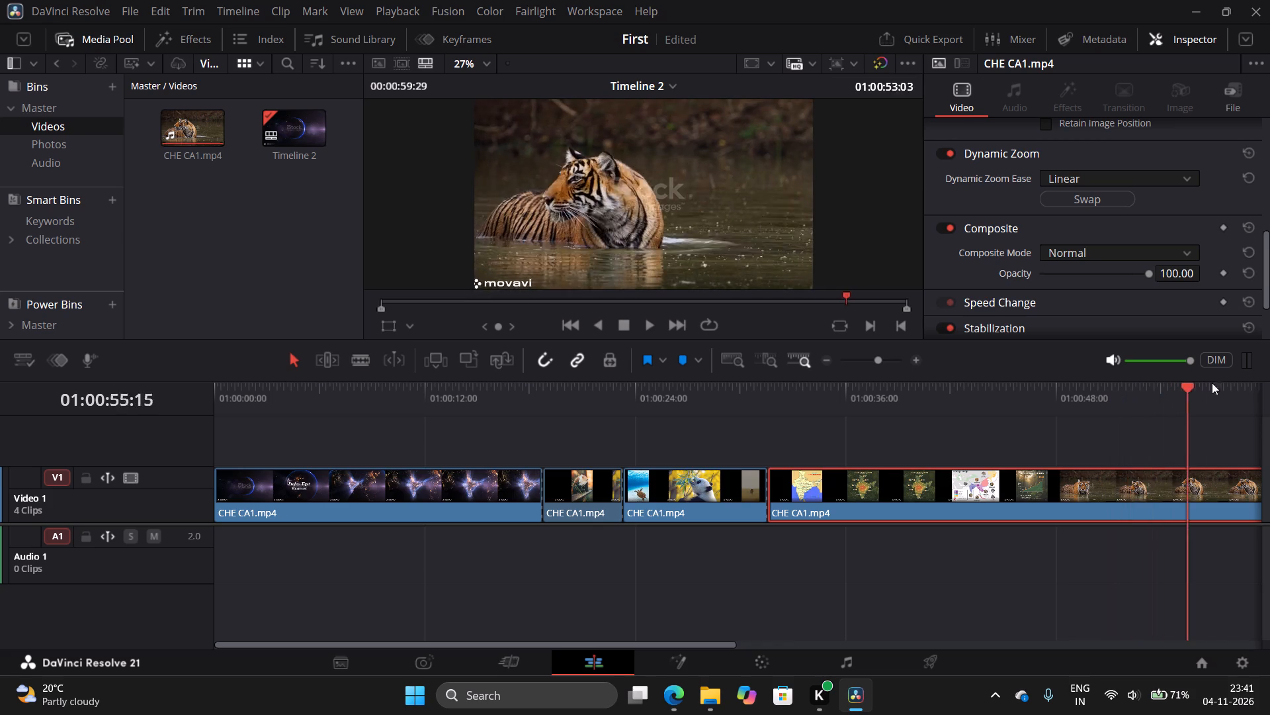
pyautogui.moveTo(1212, 383); pyautogui.dragTo(505, 430)
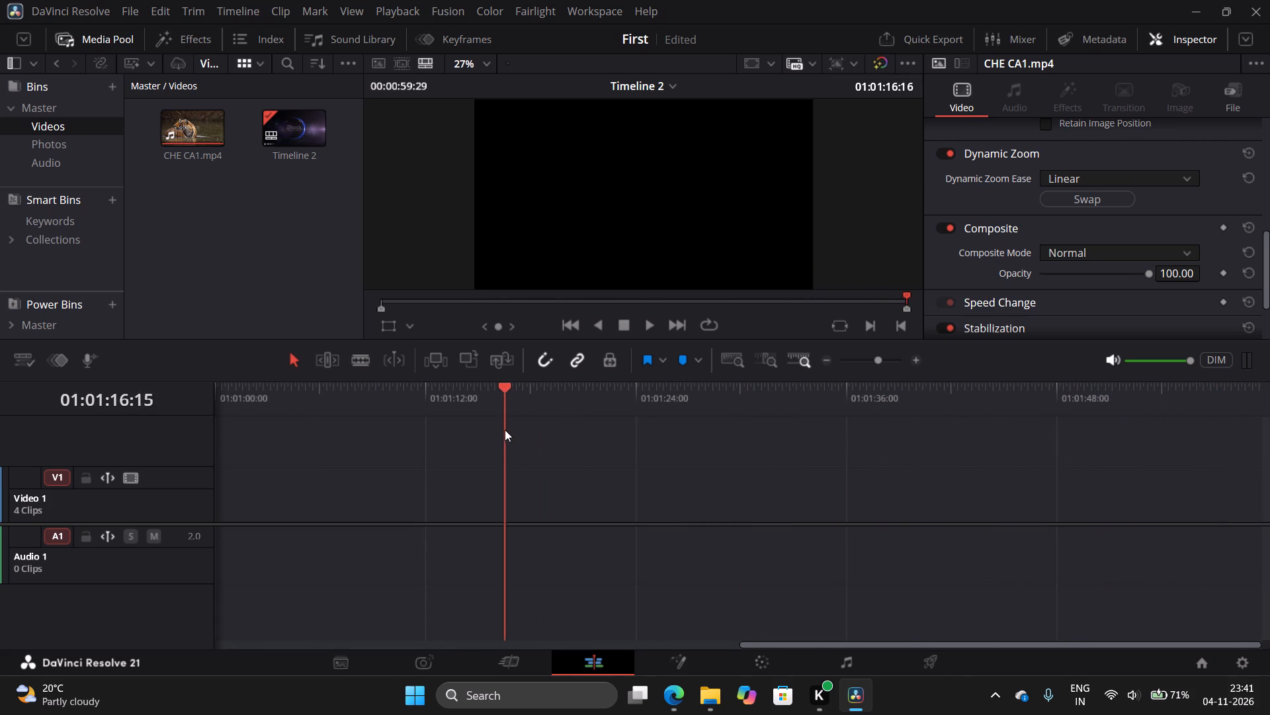
pyautogui.moveTo(505, 430); pyautogui.dragTo(599, 425)
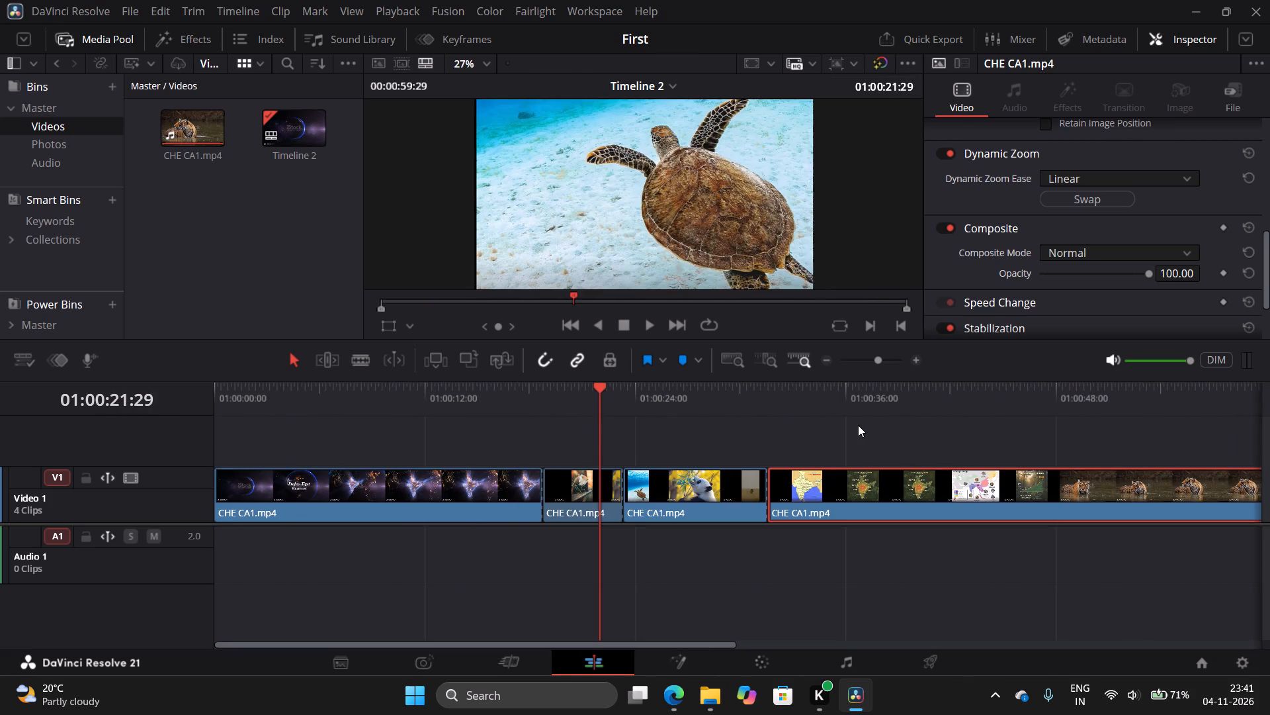
pyautogui.hscroll(-3, 858, 425)
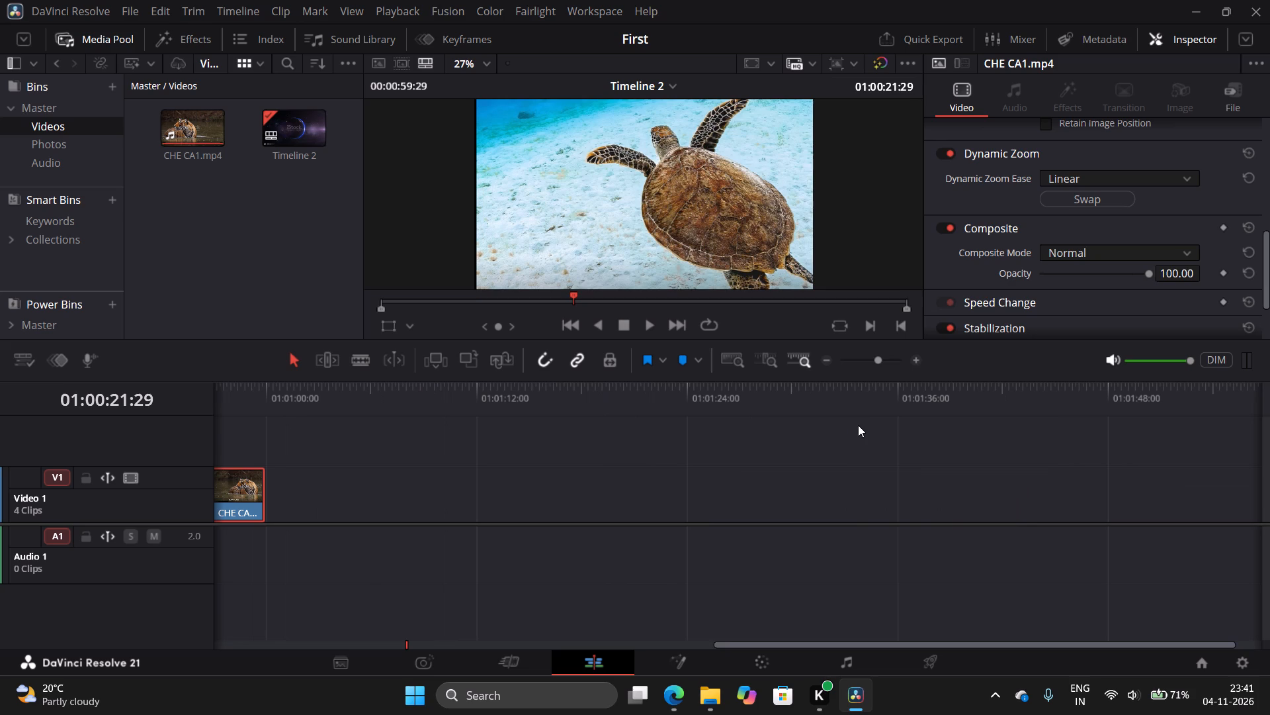
pyautogui.hscroll(9, 792, 434)
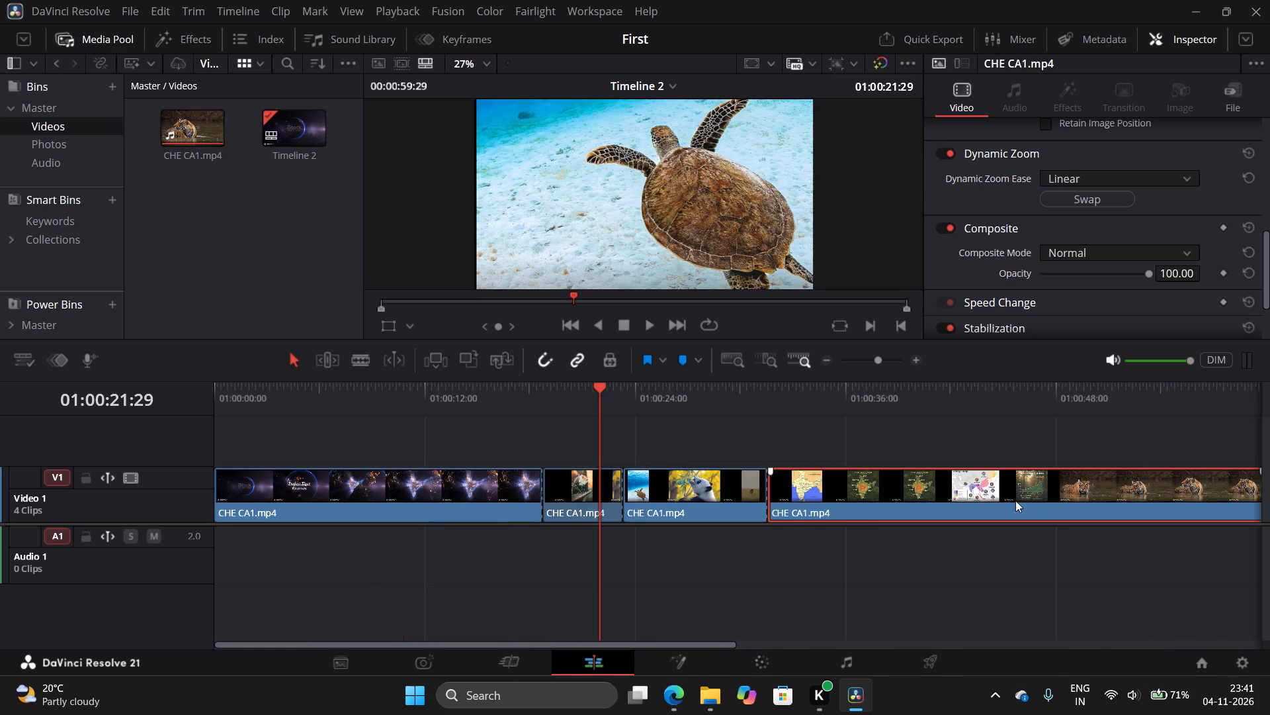
# Swap the last segment's Dynamic Zoom direction at 01:00:38:25 and preview the segment from 01:00:32:15.
pyautogui.click(1002, 491)
pyautogui.click(896, 387)
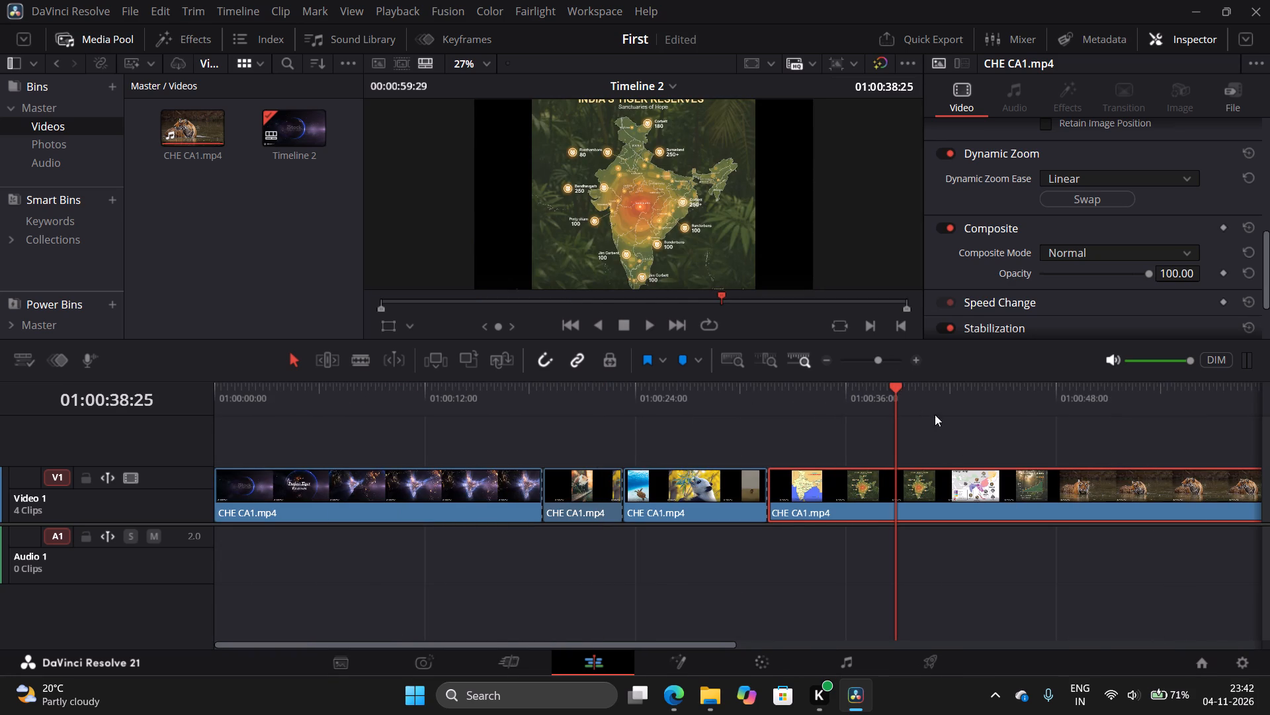
pyautogui.click(1093, 194)
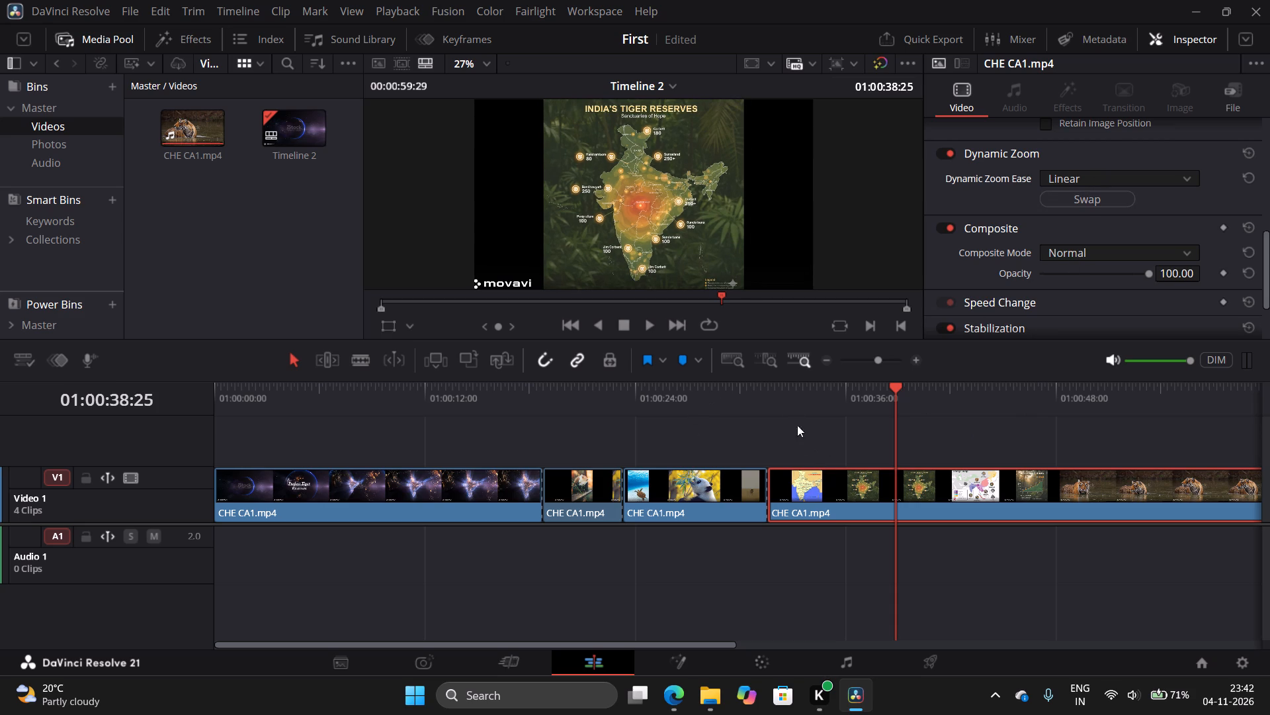
pyautogui.click(784, 393)
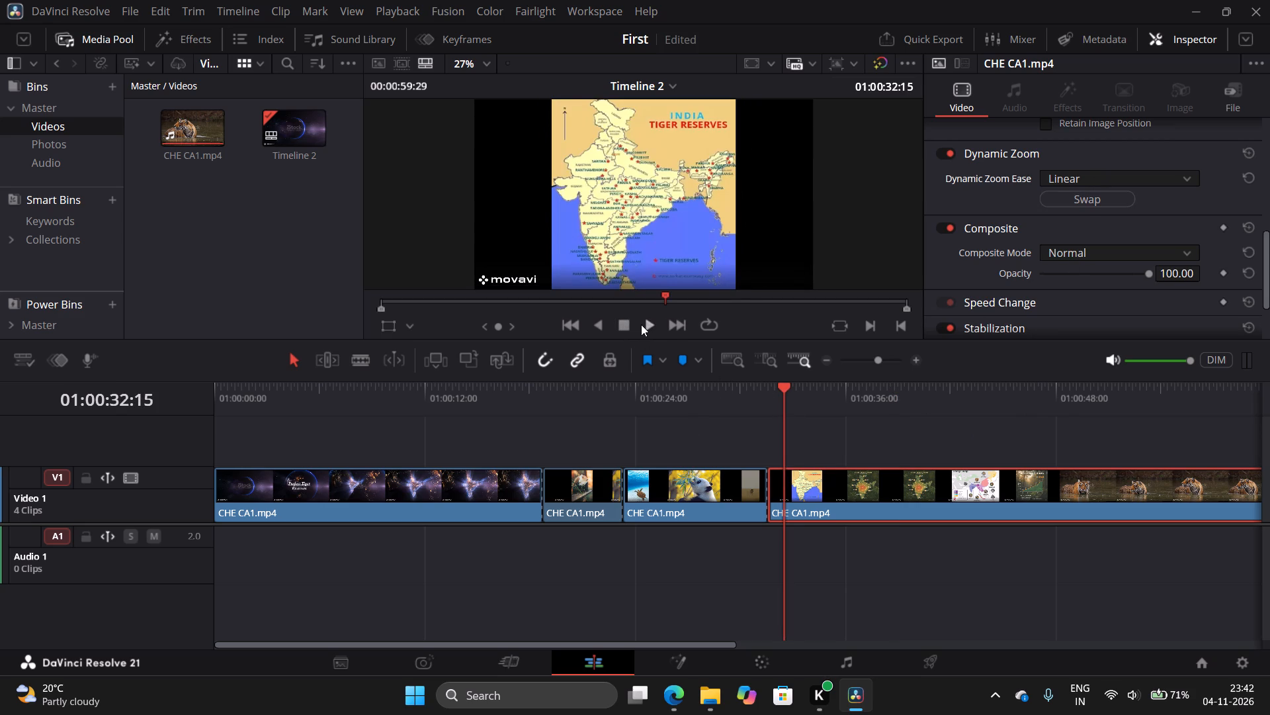
pyautogui.click(641, 324)
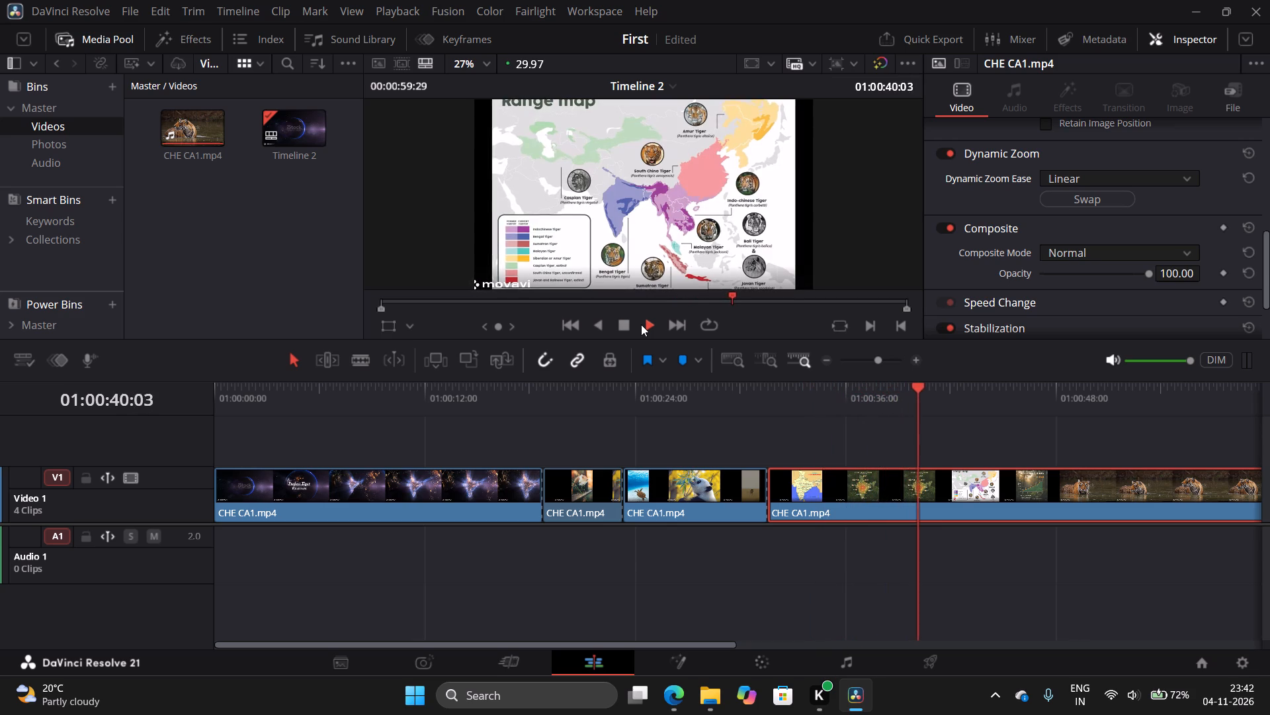
pyautogui.click(624, 326)
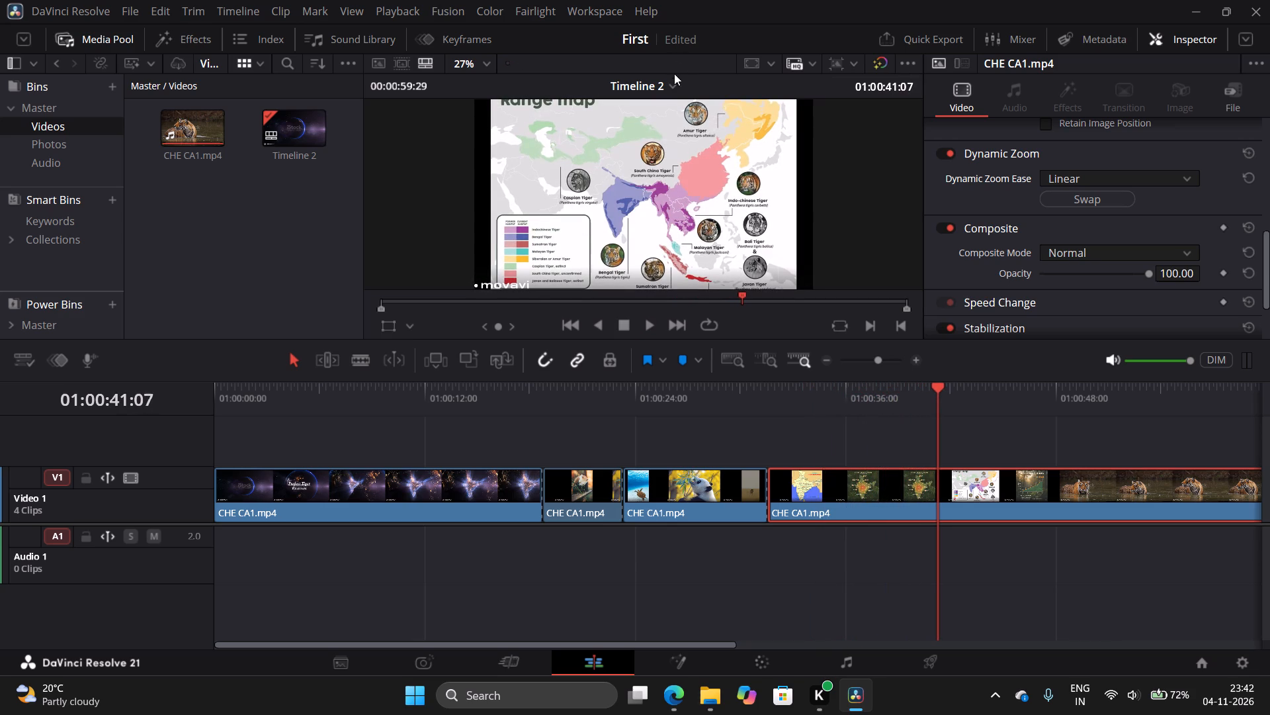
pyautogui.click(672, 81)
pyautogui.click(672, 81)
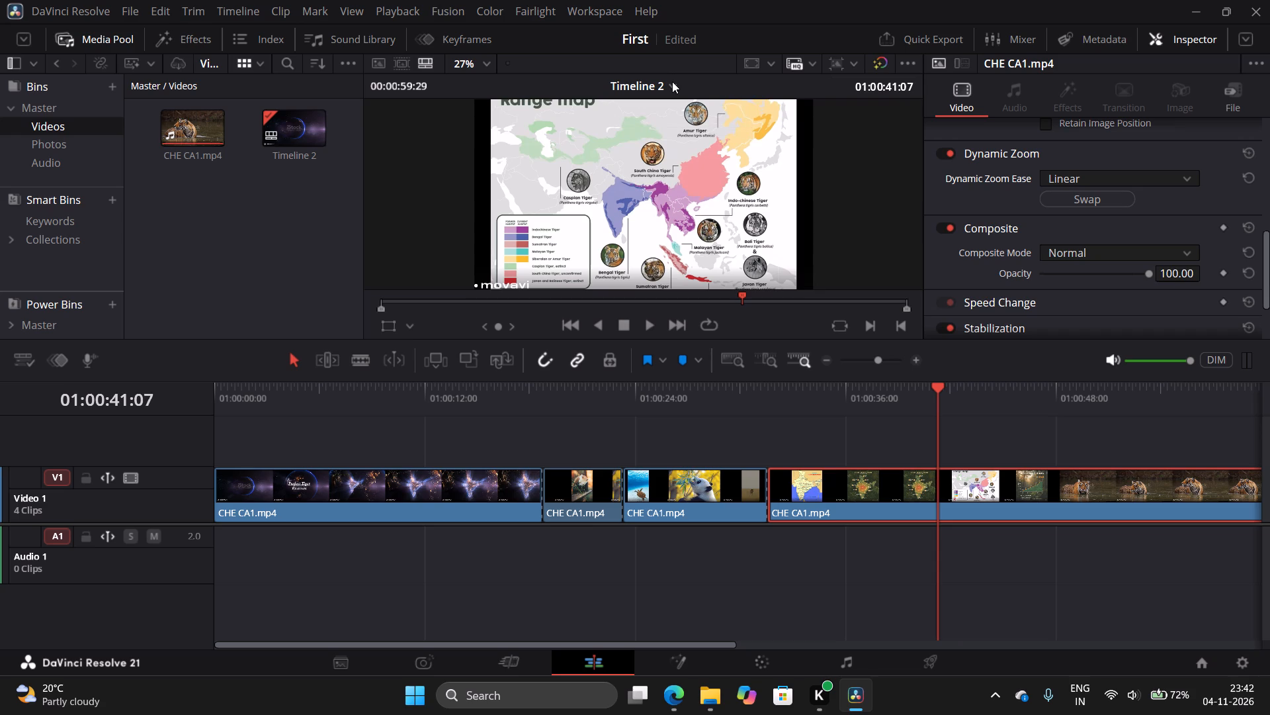
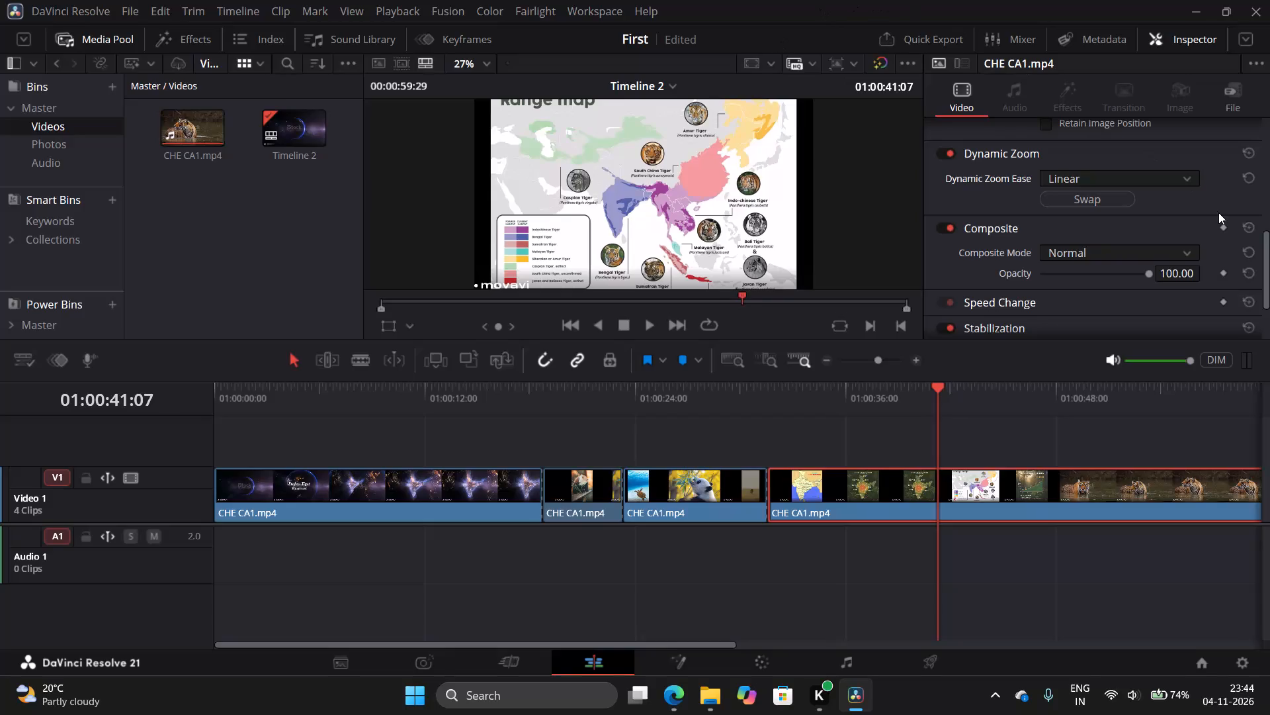
# Reset the last segment's Dynamic Zoom ease and all of its Dynamic Zoom settings to their defaults.
pyautogui.click(1247, 181)
pyautogui.click(1185, 180)
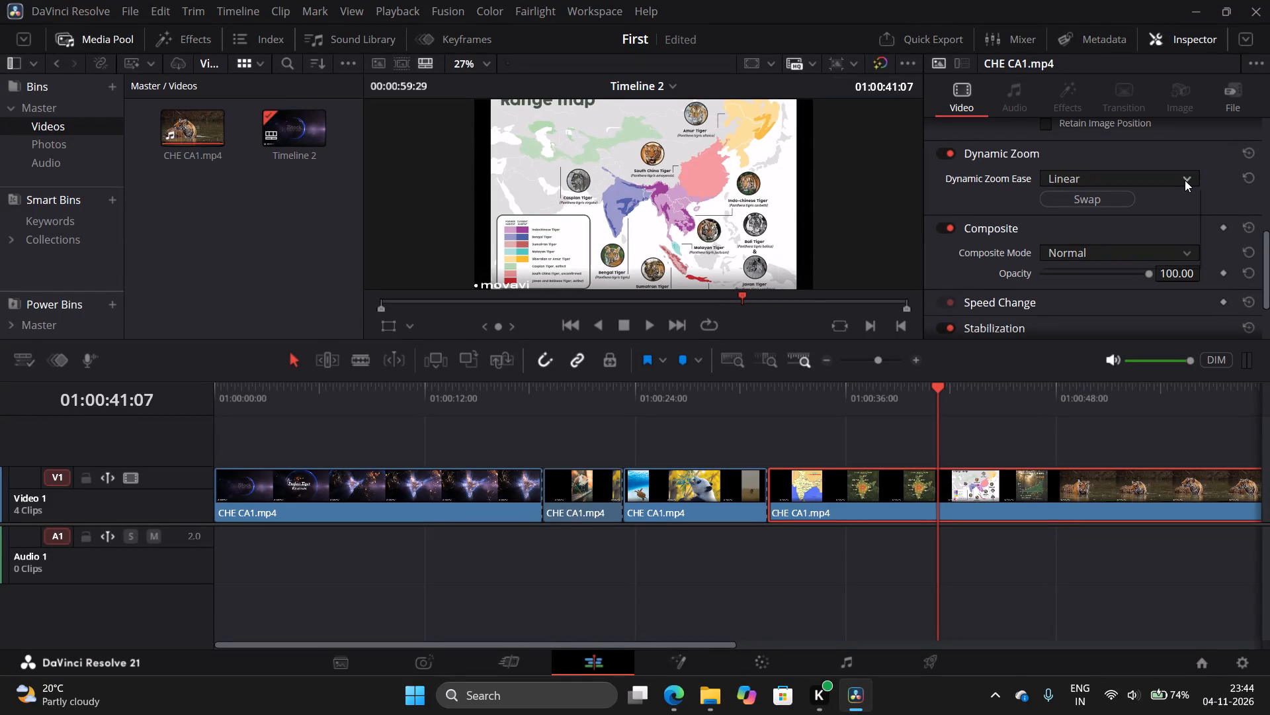
pyautogui.click(1185, 180)
pyautogui.click(1251, 152)
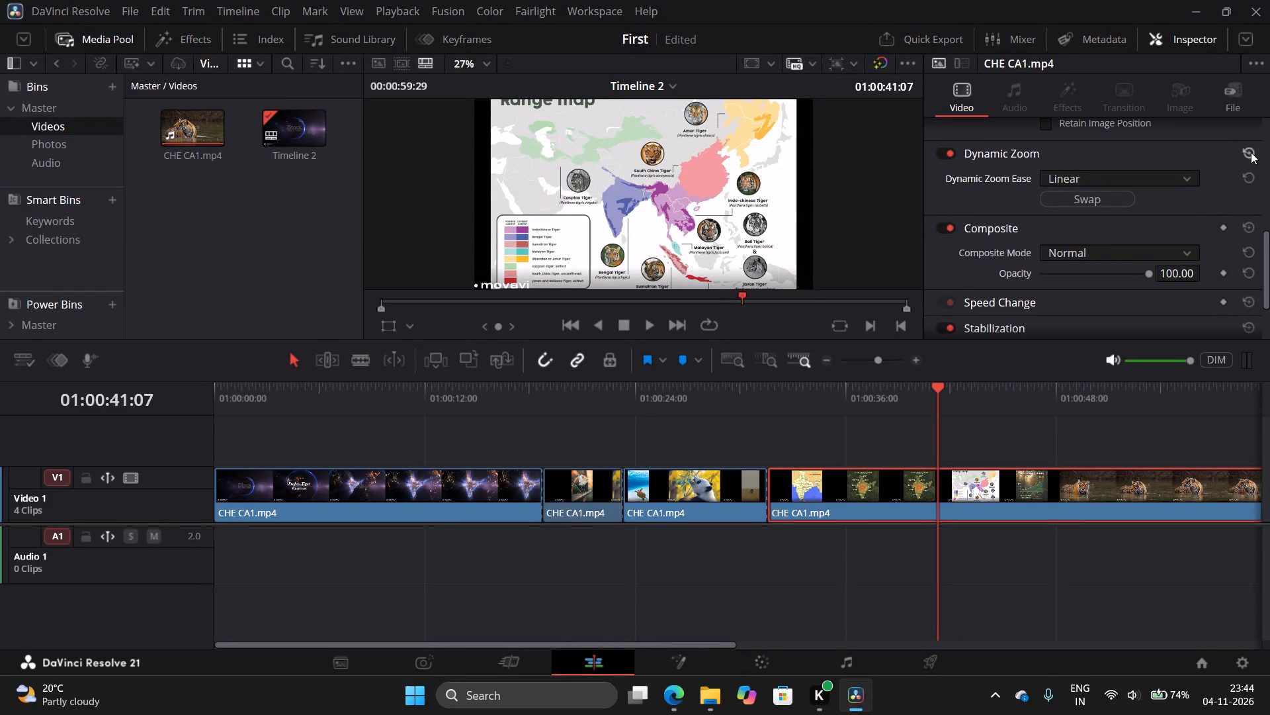
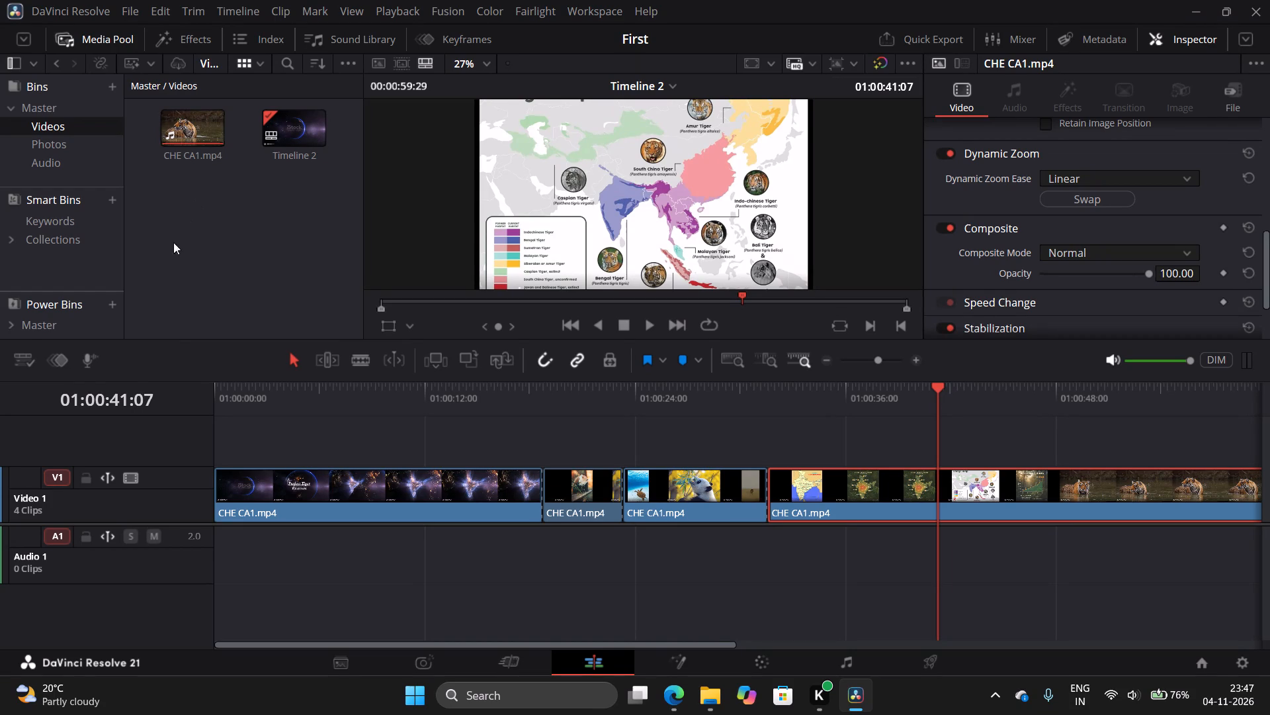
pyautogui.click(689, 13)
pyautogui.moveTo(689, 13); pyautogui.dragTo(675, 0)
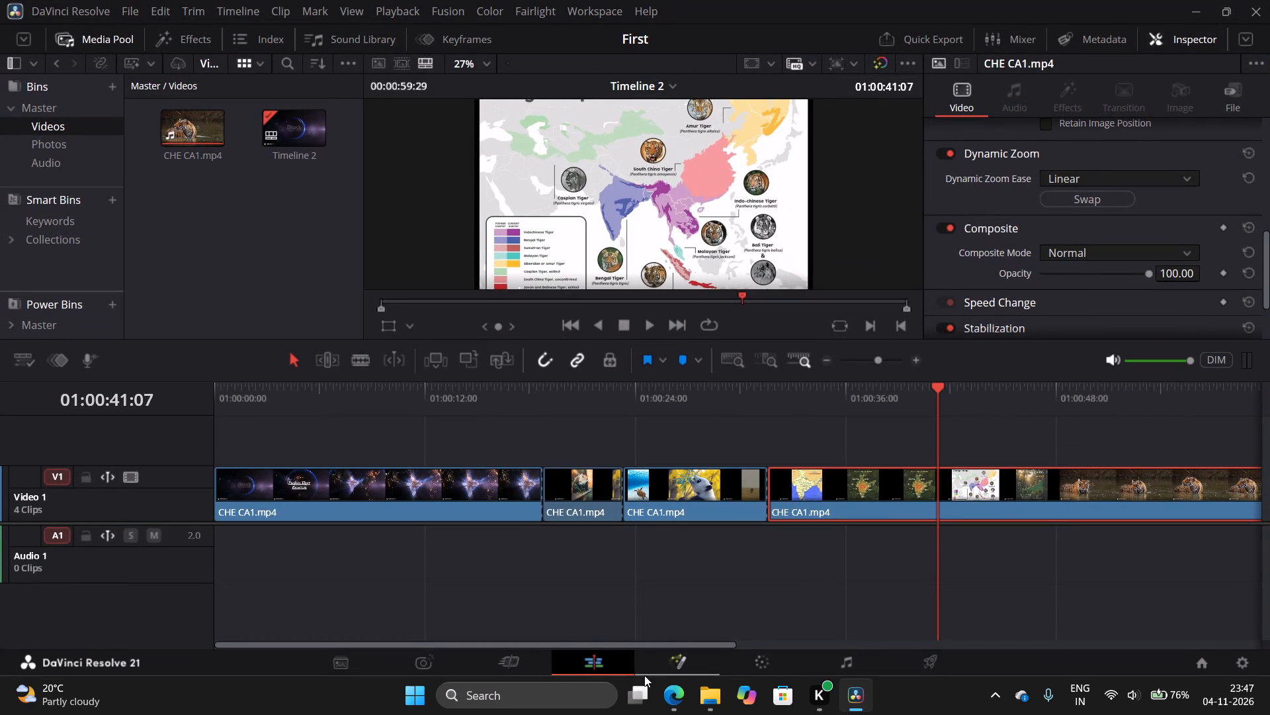
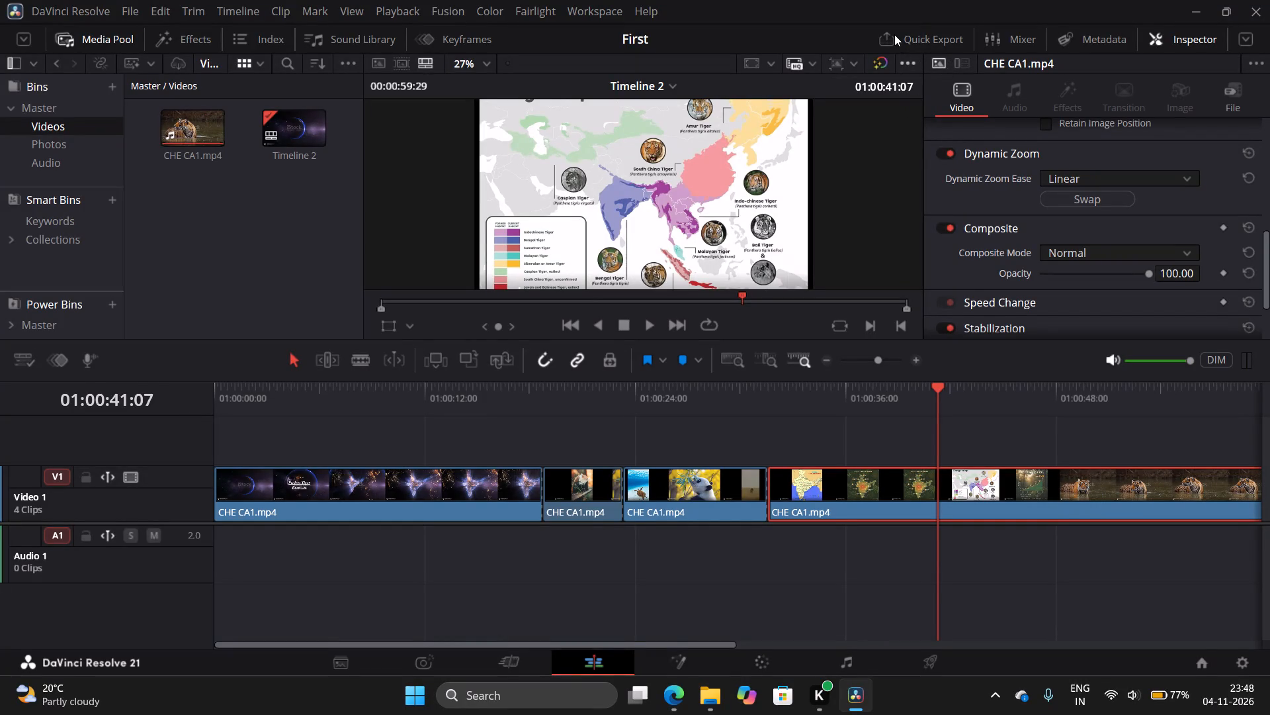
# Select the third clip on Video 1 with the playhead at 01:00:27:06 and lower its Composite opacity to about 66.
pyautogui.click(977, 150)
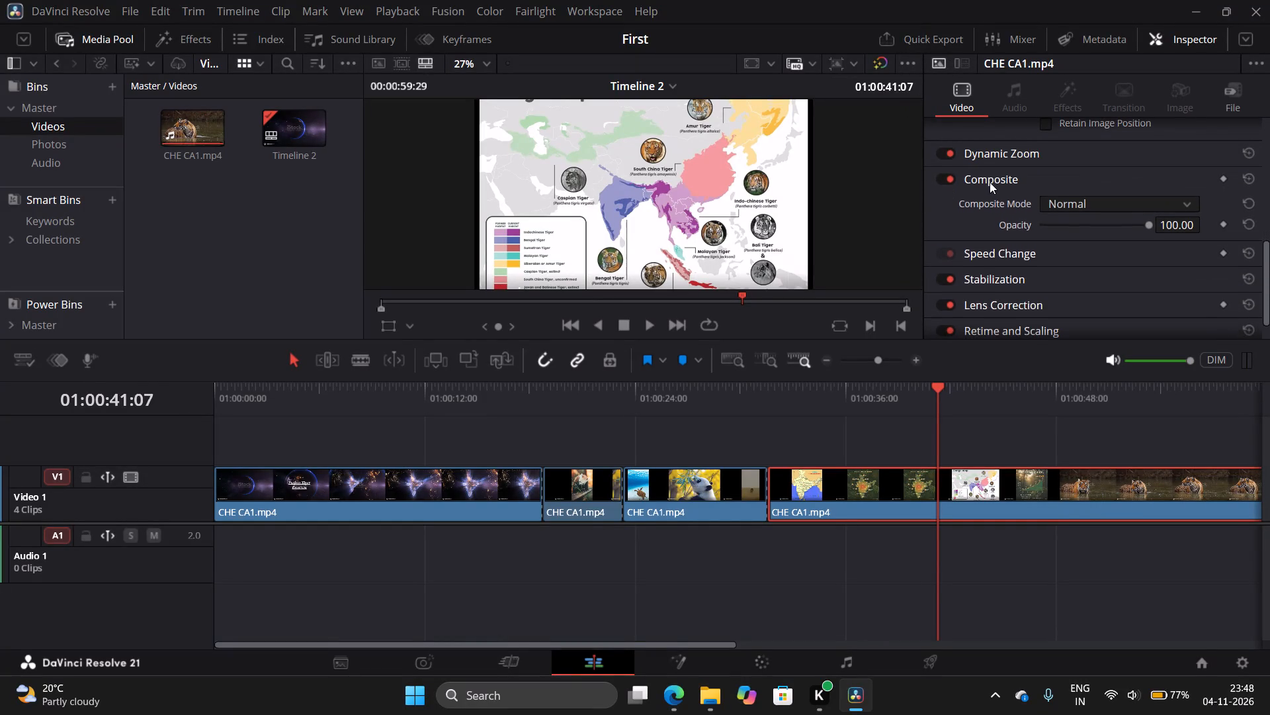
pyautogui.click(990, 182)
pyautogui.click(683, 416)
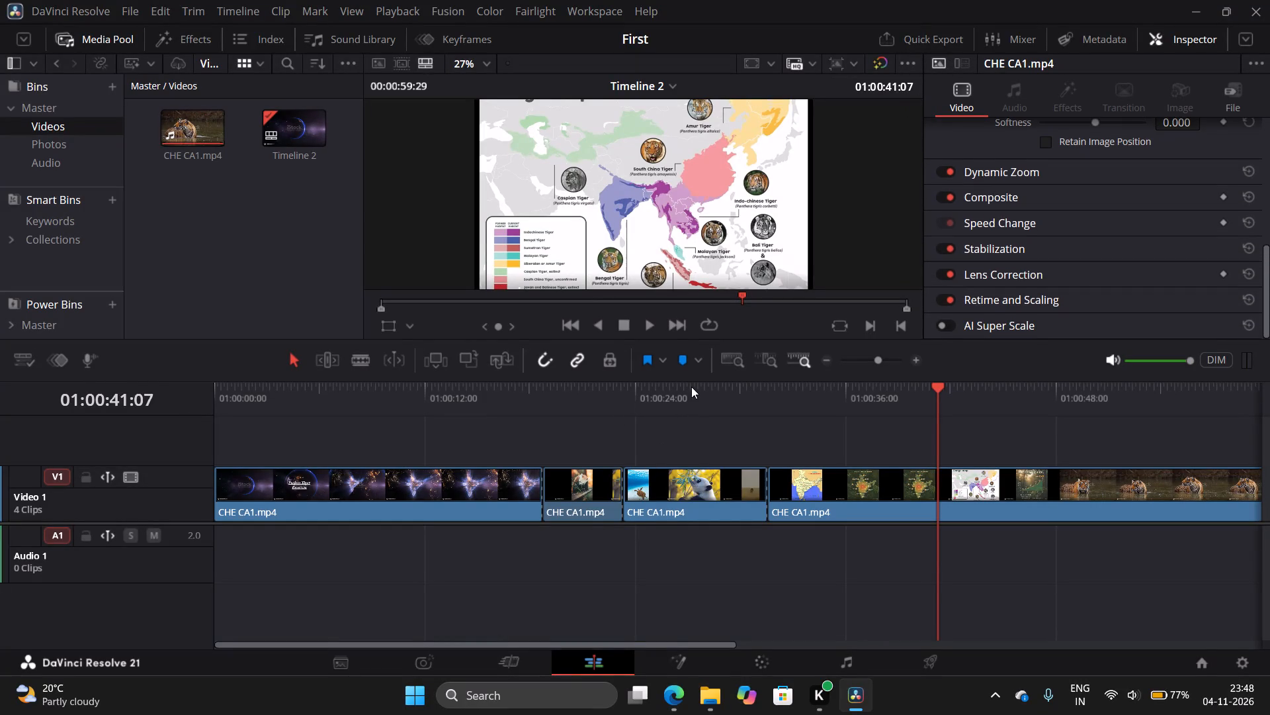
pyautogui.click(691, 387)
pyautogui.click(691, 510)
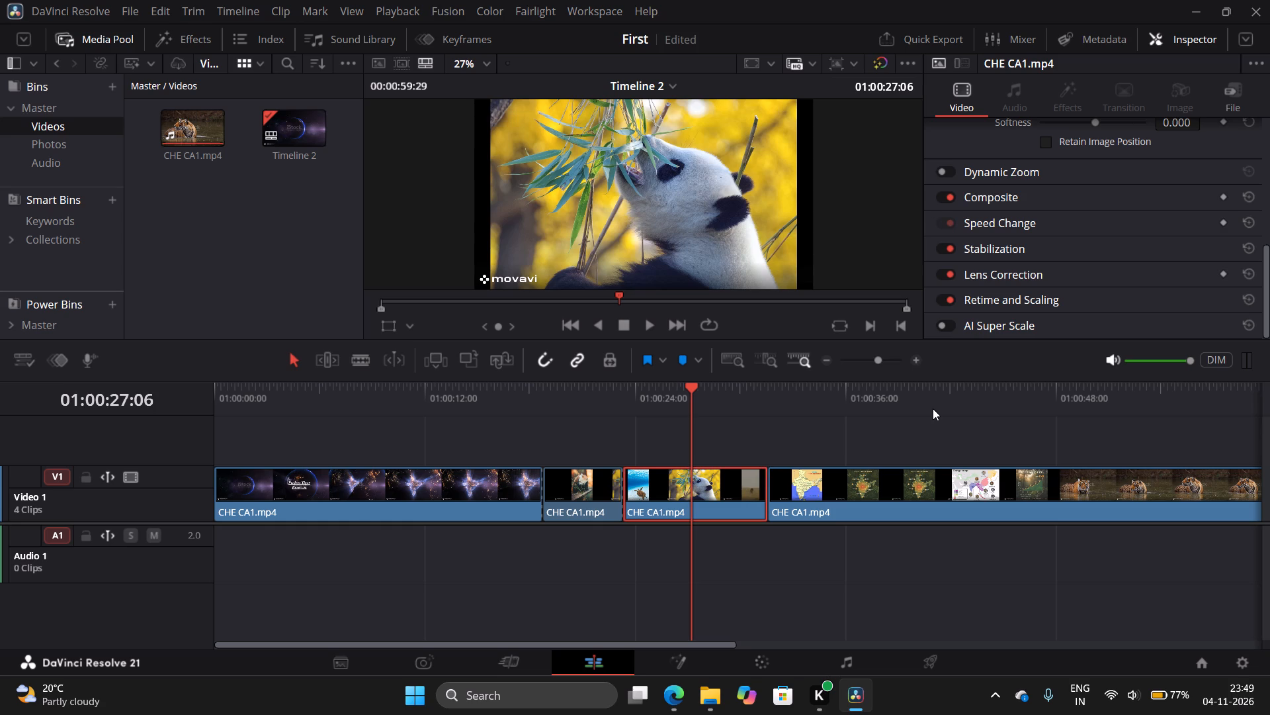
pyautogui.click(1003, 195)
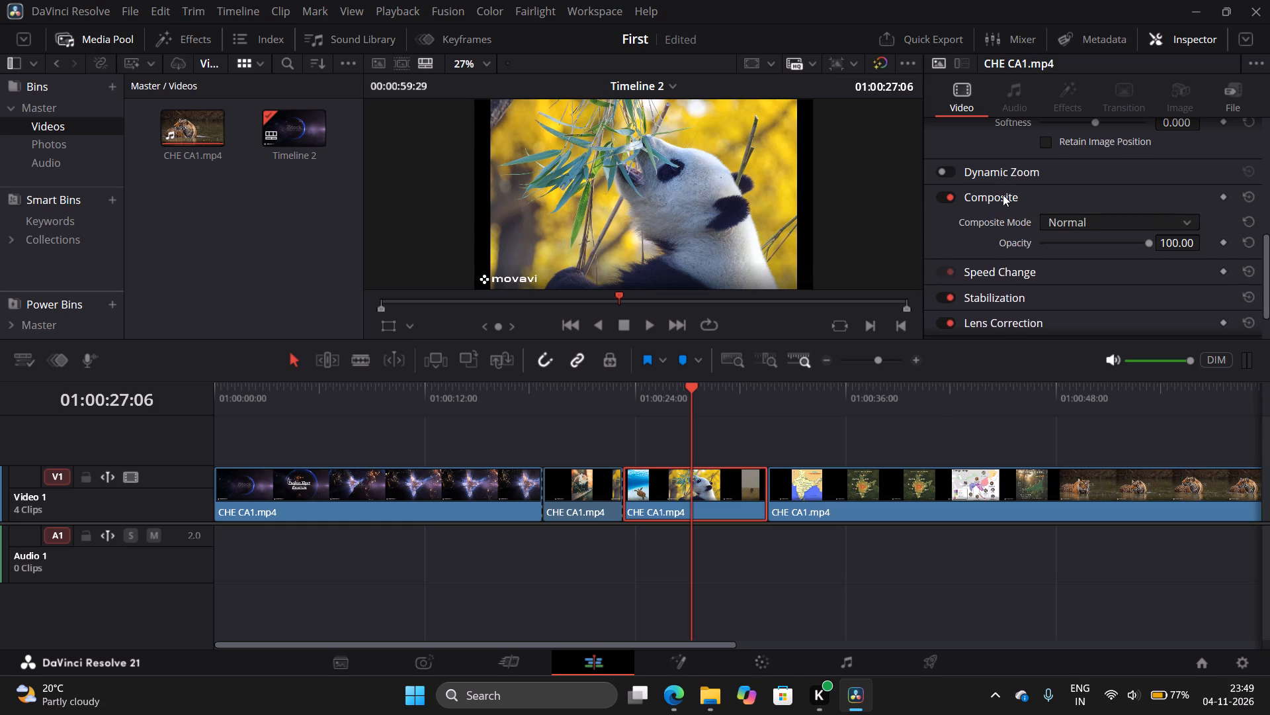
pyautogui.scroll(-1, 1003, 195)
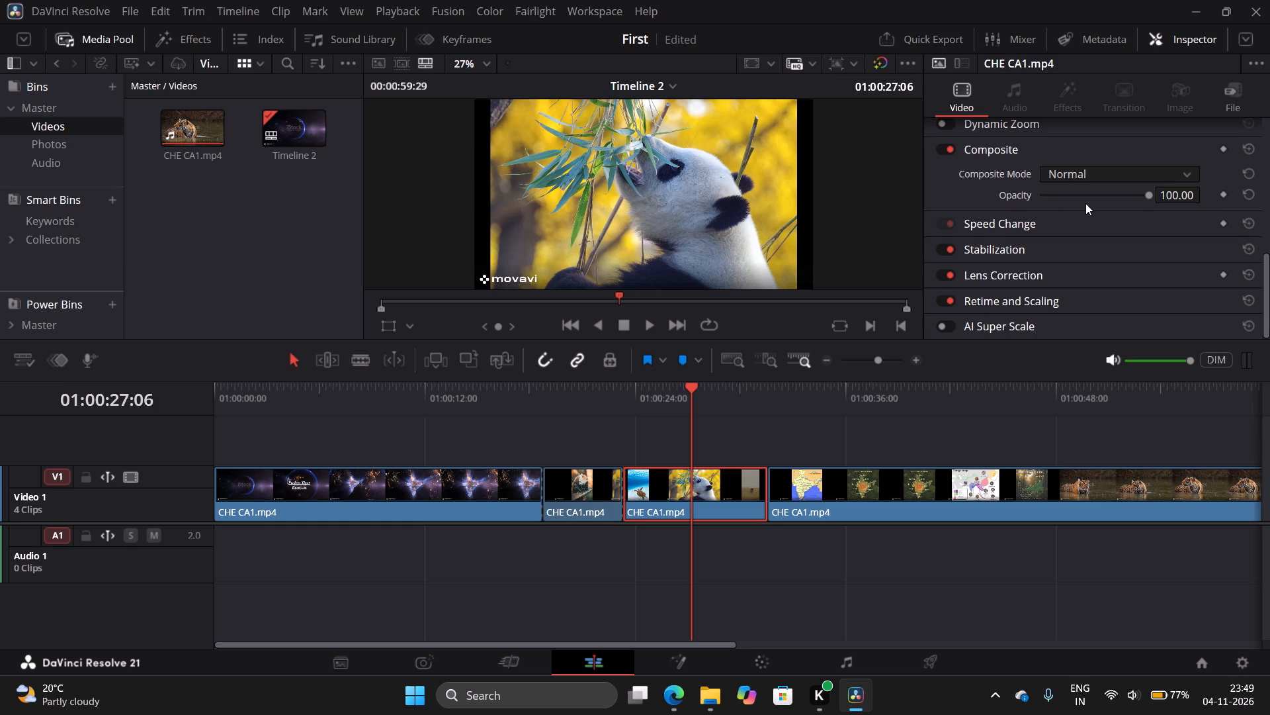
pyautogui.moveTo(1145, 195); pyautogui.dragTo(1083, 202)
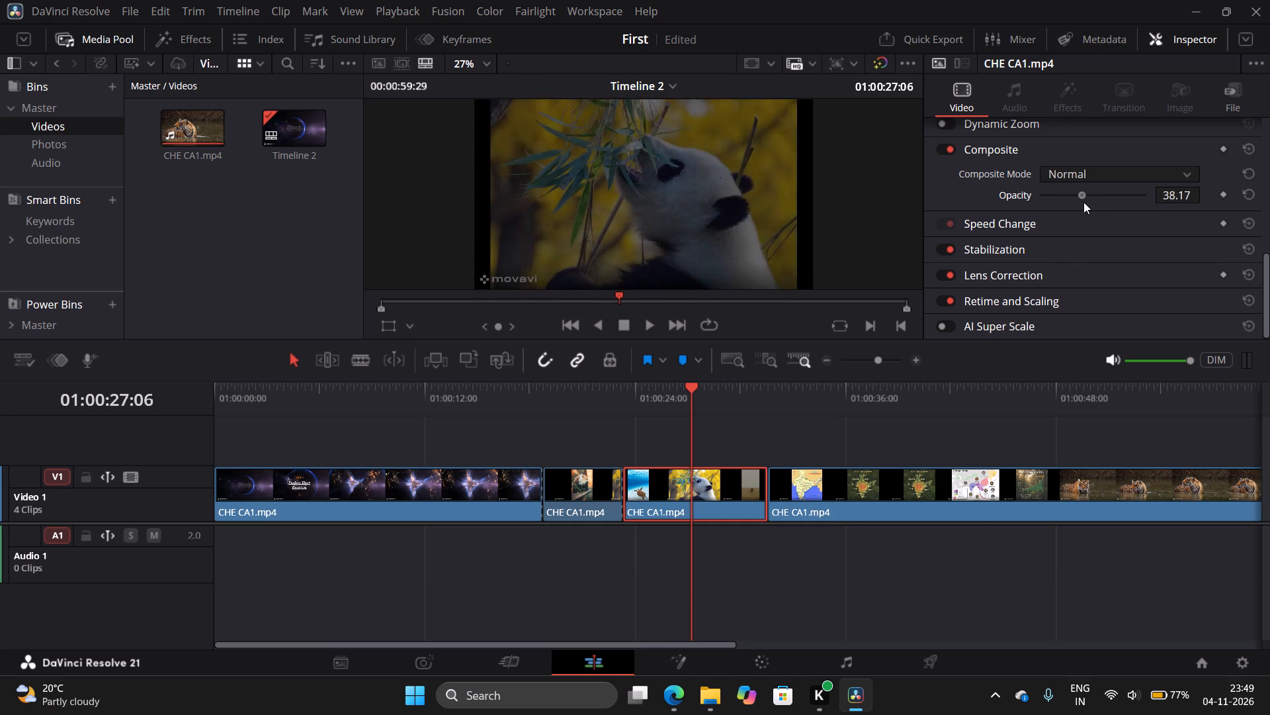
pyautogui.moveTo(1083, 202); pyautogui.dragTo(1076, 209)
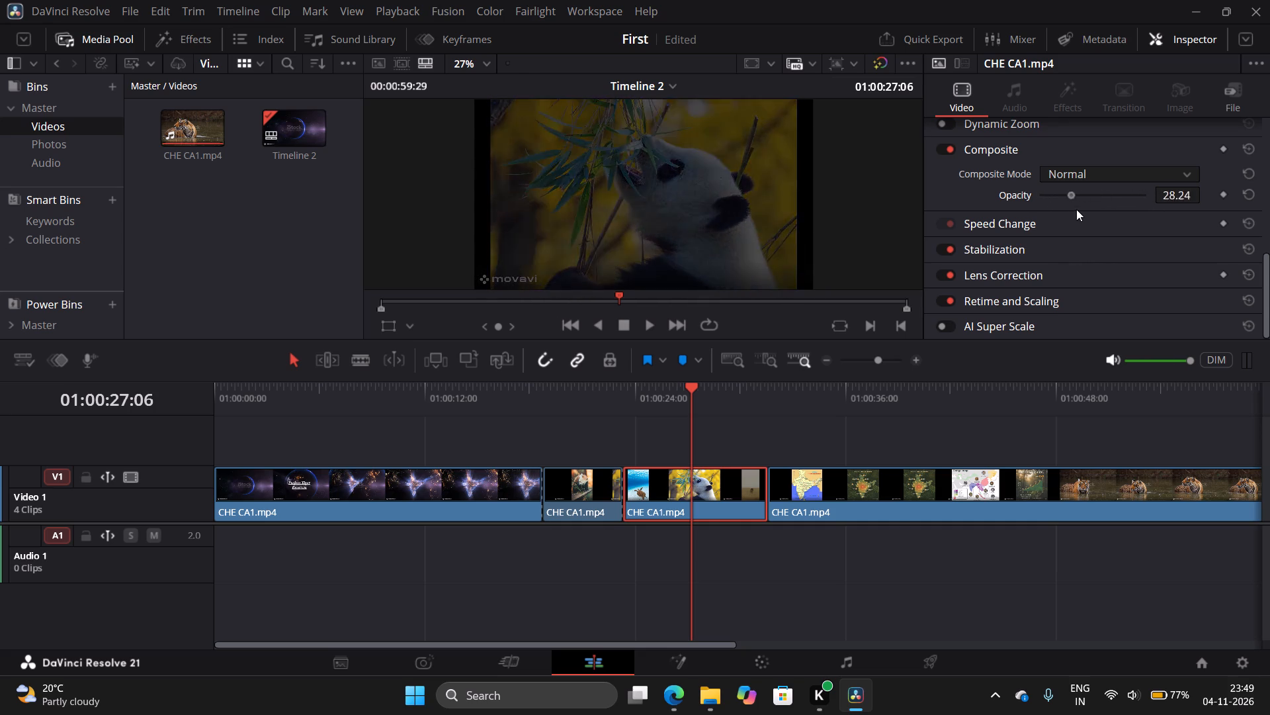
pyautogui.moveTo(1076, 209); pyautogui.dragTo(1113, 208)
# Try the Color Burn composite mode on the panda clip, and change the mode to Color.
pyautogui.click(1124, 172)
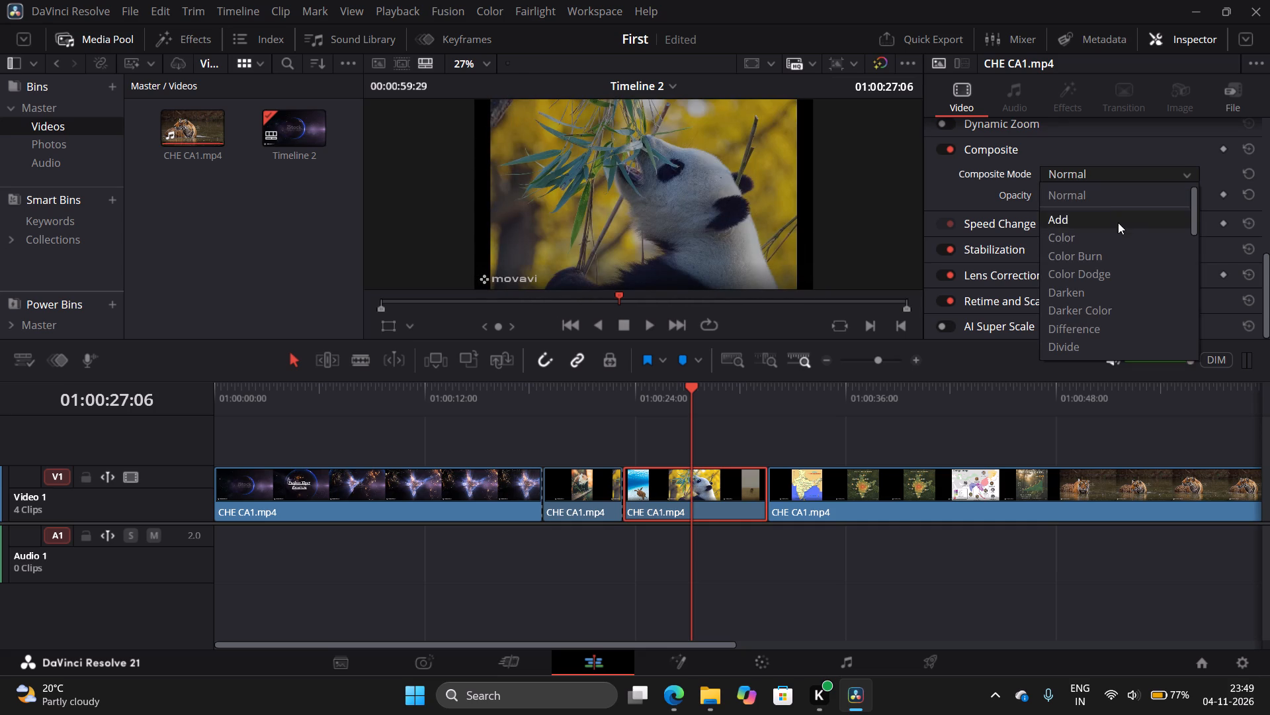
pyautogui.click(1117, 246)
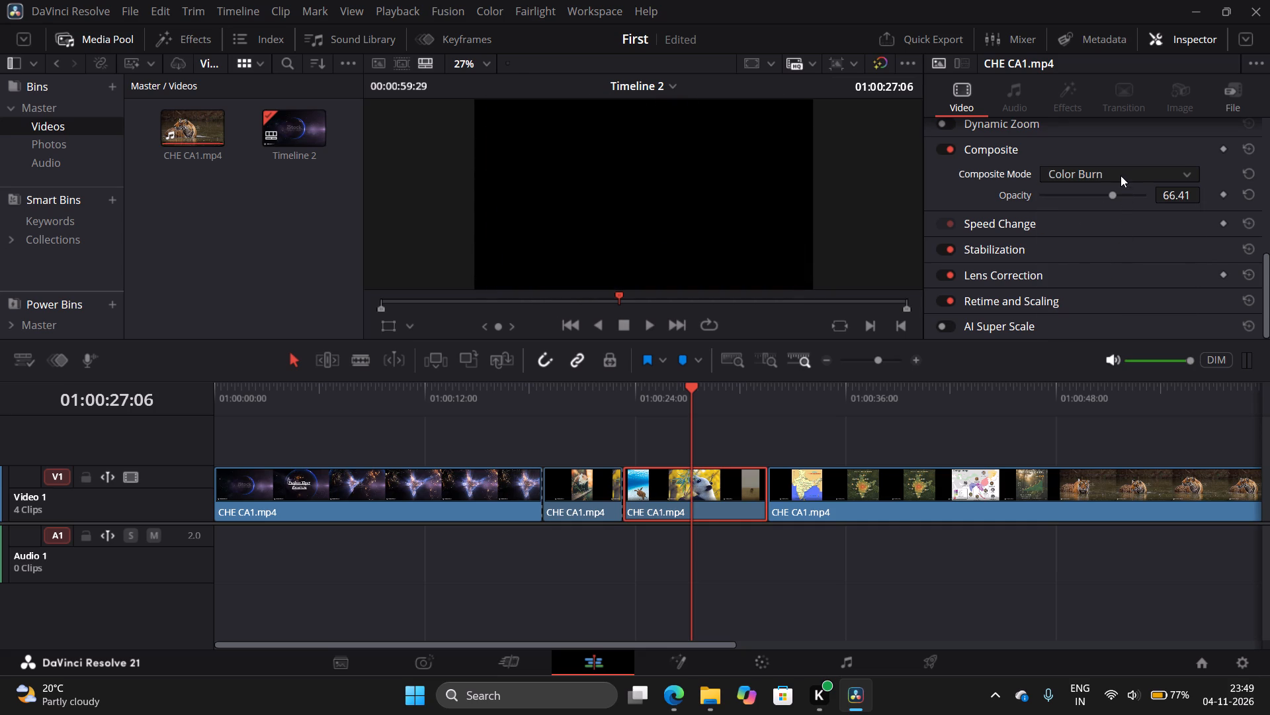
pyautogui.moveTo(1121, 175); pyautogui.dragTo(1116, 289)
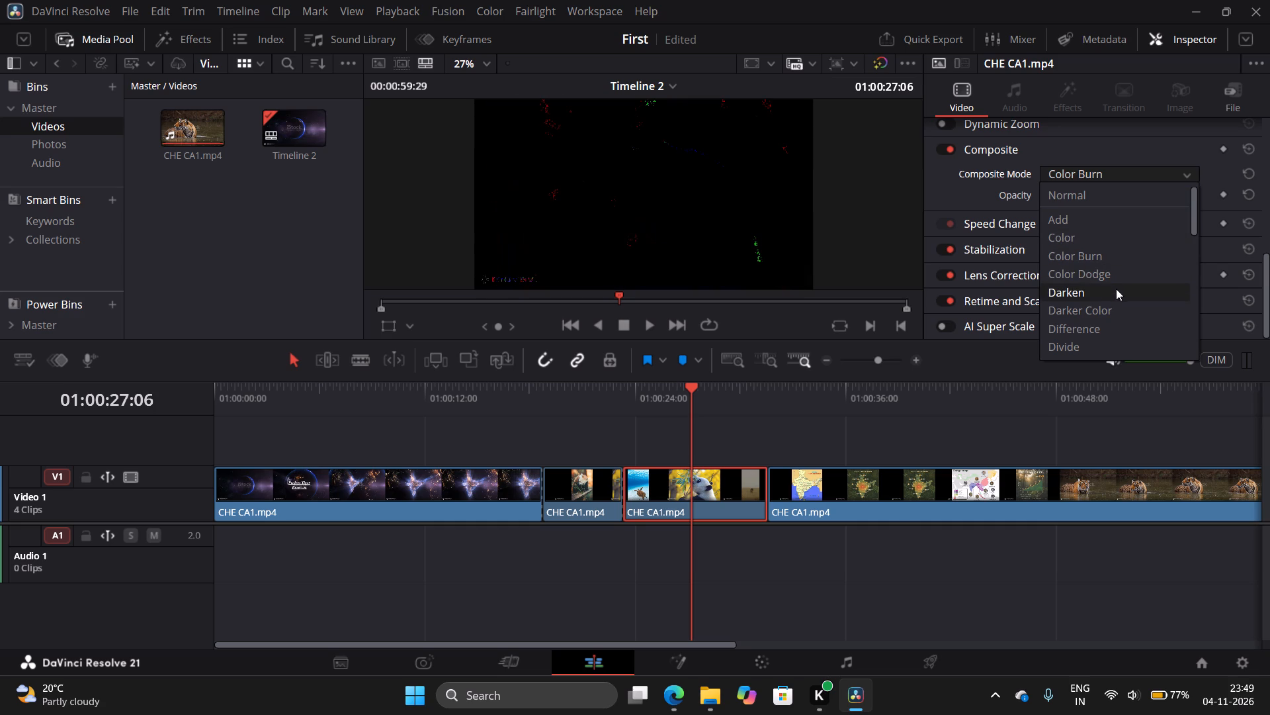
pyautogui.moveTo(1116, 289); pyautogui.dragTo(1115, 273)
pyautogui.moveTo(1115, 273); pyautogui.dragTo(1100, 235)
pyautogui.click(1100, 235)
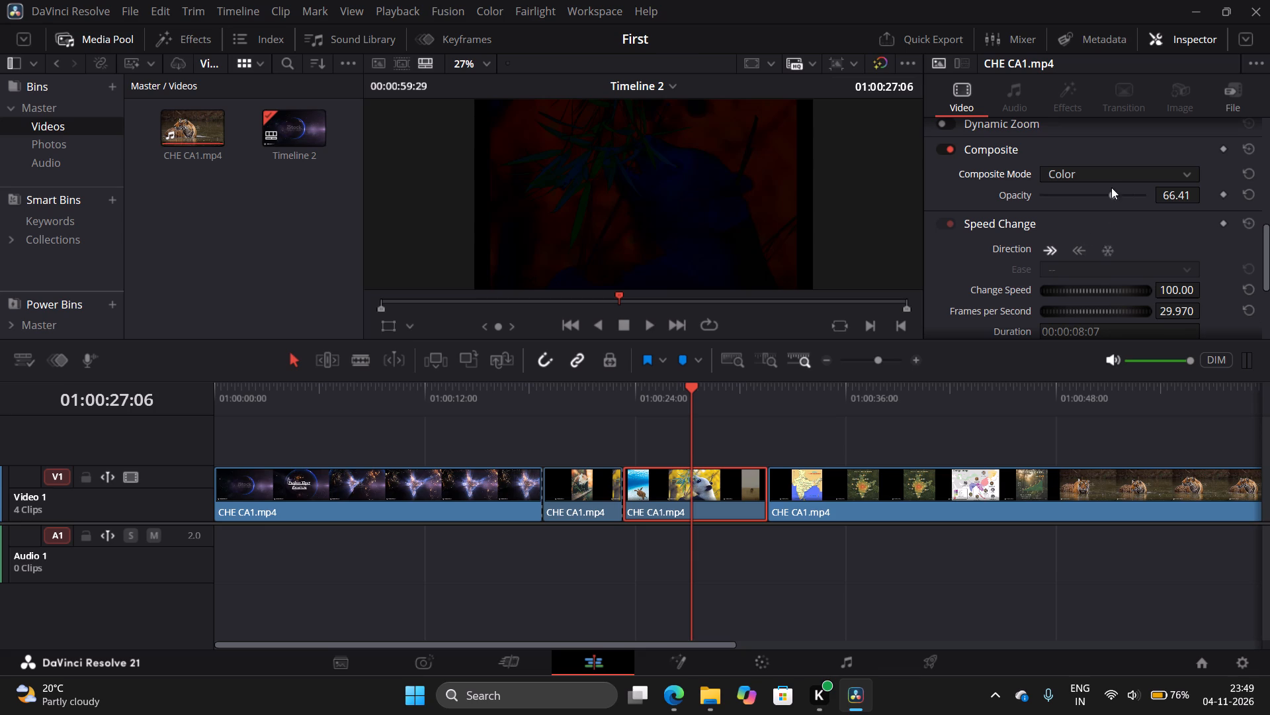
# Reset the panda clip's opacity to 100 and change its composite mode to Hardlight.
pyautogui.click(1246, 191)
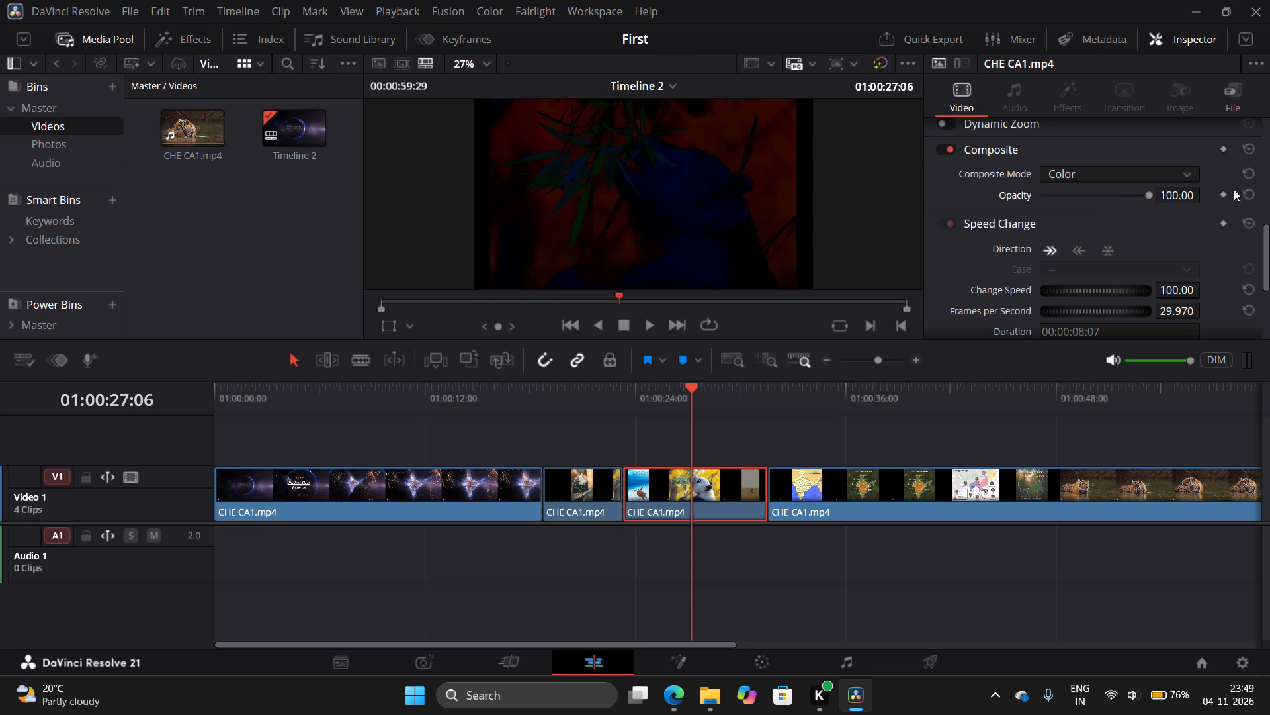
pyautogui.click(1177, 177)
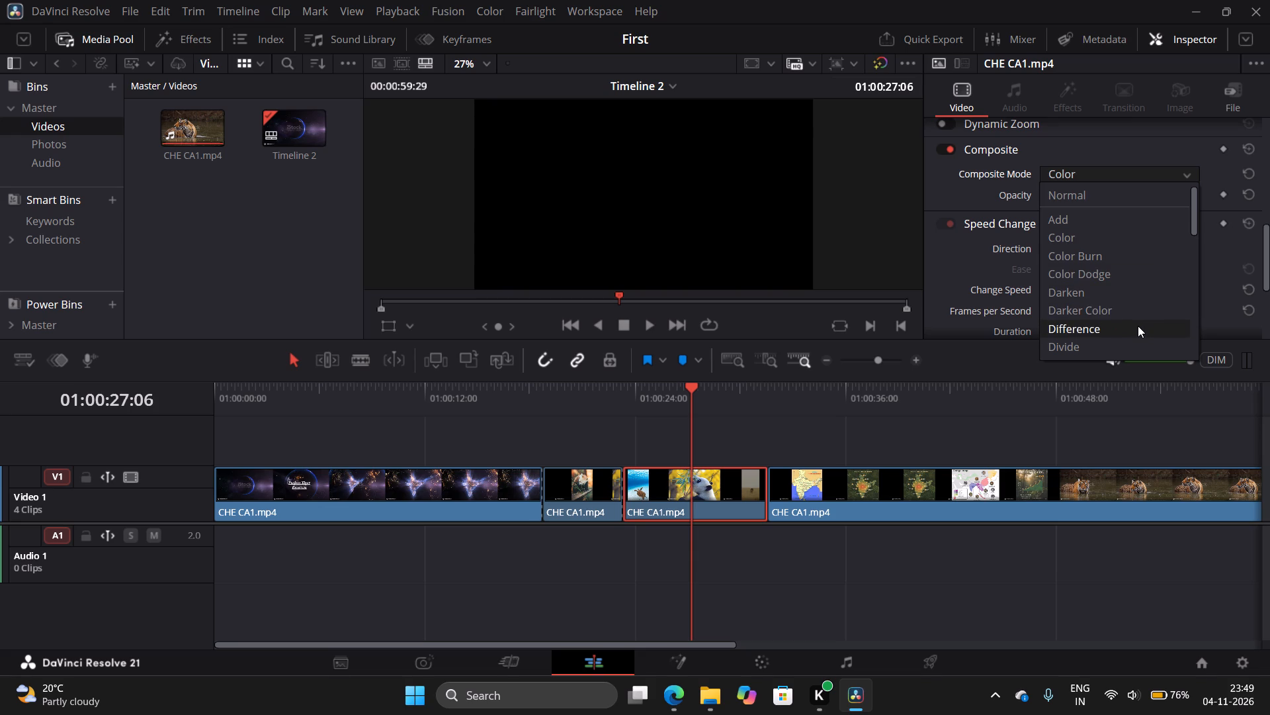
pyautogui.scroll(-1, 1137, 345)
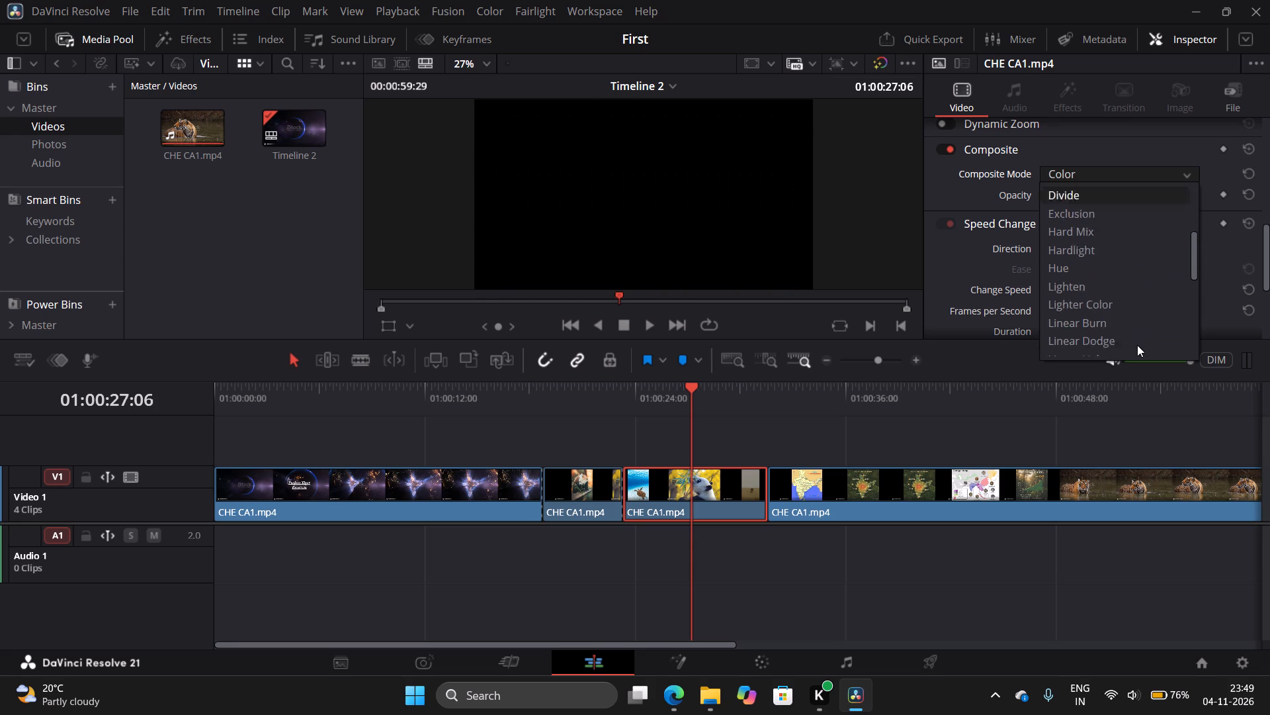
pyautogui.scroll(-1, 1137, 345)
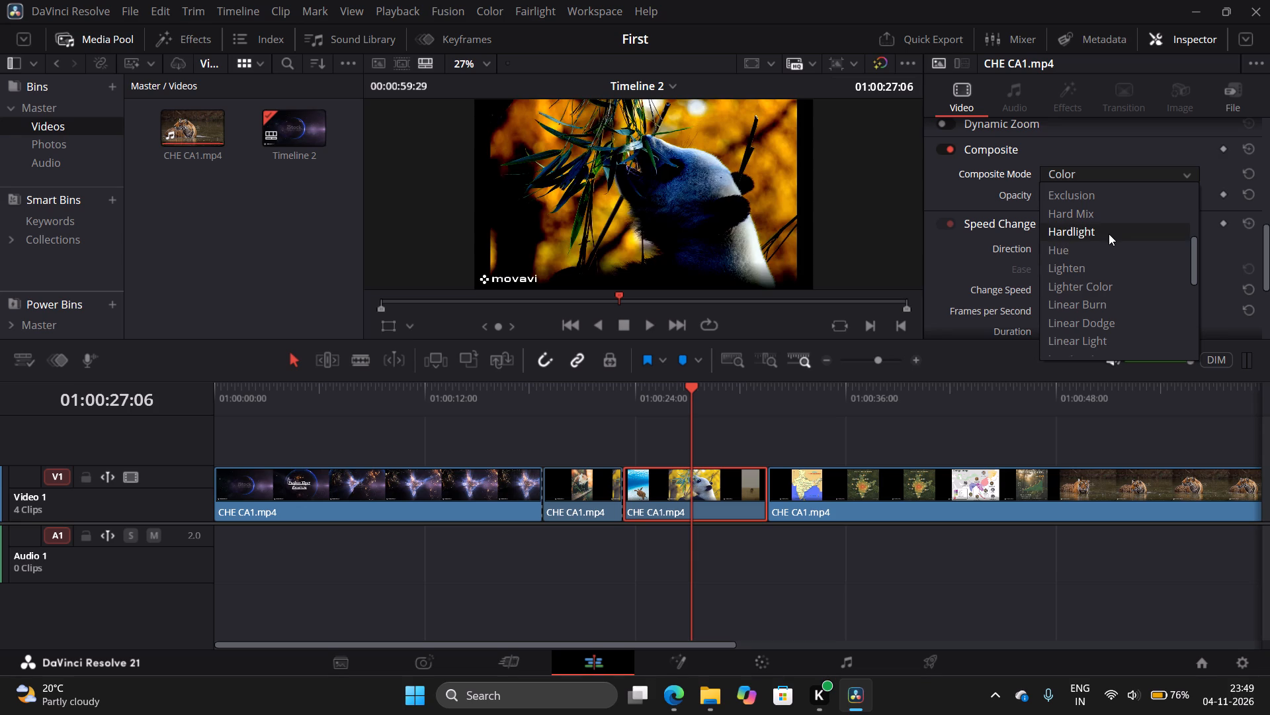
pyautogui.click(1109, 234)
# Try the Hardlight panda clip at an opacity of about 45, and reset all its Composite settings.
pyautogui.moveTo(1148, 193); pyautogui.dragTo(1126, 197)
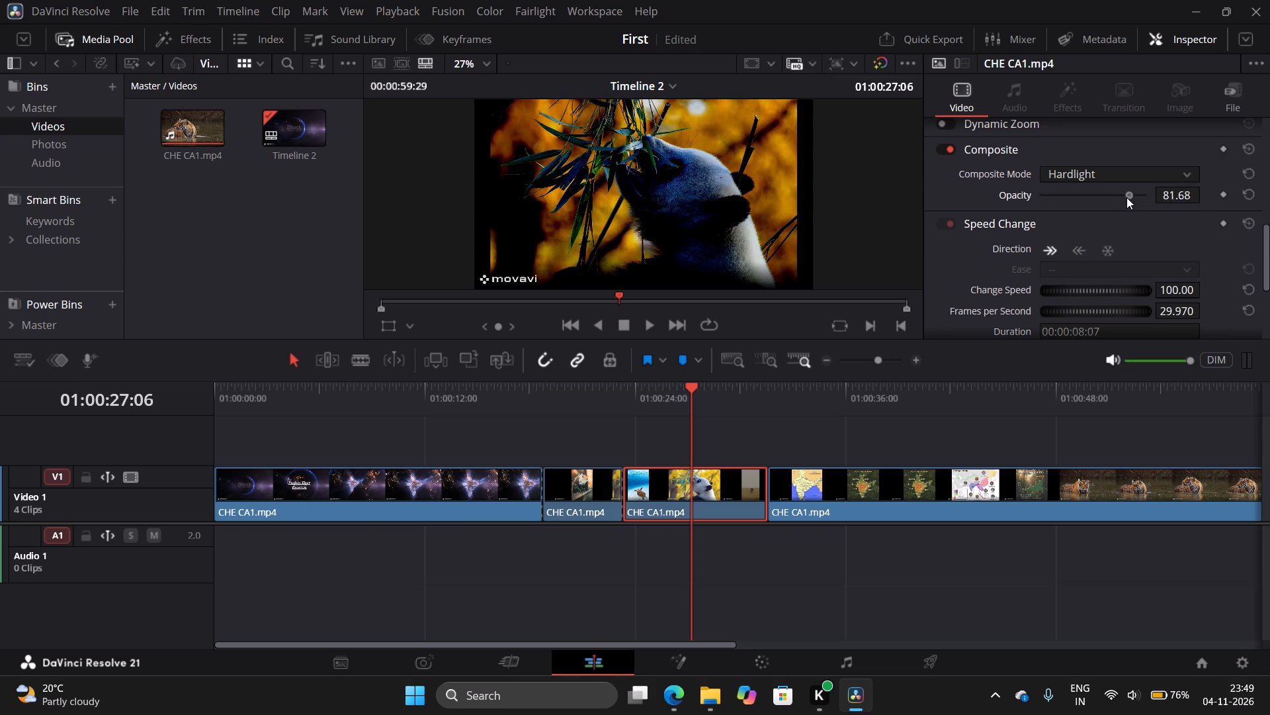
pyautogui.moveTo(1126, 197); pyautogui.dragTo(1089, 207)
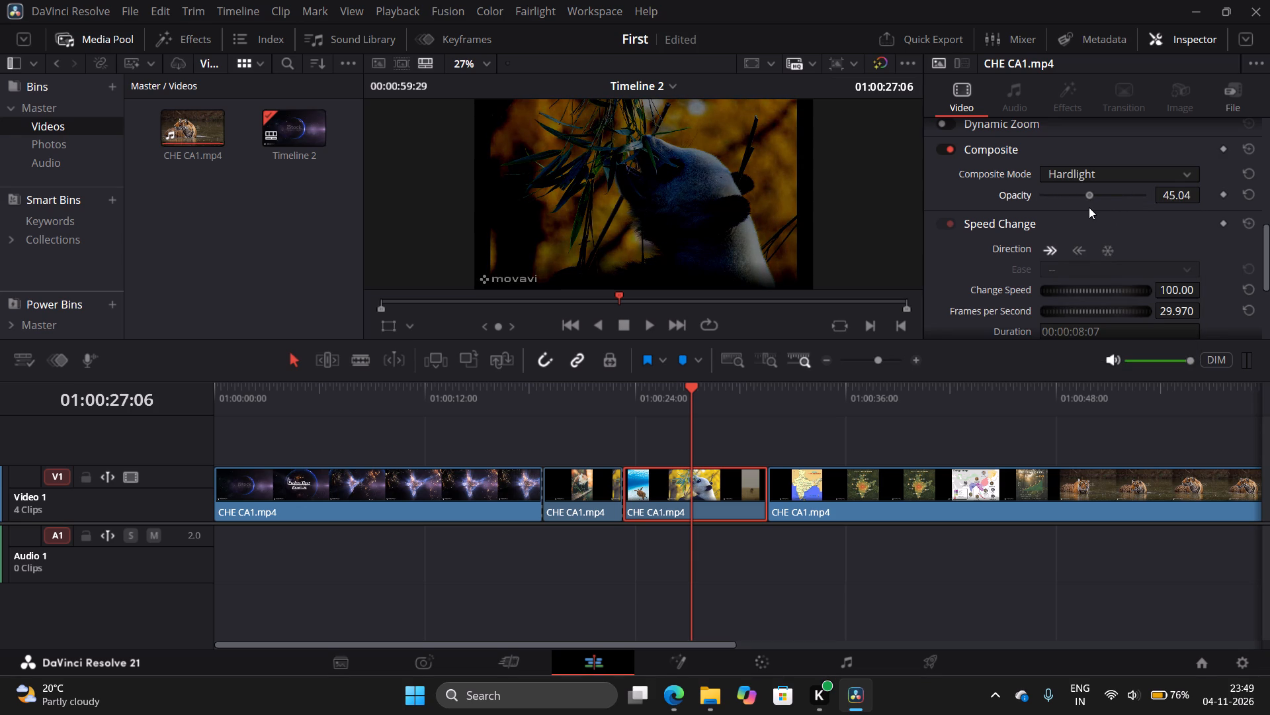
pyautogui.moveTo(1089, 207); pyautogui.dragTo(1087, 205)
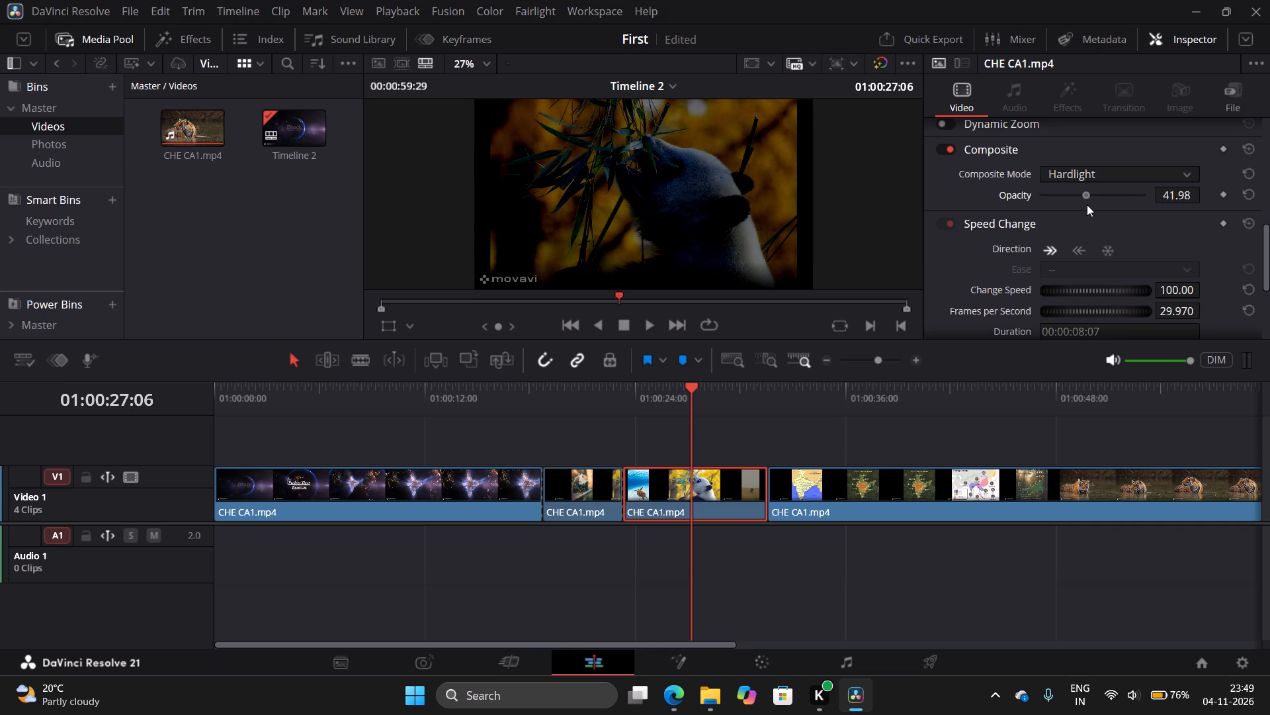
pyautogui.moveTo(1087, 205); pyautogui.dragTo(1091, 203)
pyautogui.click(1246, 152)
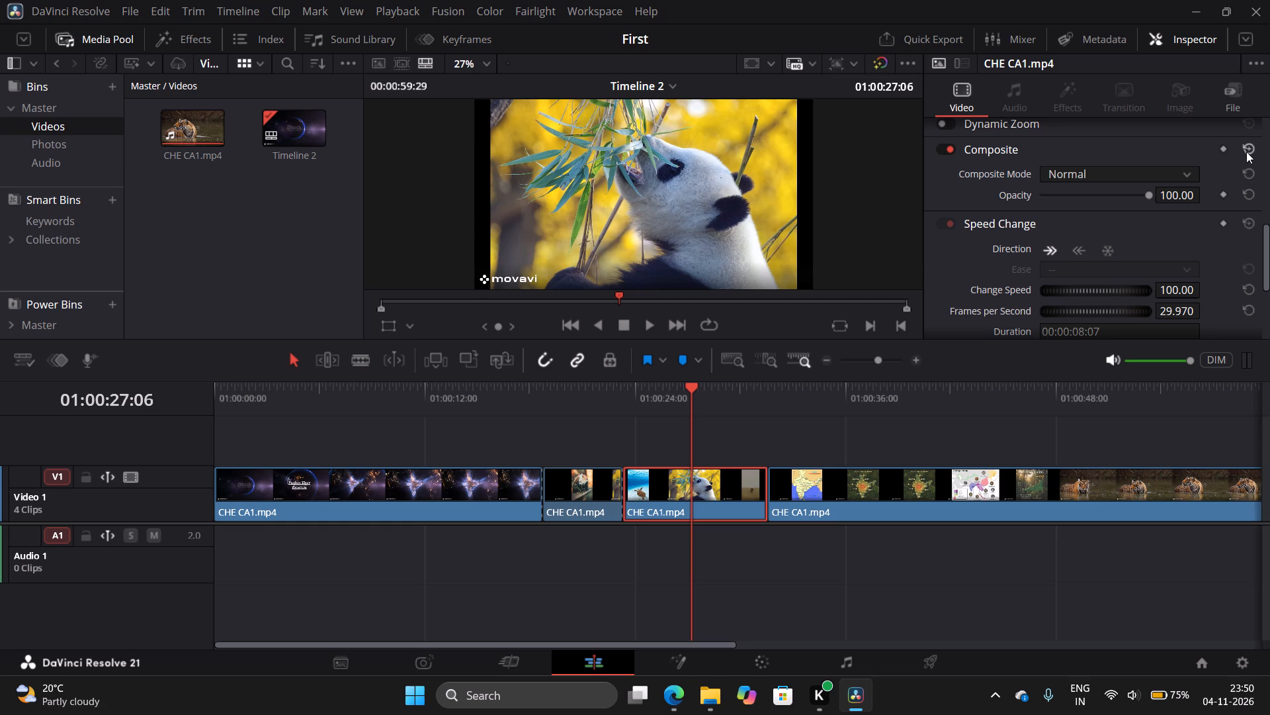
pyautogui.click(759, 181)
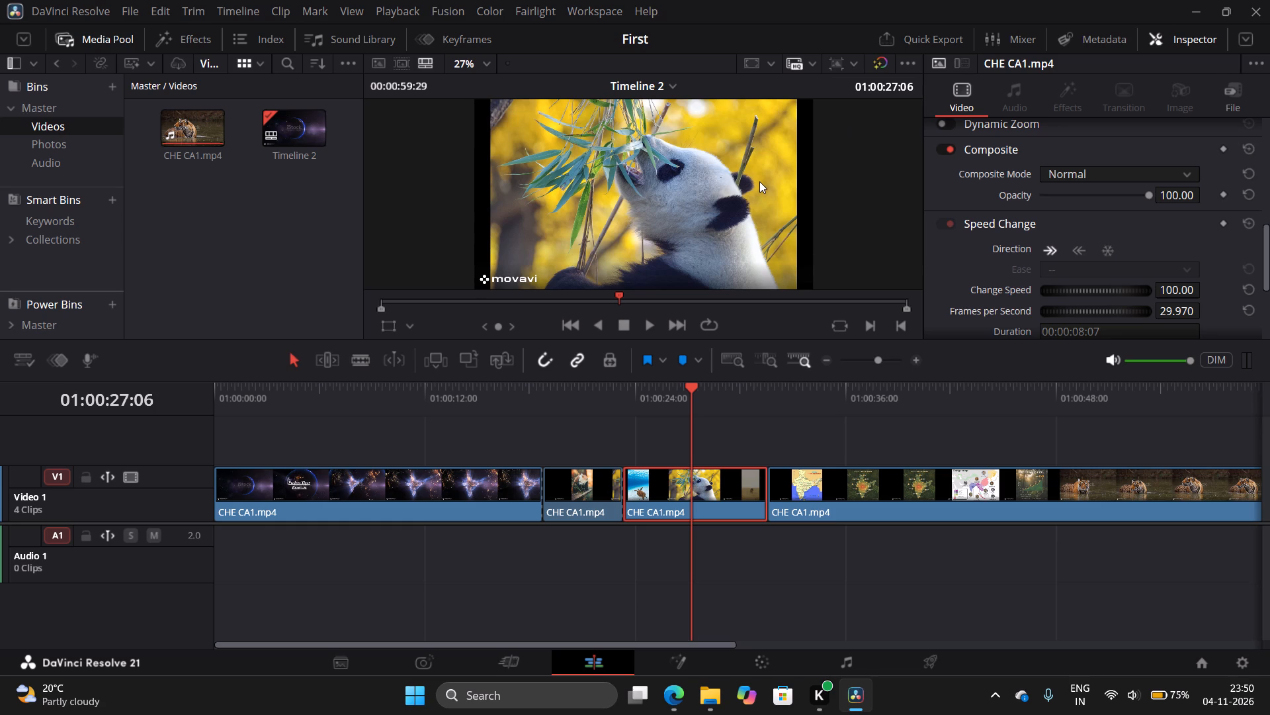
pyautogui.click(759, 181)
# Switch to File Explorer showing the Editing materials folder.
pyautogui.click(706, 688)
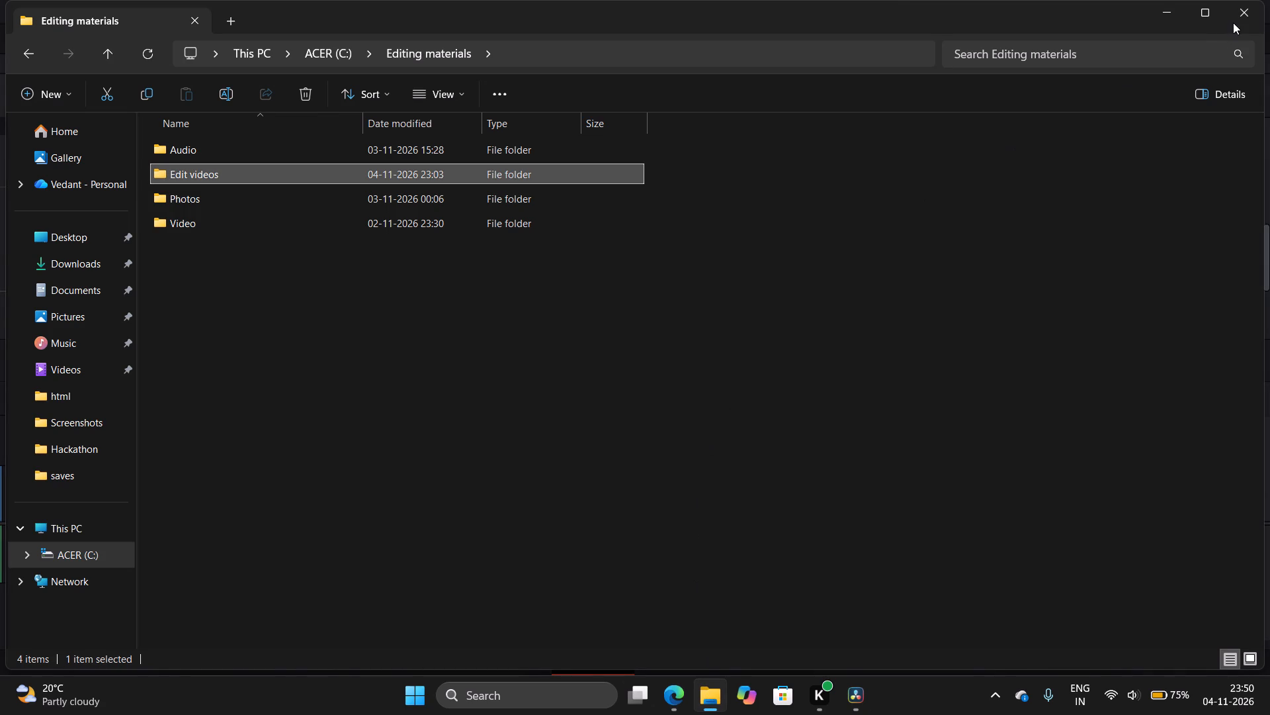
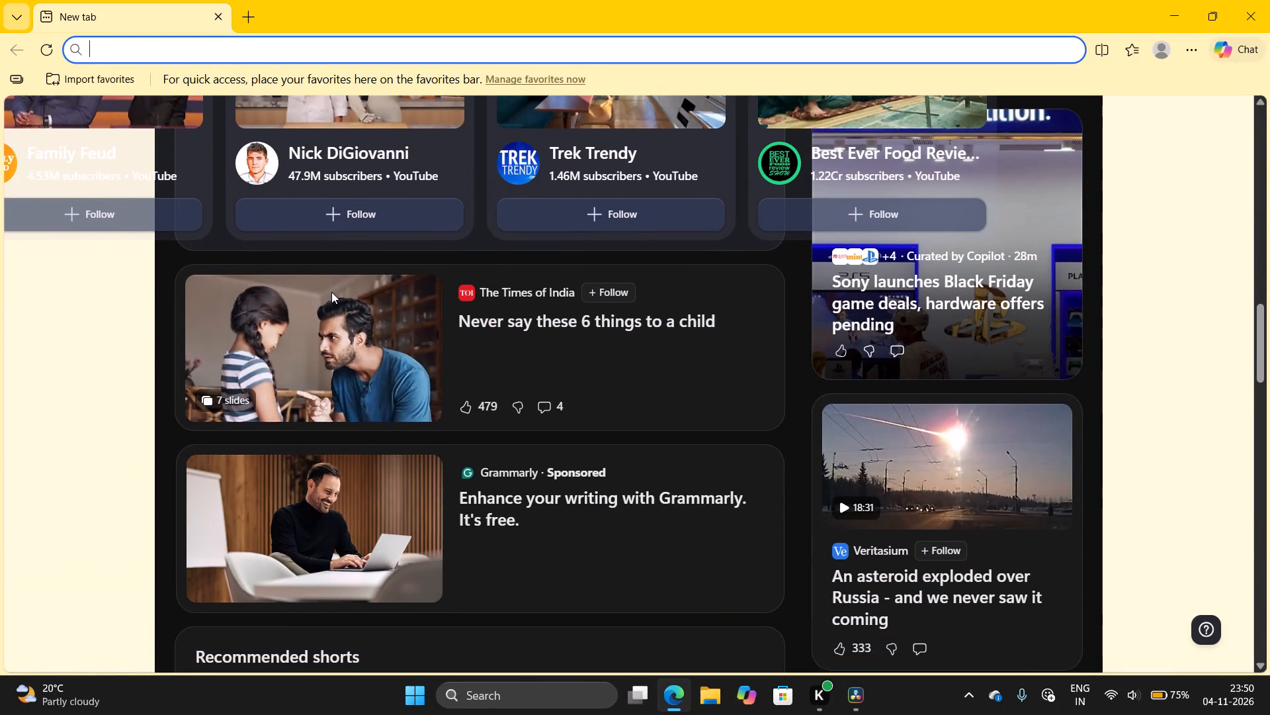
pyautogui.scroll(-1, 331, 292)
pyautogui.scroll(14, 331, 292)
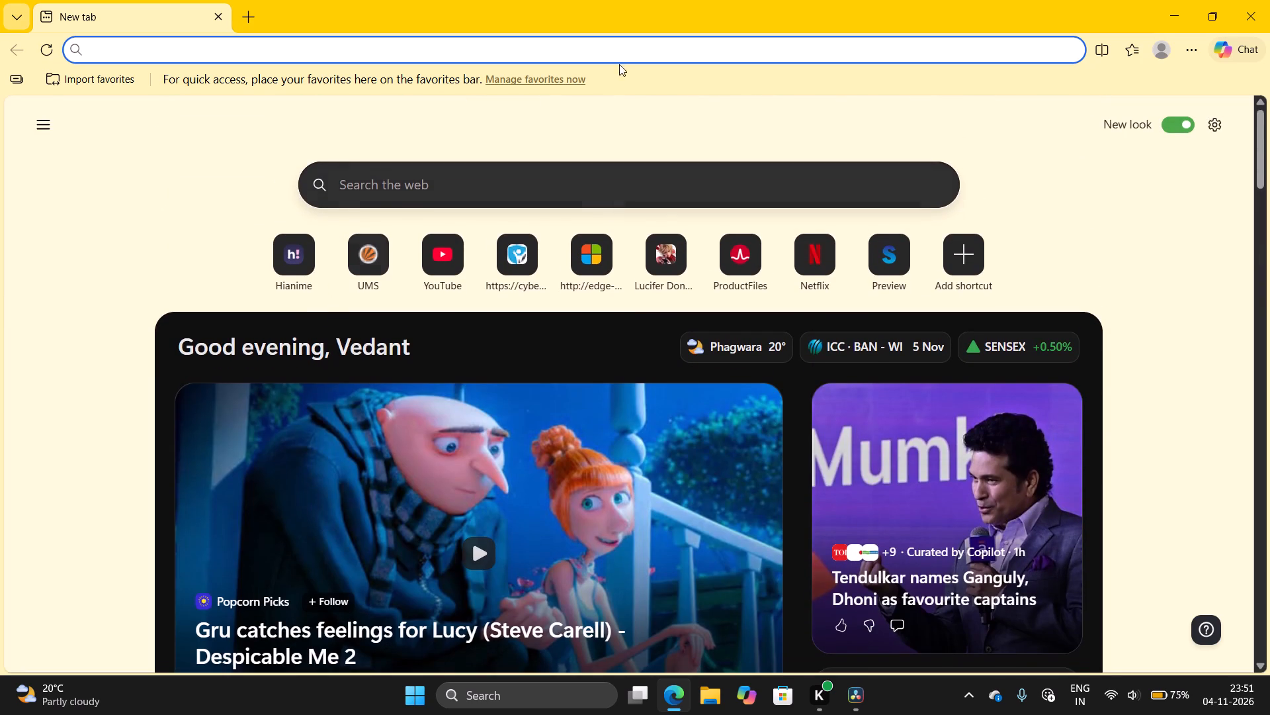
# Switch to DaVinci Resolve, bring up the Speed Change settings, and select the opening clip on Timeline 2.
pyautogui.click(848, 685)
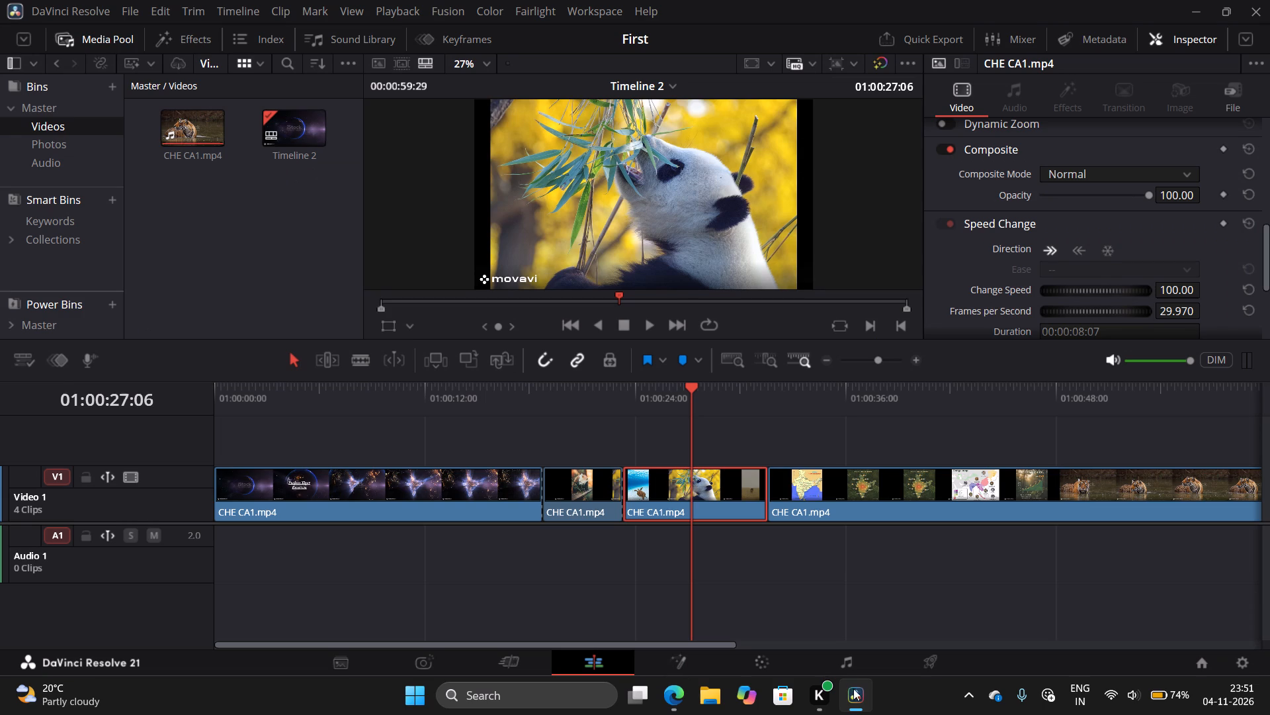
pyautogui.scroll(-1, 1066, 252)
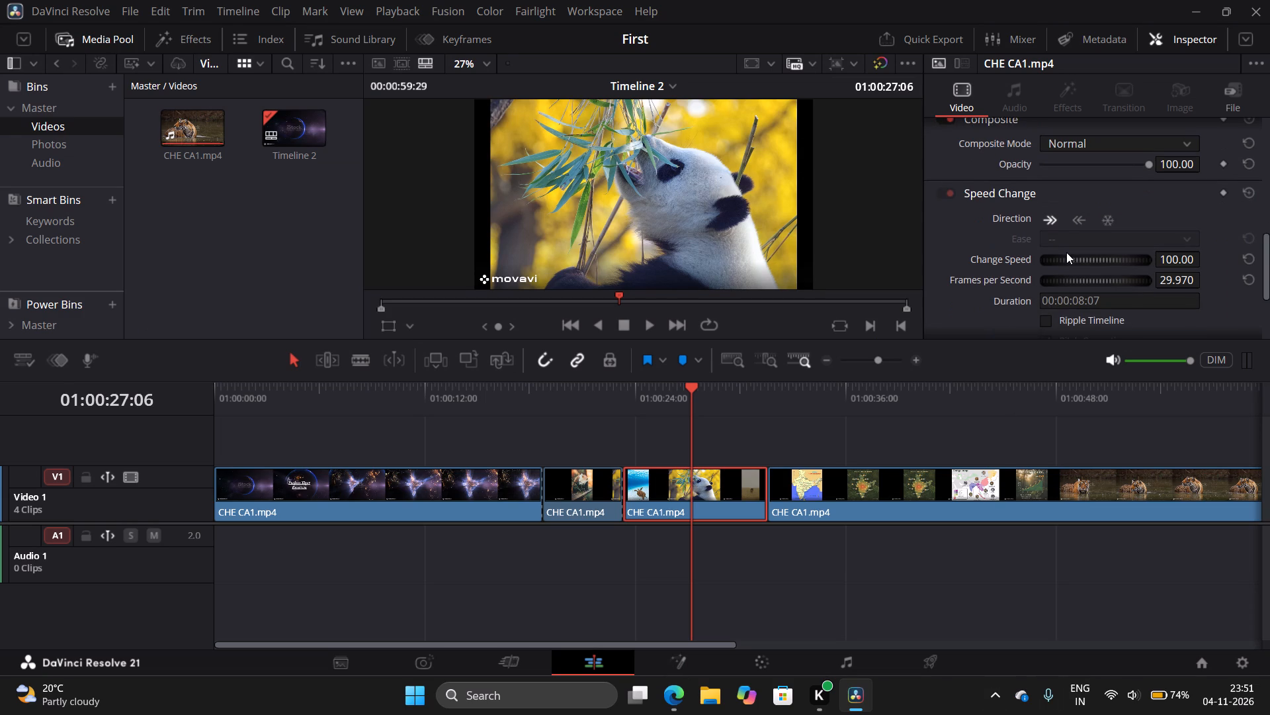
pyautogui.scroll(-1, 1066, 252)
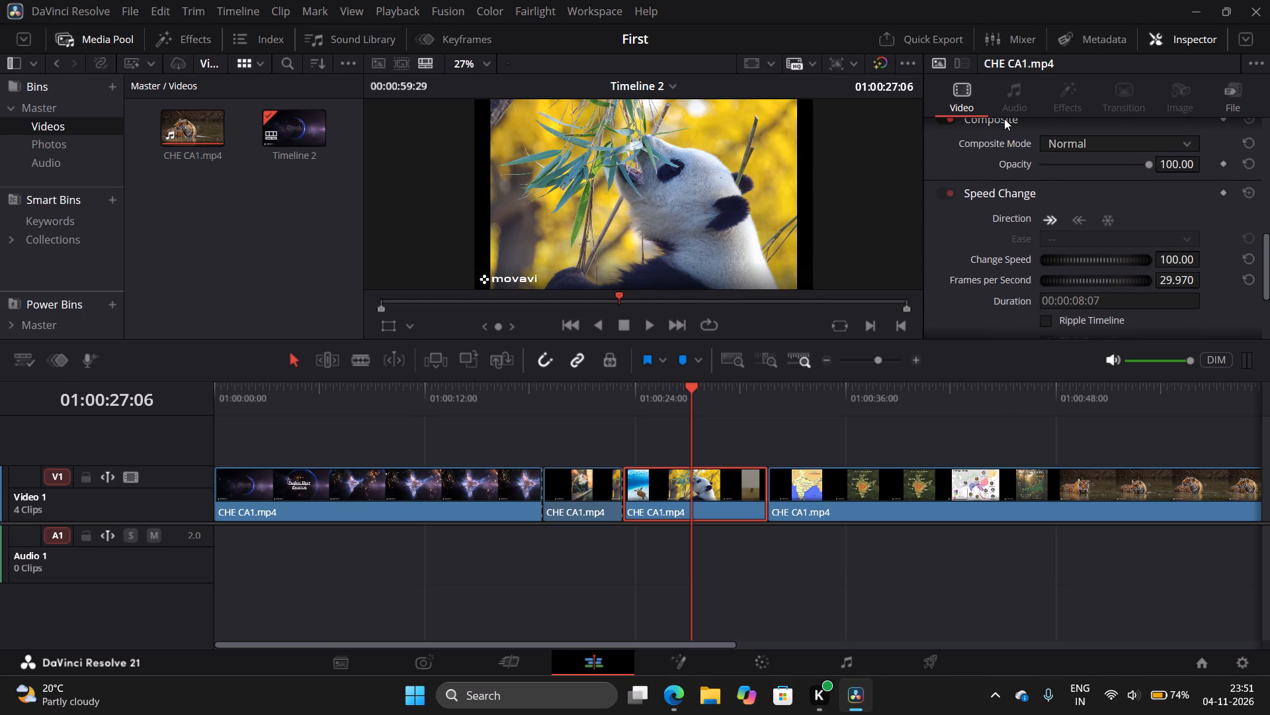
pyautogui.click(1004, 119)
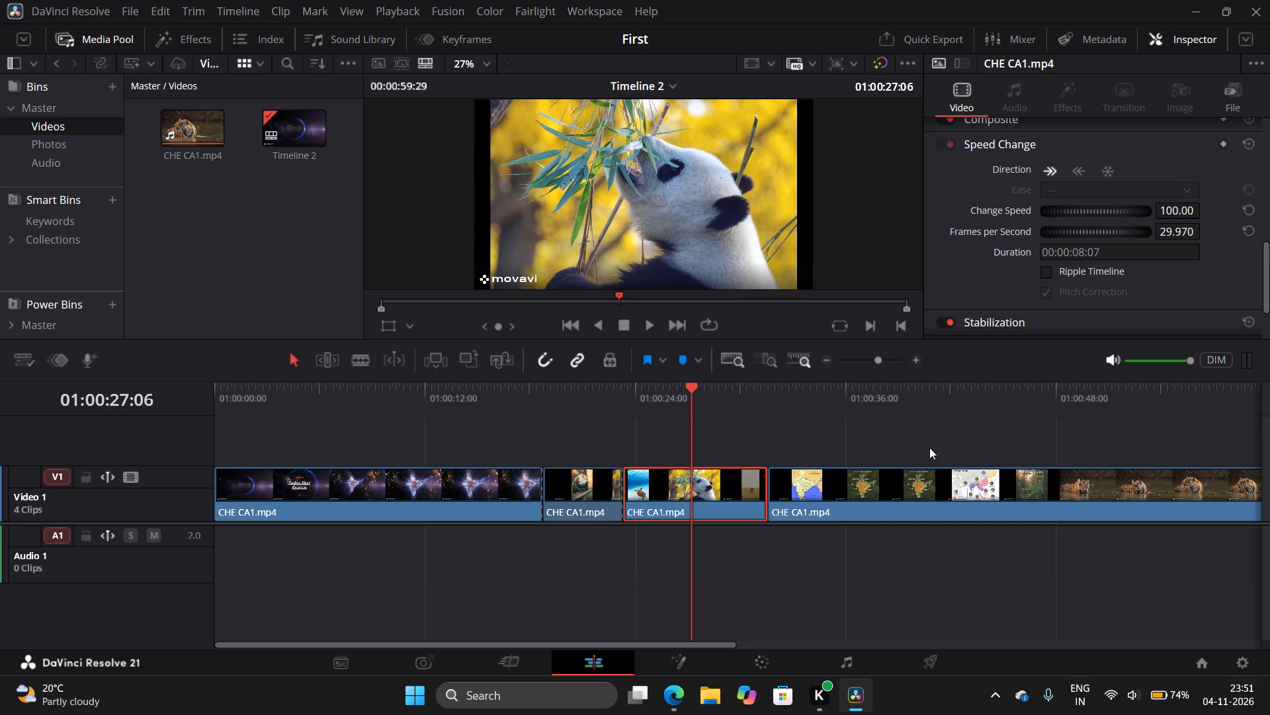
pyautogui.click(234, 478)
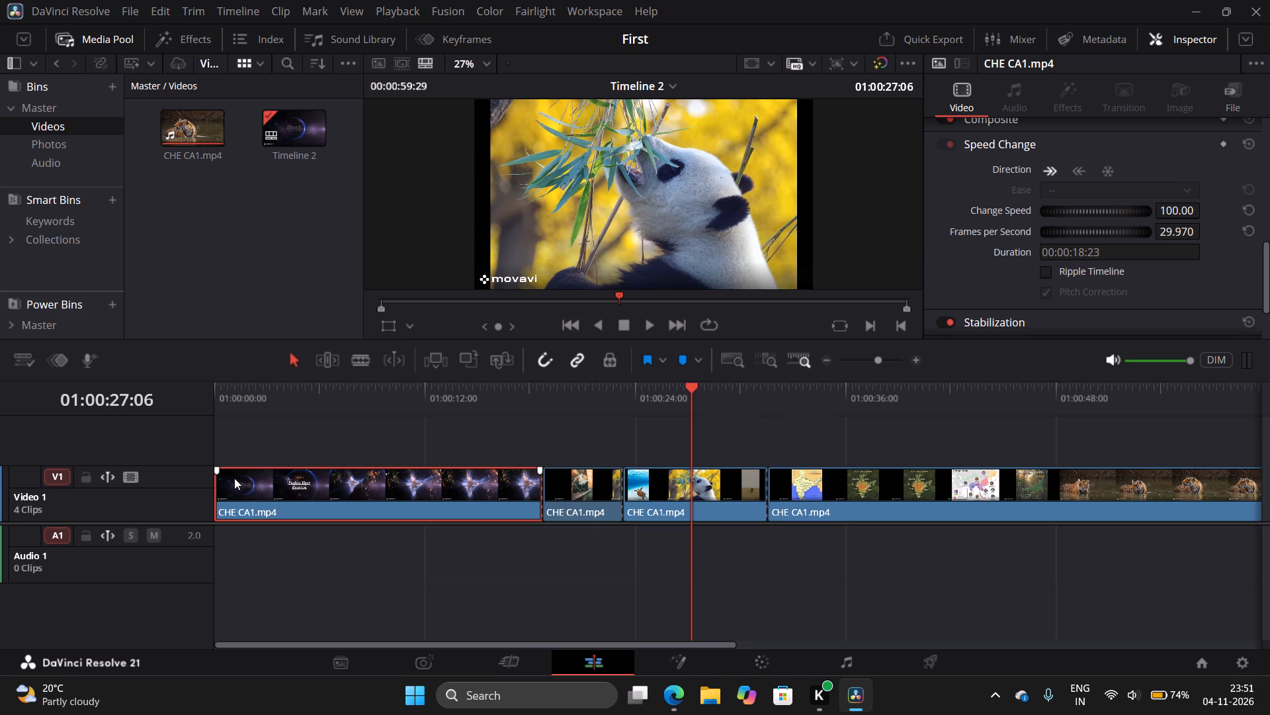
pyautogui.click(236, 399)
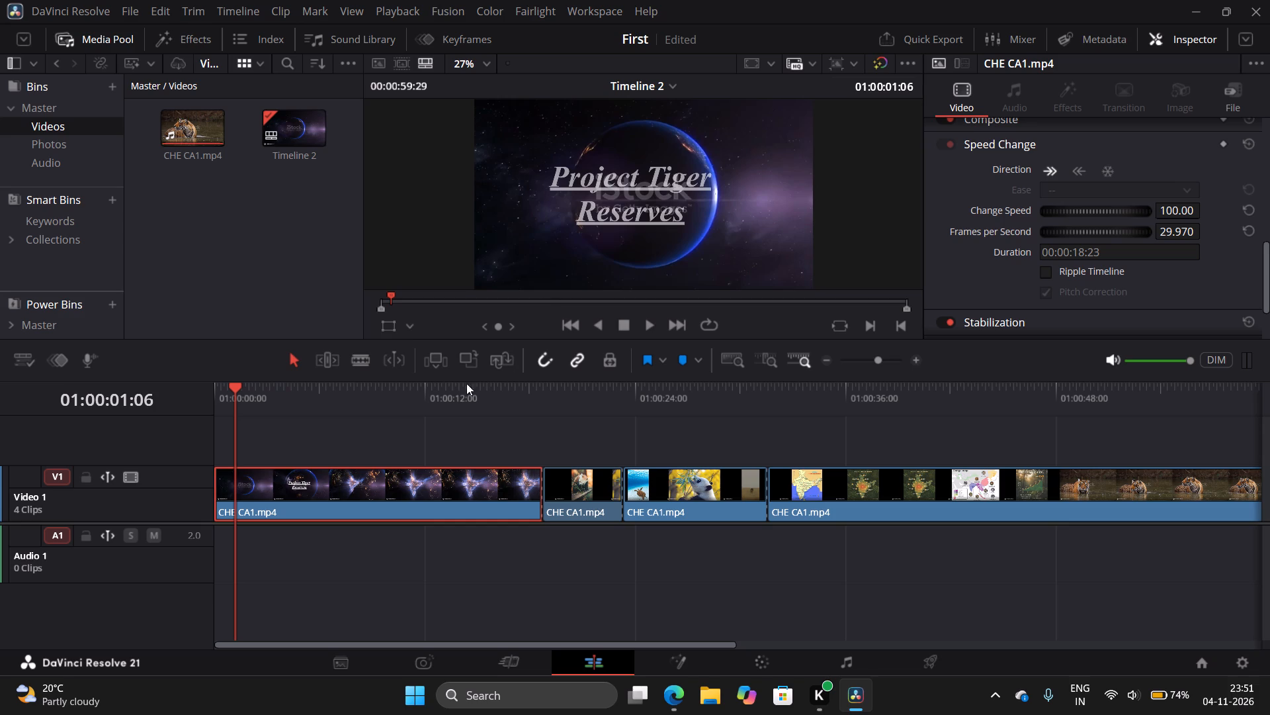
# With dynamic trim and trim edit mode on, roll the edit between the first and second clips to 01:00:18:02.
pyautogui.click(398, 353)
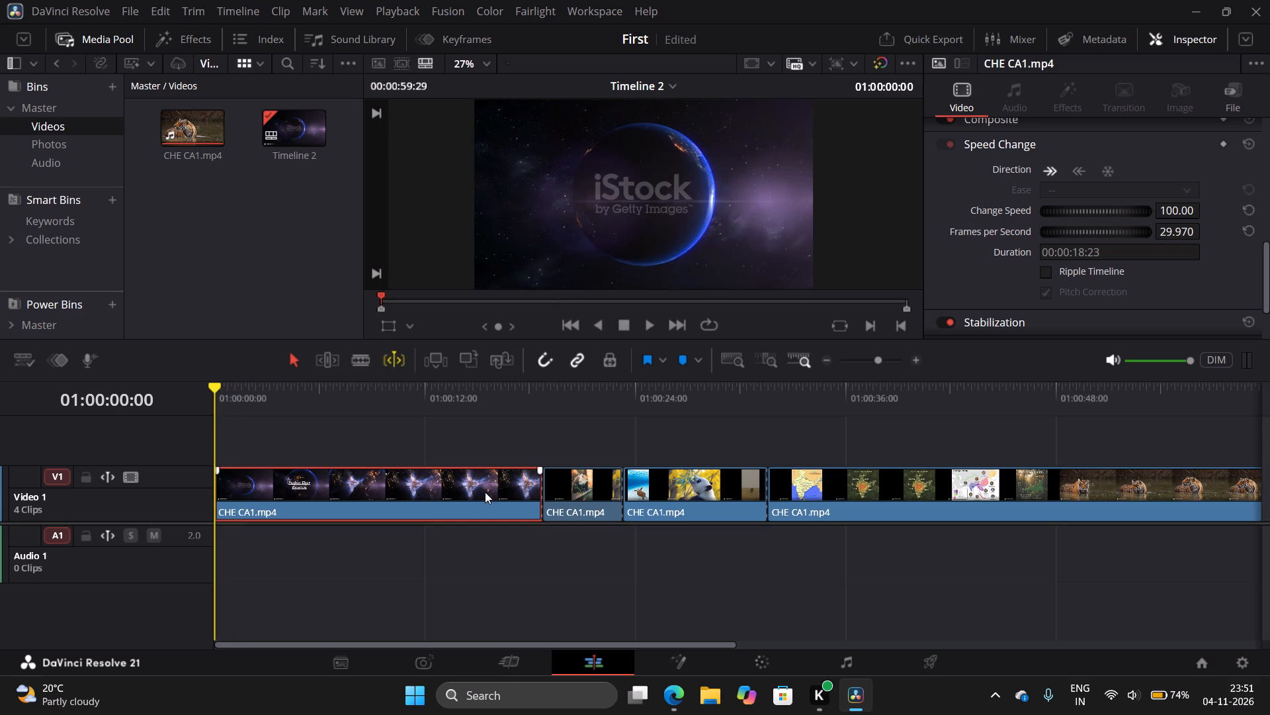
pyautogui.click(486, 491)
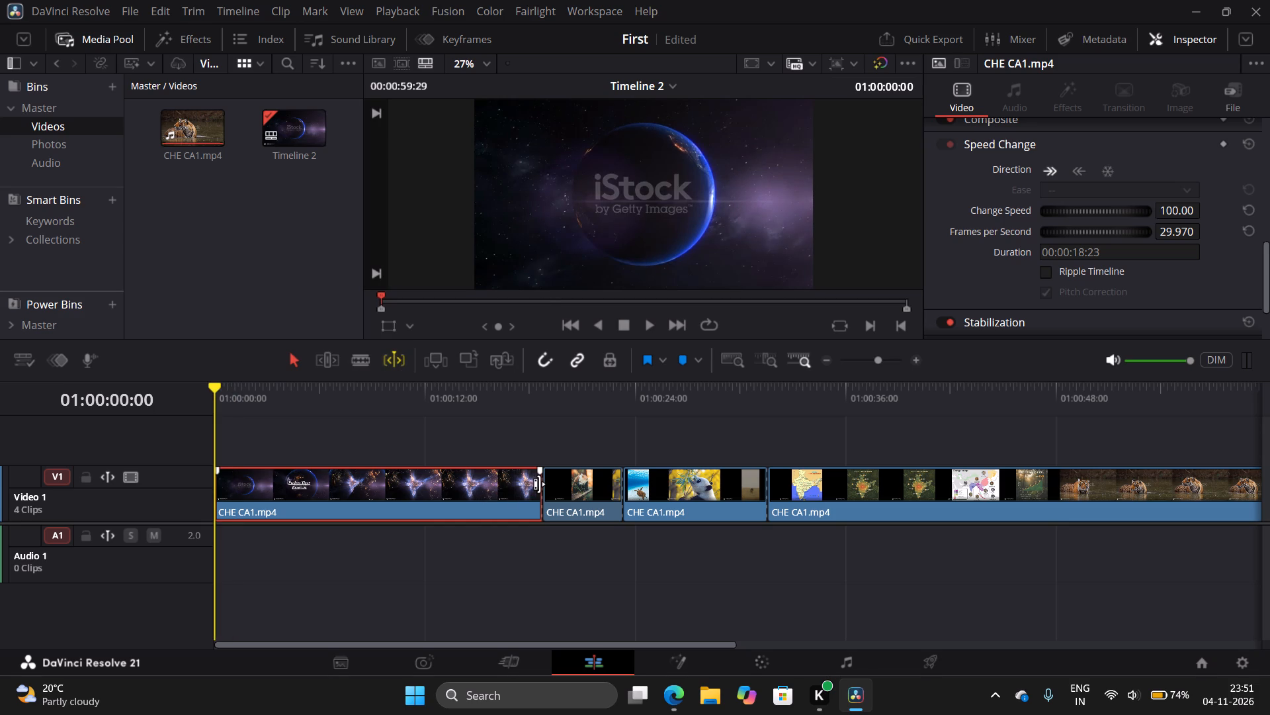
pyautogui.click(540, 486)
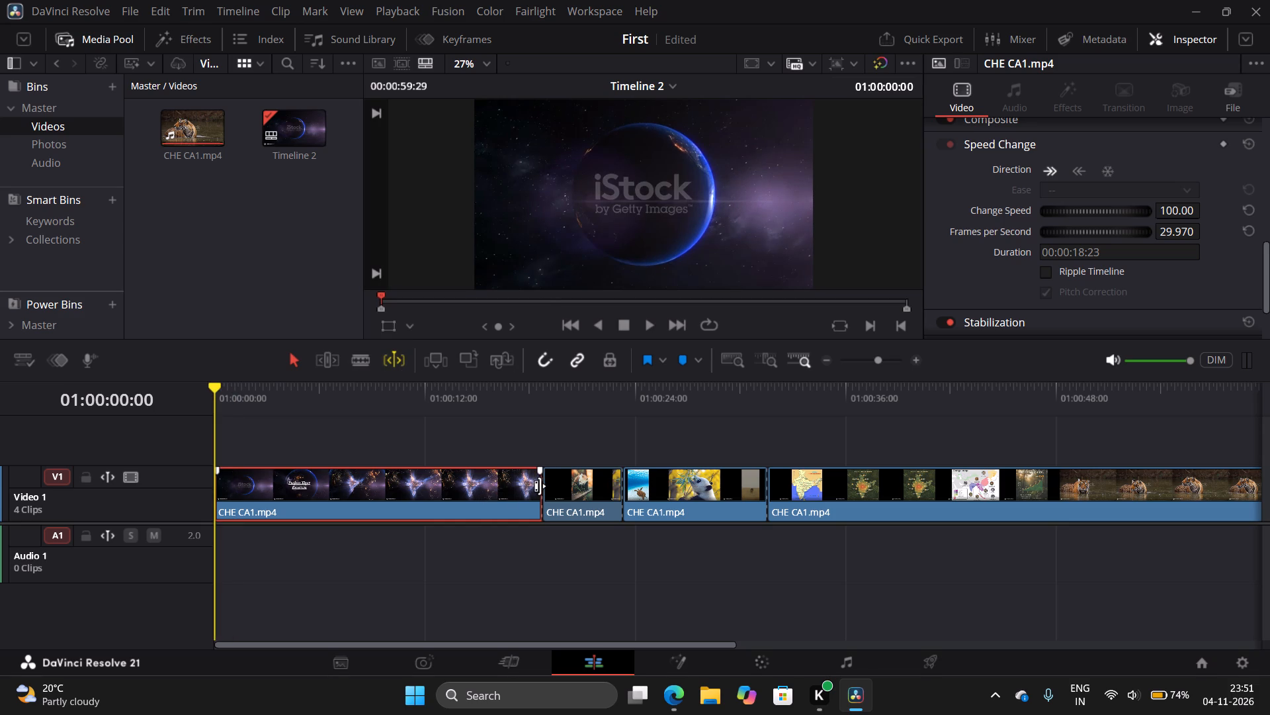
pyautogui.click(540, 485)
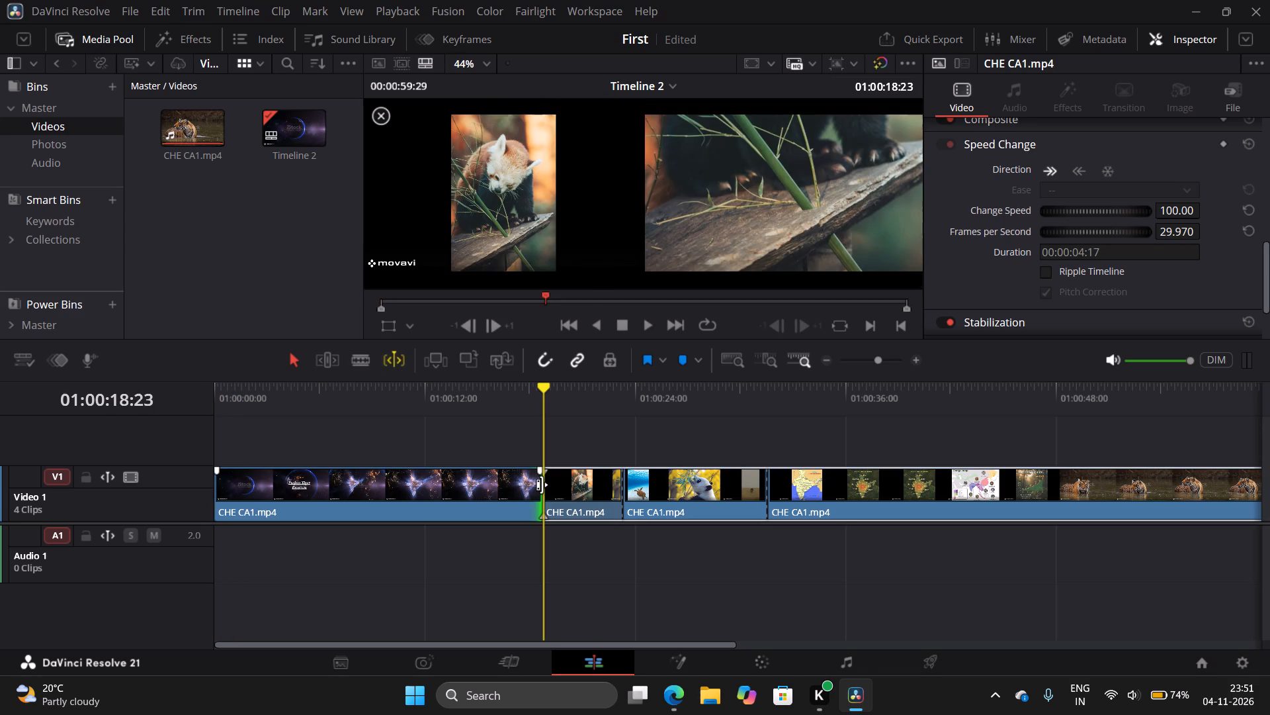
pyautogui.click(536, 489)
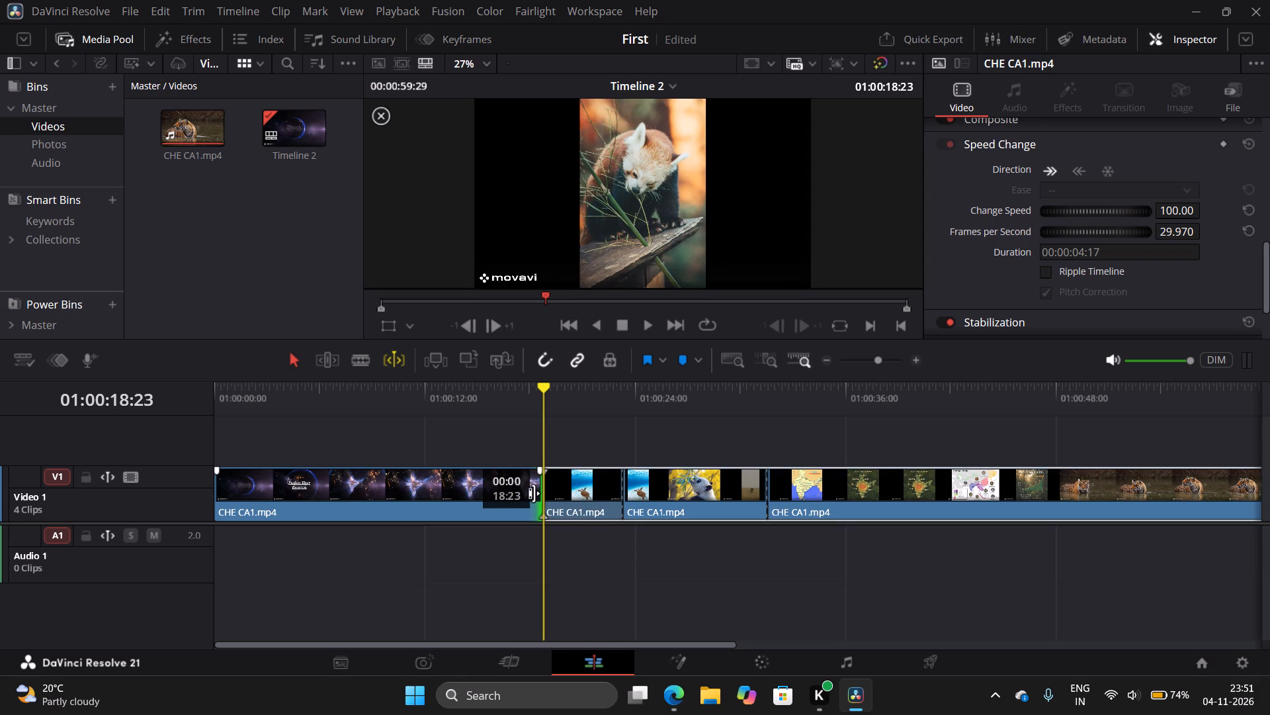
pyautogui.click(543, 491)
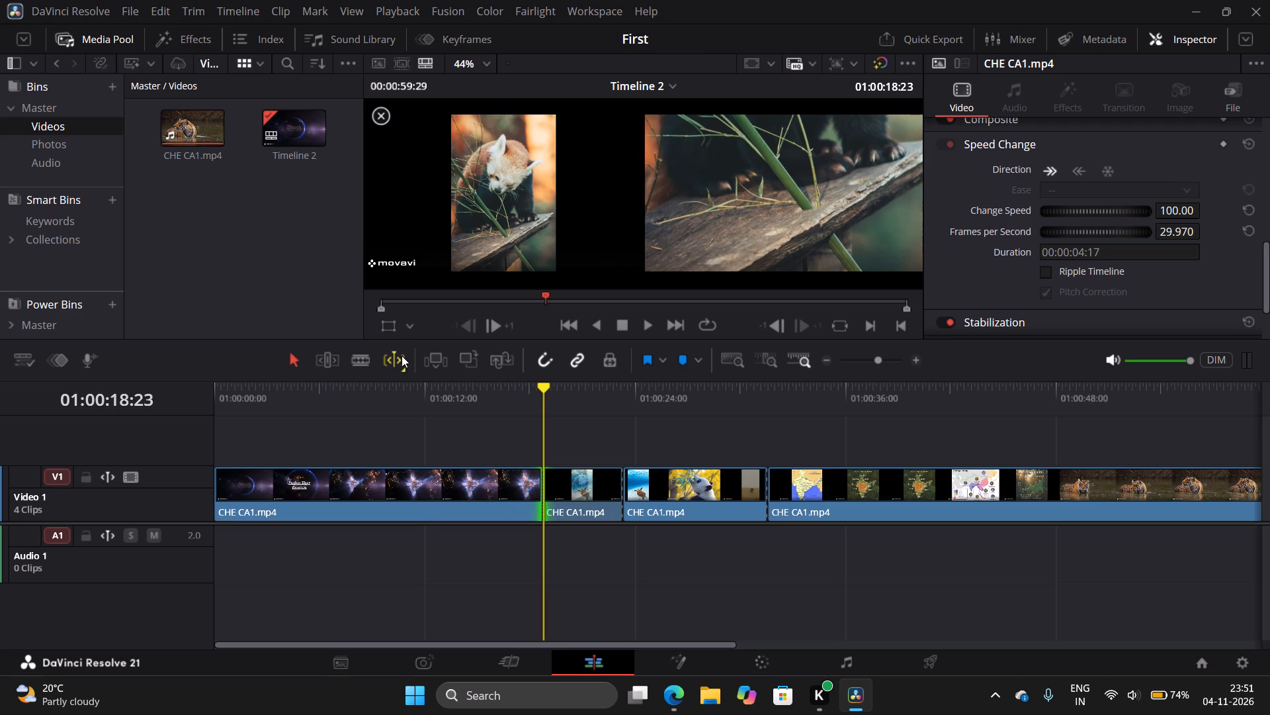
pyautogui.click(334, 359)
pyautogui.moveTo(543, 497); pyautogui.dragTo(571, 493)
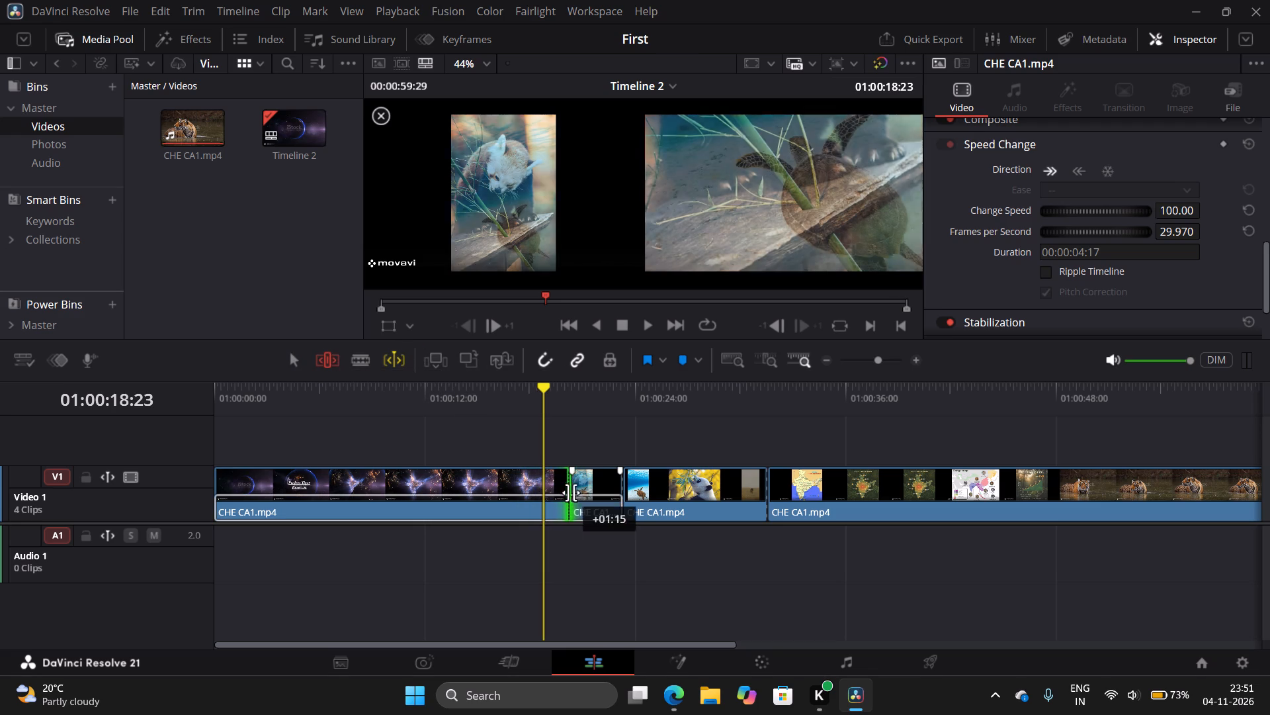
pyautogui.moveTo(571, 493); pyautogui.dragTo(531, 498)
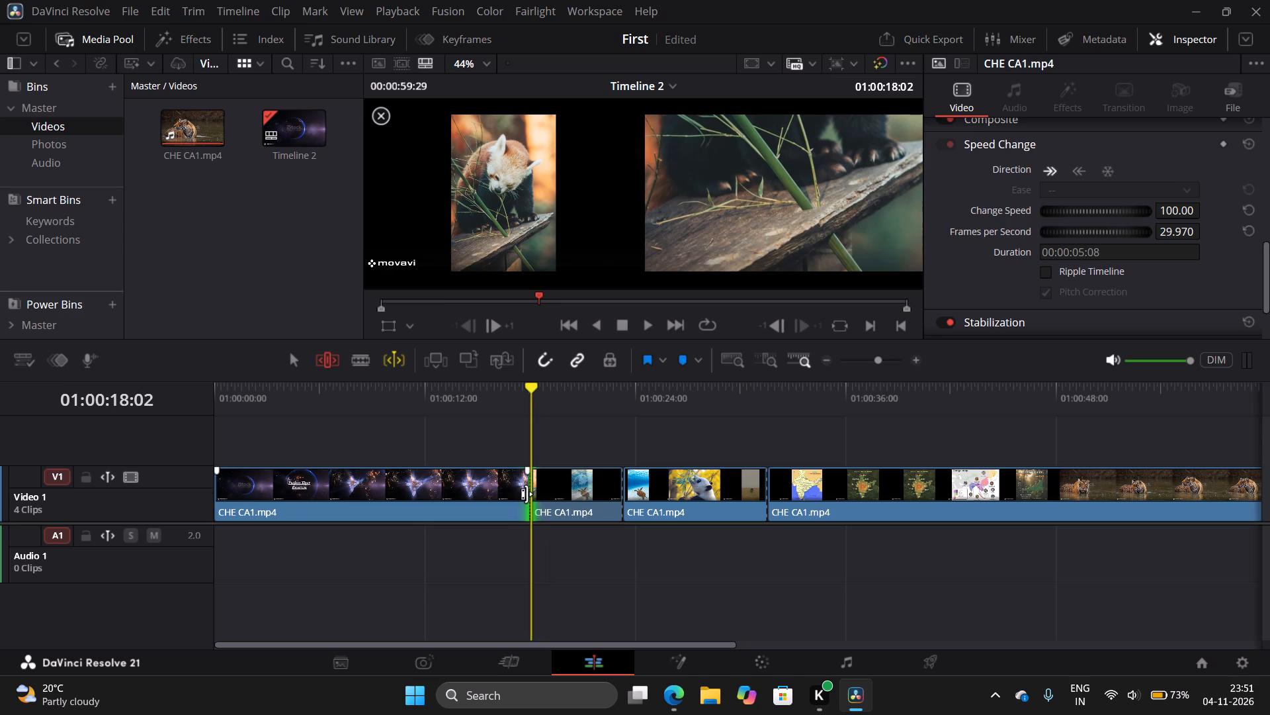
# Ripple-extend the first clip's end to 01:00:21:08, and return to normal selection with dynamic trim off.
pyautogui.moveTo(527, 494); pyautogui.dragTo(583, 489)
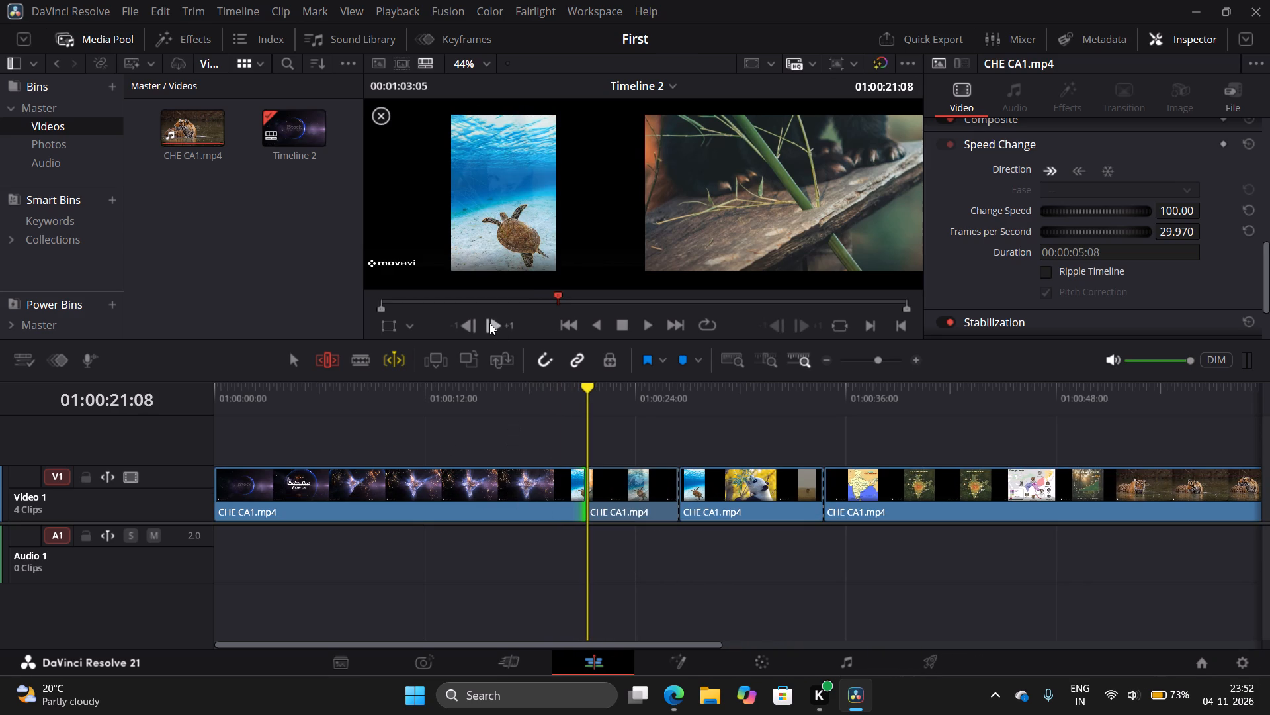
pyautogui.click(296, 356)
pyautogui.click(243, 393)
pyautogui.click(246, 485)
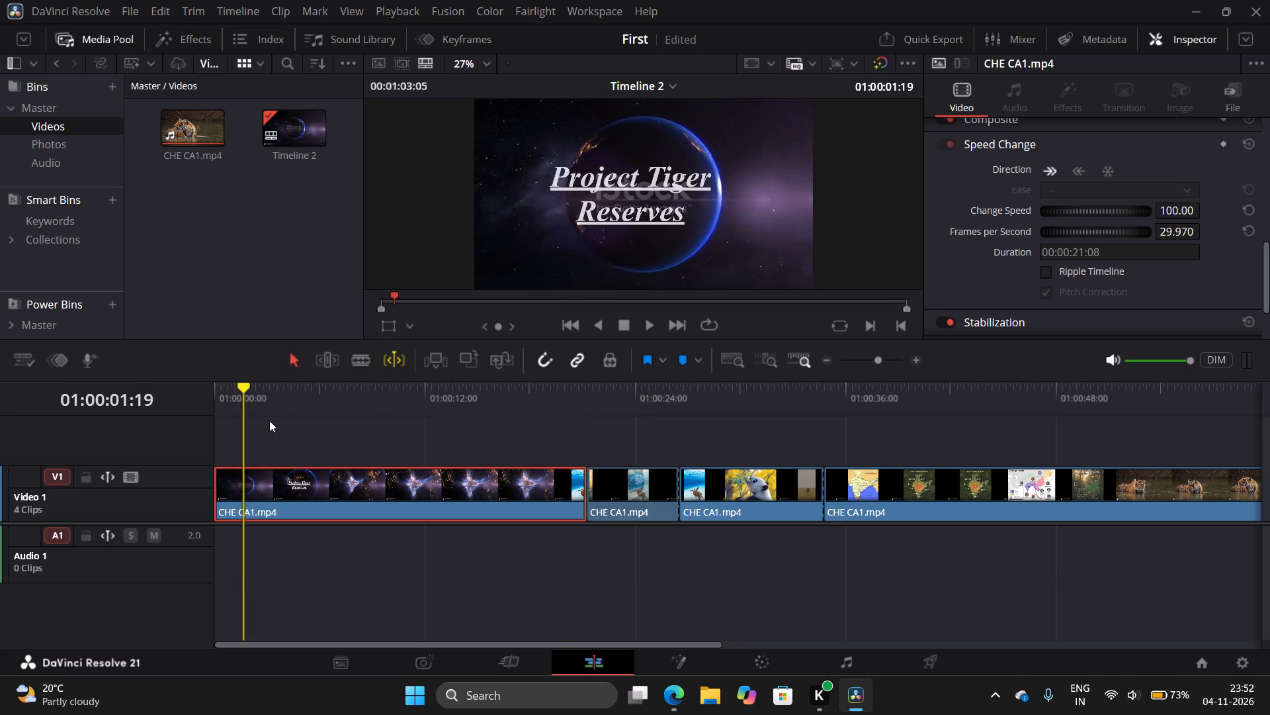
pyautogui.click(394, 363)
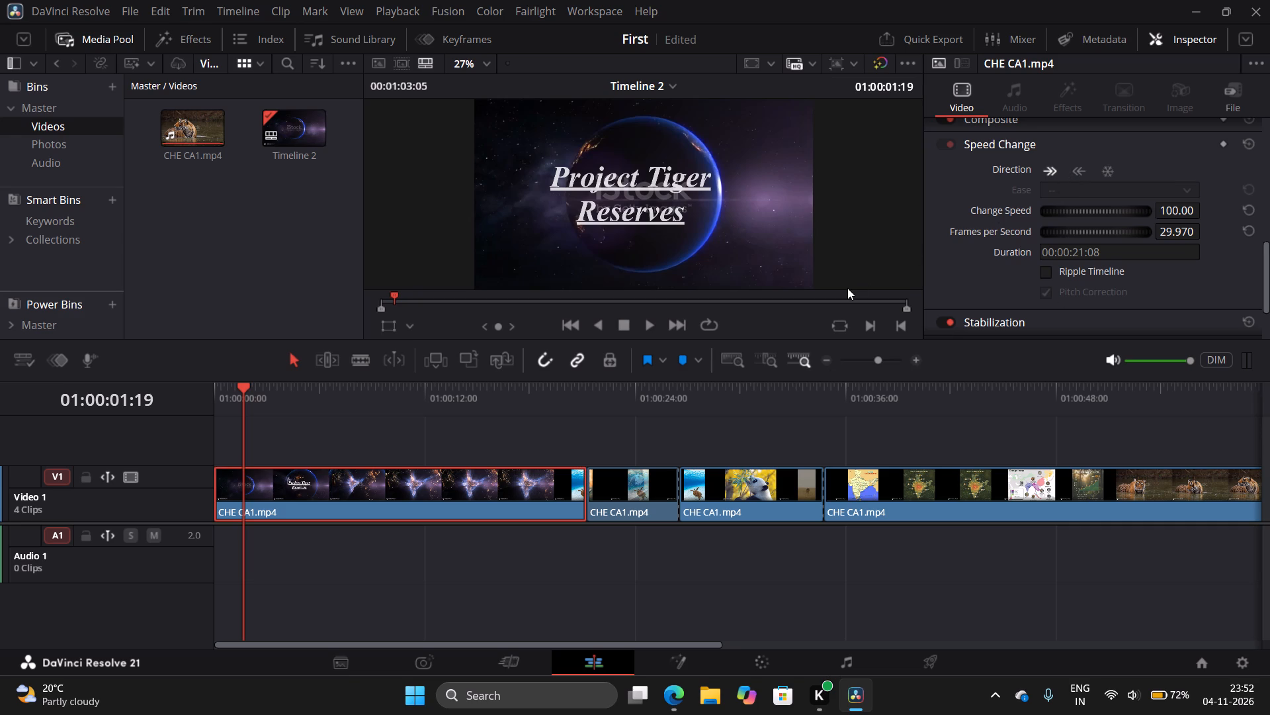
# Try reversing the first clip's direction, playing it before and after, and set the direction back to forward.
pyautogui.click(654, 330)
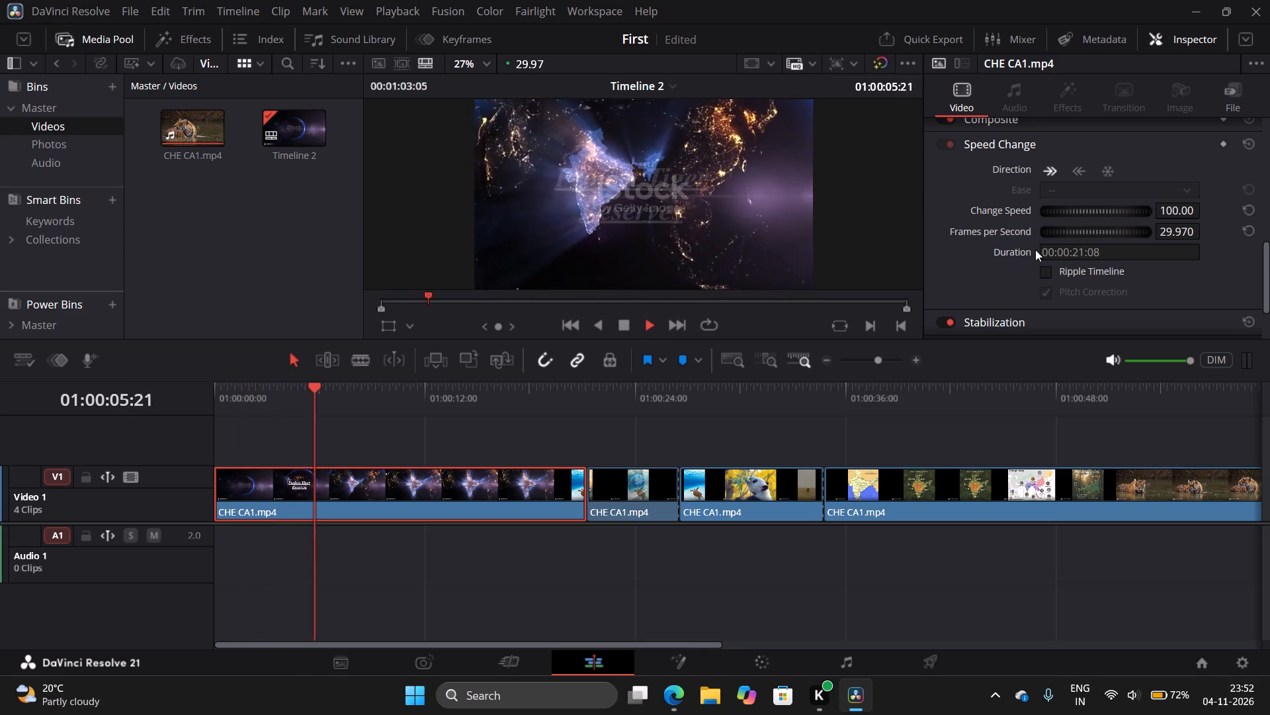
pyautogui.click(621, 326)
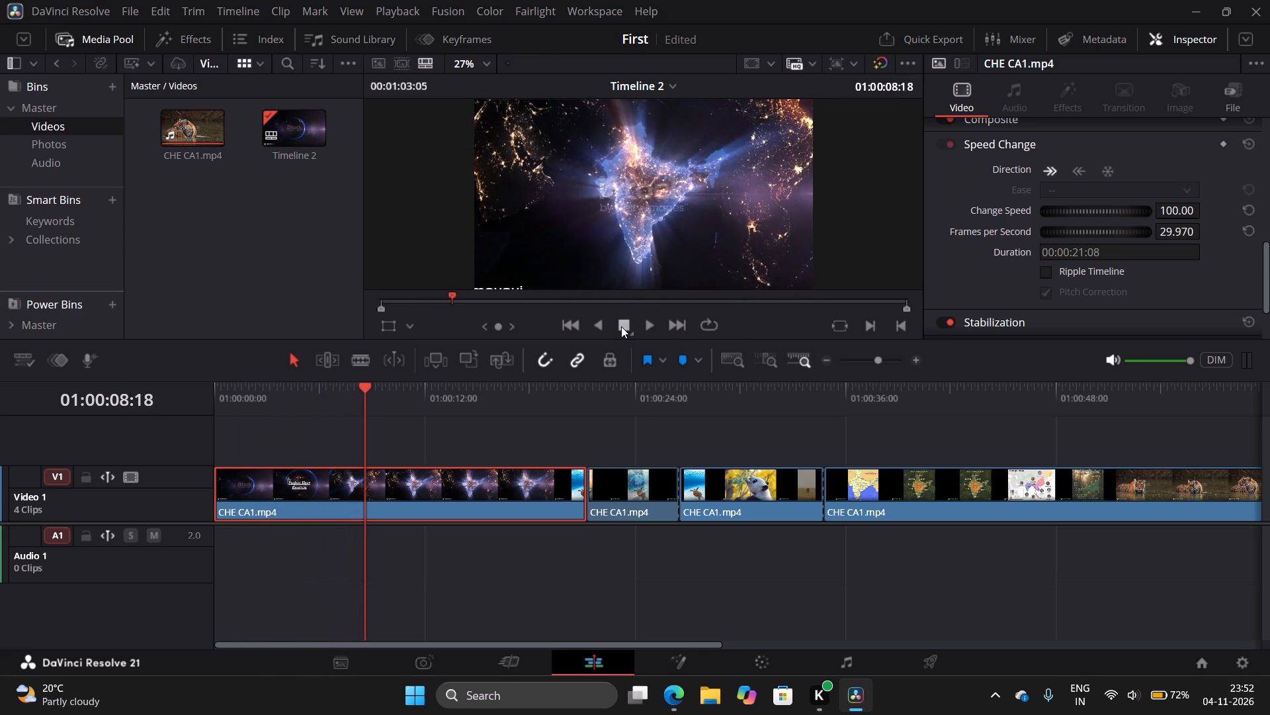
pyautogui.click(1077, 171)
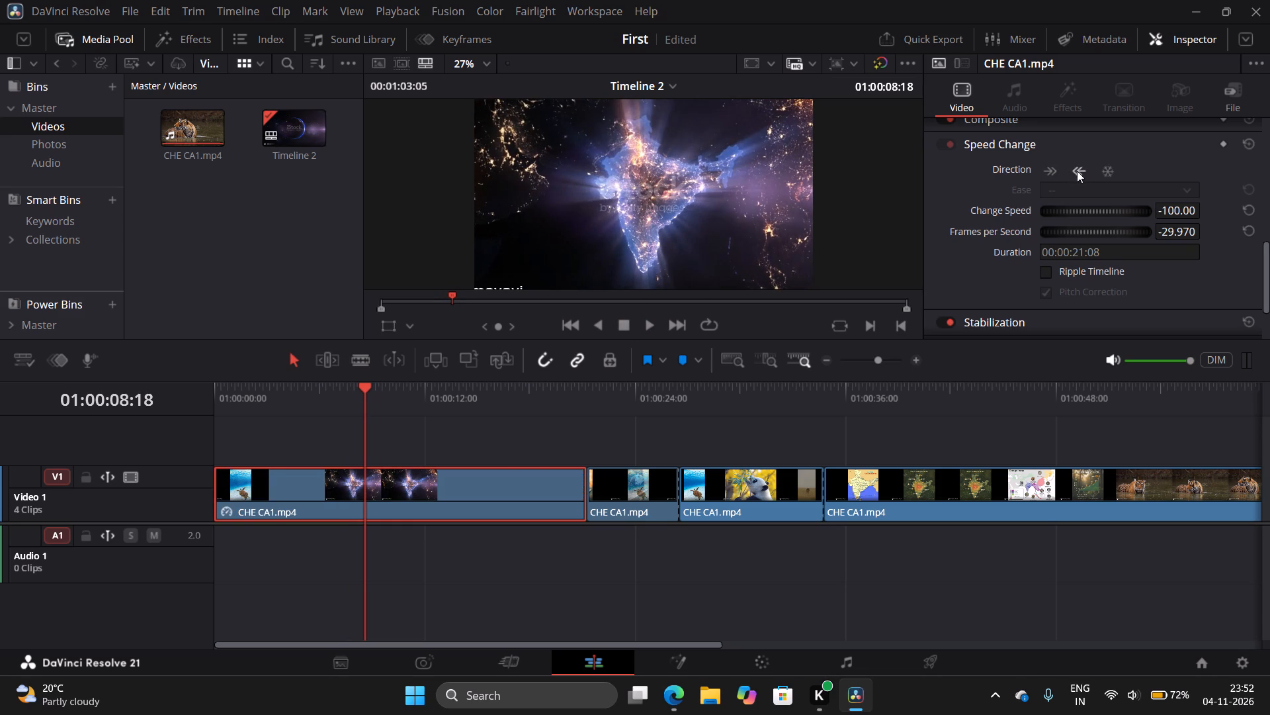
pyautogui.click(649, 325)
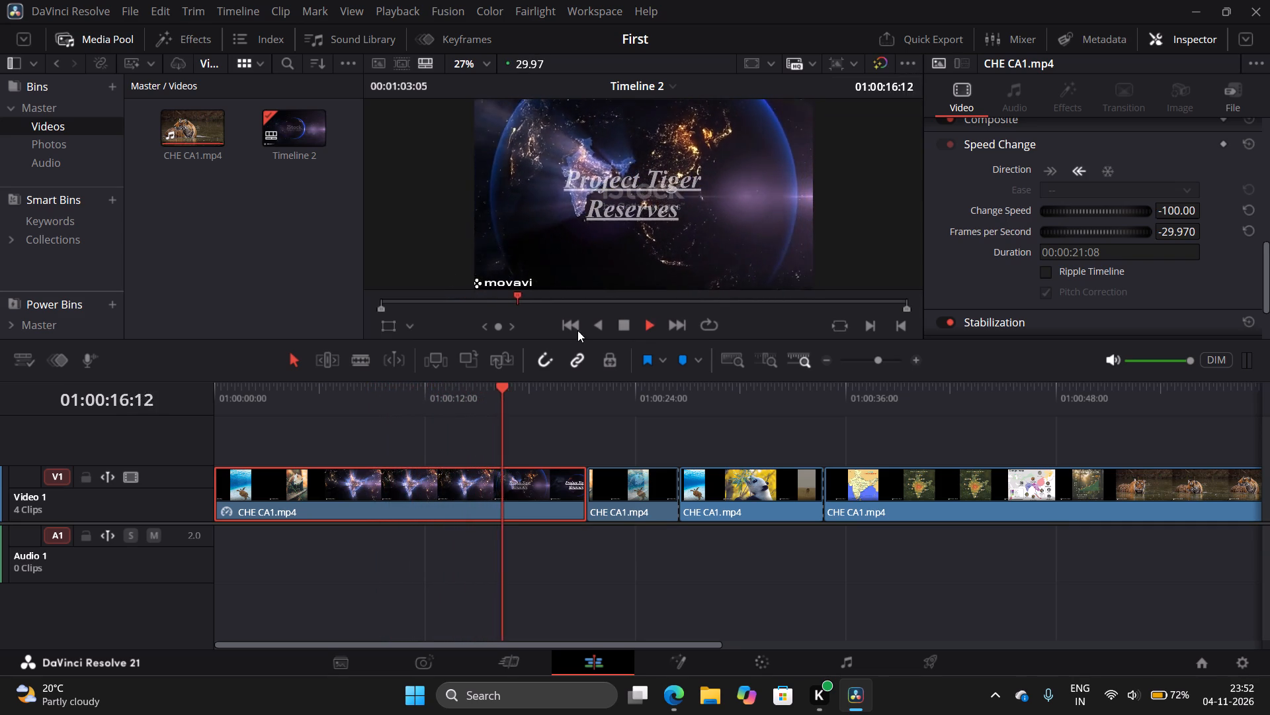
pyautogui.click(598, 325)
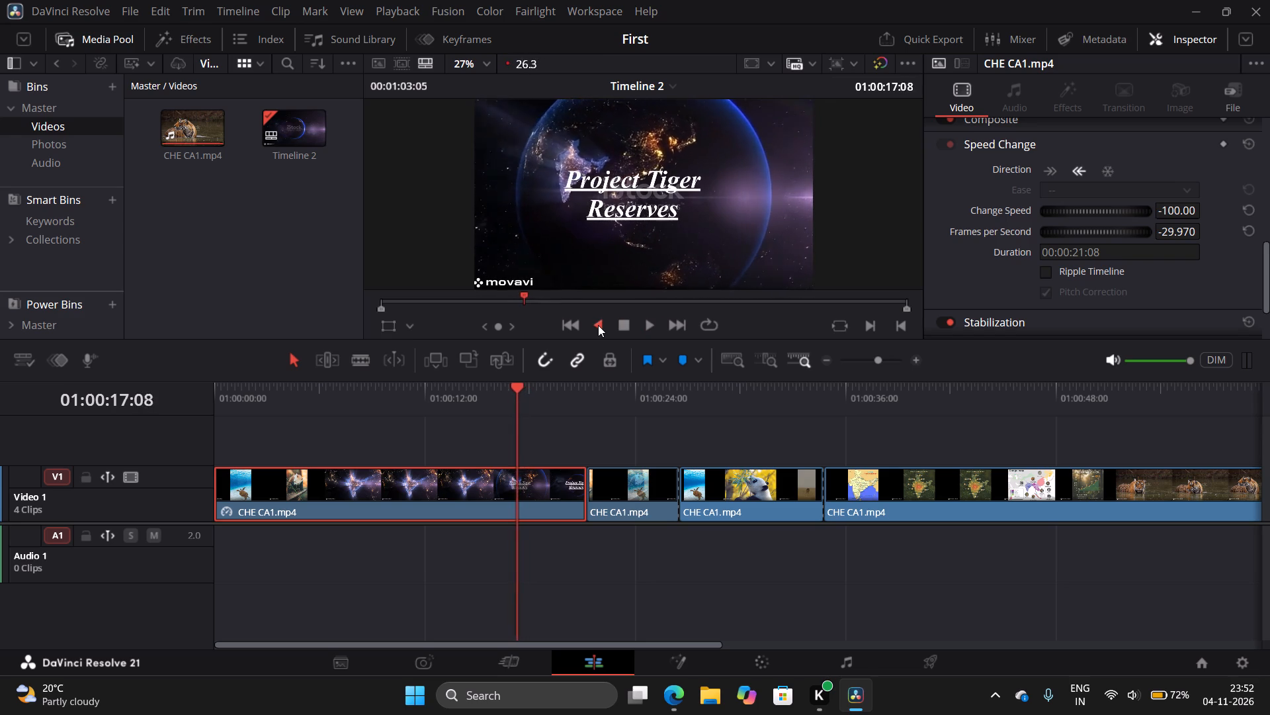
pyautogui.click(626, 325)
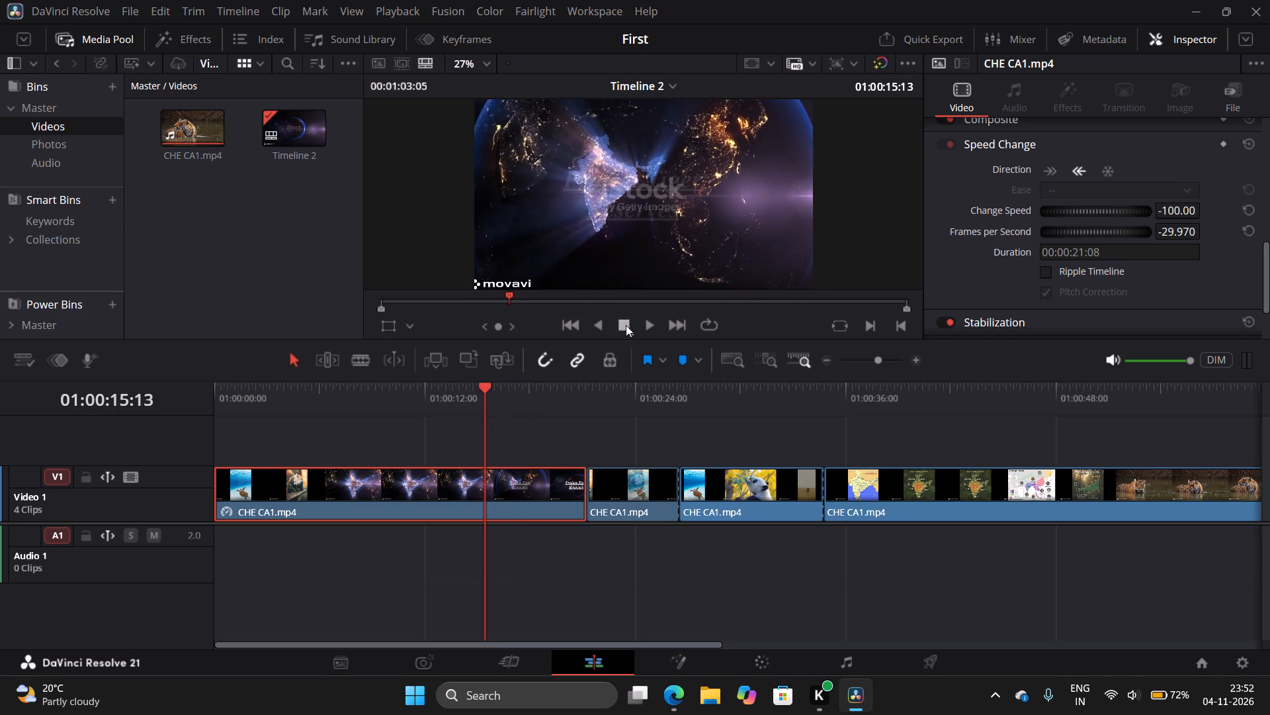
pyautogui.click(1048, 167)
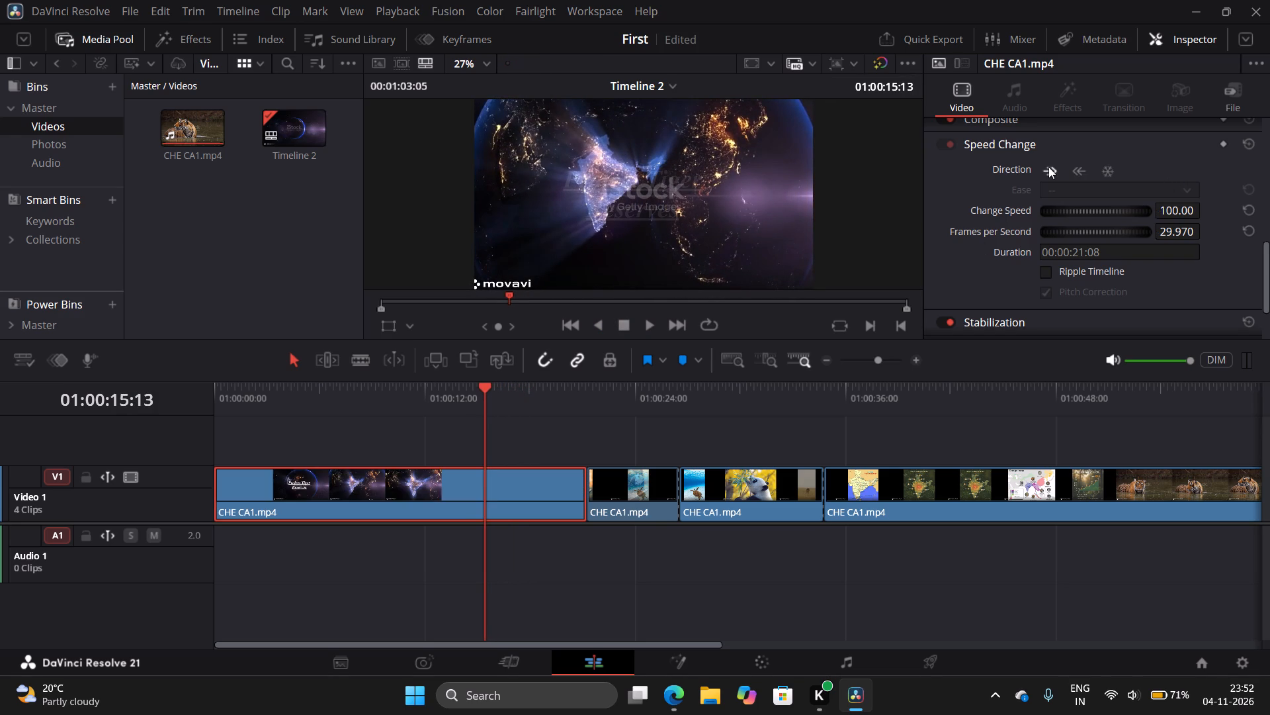
# Freeze the first clip from 01:00:15:13 onward, and play back the frozen section and the part before it.
pyautogui.click(1110, 170)
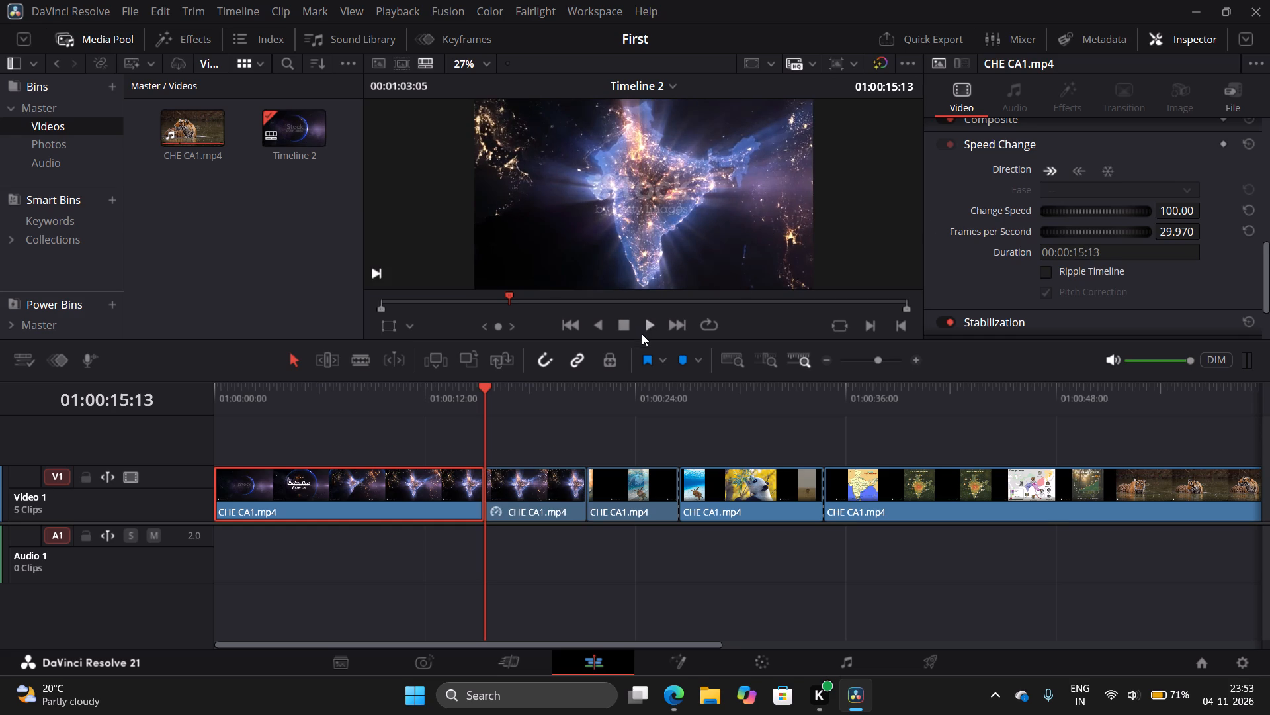
pyautogui.click(646, 324)
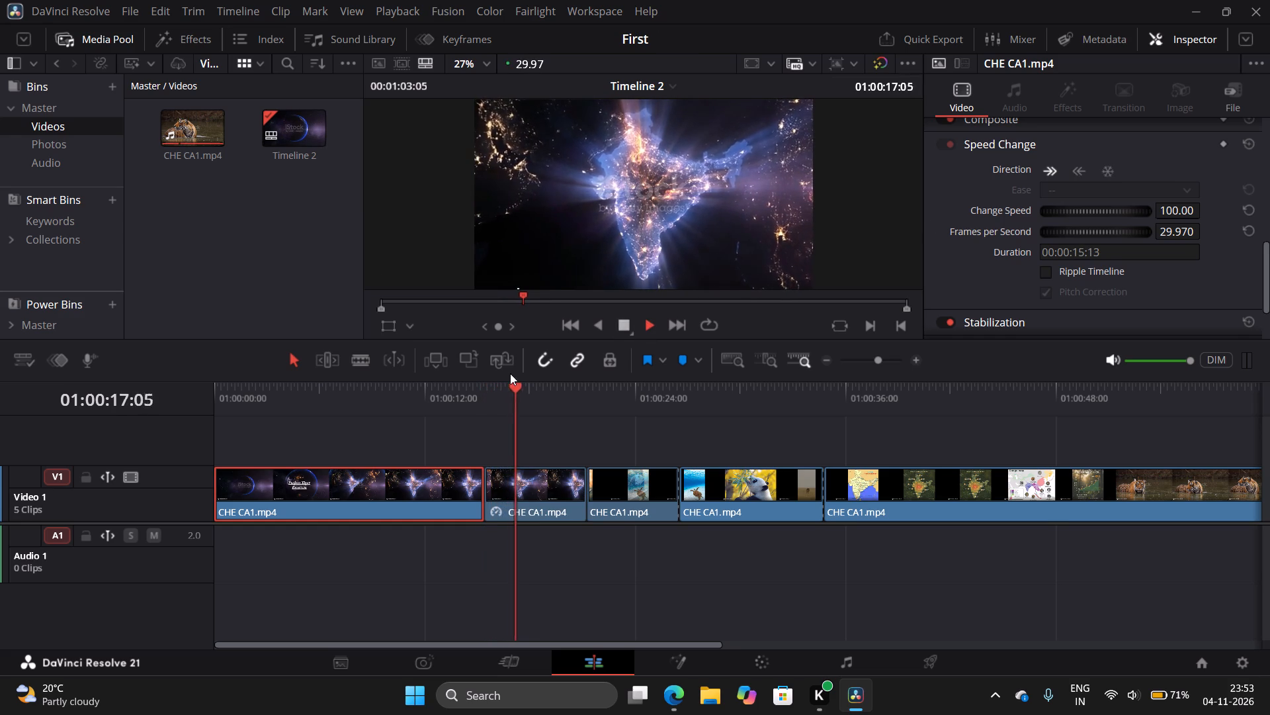
pyautogui.click(386, 395)
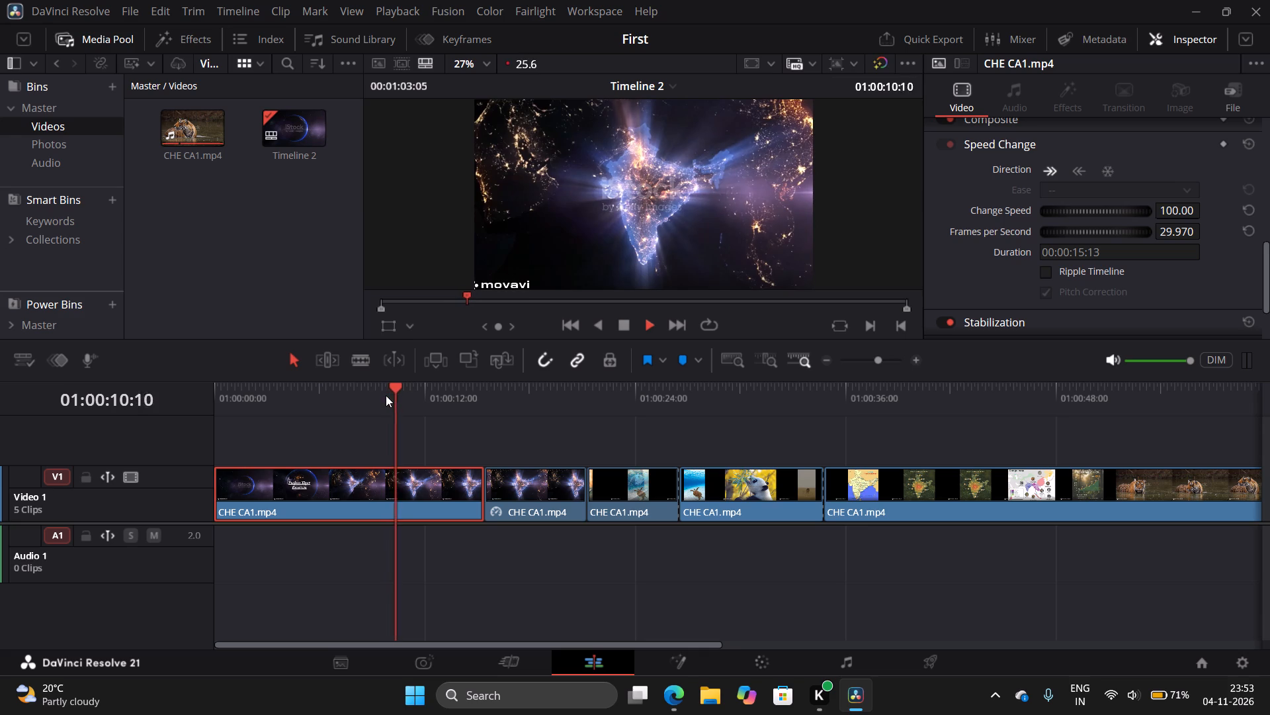
pyautogui.click(256, 396)
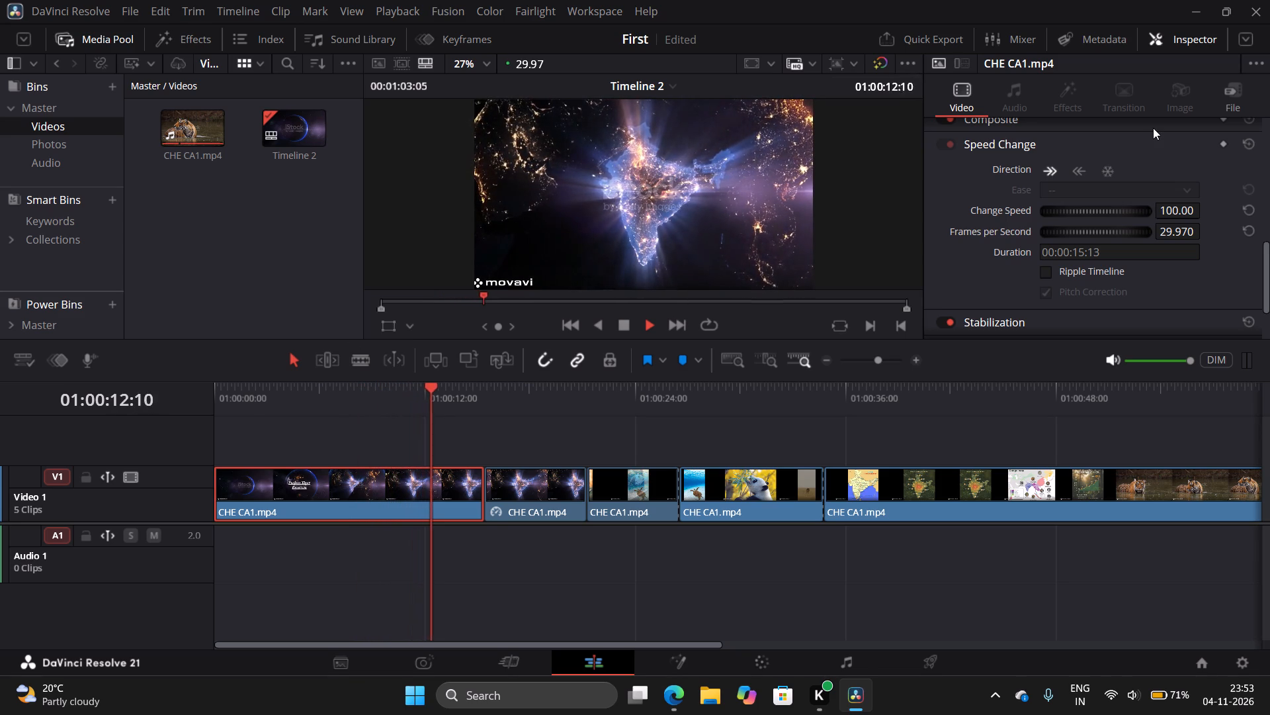
# Freeze the first clip from about 01:00:02:17 onward.
pyautogui.click(260, 387)
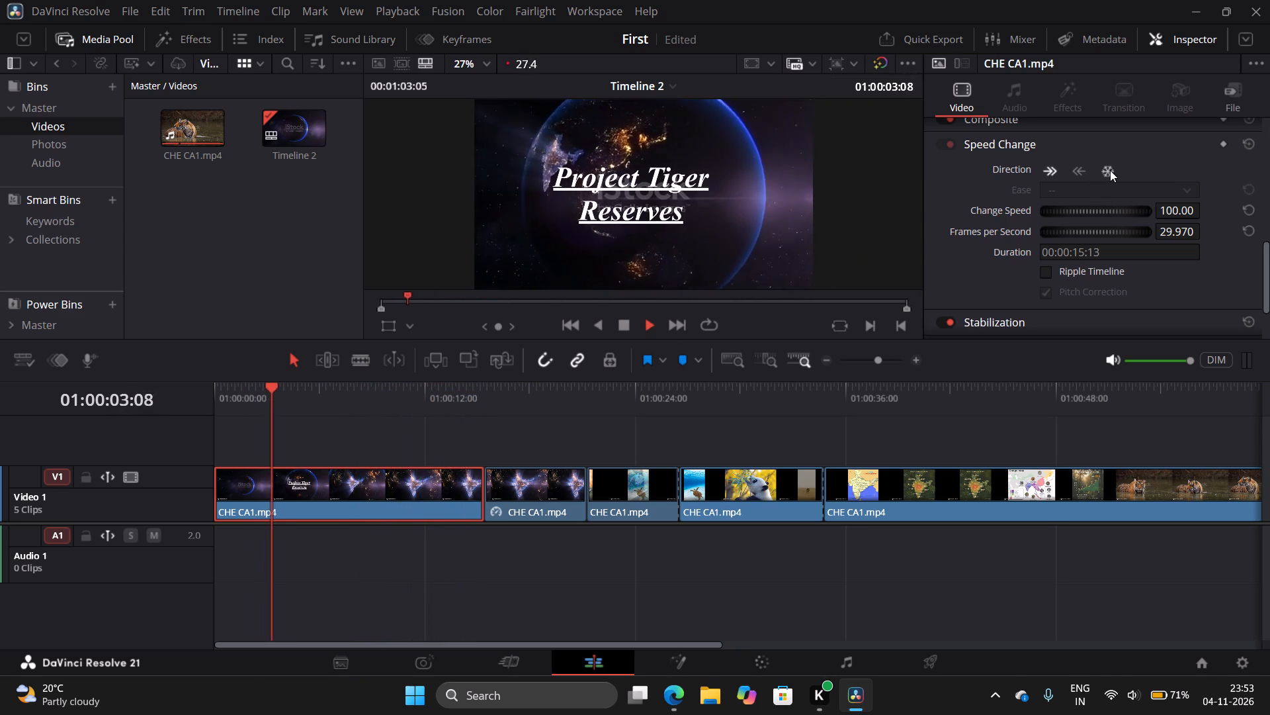
pyautogui.click(1109, 170)
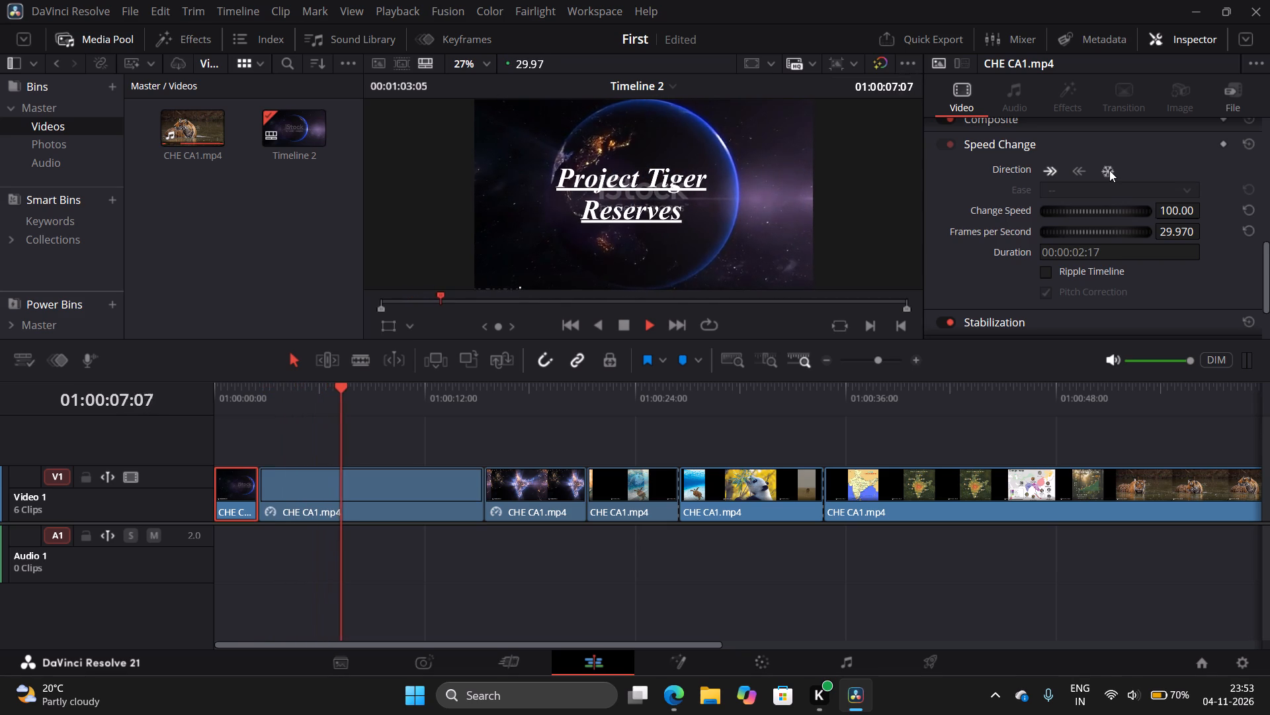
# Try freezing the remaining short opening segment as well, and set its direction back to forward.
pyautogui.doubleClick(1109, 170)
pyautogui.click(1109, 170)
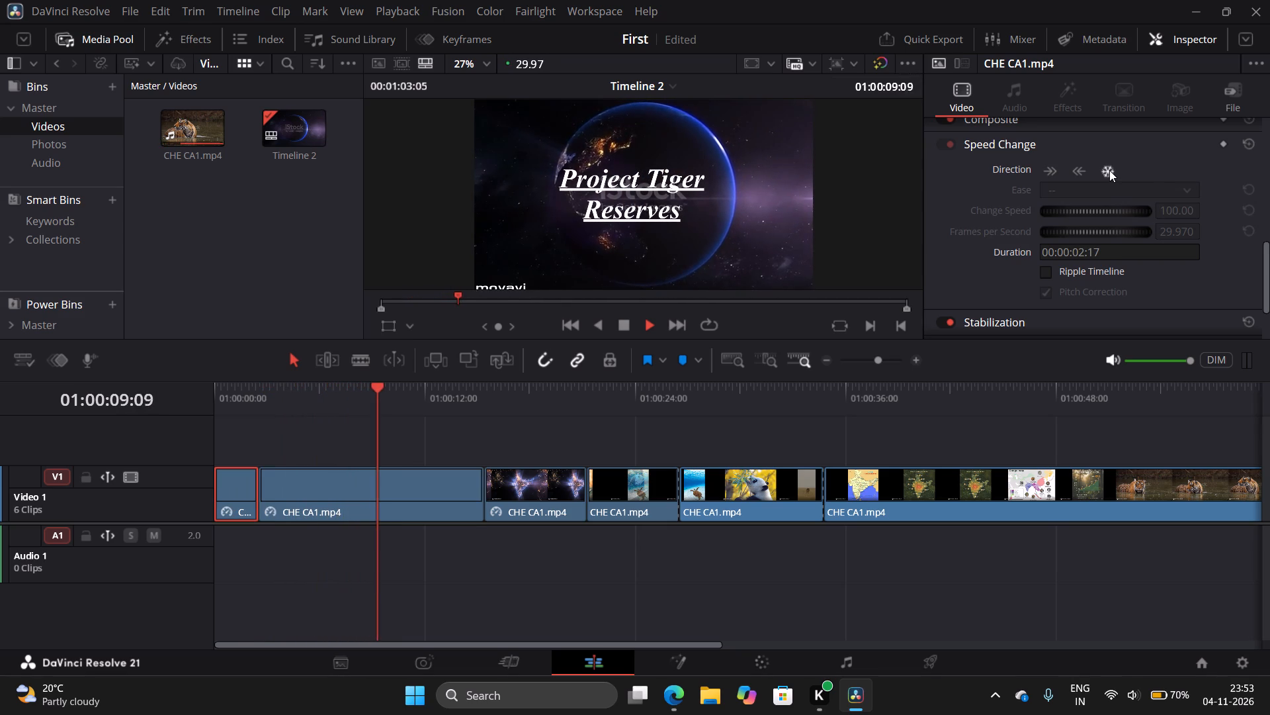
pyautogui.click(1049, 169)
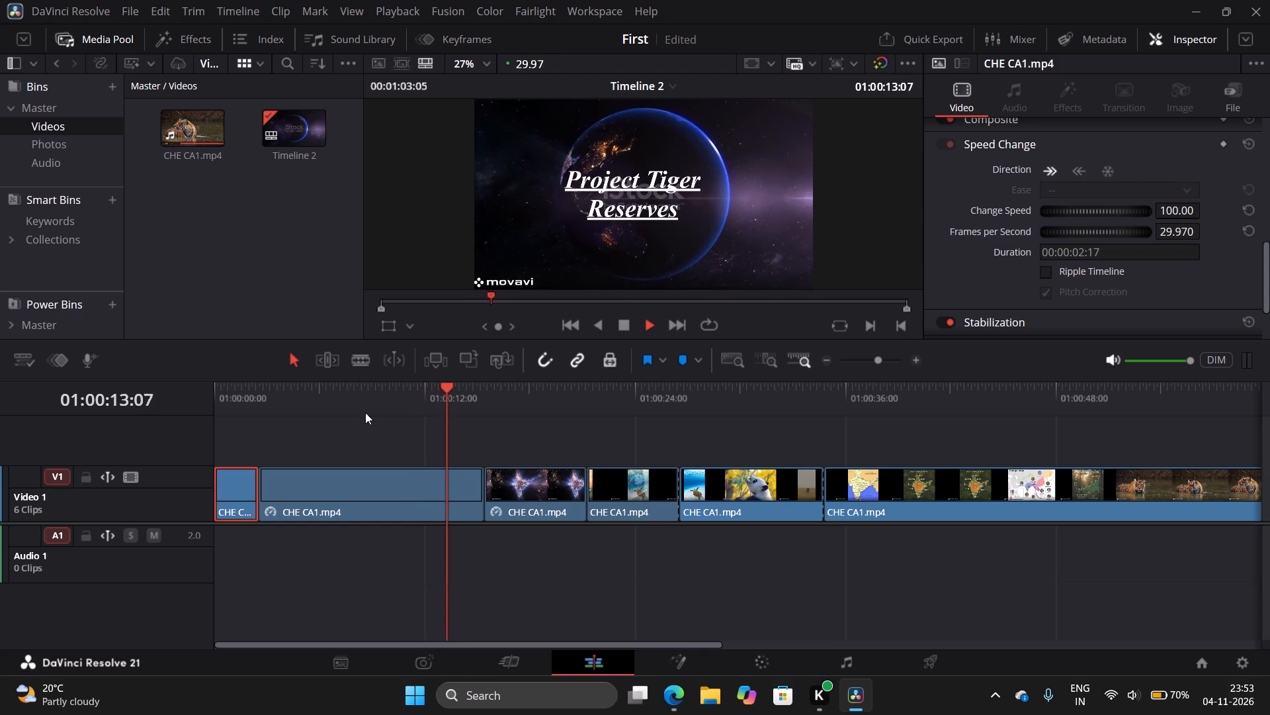
# Play back the opening segment and the frozen section of Timeline 2 from several points up to about 01:00:15.
pyautogui.click(283, 392)
pyautogui.click(225, 397)
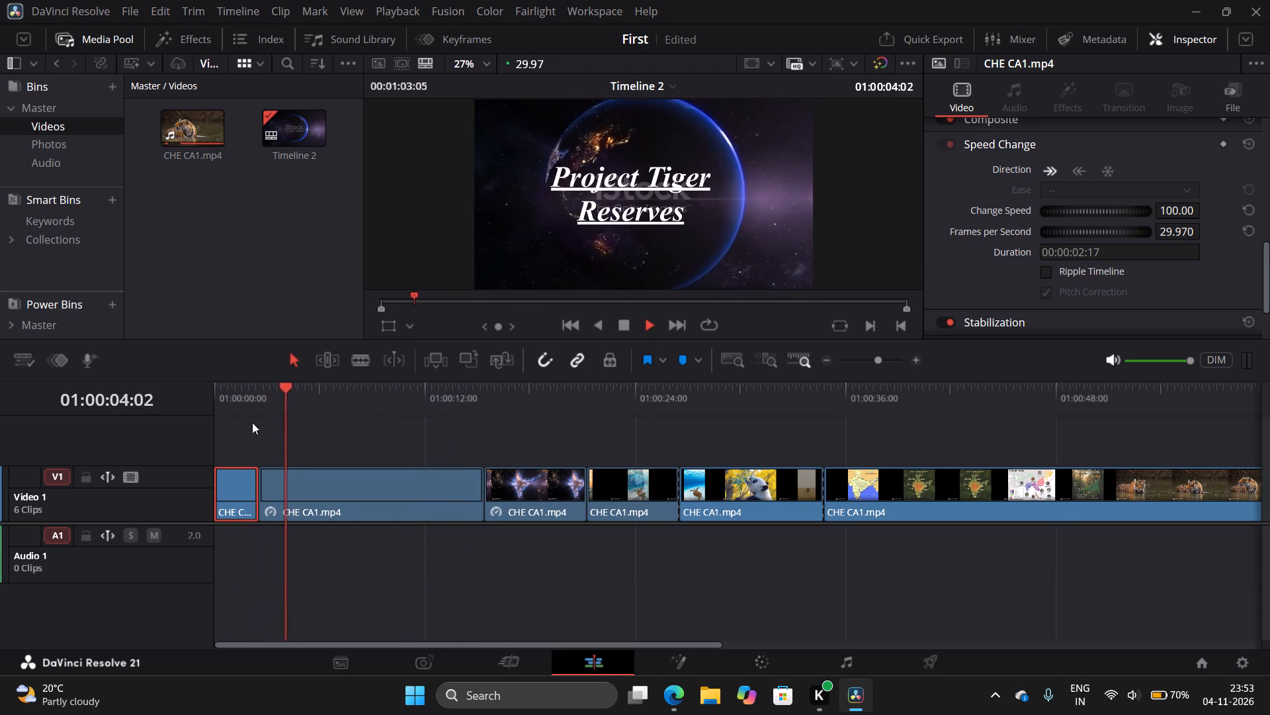
pyautogui.click(333, 401)
pyautogui.click(392, 401)
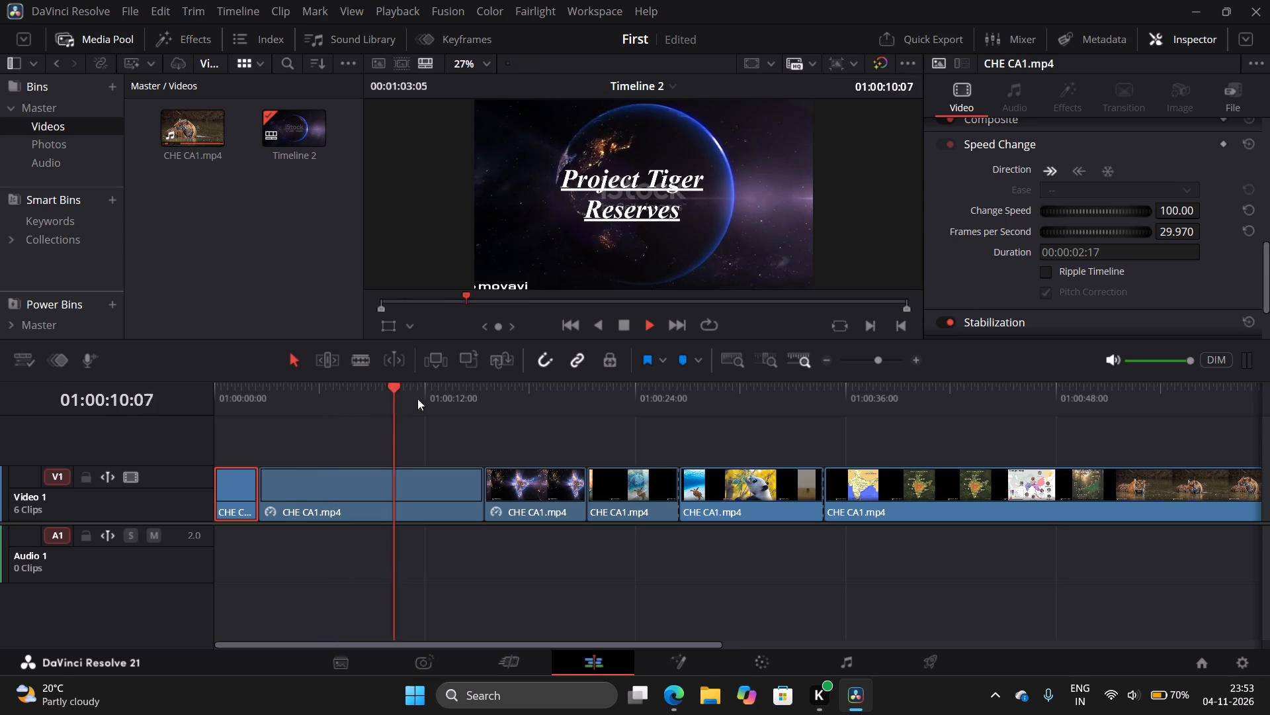
pyautogui.click(460, 399)
pyautogui.click(475, 397)
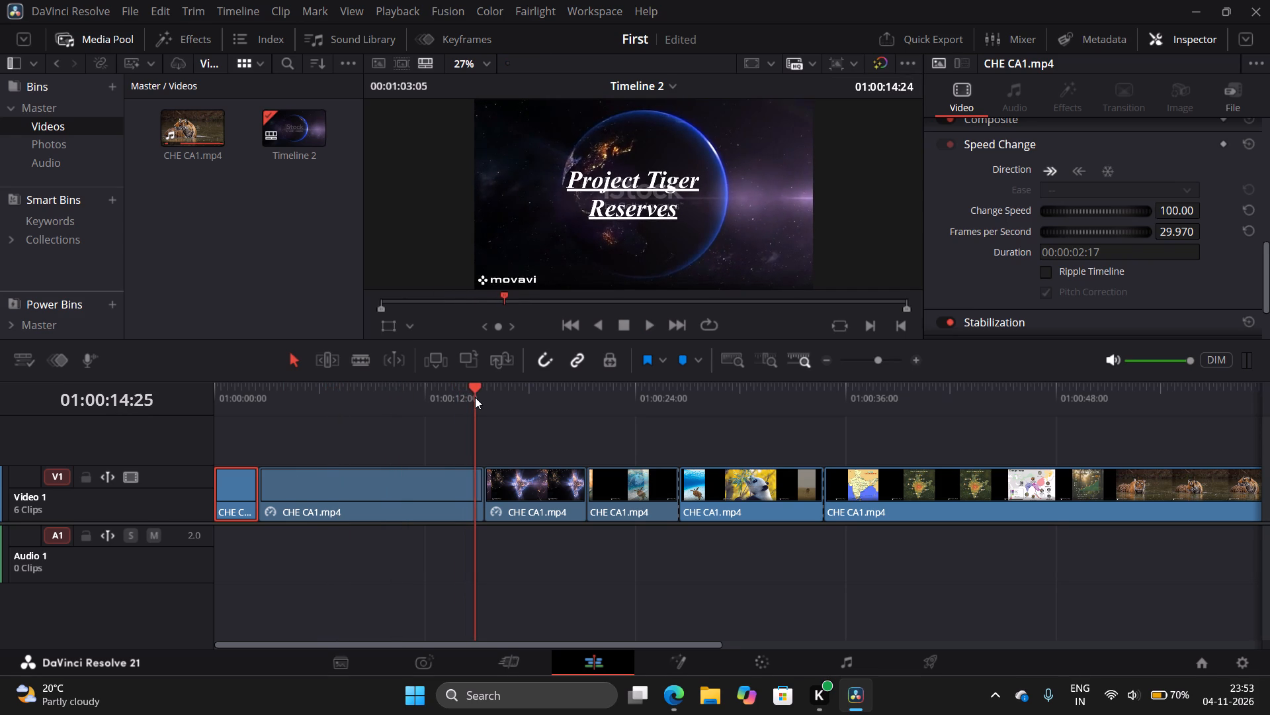
# Undo the freeze edits and splits on the opening clip, and reset its Speed Change settings.
pyautogui.hotkey('ctrl', 'z')
pyautogui.hotkey('ctrl', 'z')
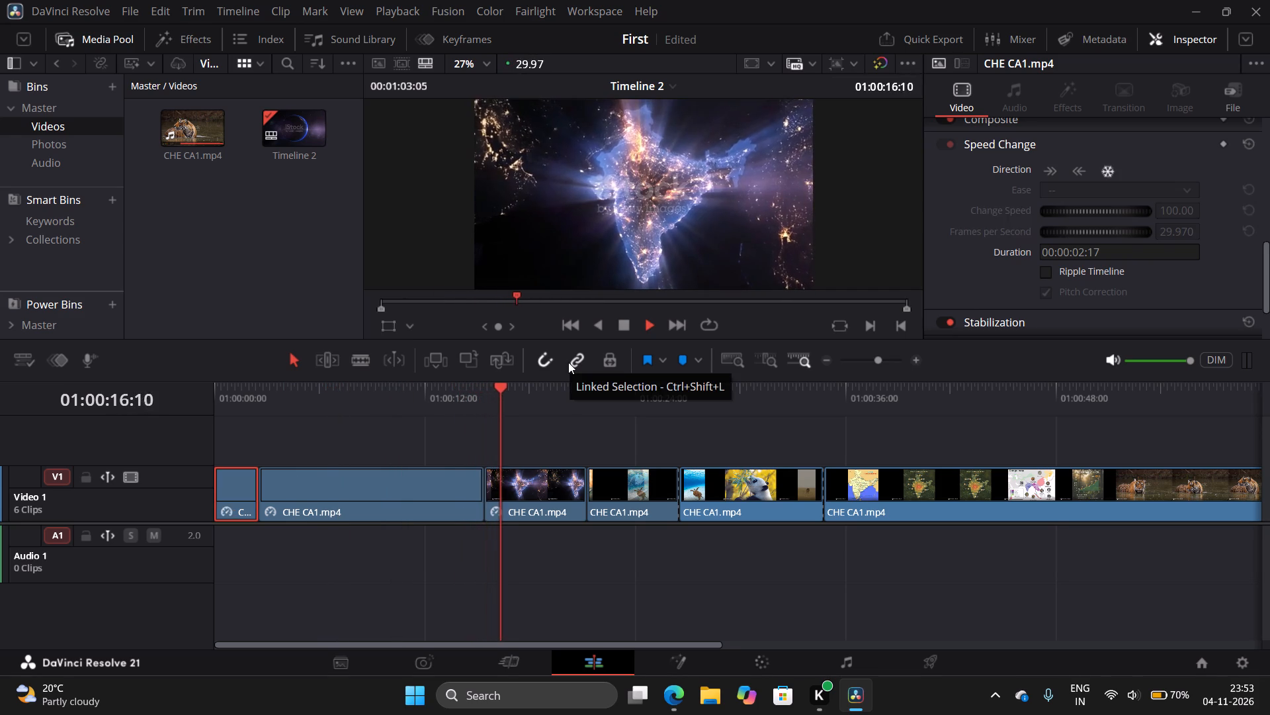
pyautogui.hotkey('ctrl', 'z')
pyautogui.hotkey('ctrl', 'z')
pyautogui.hotkey('ctrl', 'z')
pyautogui.hotkey('ctrl', 'z')
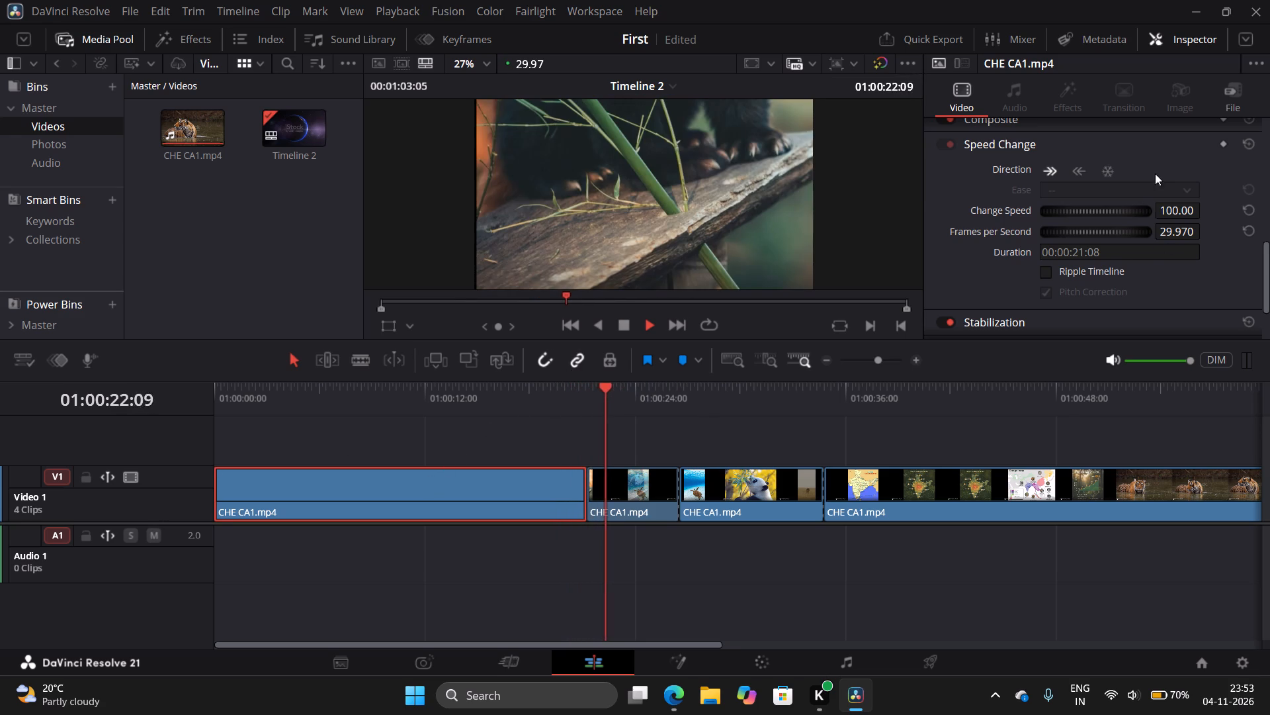
pyautogui.click(1246, 141)
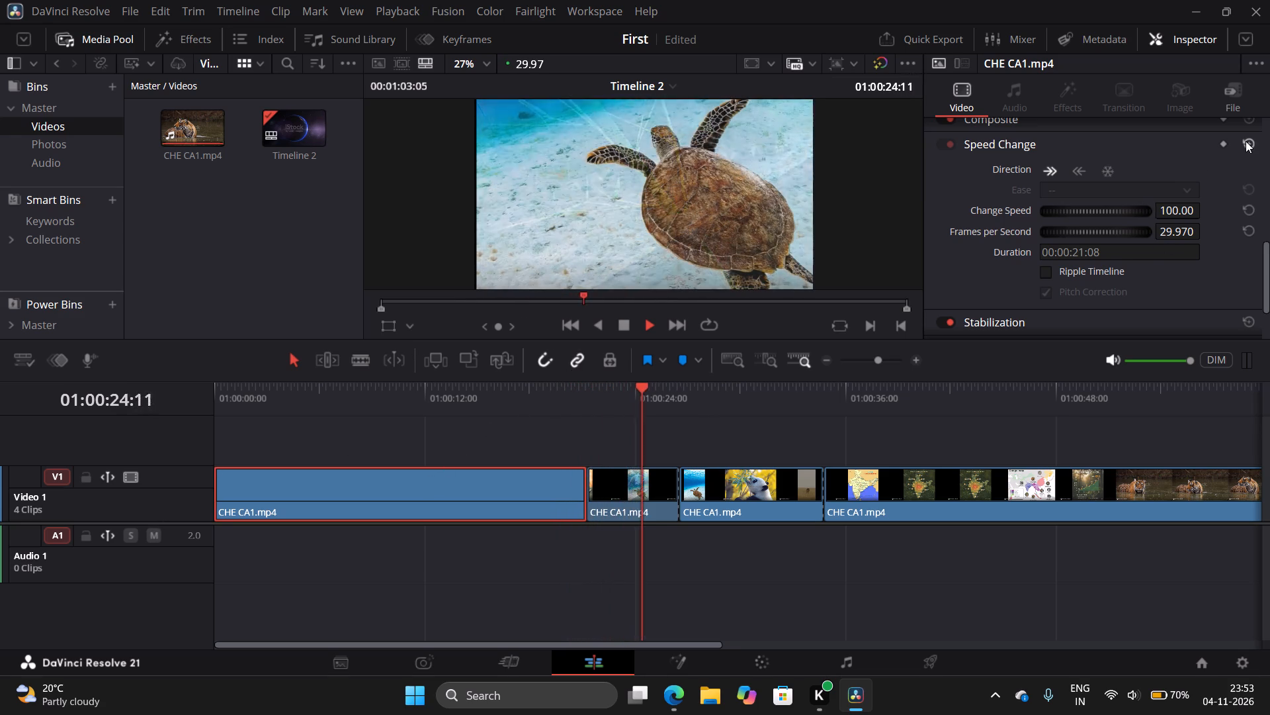
# Play back the restored first clip from about 01:00:01 and 01:00:06, and look over its Inspector controls.
pyautogui.click(241, 387)
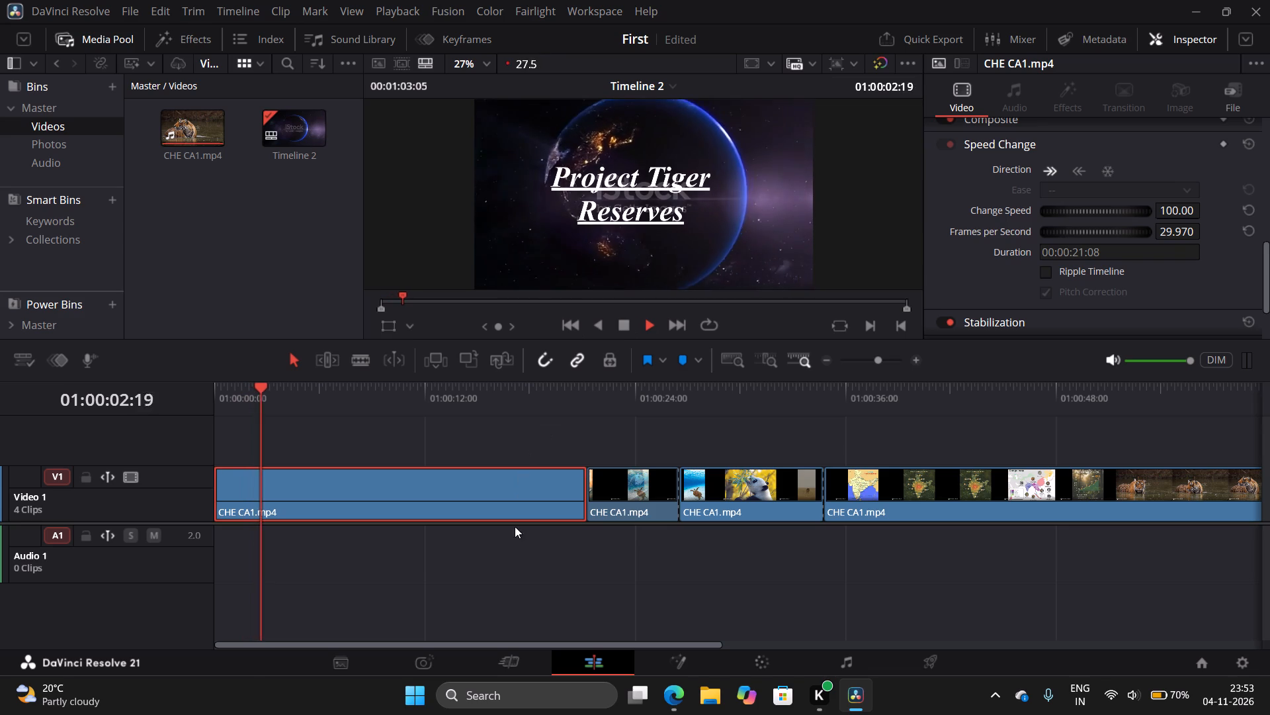
pyautogui.click(513, 552)
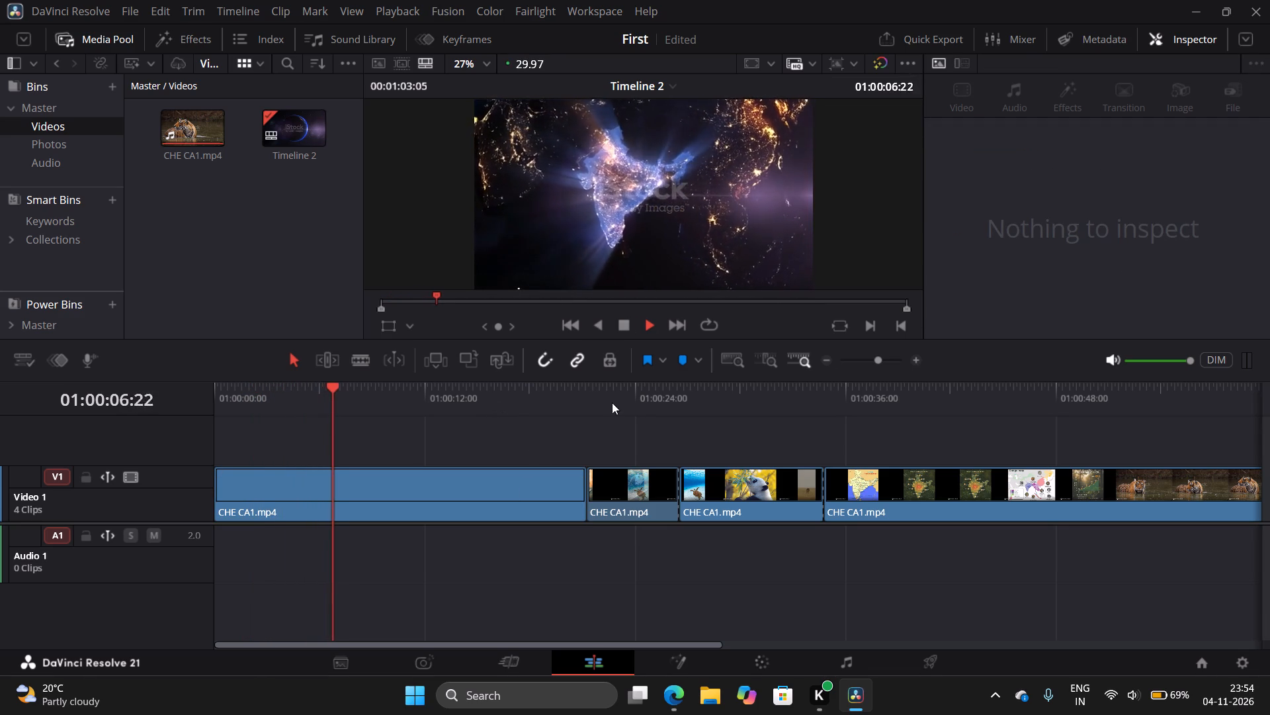
pyautogui.click(1171, 40)
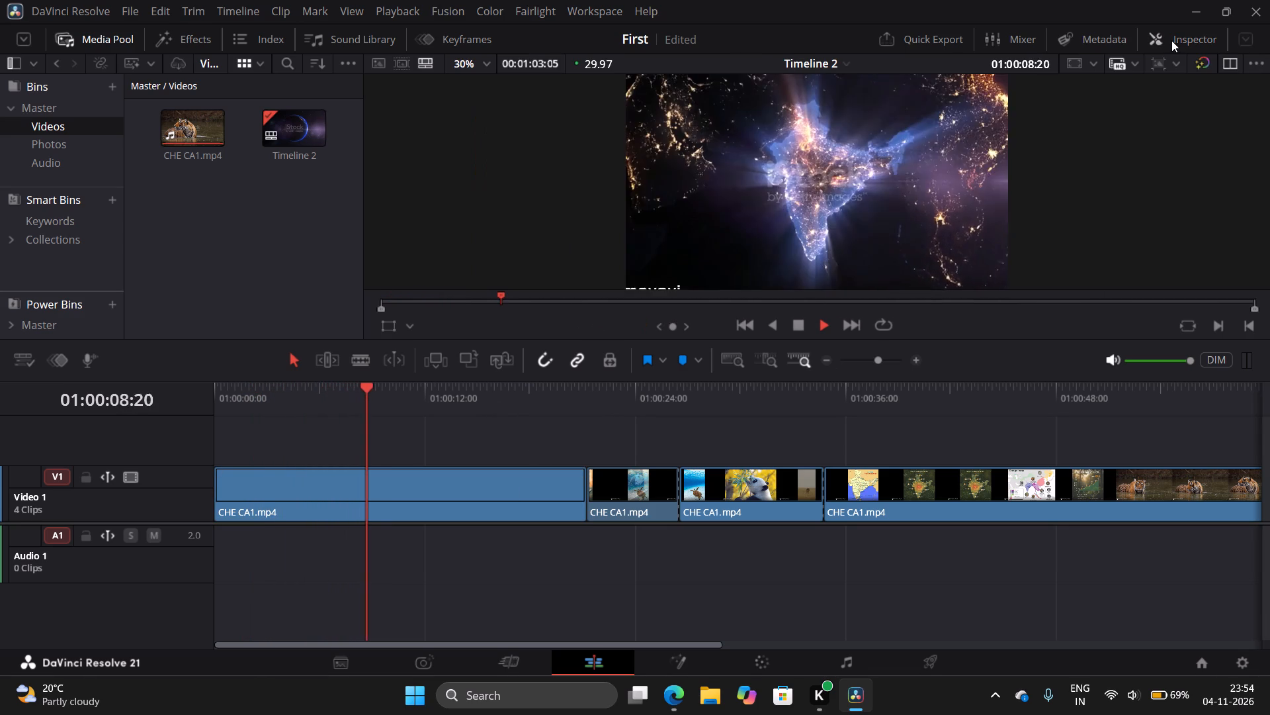
pyautogui.click(1171, 40)
pyautogui.click(970, 103)
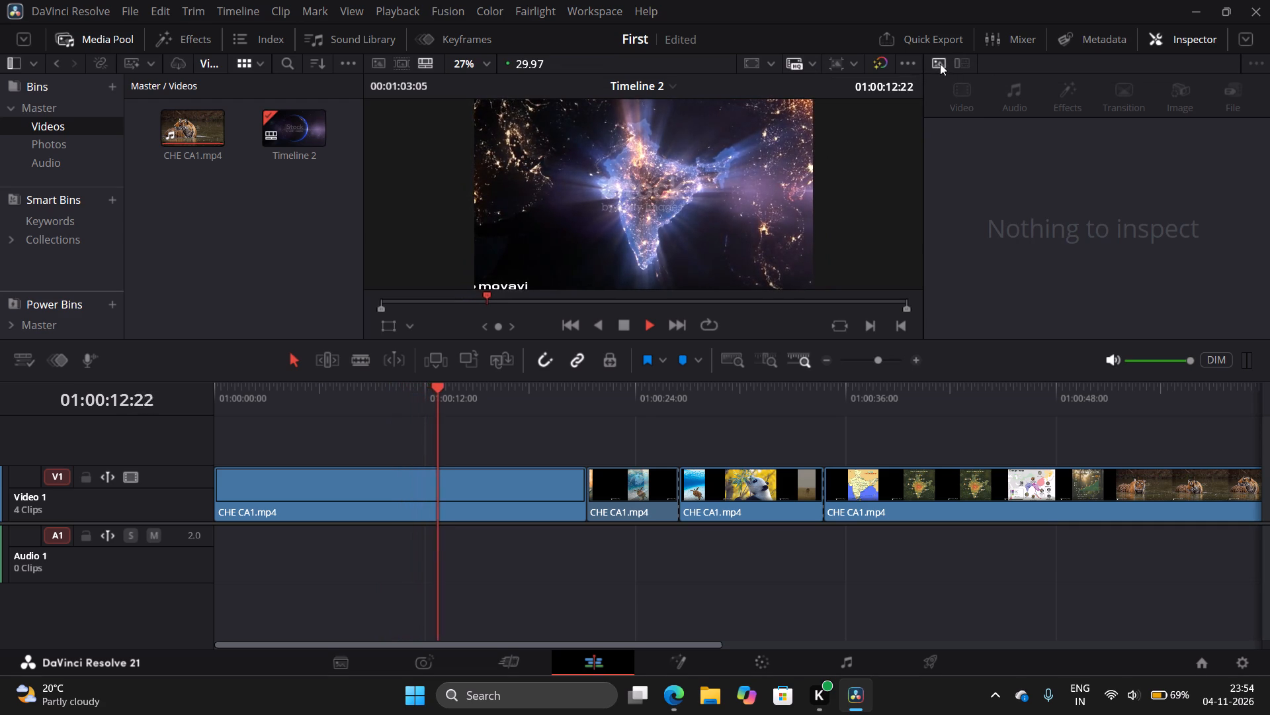
pyautogui.doubleClick(945, 89)
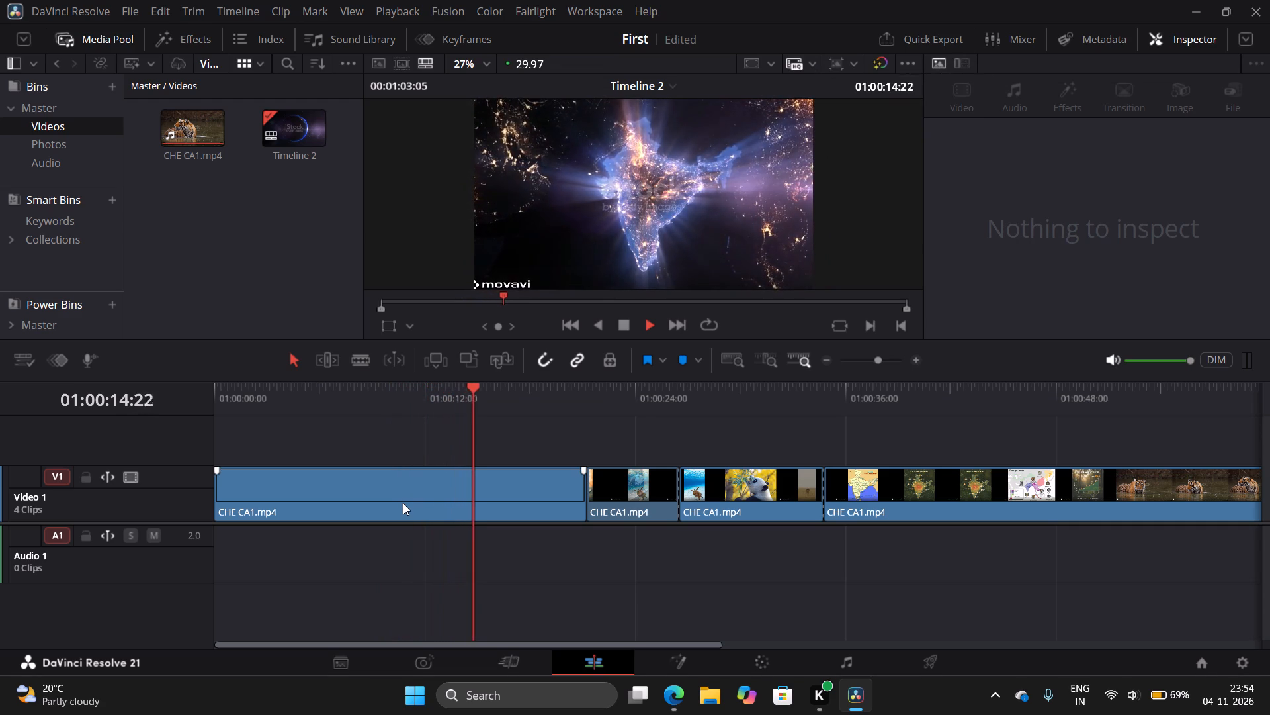
pyautogui.click(403, 503)
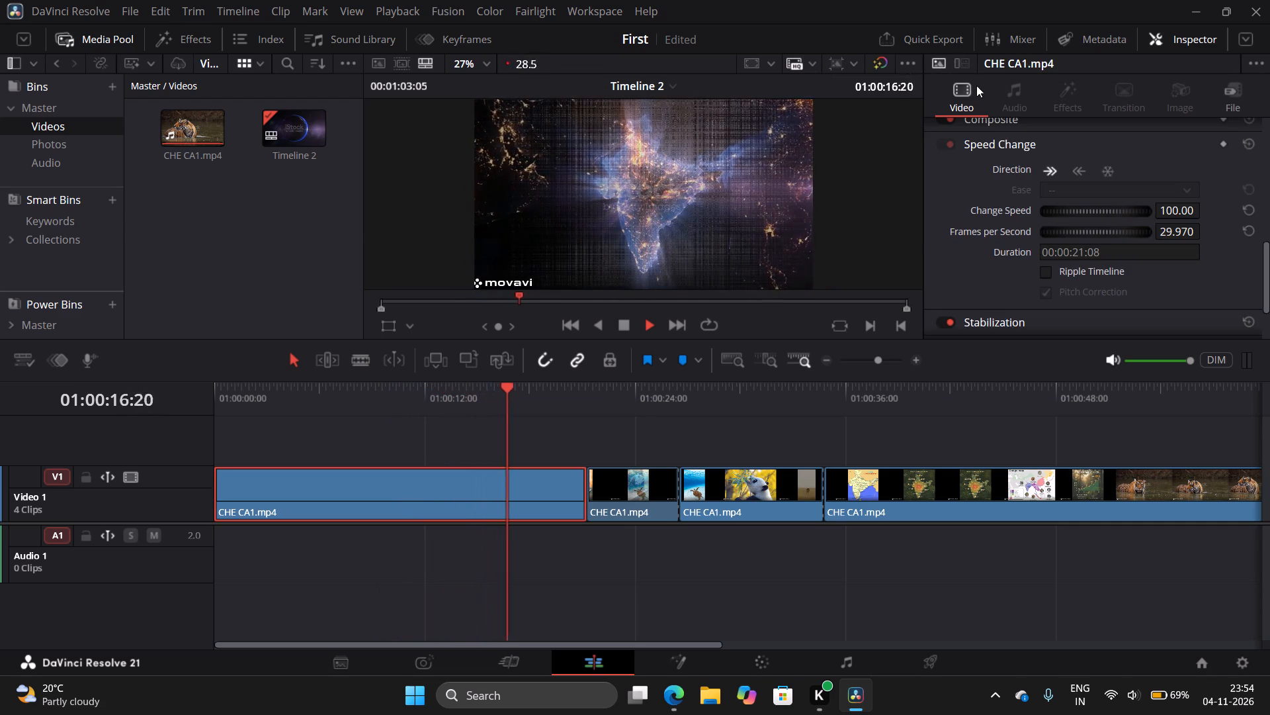
pyautogui.scroll(-1, 990, 274)
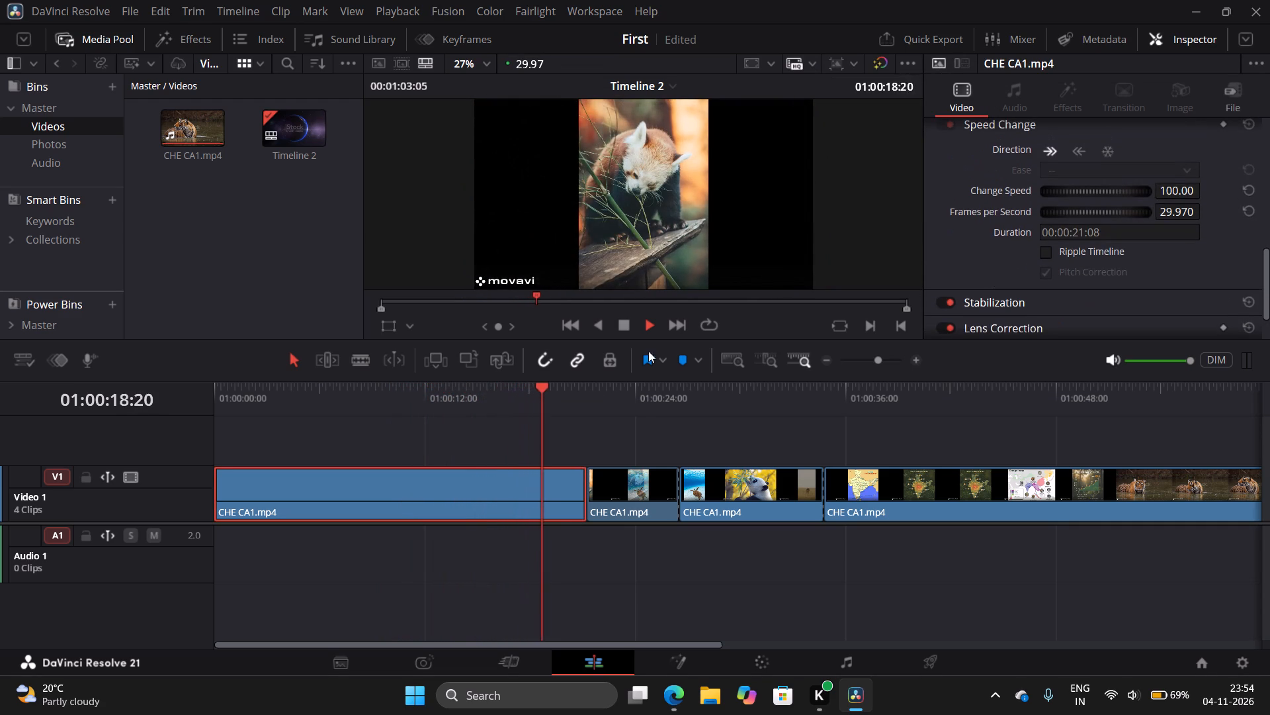
pyautogui.click(202, 128)
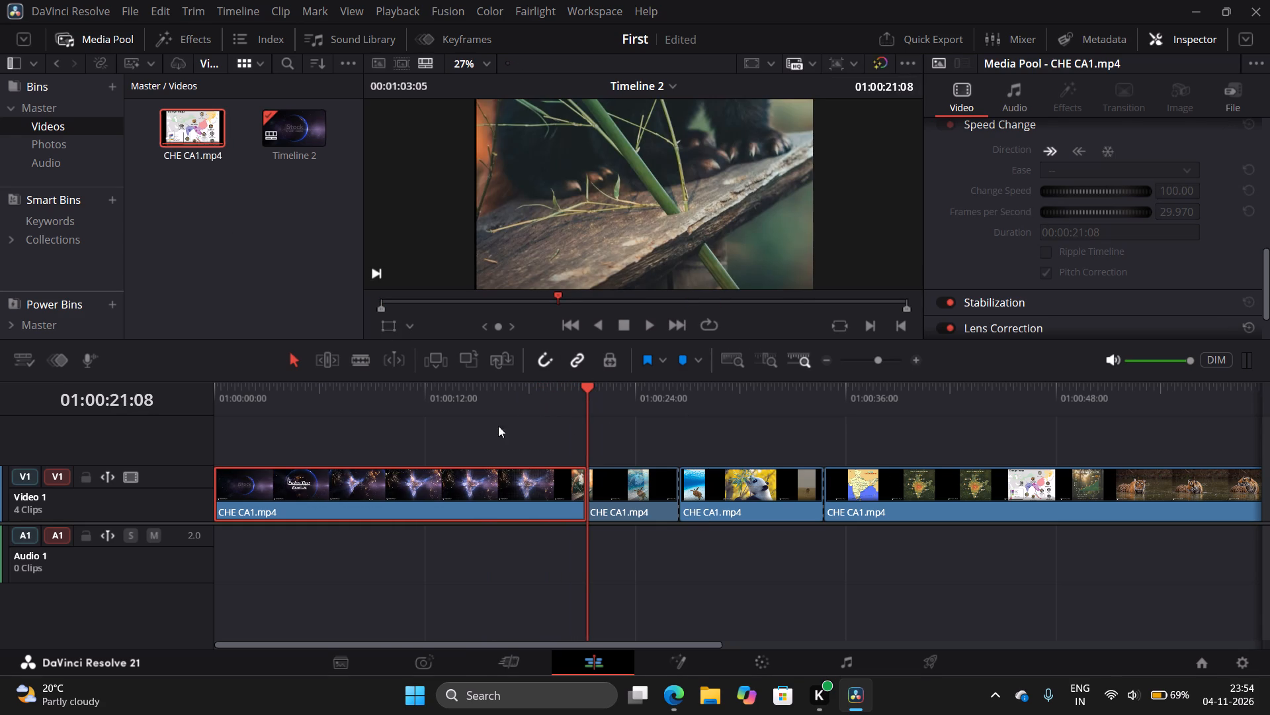
pyautogui.click(322, 397)
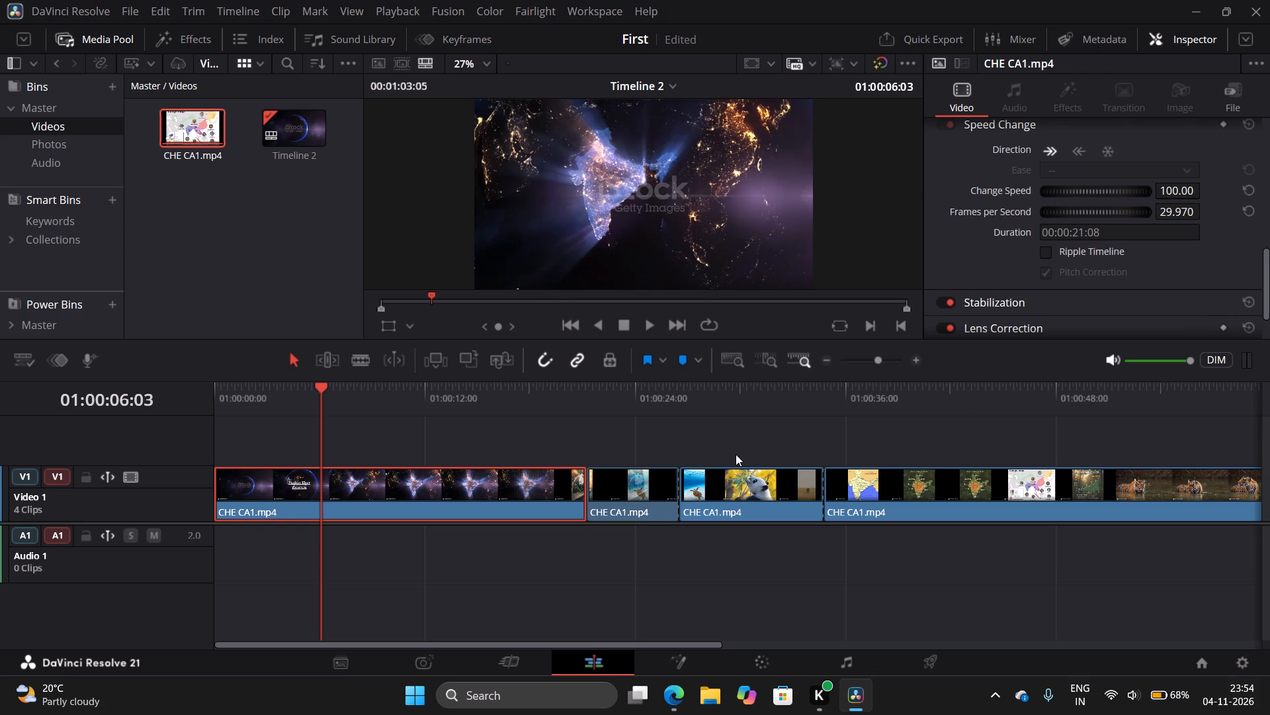
pyautogui.click(652, 327)
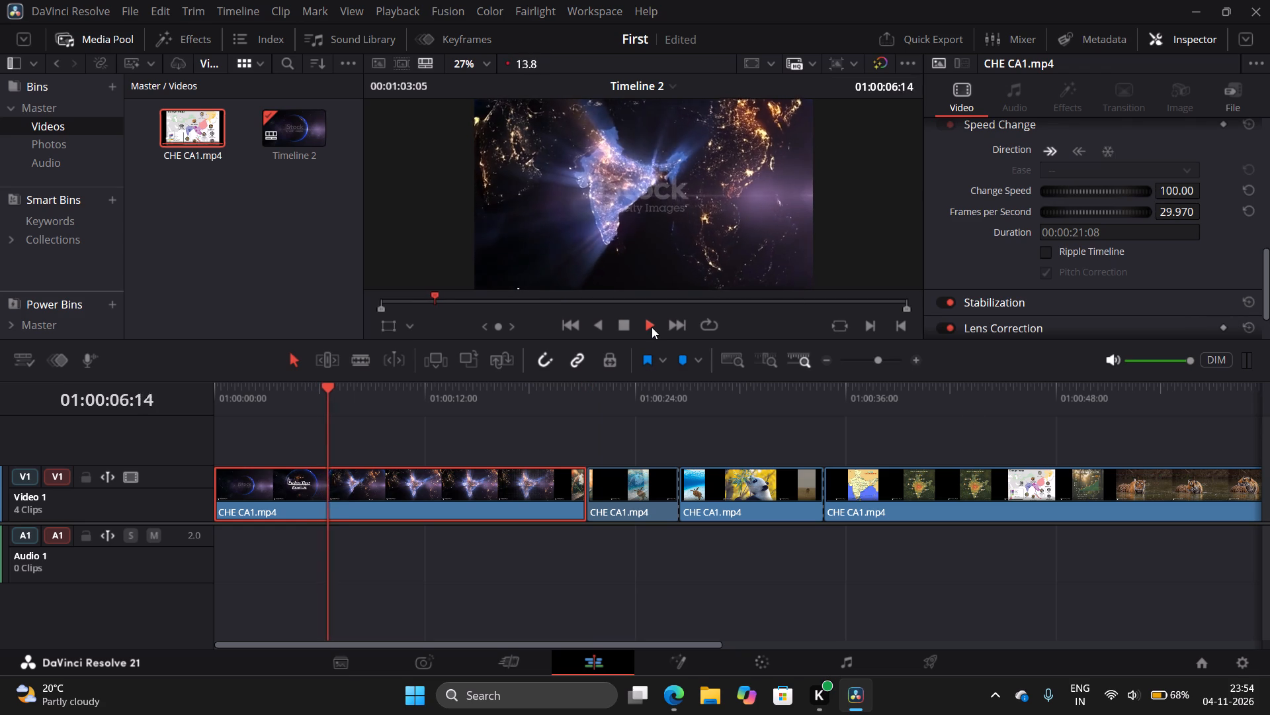
pyautogui.click(617, 319)
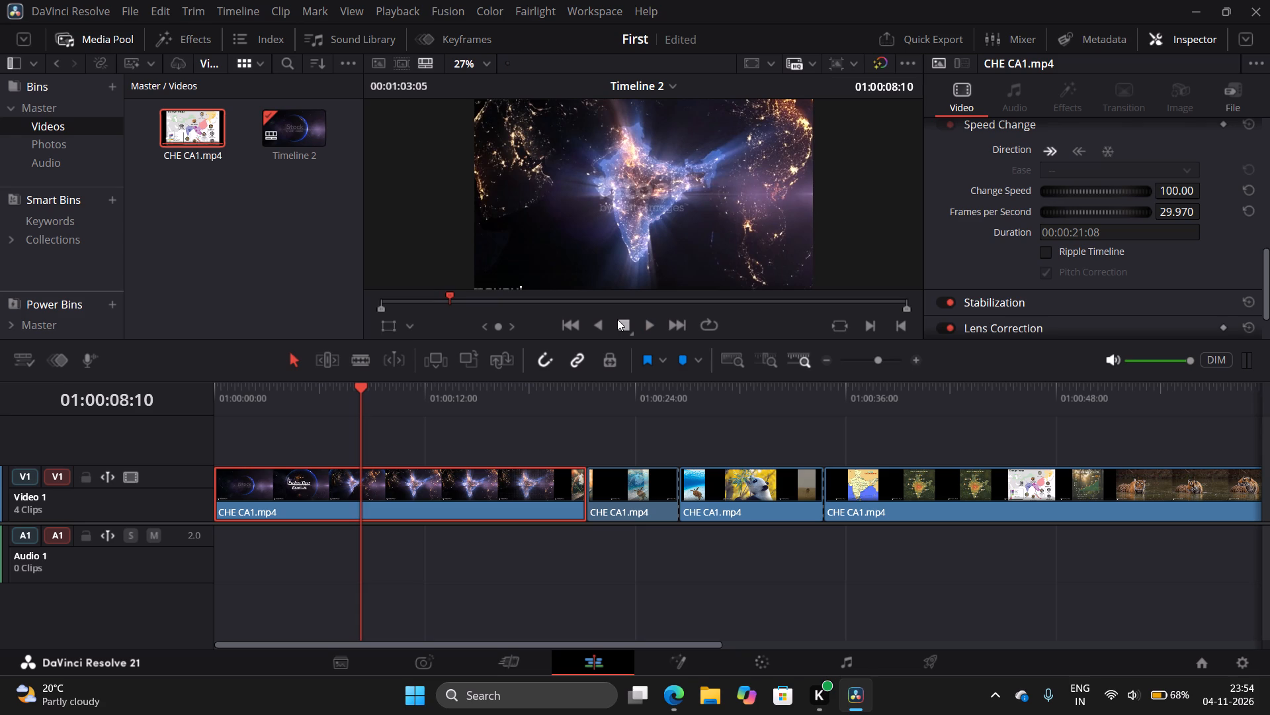
# Set the first clip's speed to 151 and play it back from several points.
pyautogui.click(261, 389)
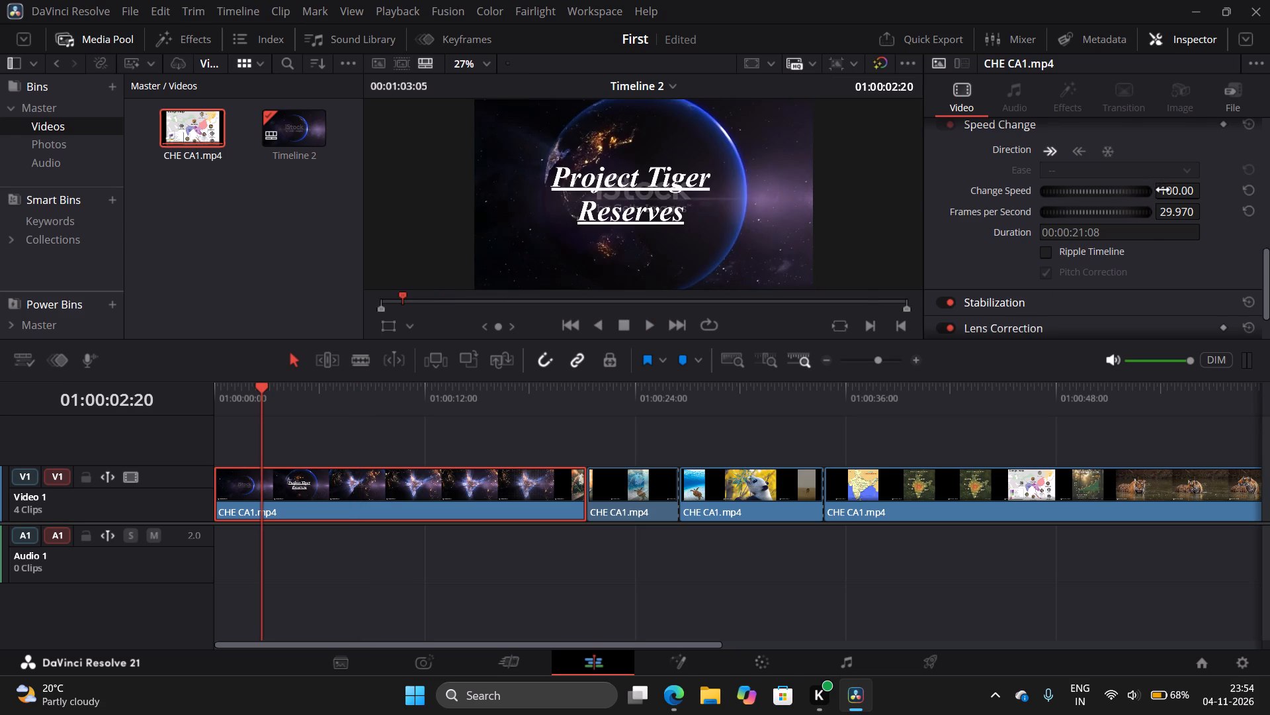
pyautogui.moveTo(1163, 190); pyautogui.dragTo(1185, 186)
pyautogui.moveTo(1185, 186); pyautogui.dragTo(1205, 185)
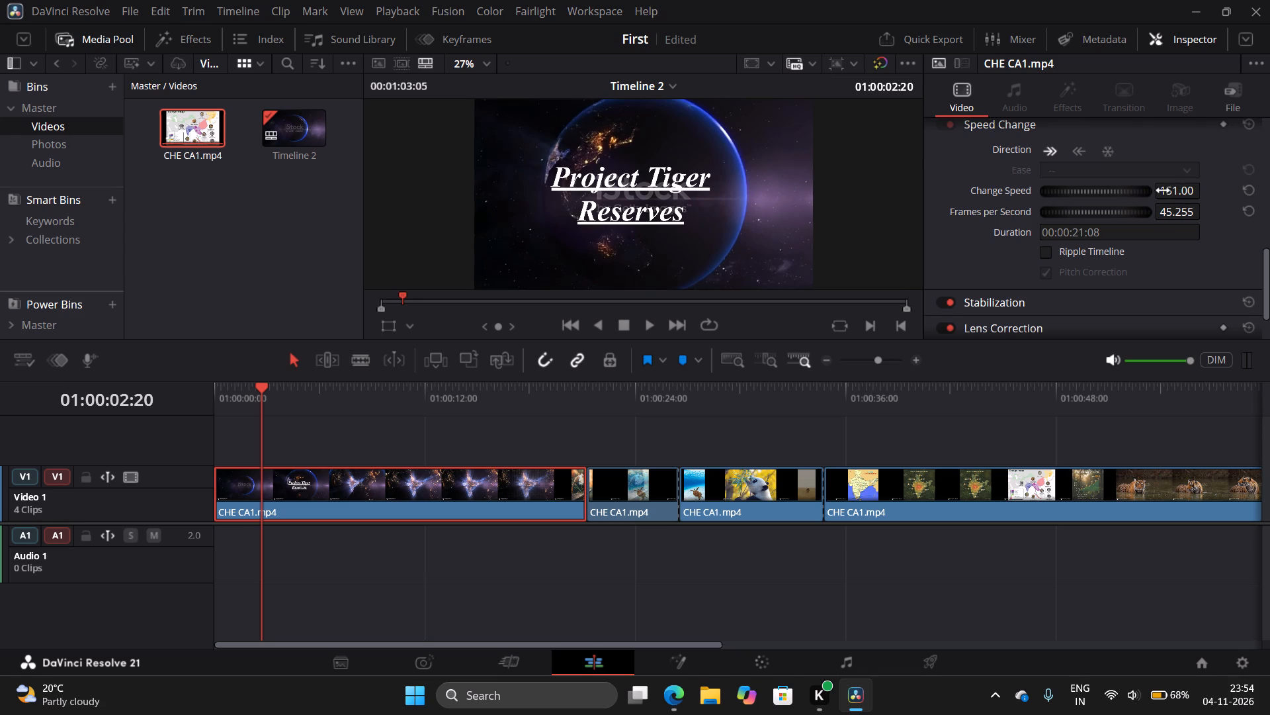
pyautogui.click(648, 322)
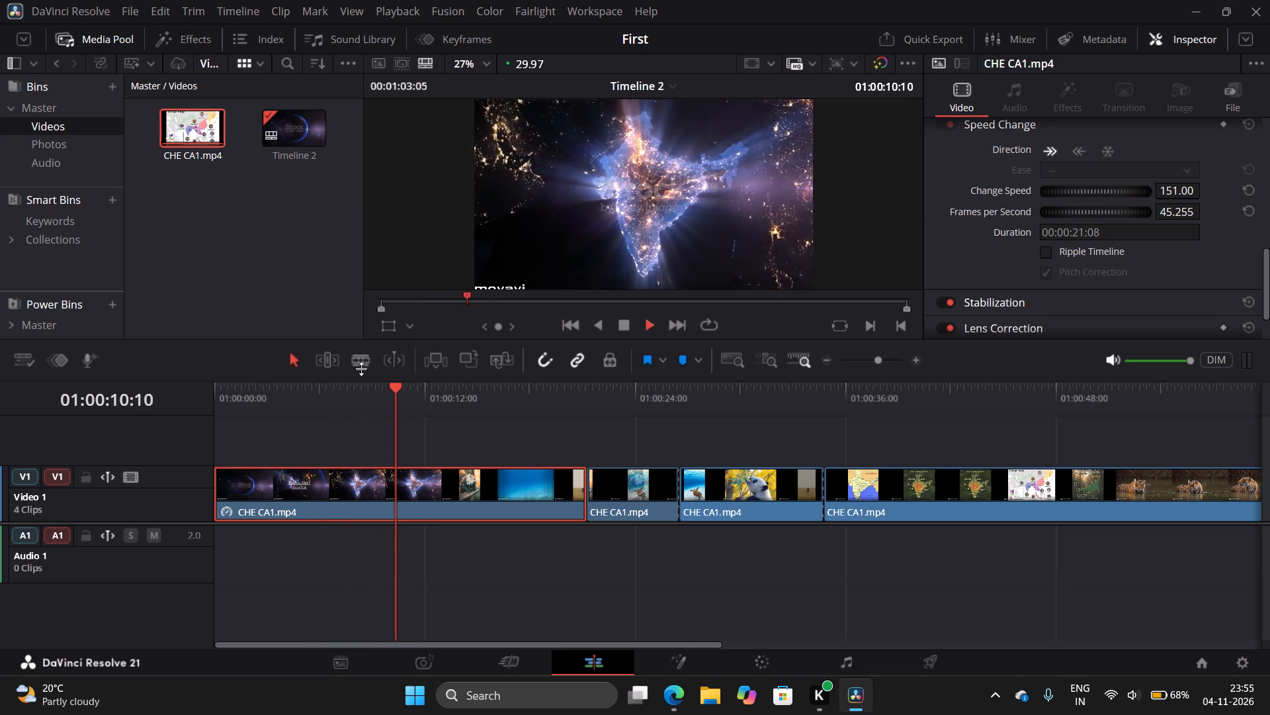
pyautogui.click(527, 398)
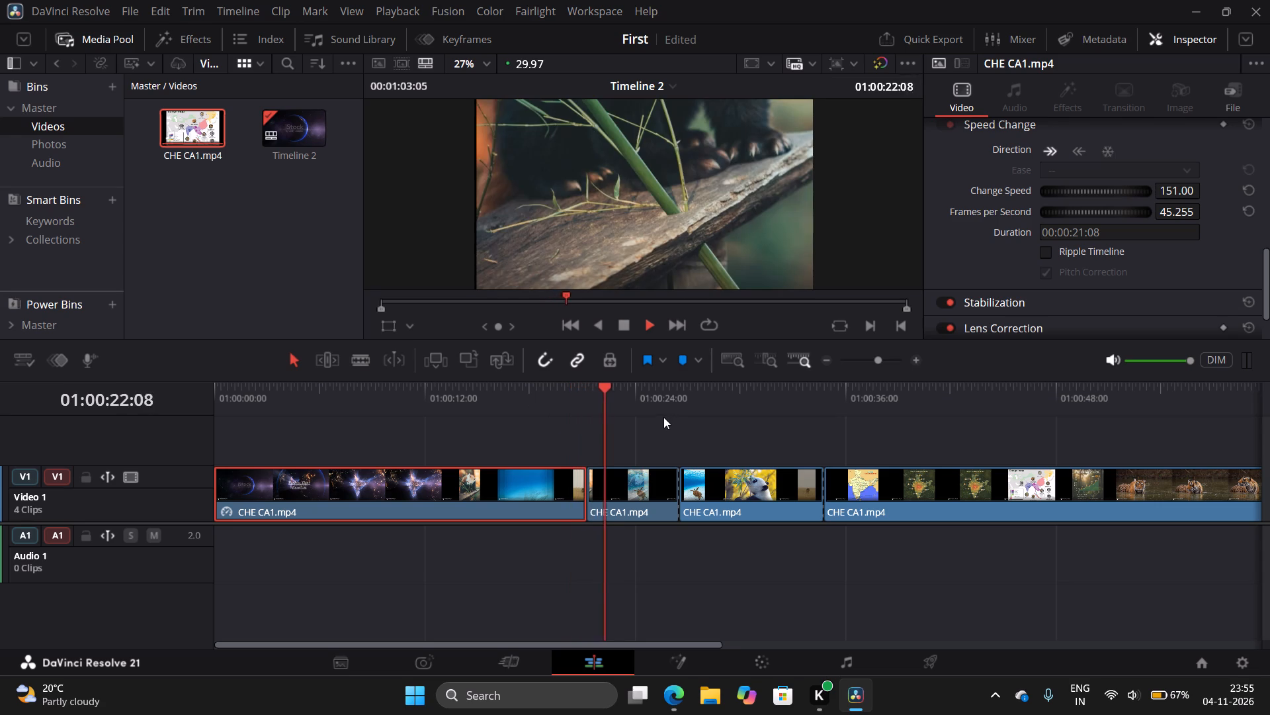
pyautogui.click(432, 388)
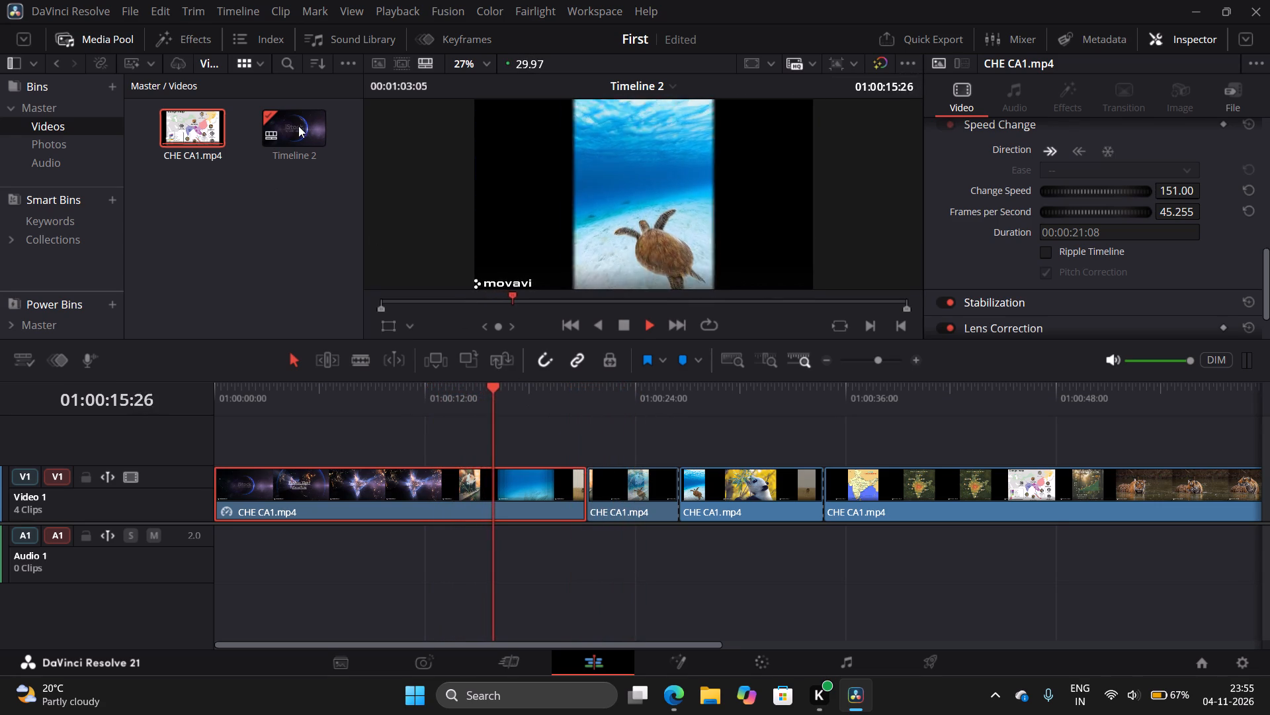
pyautogui.click(628, 328)
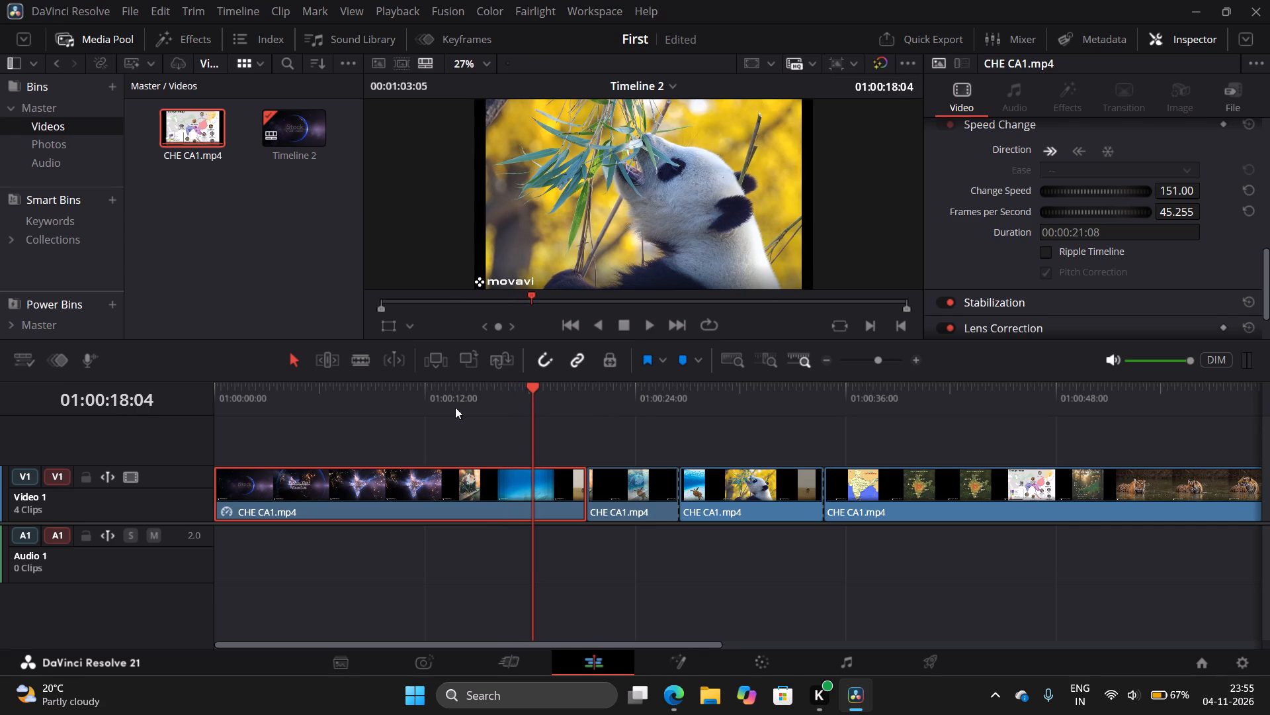
# Split the first clip at about 01:00:15:08.
pyautogui.click(362, 358)
pyautogui.click(482, 493)
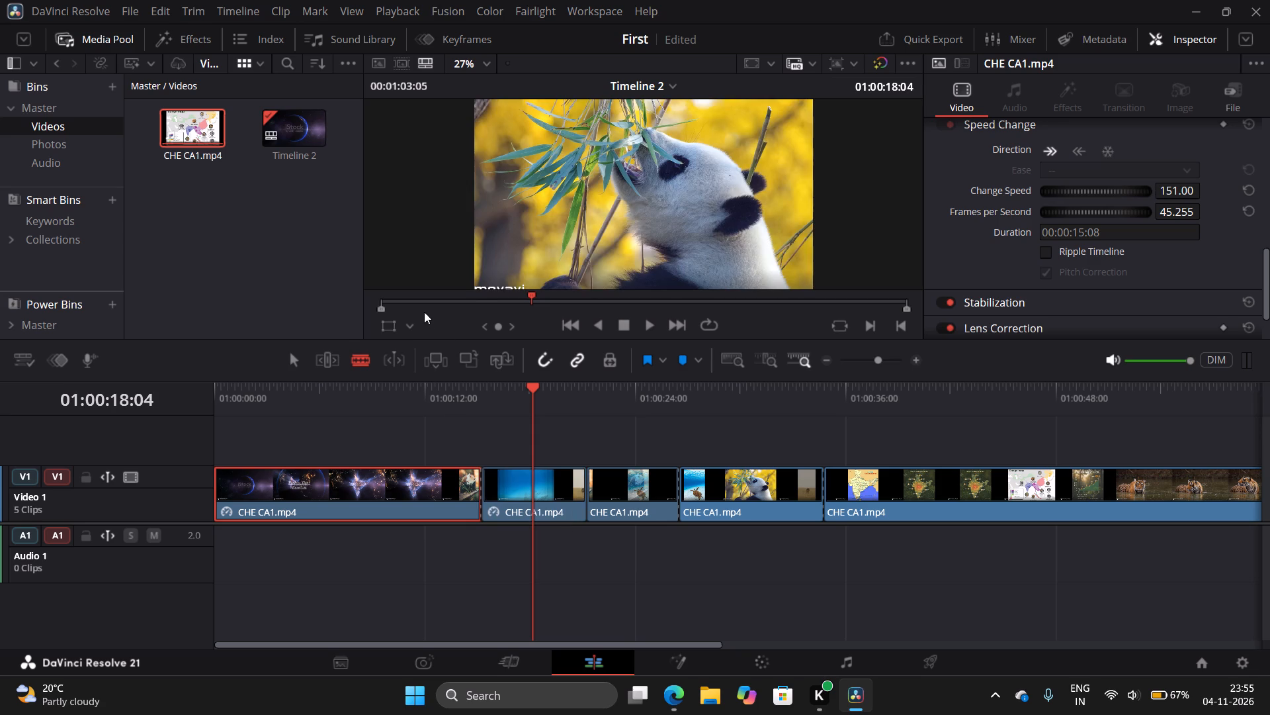
pyautogui.click(341, 389)
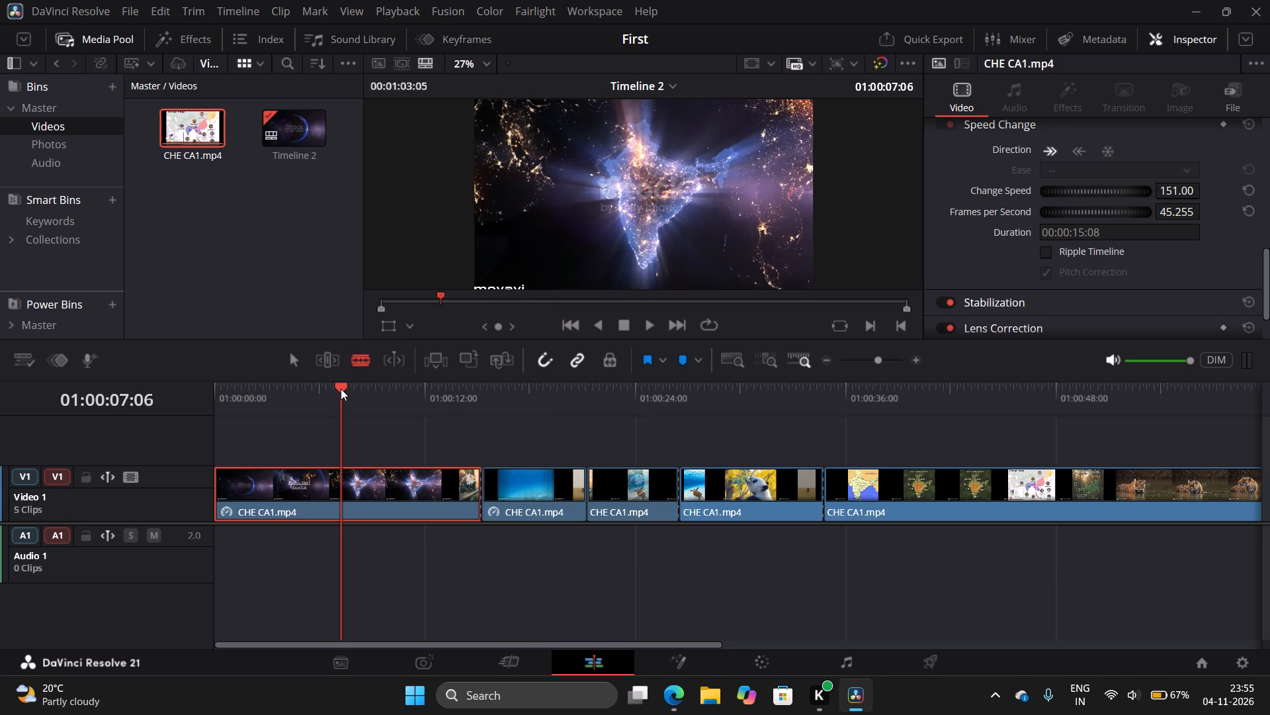
pyautogui.click(291, 359)
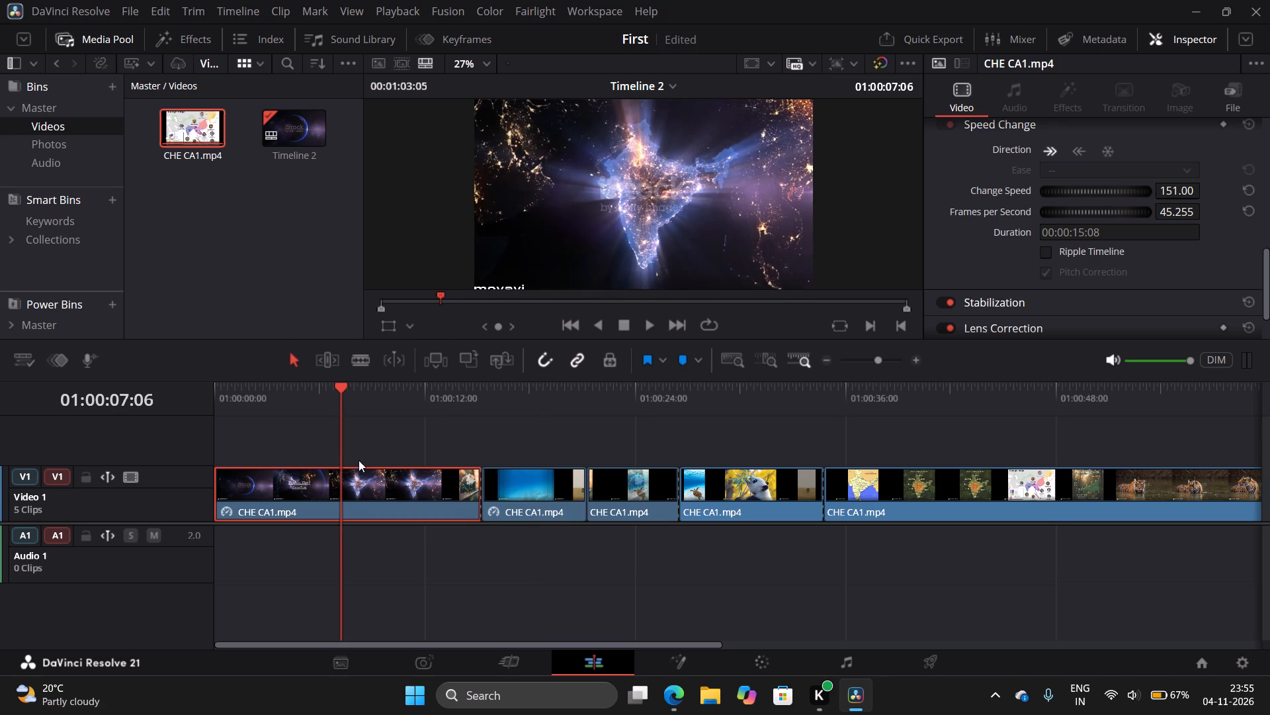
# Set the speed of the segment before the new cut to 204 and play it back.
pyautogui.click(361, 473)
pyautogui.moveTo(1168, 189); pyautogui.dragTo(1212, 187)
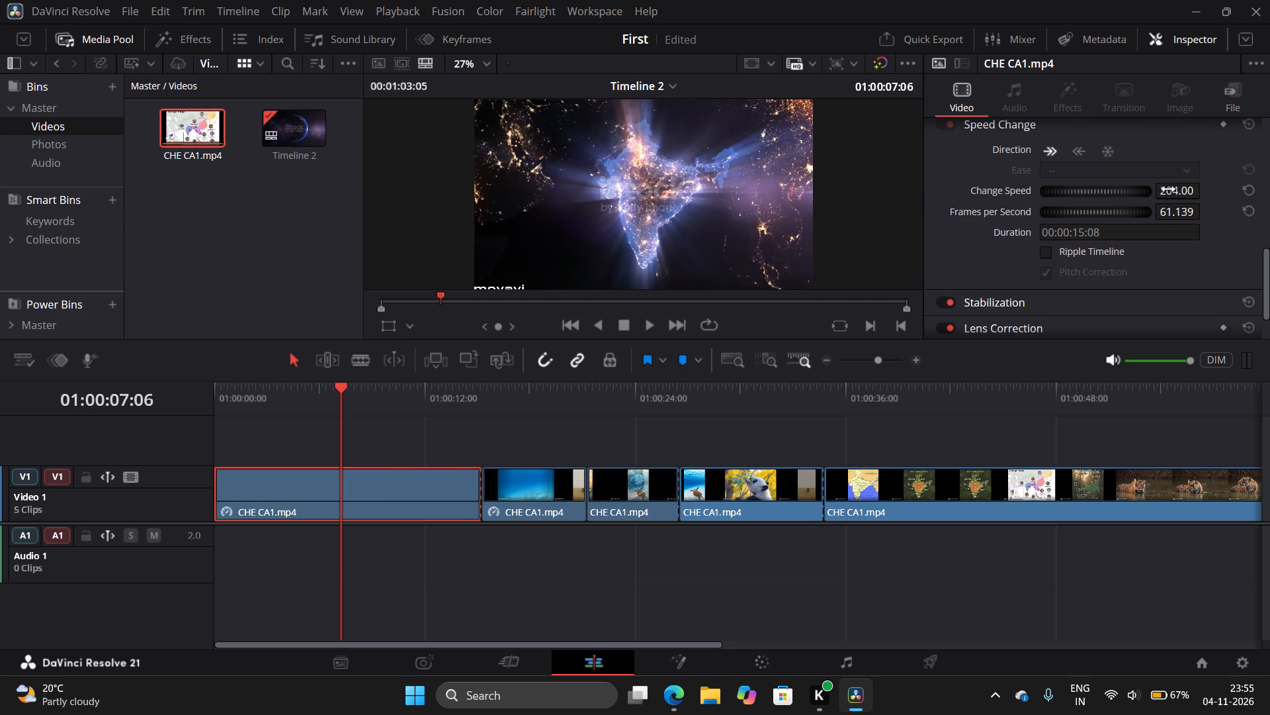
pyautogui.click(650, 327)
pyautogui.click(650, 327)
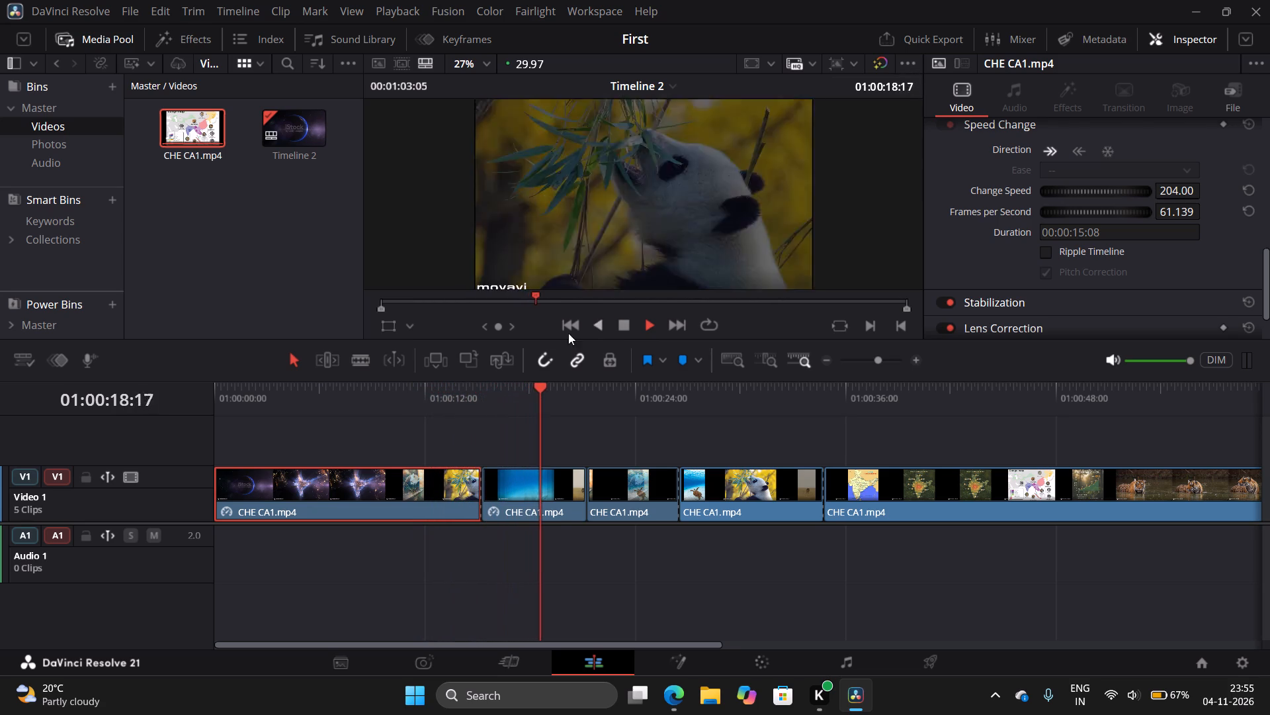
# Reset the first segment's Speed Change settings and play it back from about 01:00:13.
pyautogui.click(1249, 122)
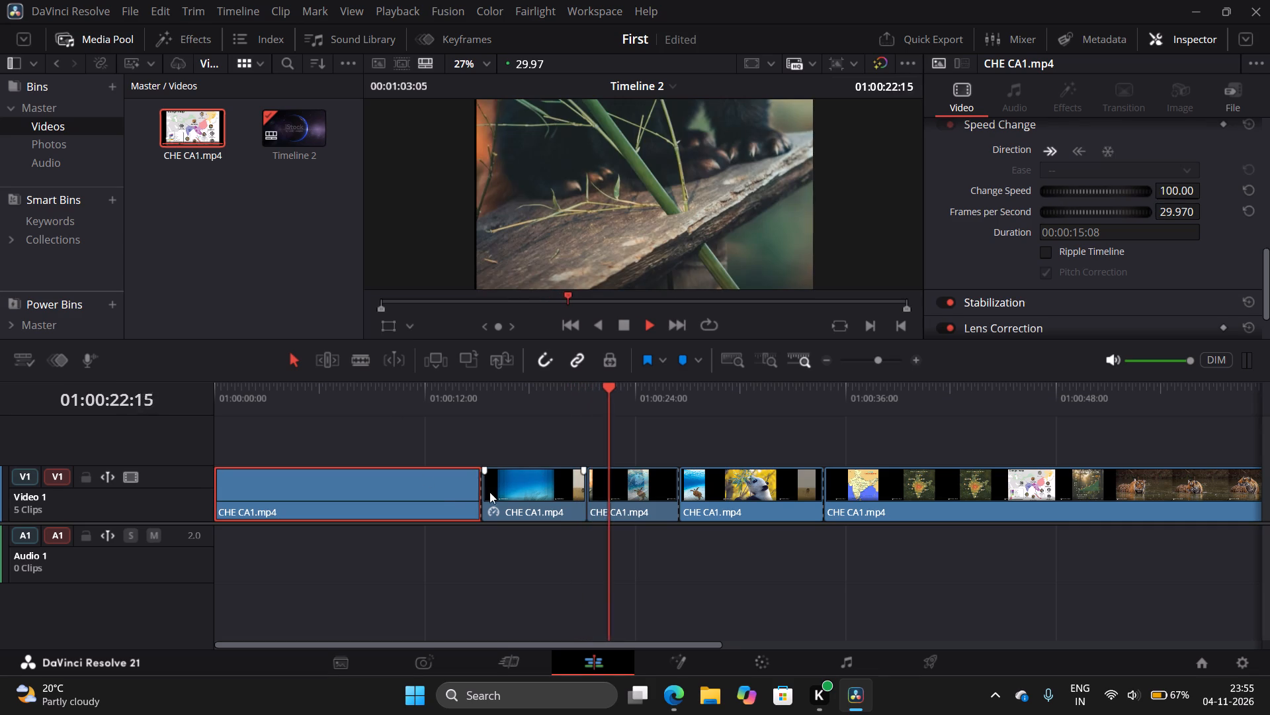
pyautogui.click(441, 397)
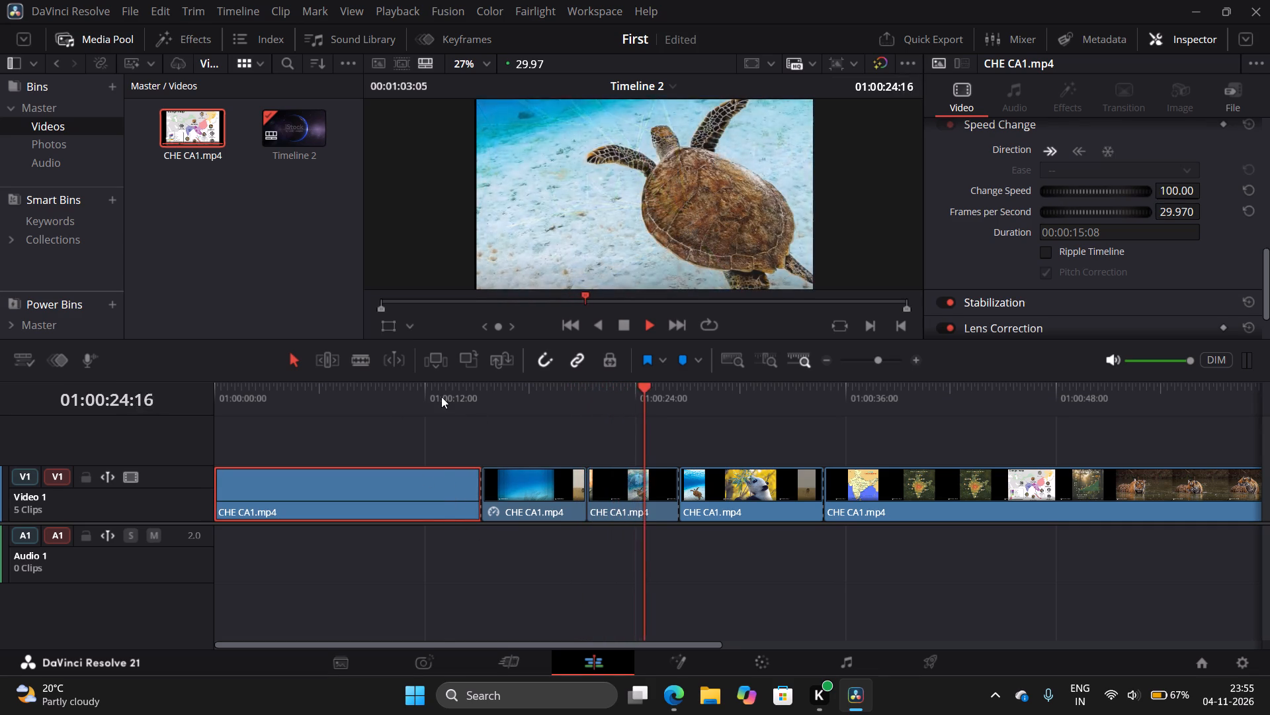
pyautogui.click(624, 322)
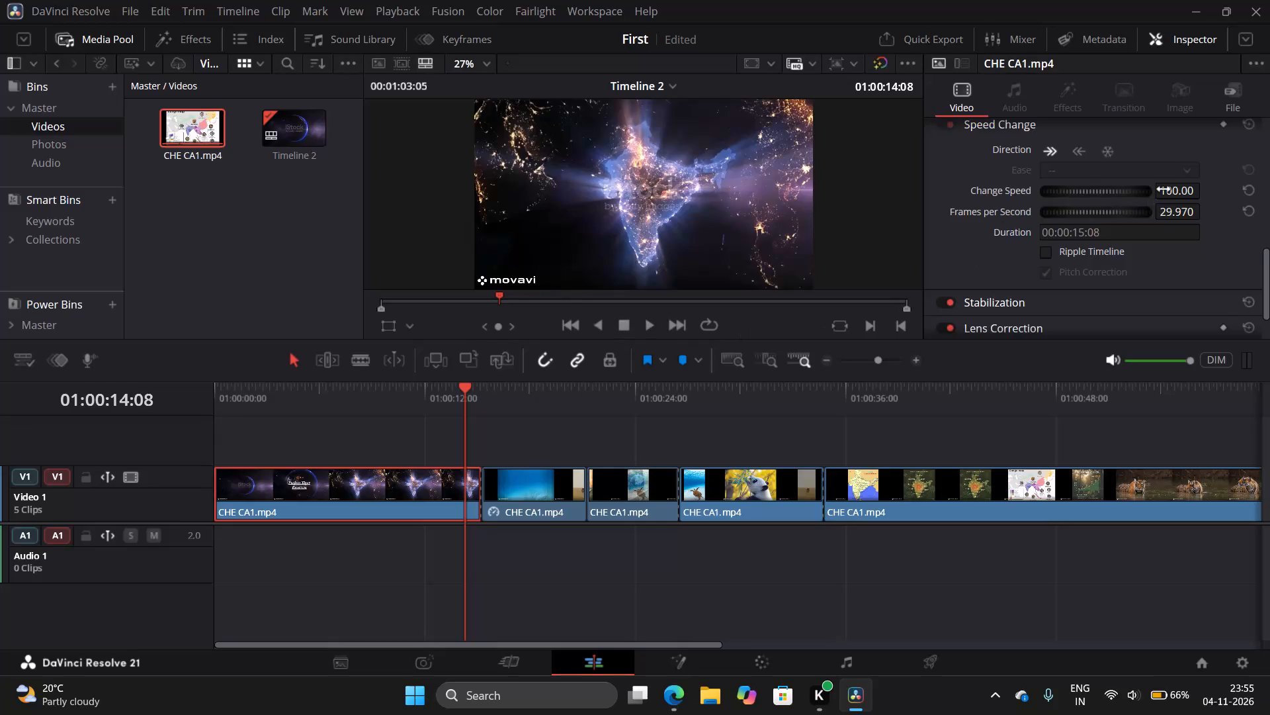
# Slow the first segment down by setting its speed to 44.
pyautogui.moveTo(1164, 189); pyautogui.dragTo(1117, 197)
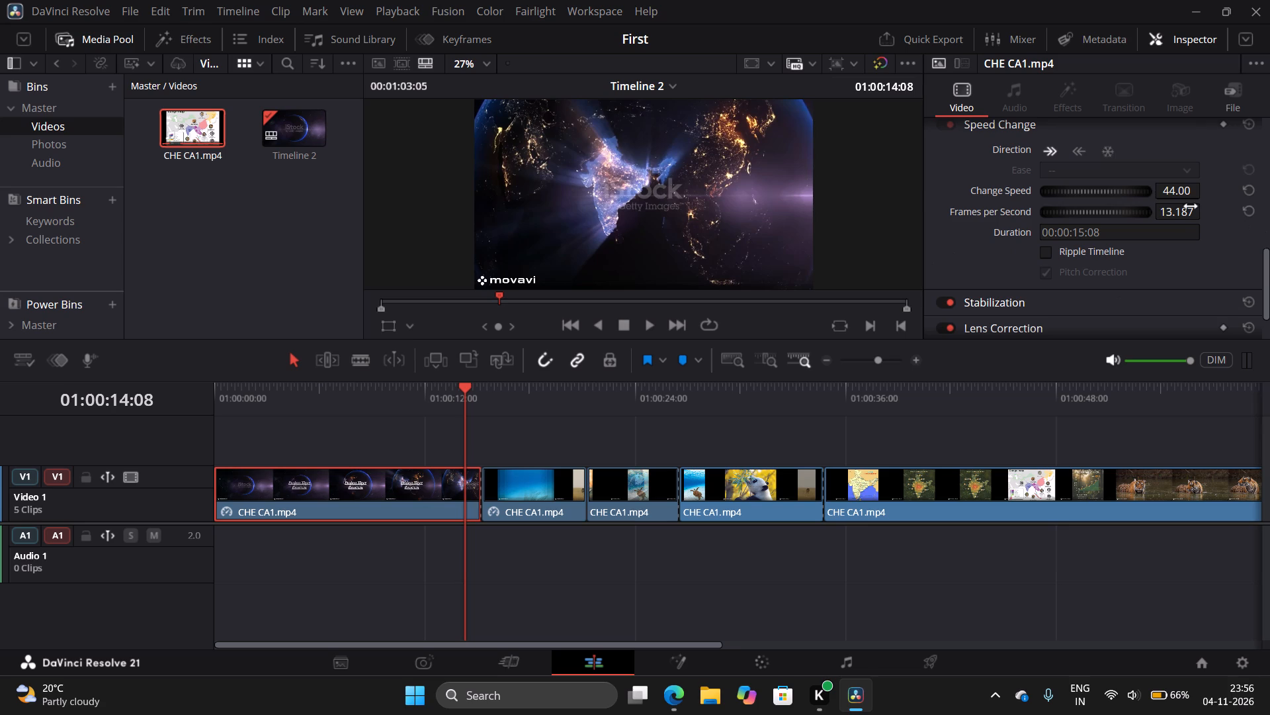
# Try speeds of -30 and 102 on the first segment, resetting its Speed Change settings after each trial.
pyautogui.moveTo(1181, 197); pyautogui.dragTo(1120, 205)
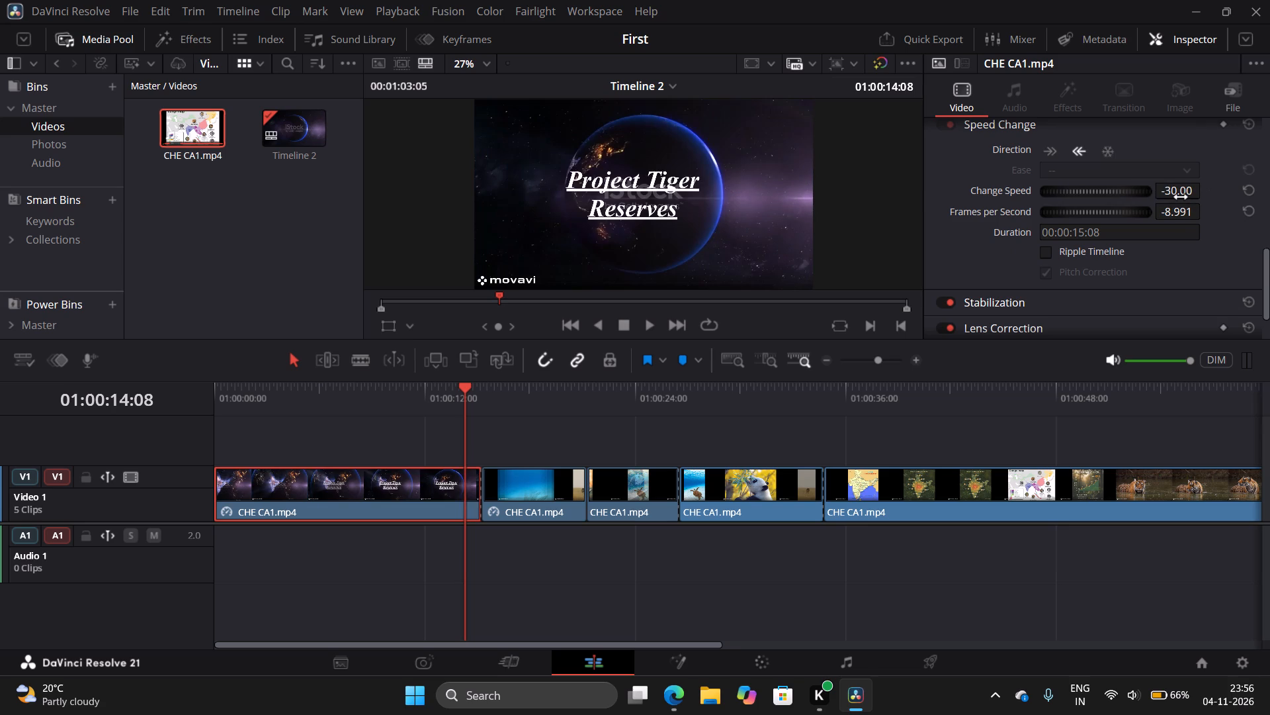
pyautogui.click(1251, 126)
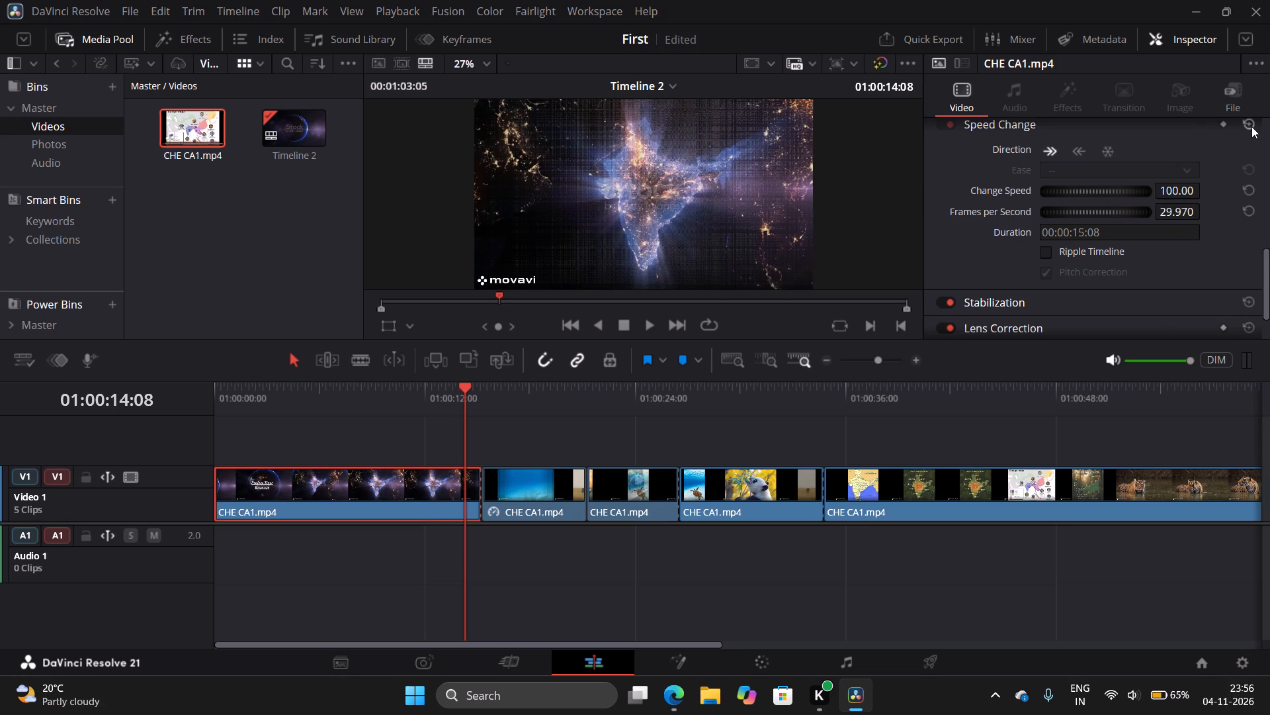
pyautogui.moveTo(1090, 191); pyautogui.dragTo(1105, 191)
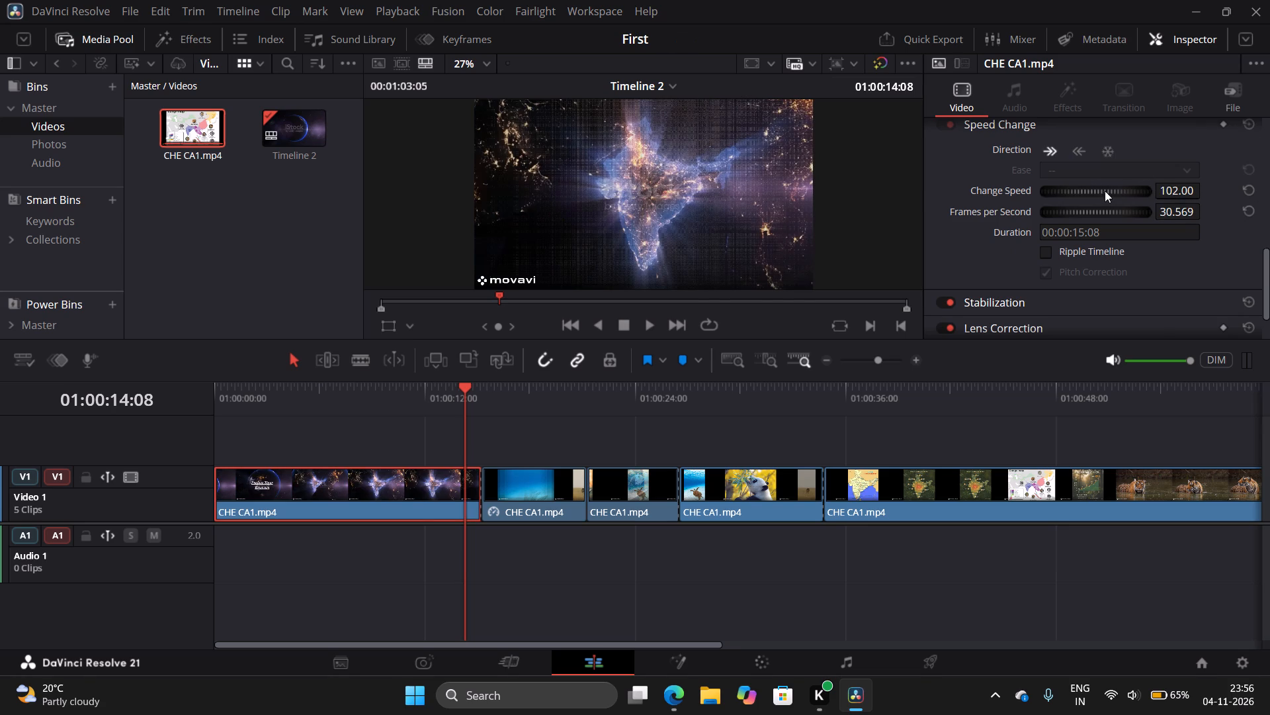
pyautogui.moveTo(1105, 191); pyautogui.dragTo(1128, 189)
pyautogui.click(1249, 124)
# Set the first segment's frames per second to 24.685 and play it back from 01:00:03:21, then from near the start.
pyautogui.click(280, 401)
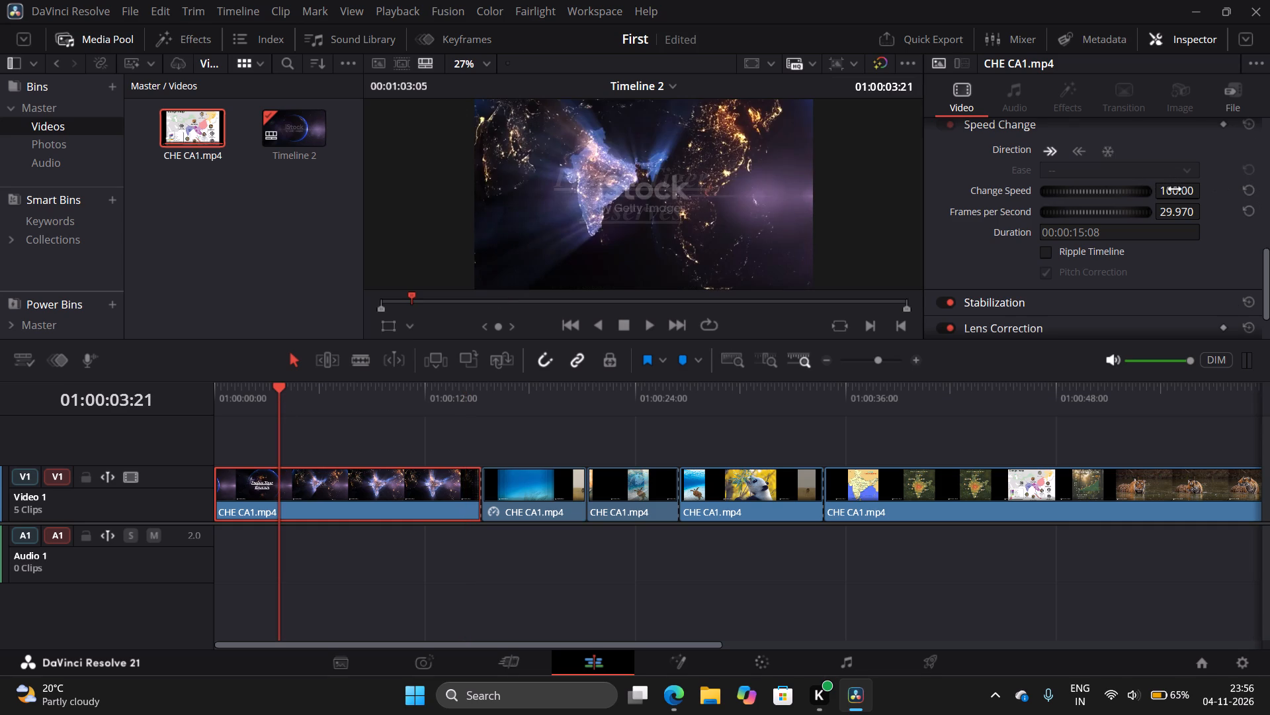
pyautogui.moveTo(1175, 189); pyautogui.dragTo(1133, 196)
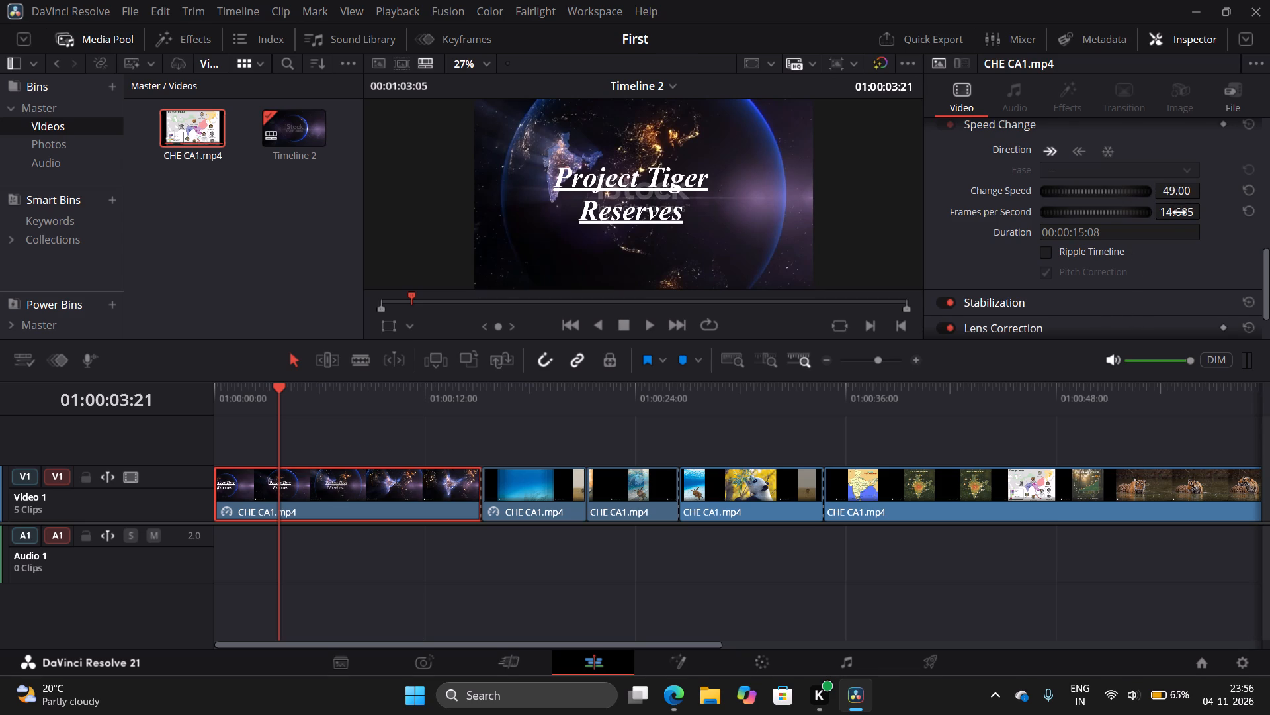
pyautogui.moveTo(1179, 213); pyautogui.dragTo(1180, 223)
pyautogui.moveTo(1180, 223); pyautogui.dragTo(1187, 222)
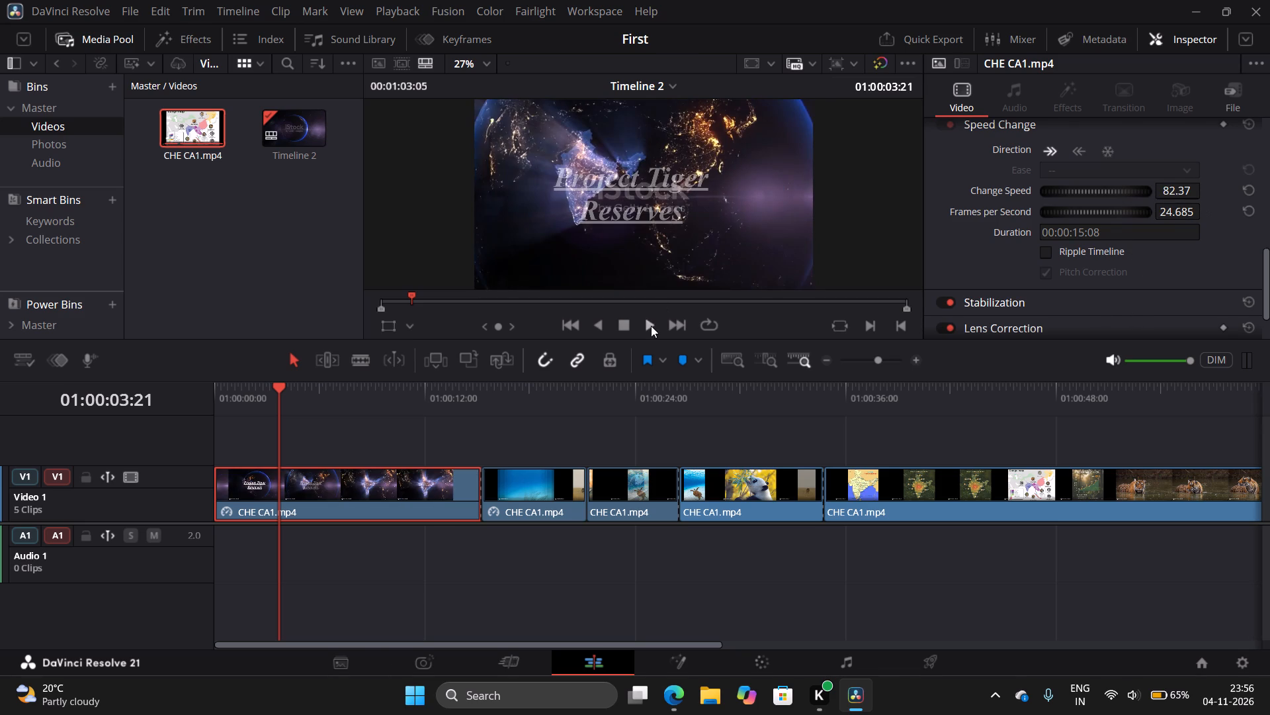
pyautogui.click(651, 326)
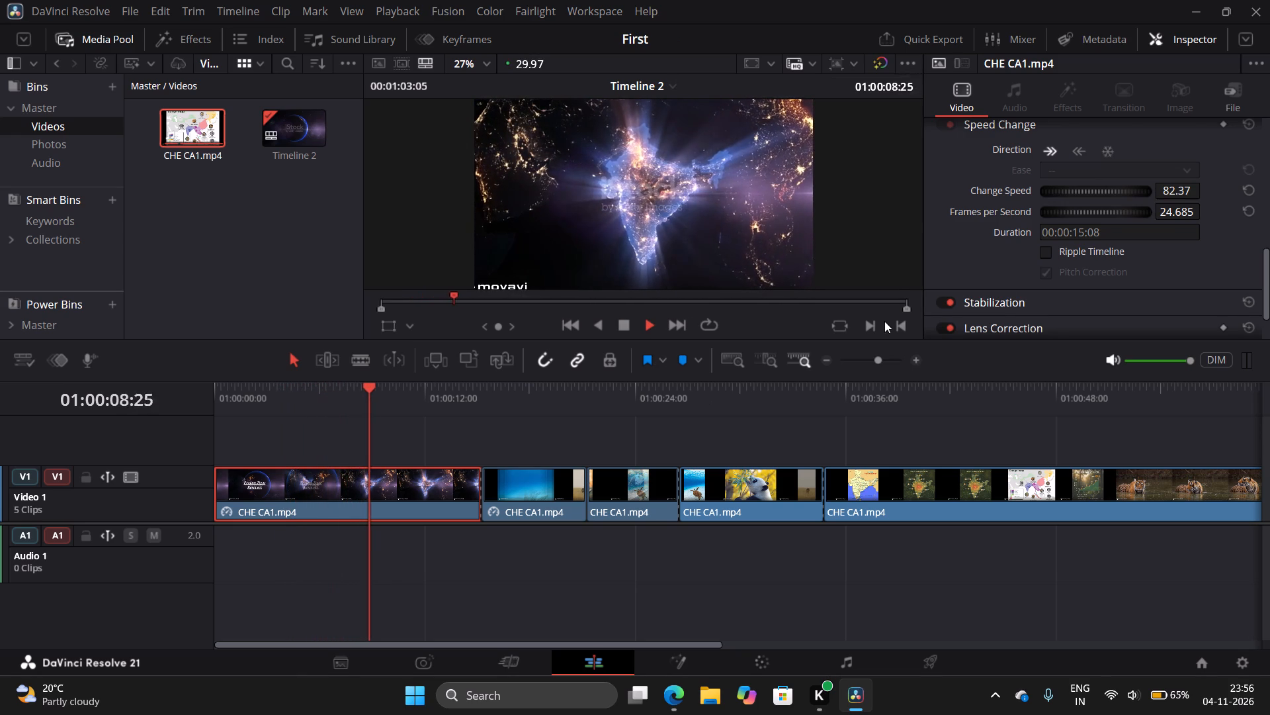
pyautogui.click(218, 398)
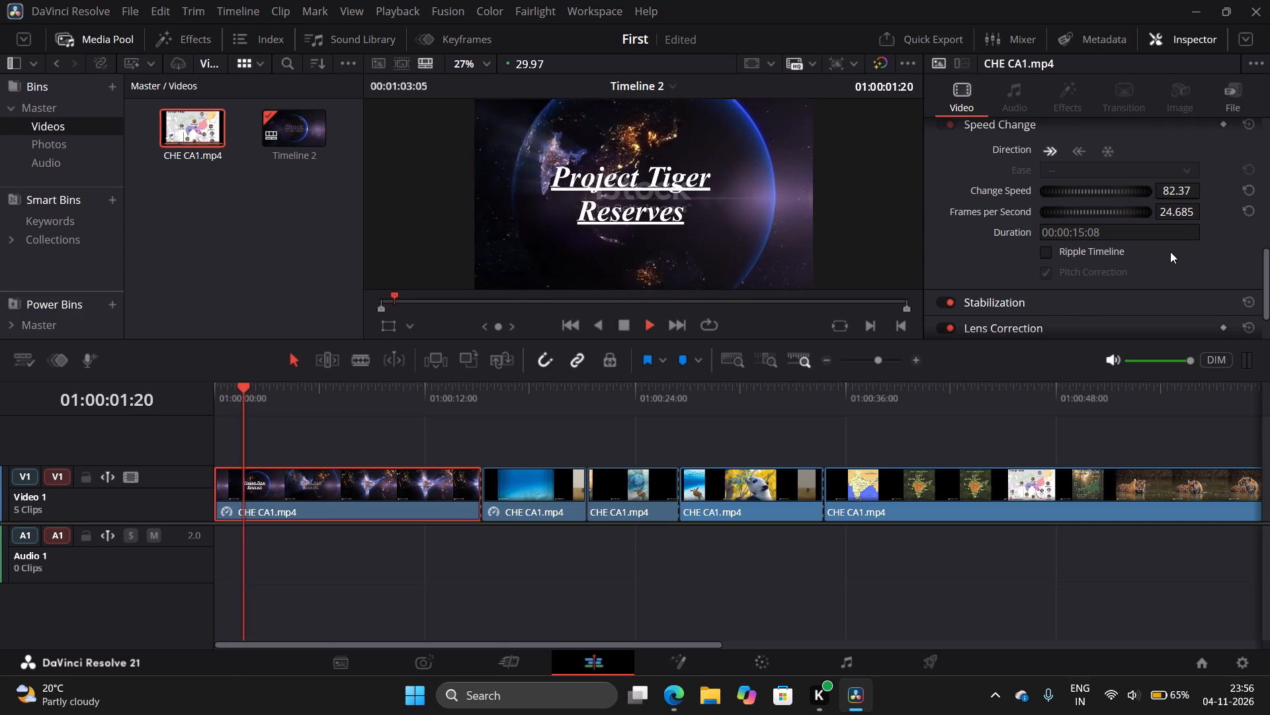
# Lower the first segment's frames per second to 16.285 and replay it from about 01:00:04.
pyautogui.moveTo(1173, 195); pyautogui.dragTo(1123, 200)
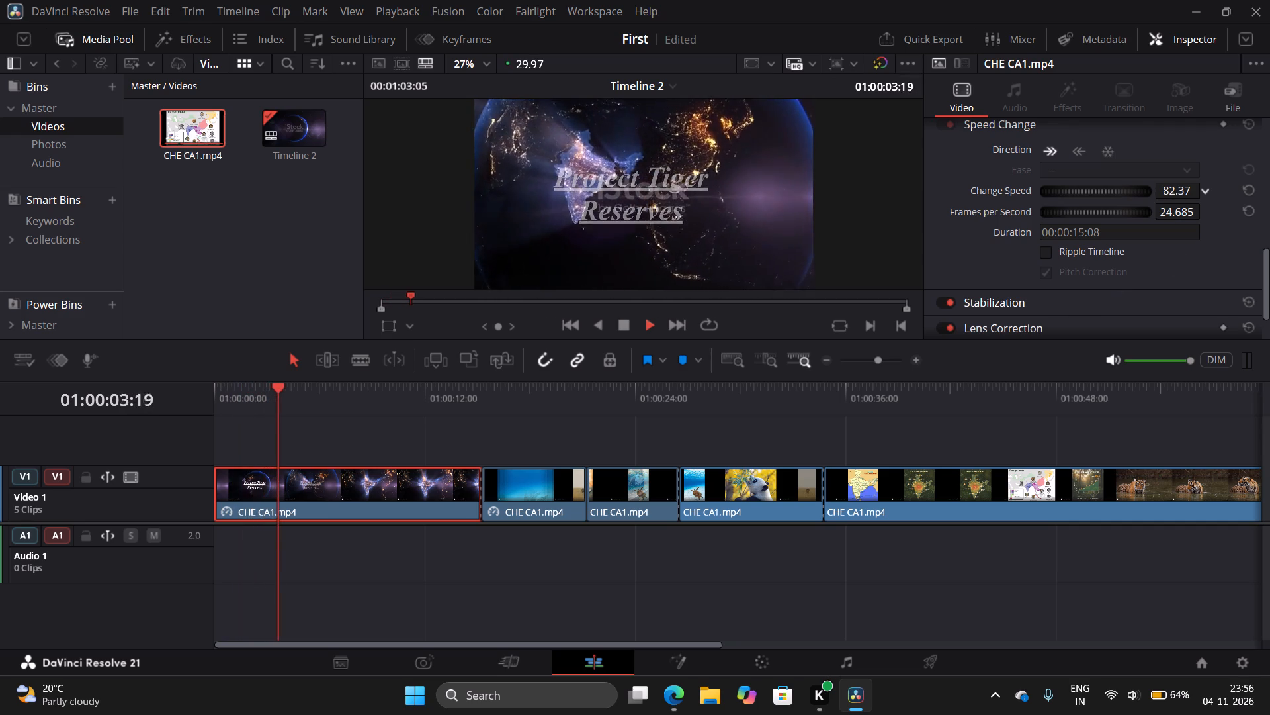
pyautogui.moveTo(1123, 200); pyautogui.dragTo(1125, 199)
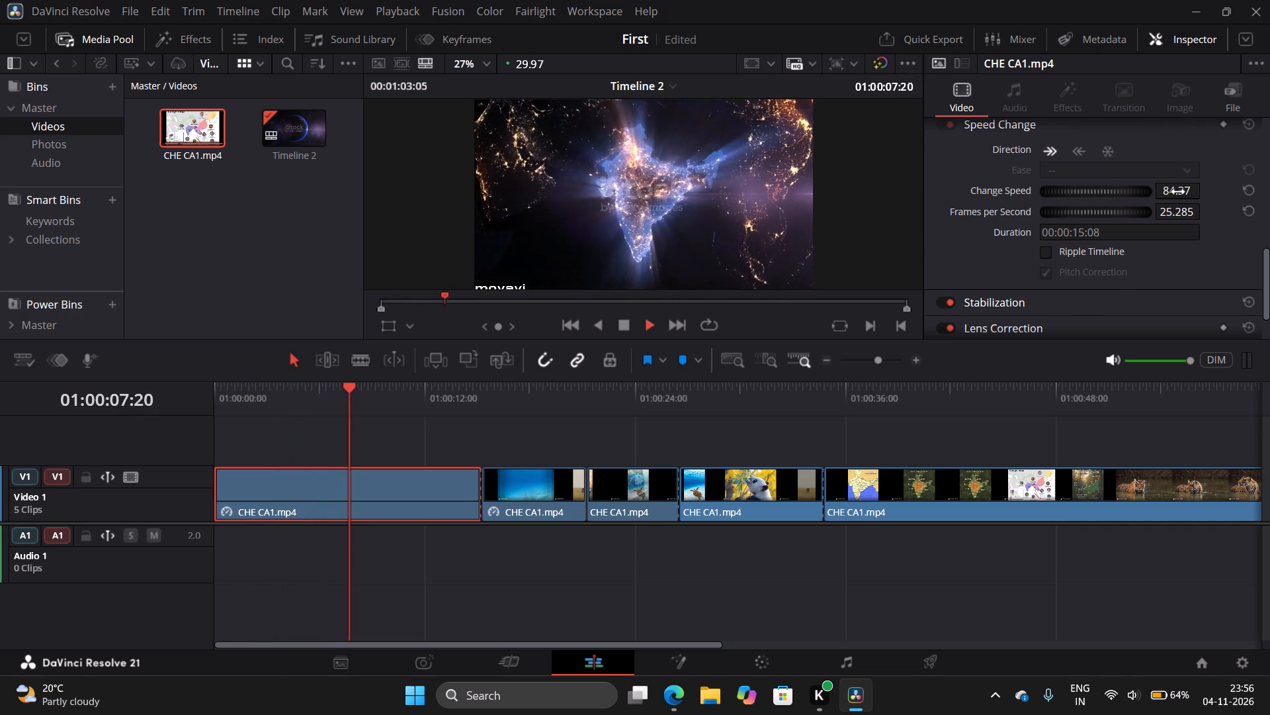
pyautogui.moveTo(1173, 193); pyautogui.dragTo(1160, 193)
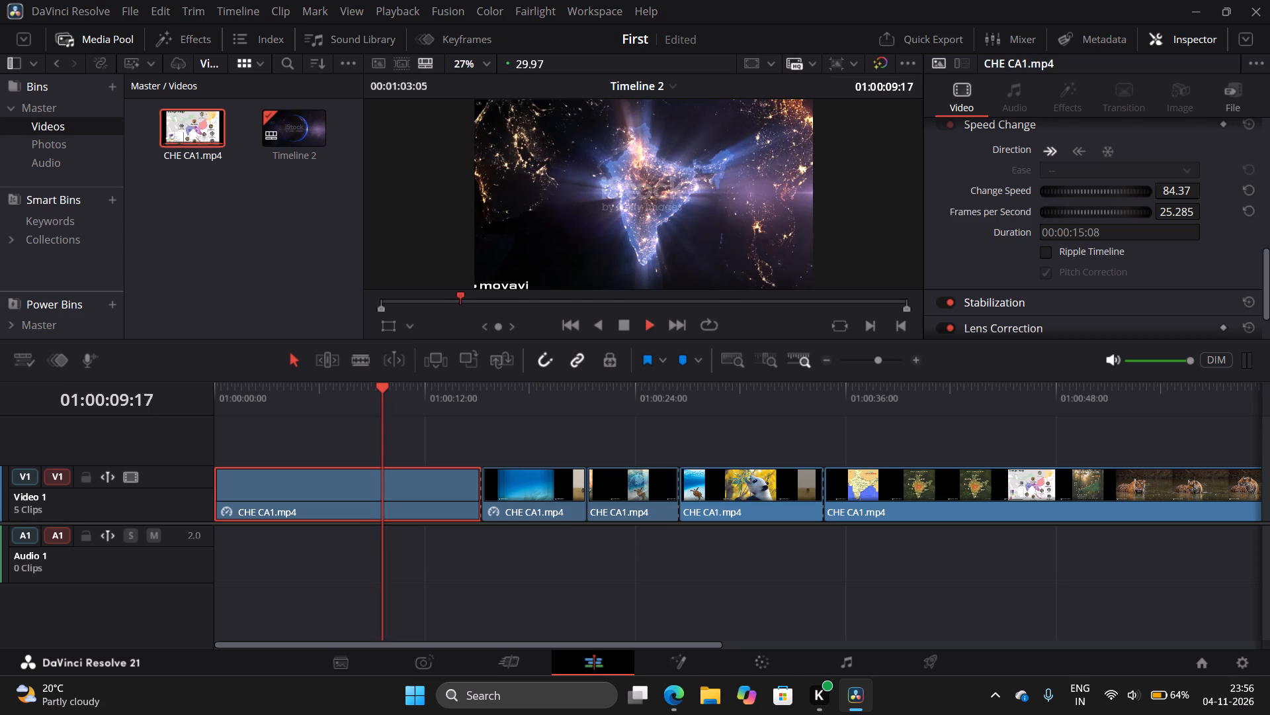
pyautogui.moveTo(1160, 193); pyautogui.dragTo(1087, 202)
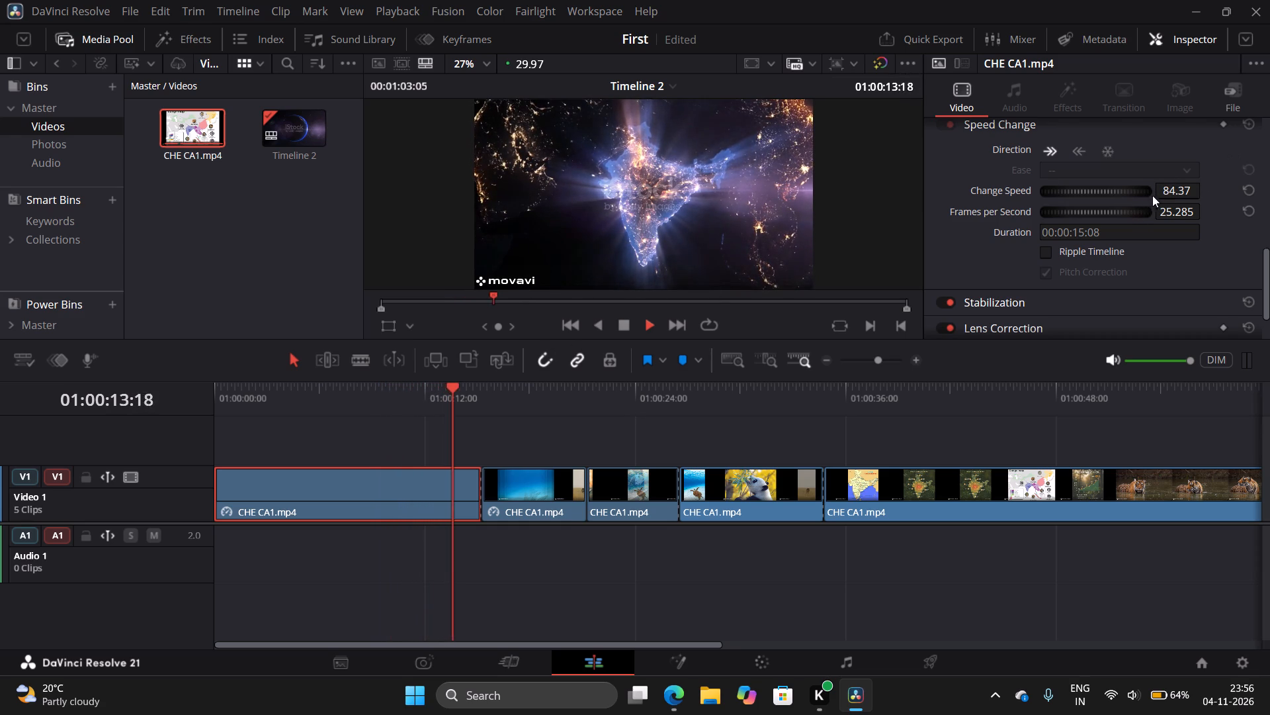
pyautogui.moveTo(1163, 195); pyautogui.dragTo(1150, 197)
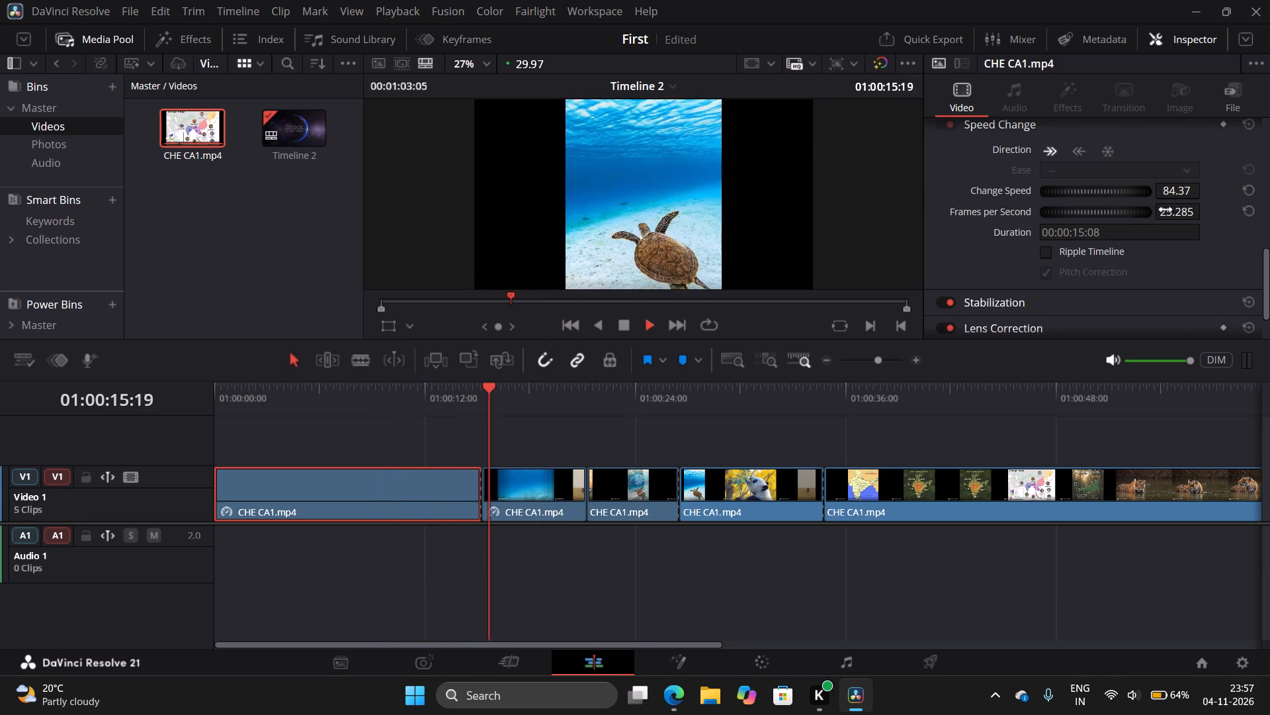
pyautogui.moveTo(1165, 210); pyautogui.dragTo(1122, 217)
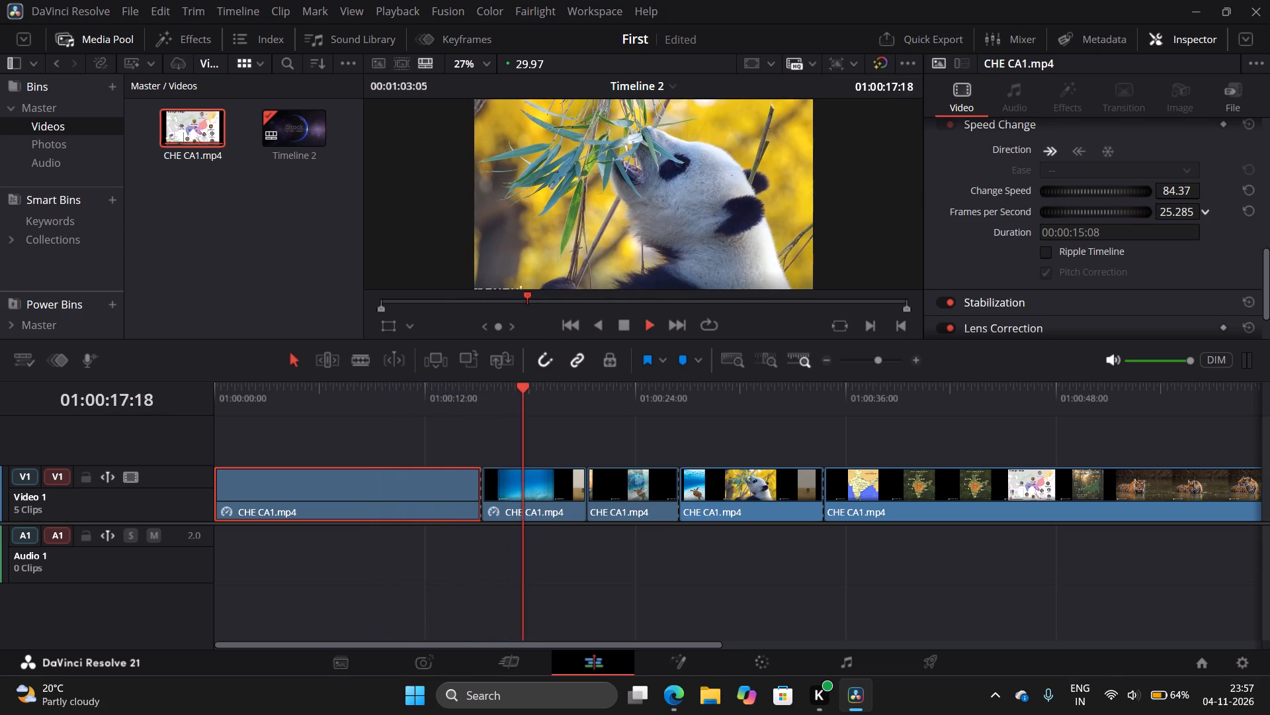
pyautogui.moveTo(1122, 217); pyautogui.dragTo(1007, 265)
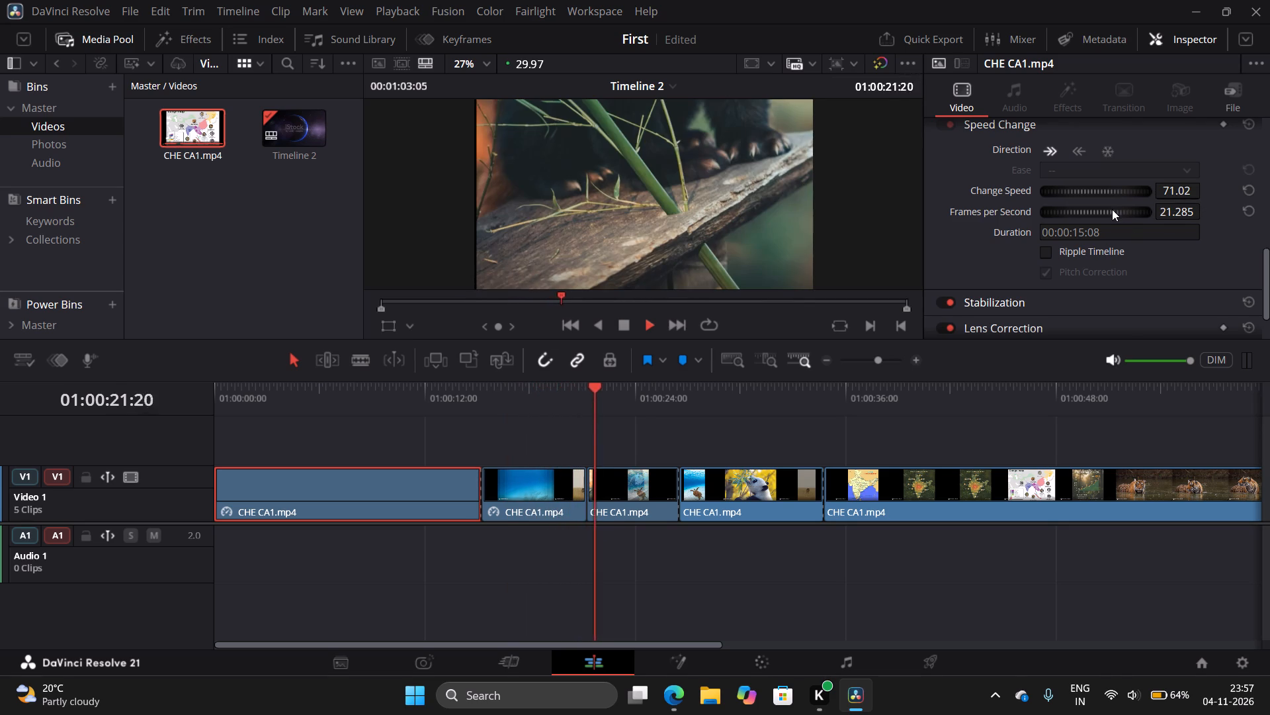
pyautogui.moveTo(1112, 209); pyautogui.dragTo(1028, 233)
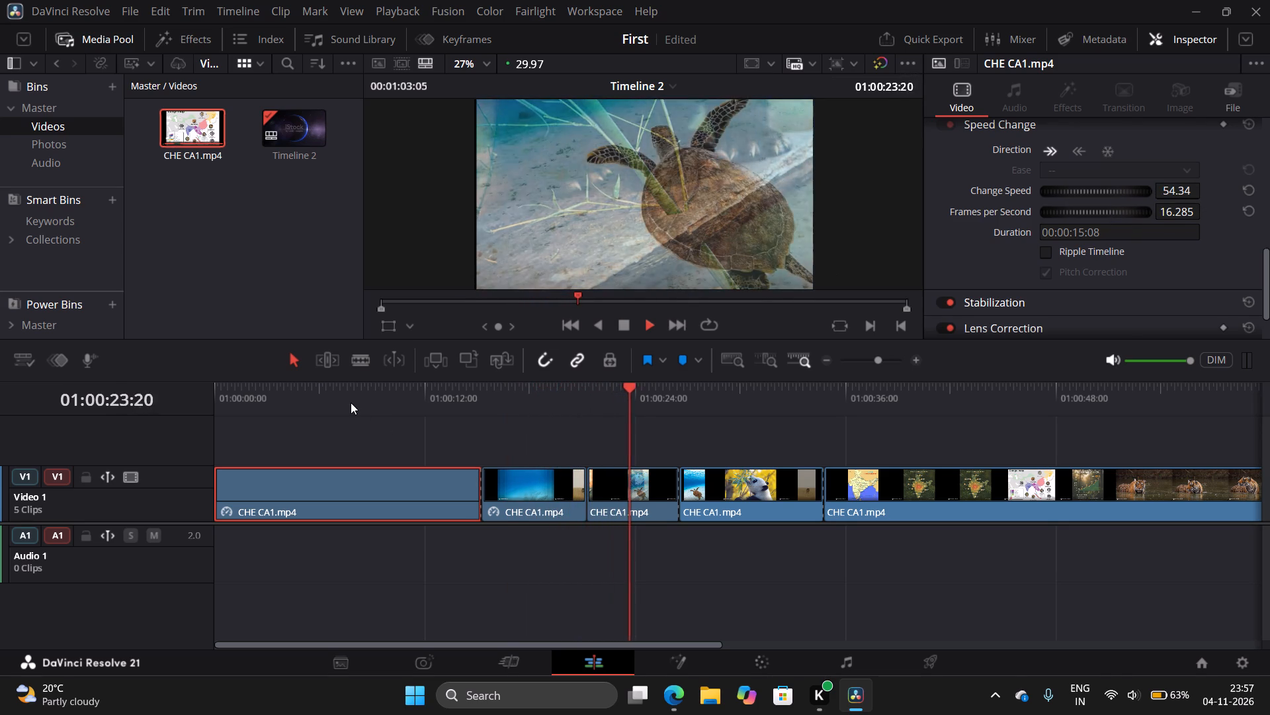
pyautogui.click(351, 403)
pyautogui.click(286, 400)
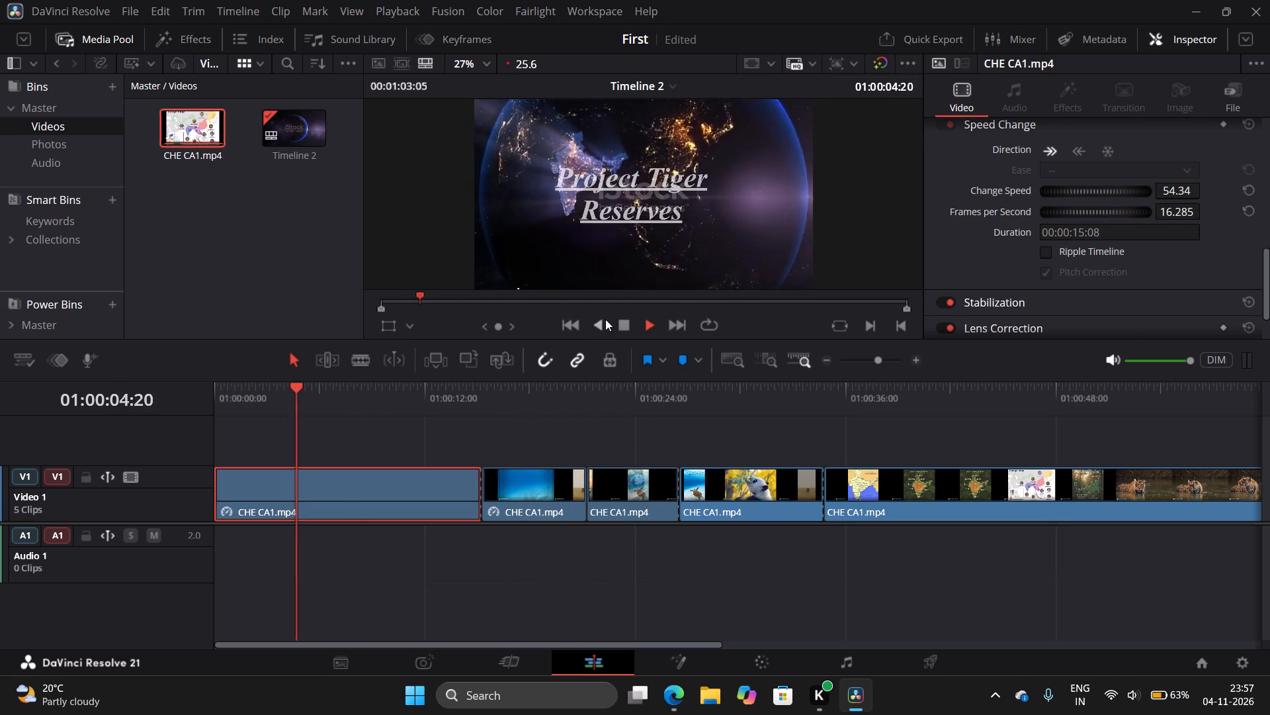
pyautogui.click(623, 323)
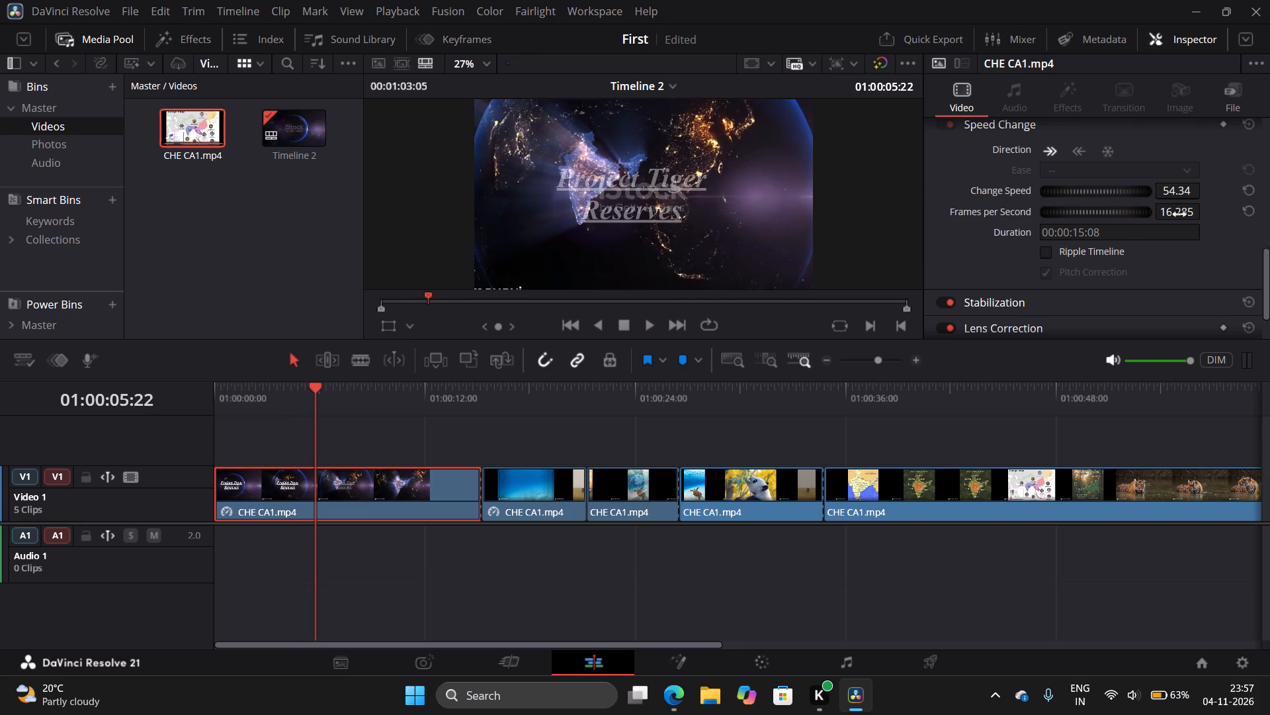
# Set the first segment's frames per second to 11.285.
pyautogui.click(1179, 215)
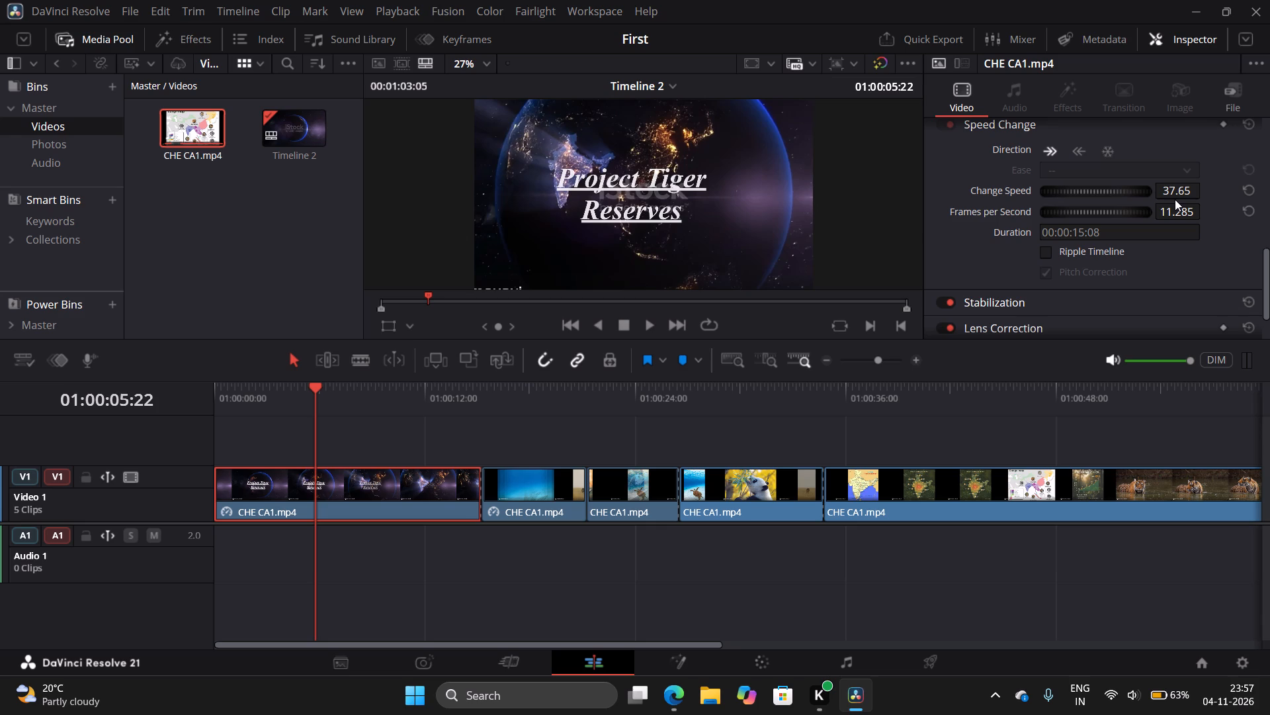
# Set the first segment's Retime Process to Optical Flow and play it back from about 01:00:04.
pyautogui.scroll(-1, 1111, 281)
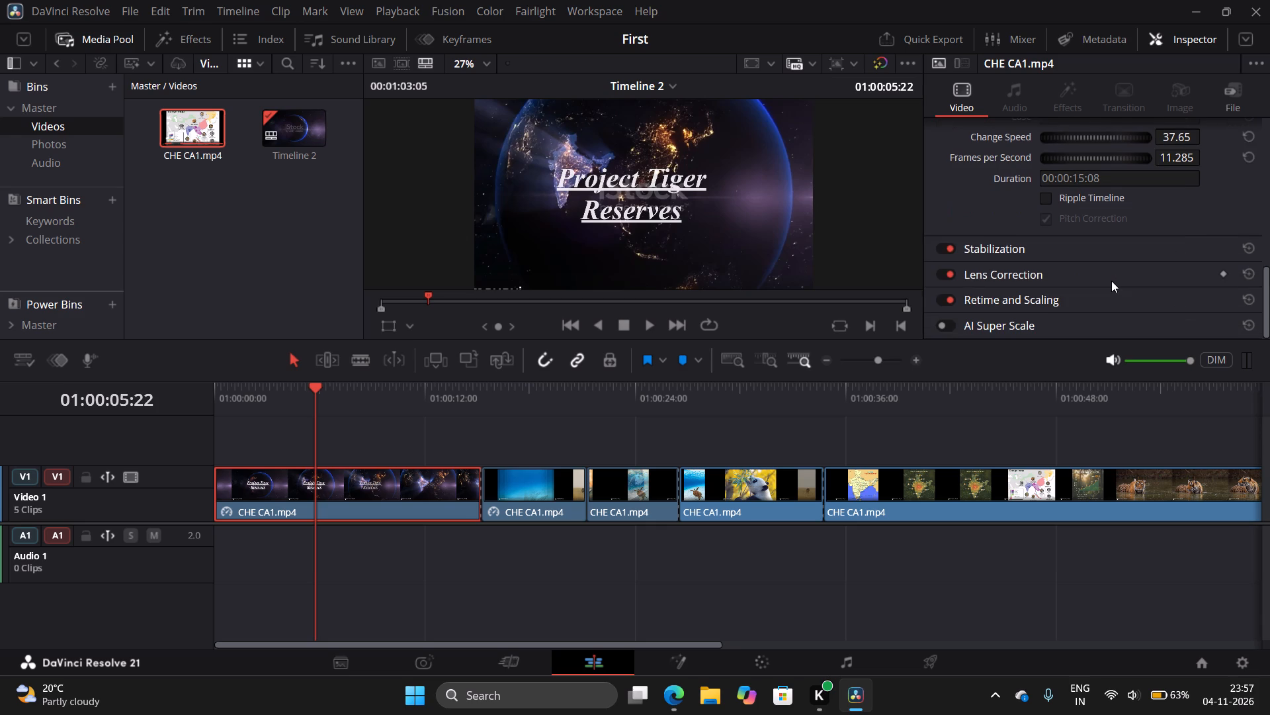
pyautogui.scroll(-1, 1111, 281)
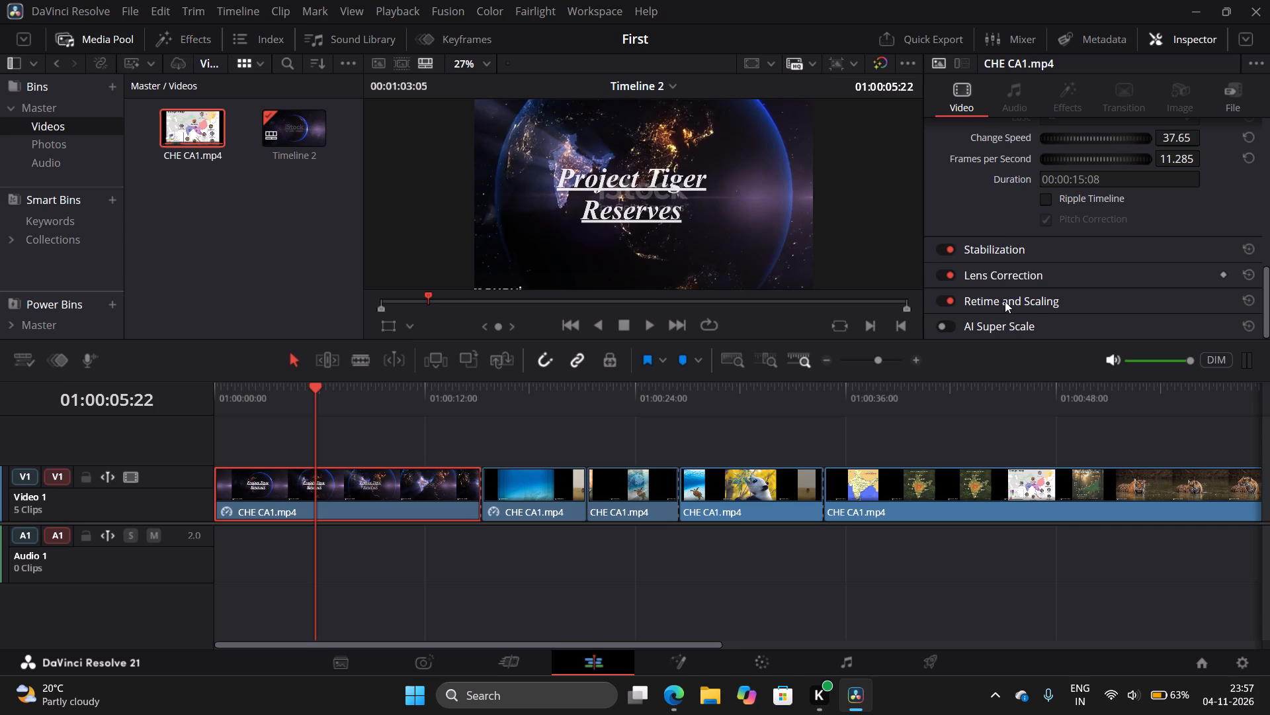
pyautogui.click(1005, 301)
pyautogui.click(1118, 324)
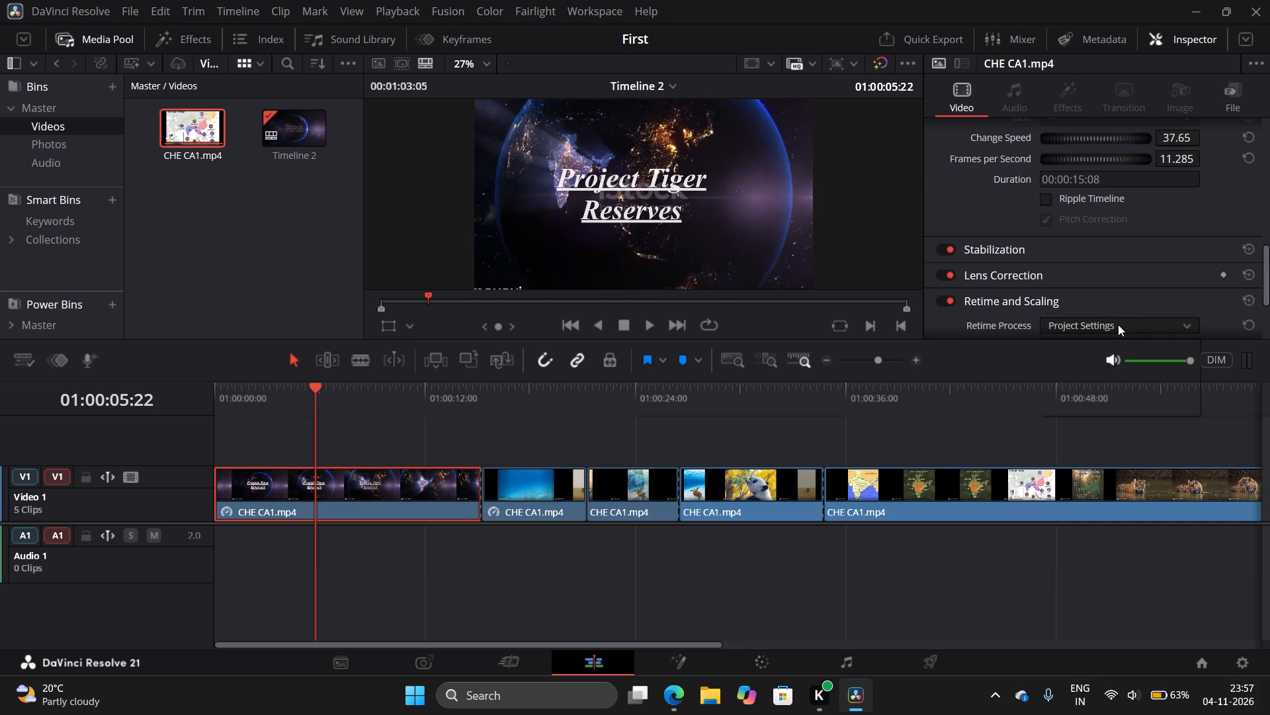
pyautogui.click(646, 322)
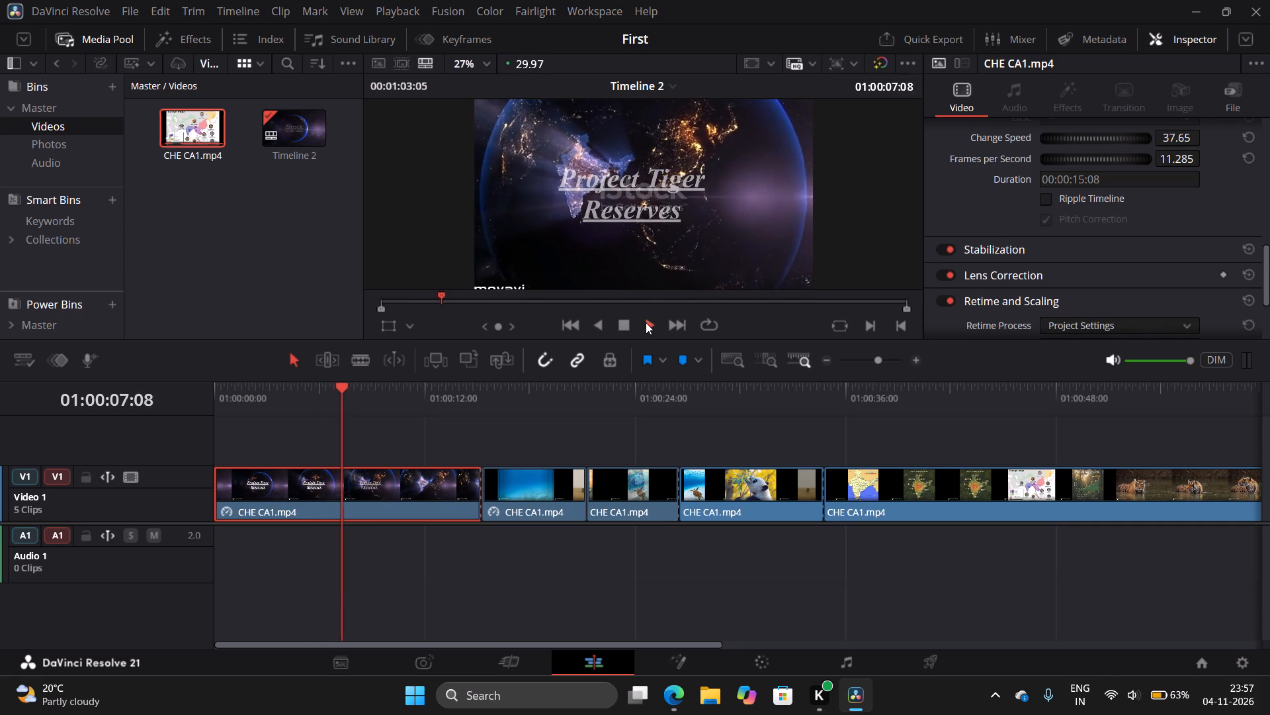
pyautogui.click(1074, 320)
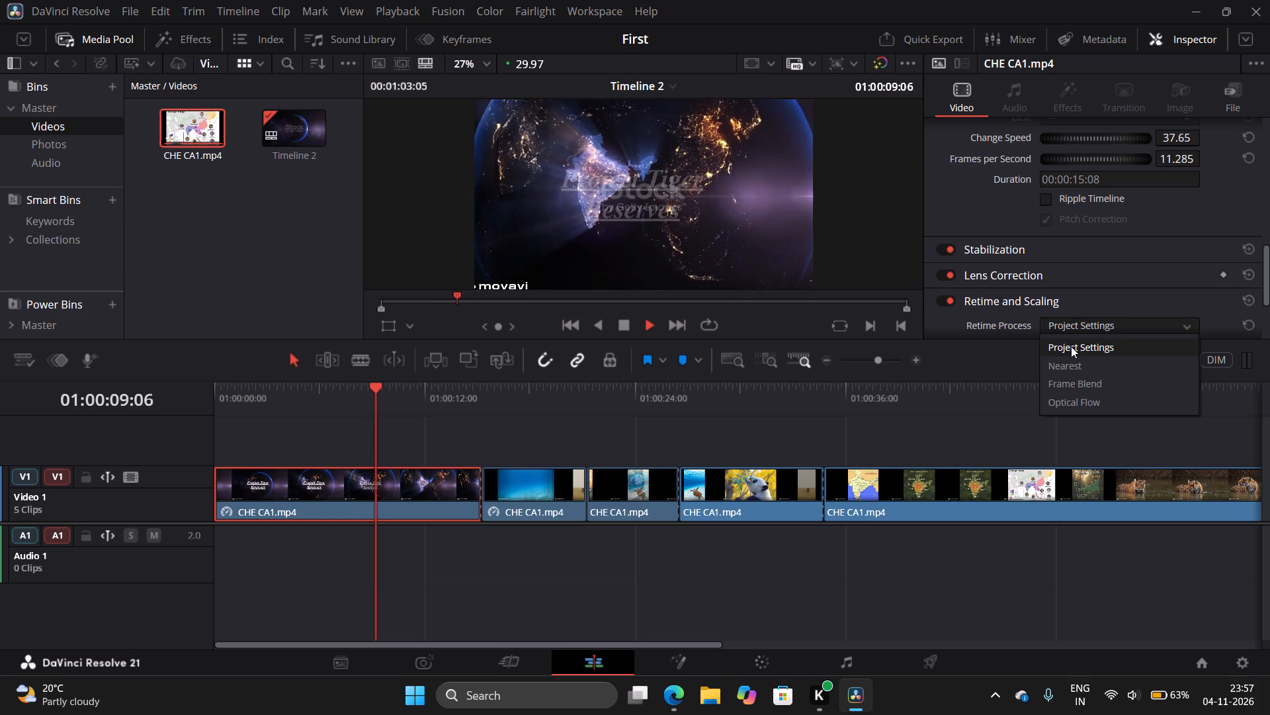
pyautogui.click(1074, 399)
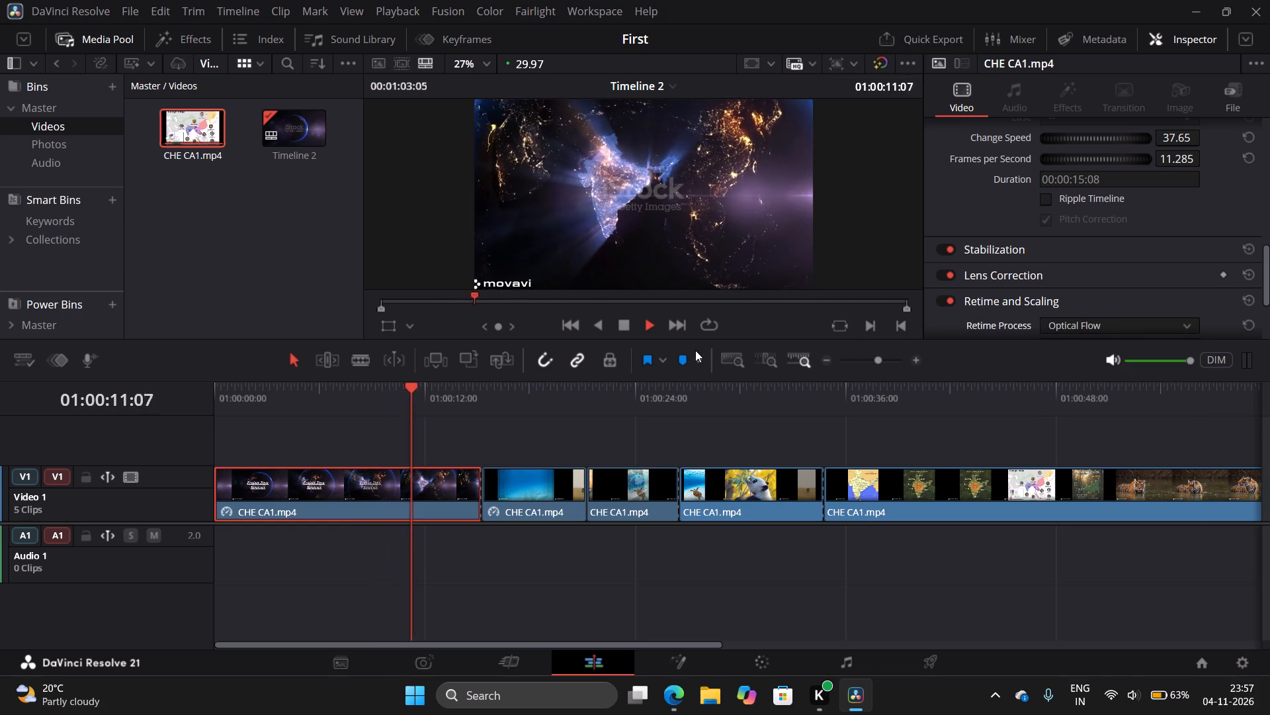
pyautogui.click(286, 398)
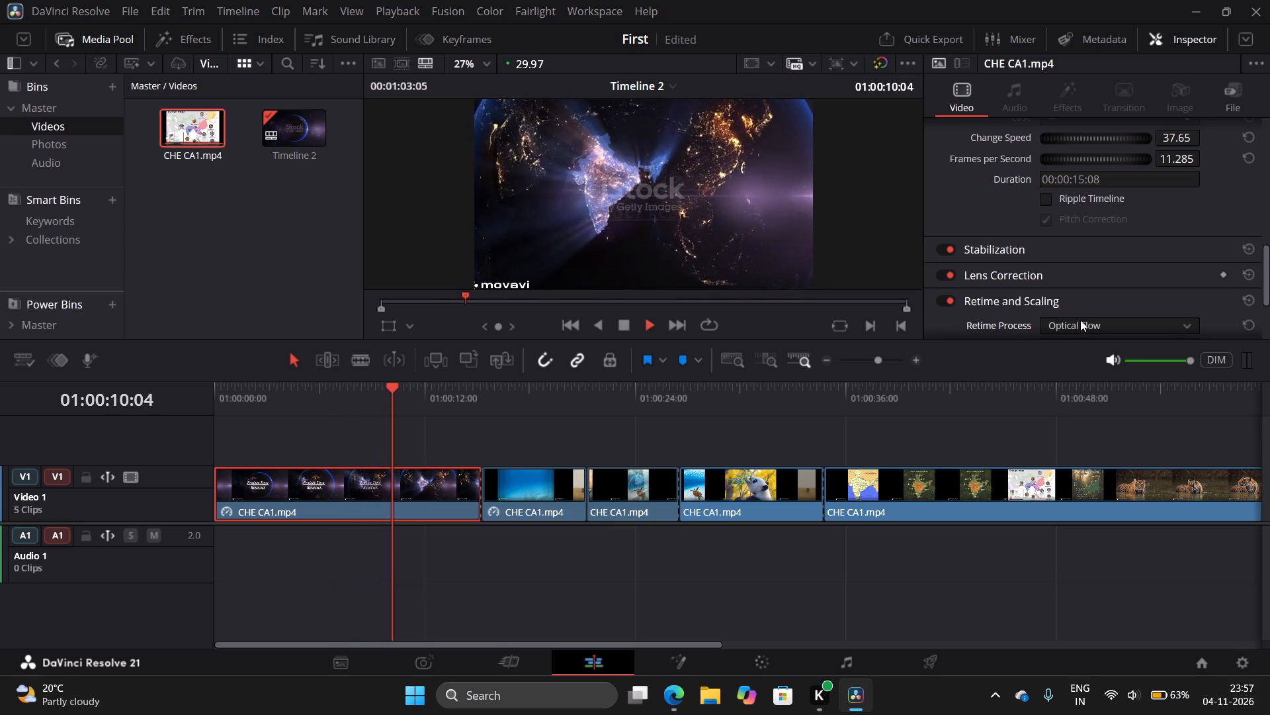
# Reset the first segment's Speed Change and Retime and Scaling settings to their defaults.
pyautogui.scroll(1, 1165, 211)
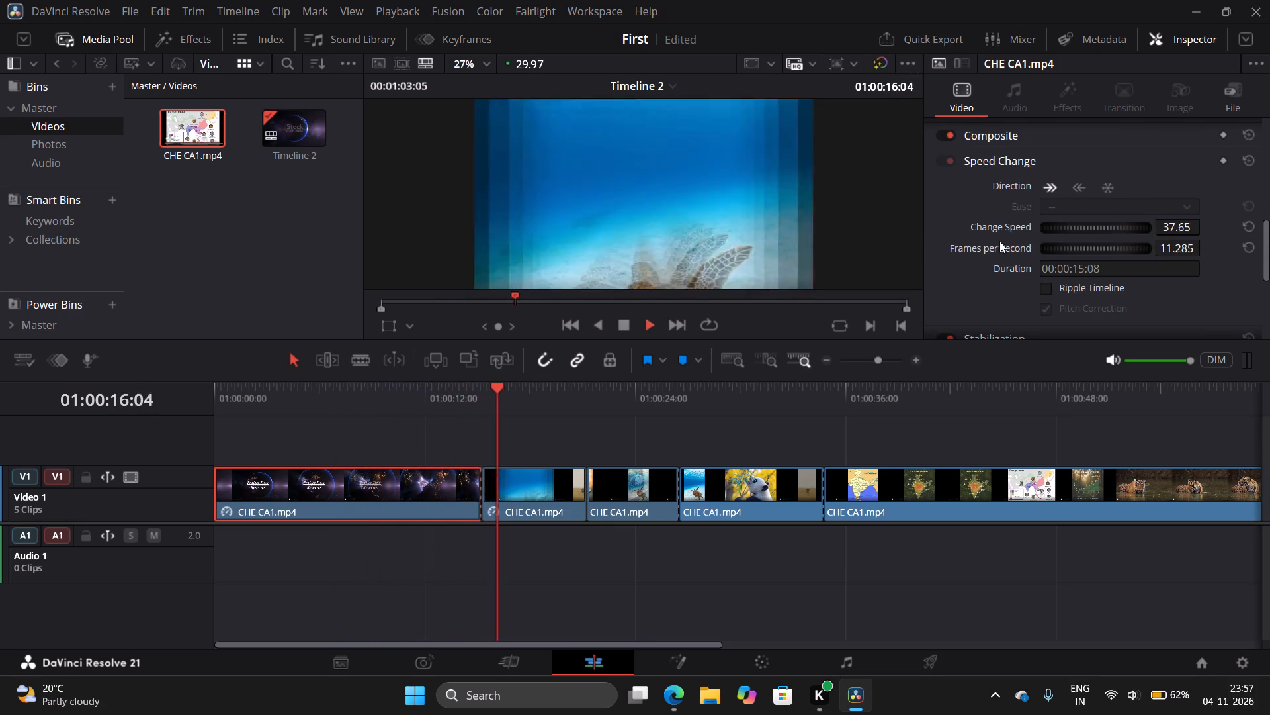
pyautogui.click(1248, 156)
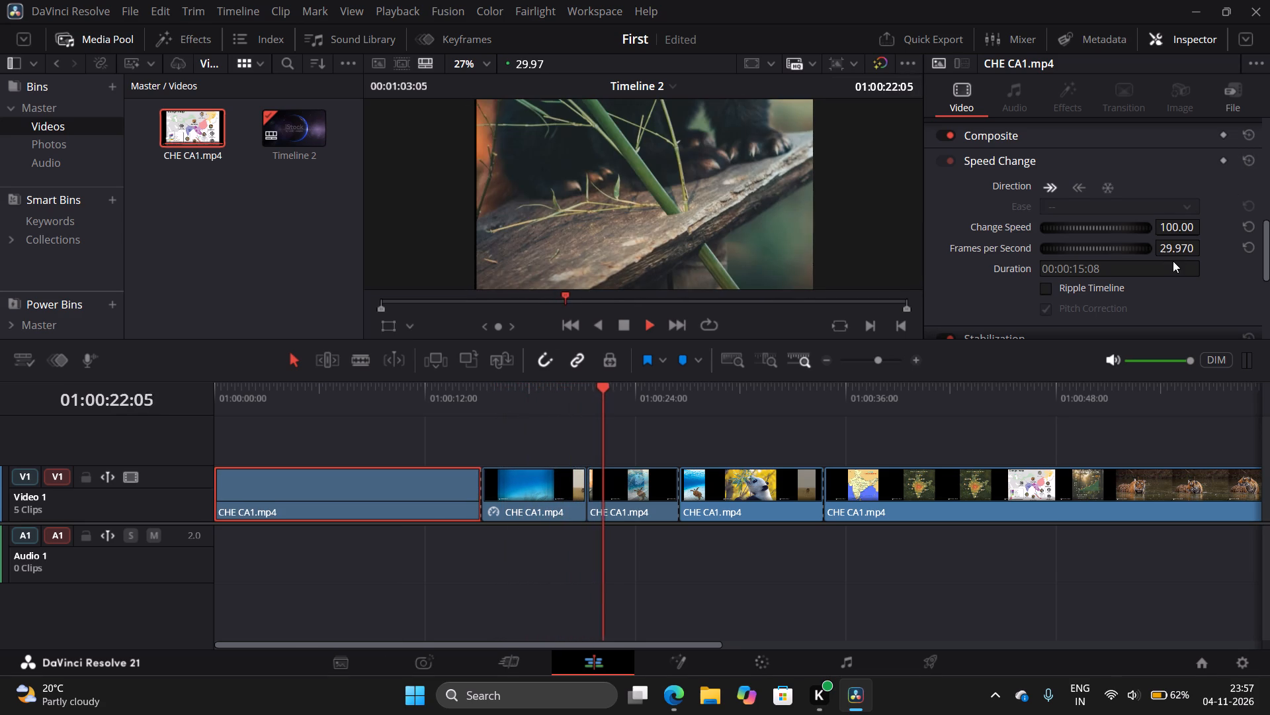
pyautogui.scroll(-2, 1173, 261)
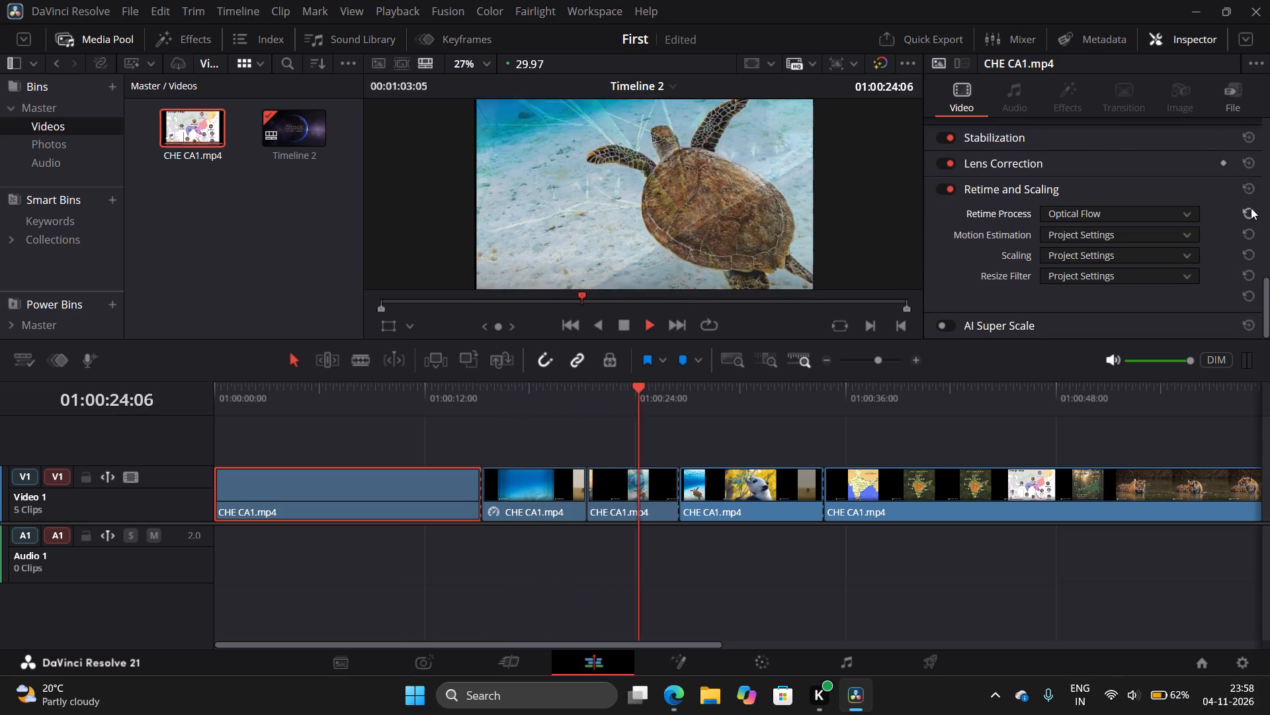
pyautogui.click(1249, 187)
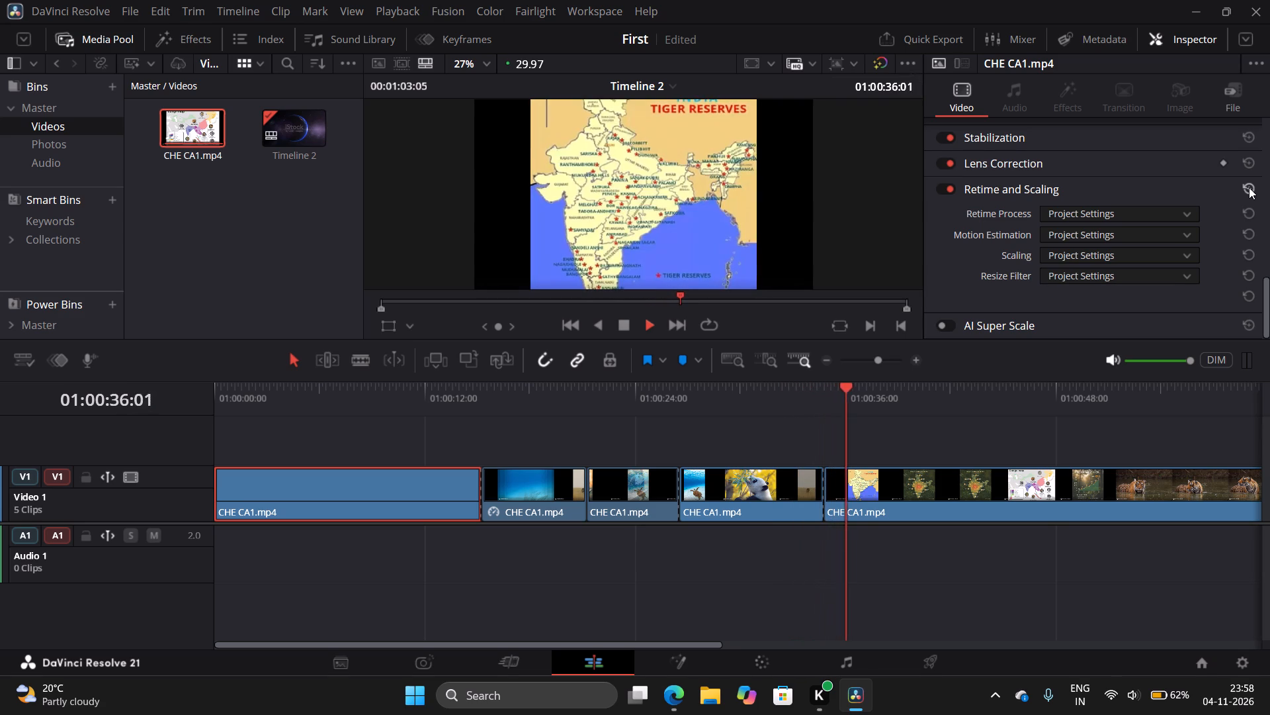
# Play the first segment back from about 01:00:11 and stop at 01:00:12:15.
pyautogui.click(409, 397)
pyautogui.click(625, 324)
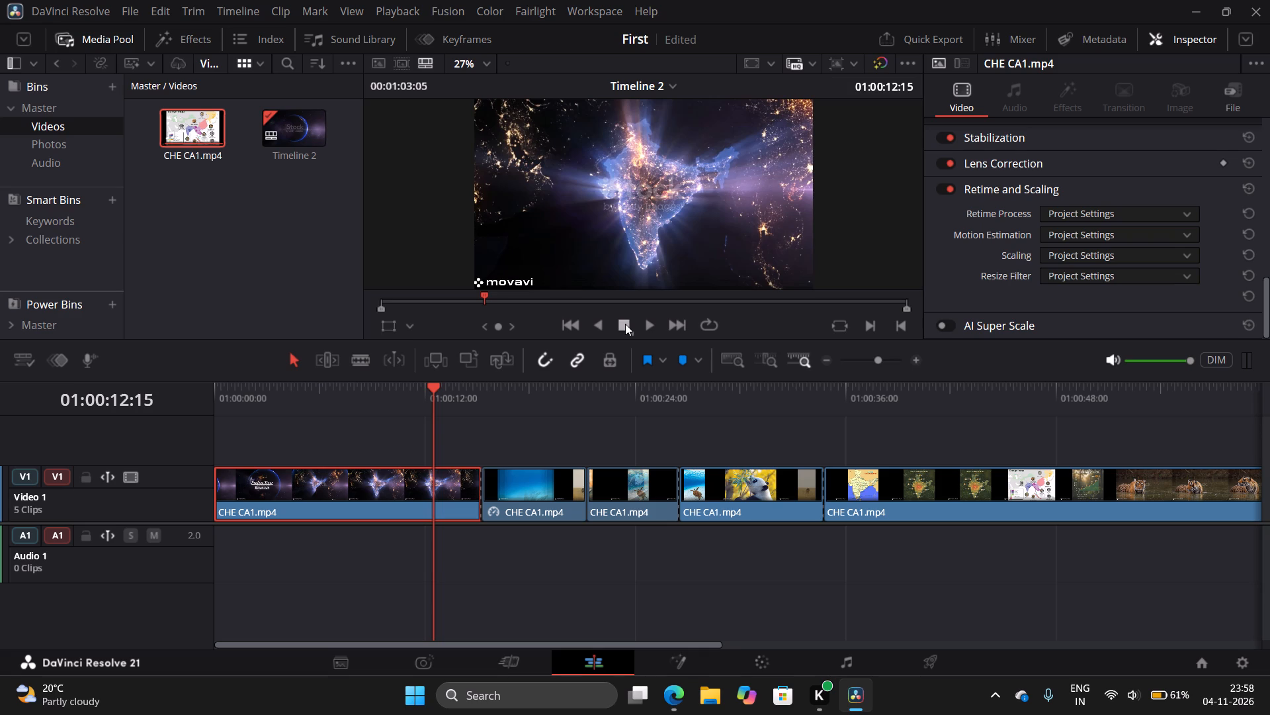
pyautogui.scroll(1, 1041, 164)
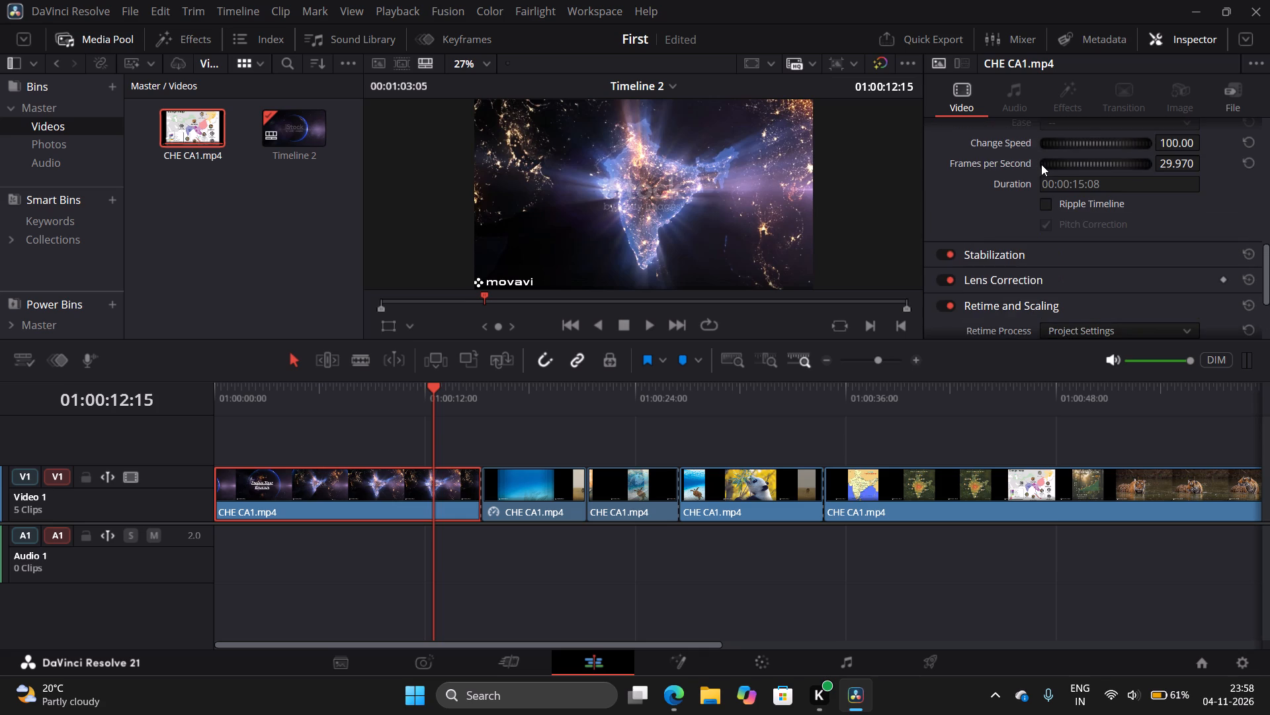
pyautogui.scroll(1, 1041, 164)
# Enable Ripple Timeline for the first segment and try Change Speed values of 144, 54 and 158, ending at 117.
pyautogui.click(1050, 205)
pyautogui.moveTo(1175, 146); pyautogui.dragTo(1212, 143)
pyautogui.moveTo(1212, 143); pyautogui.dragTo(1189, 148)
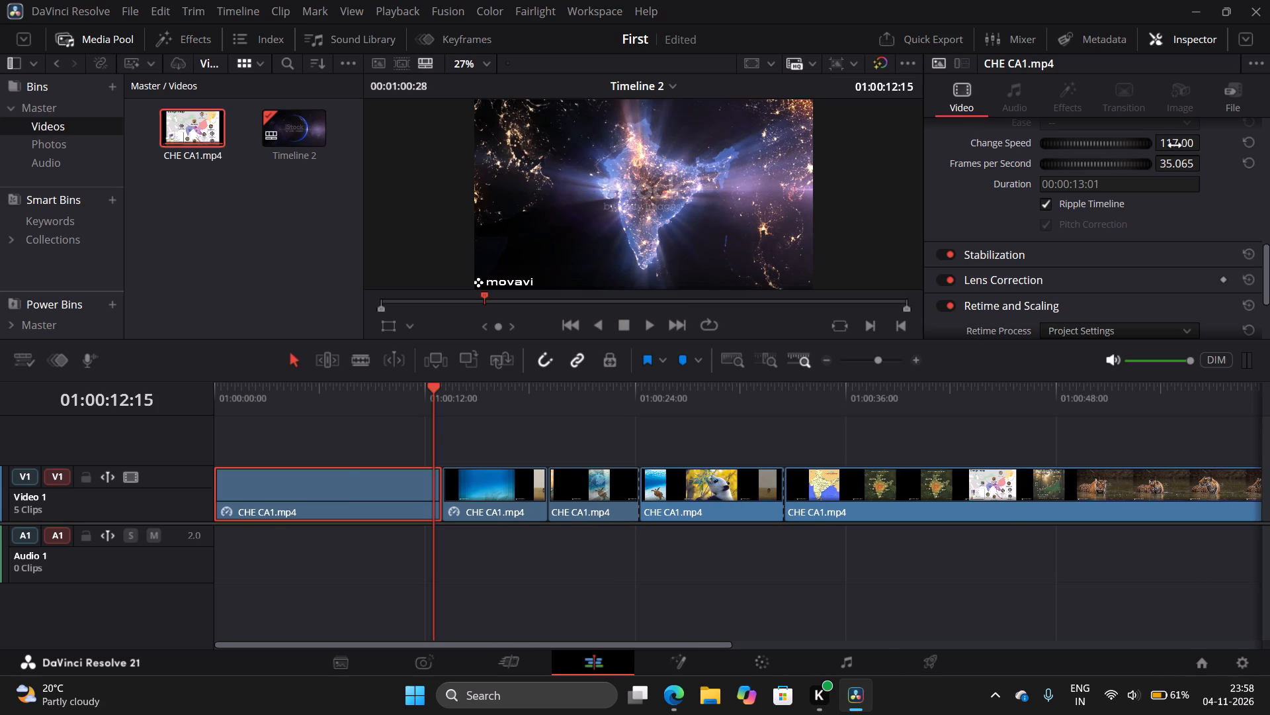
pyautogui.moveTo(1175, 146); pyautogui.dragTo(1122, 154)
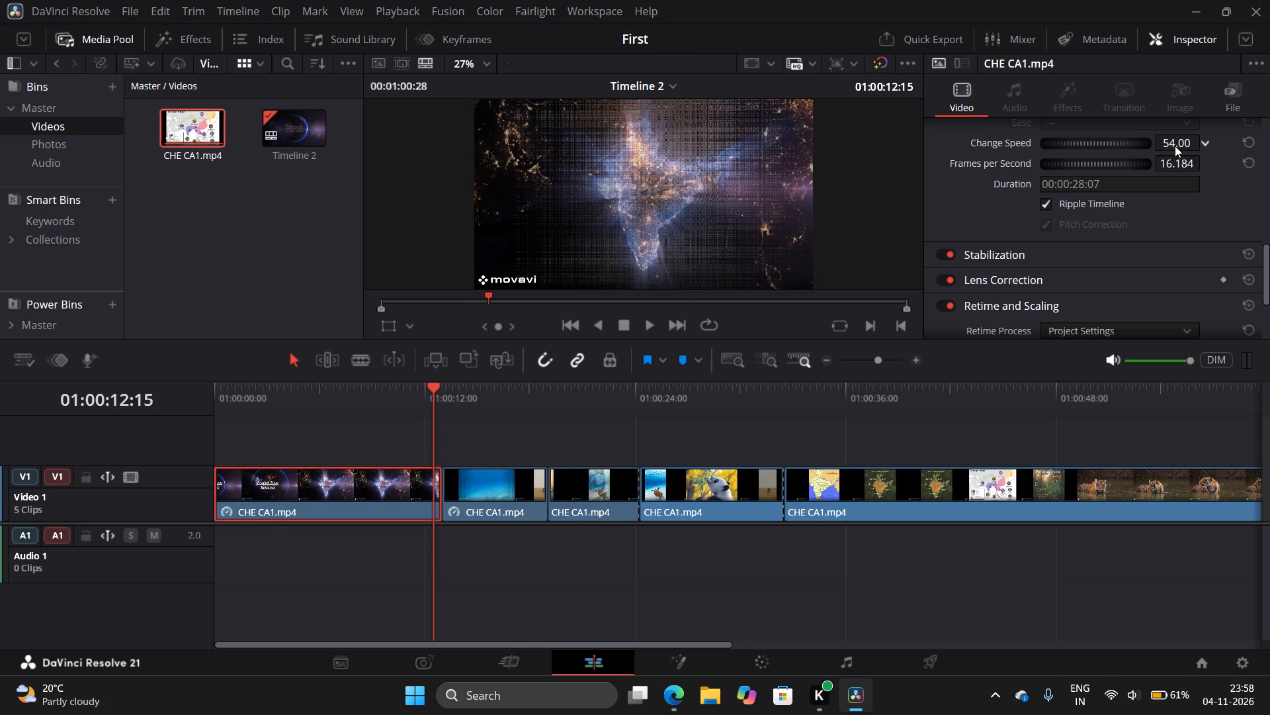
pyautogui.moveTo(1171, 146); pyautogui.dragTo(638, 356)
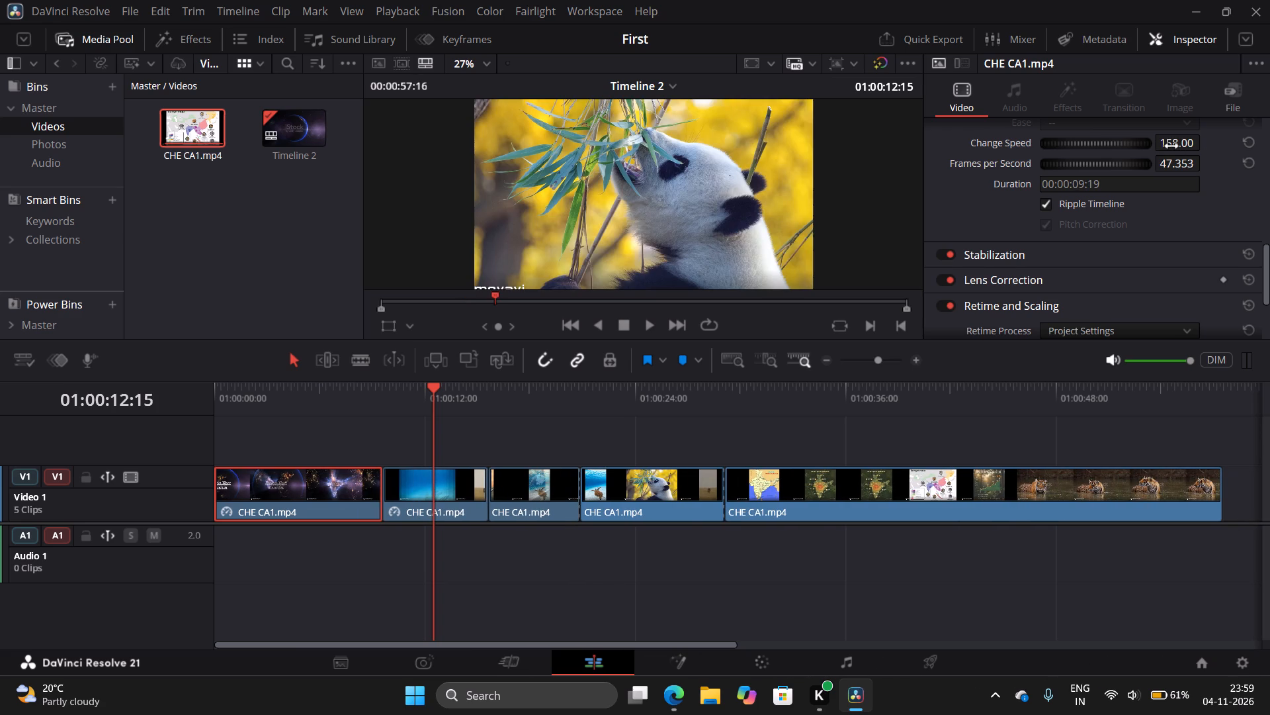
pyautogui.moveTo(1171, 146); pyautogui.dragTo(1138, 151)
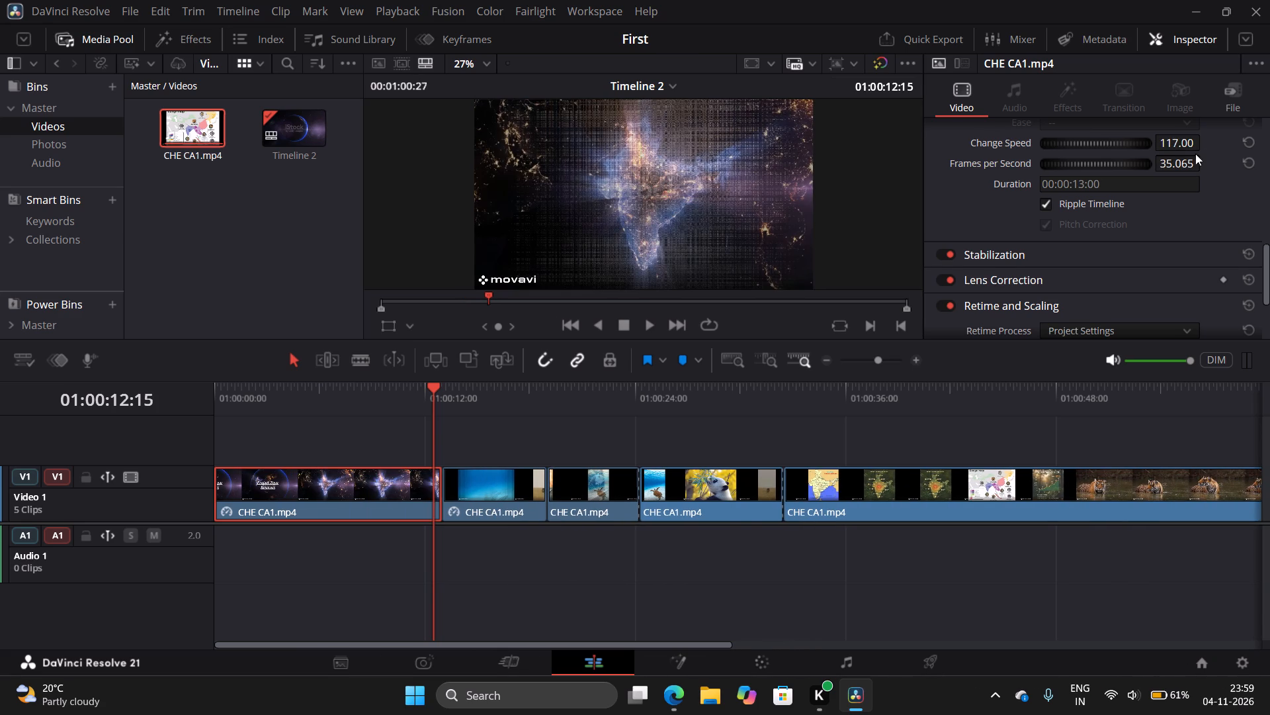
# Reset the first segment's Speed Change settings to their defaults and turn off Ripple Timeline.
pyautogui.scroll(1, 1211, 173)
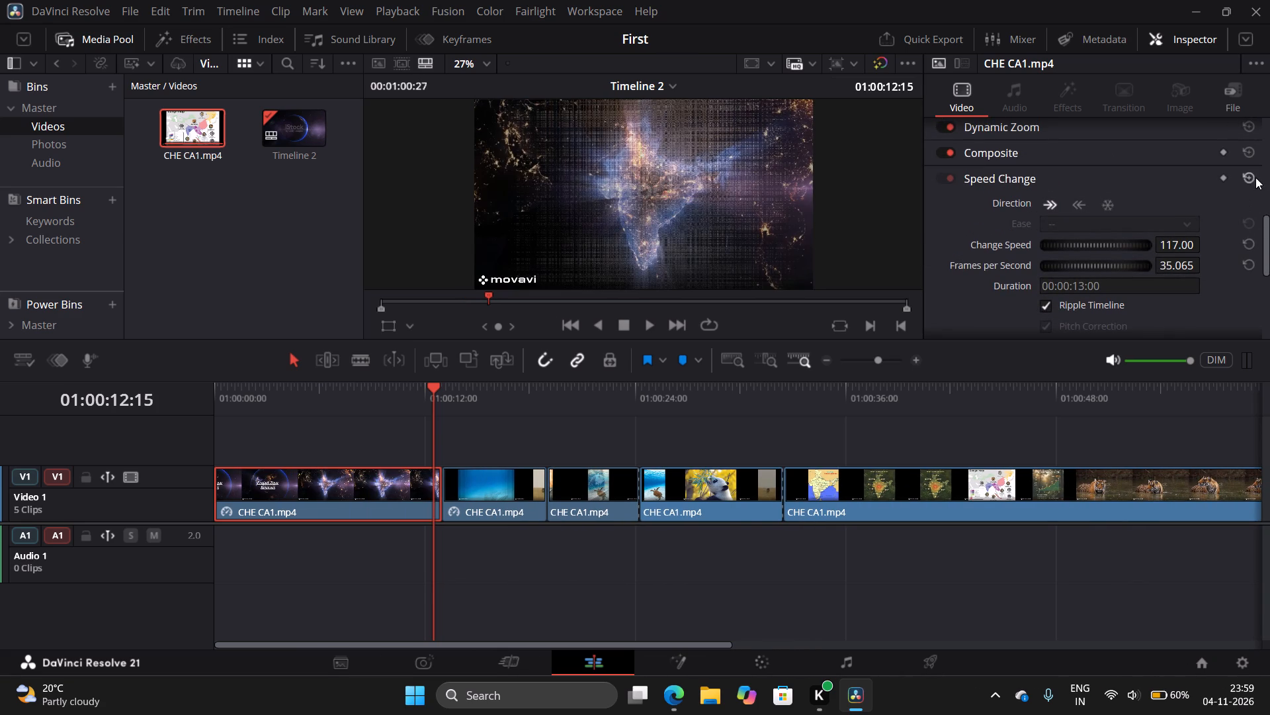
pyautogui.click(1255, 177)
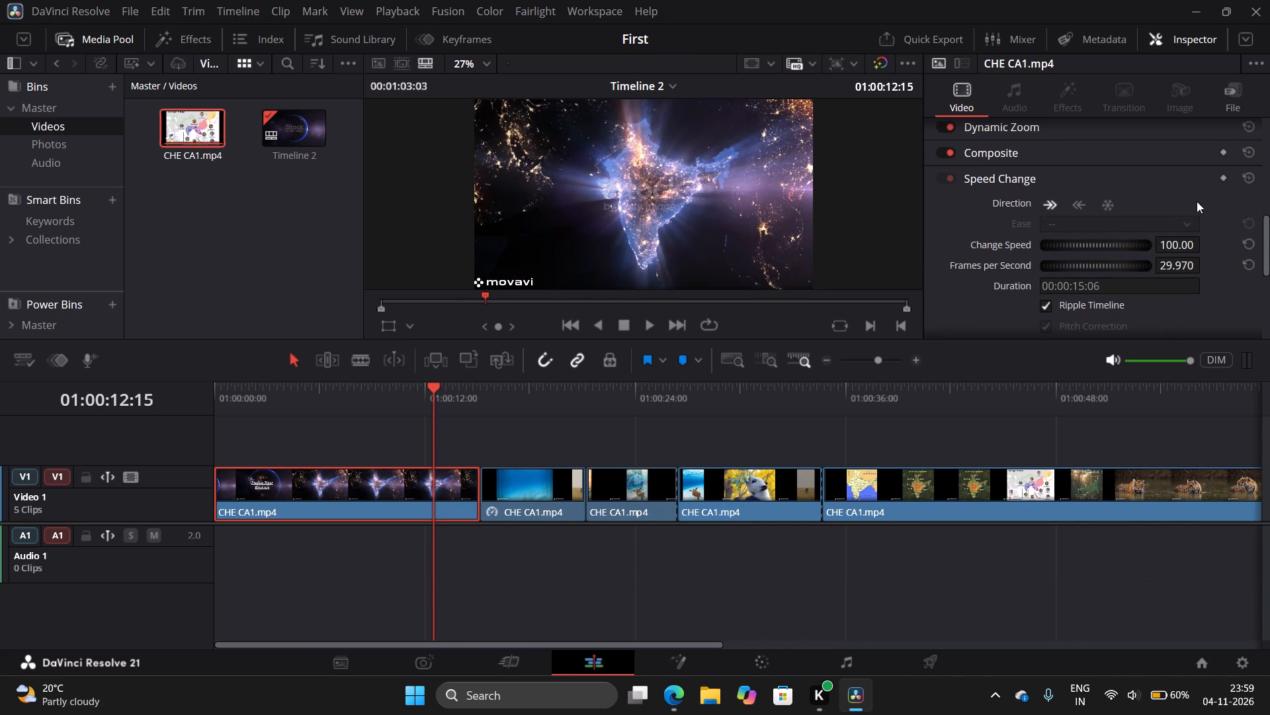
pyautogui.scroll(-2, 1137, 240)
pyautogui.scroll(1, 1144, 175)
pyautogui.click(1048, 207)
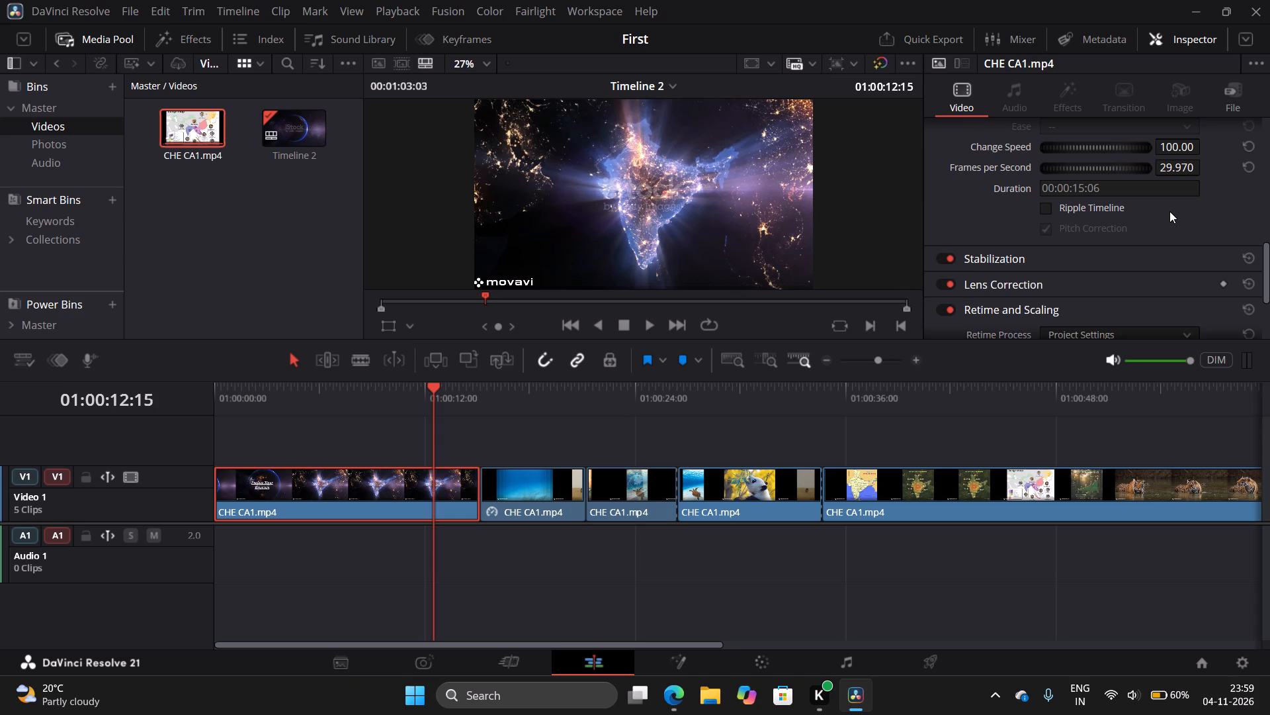
# Open the first segment's Stabilization settings and place the playhead at 01:00:01:27.
pyautogui.scroll(-2, 1006, 211)
pyautogui.click(988, 168)
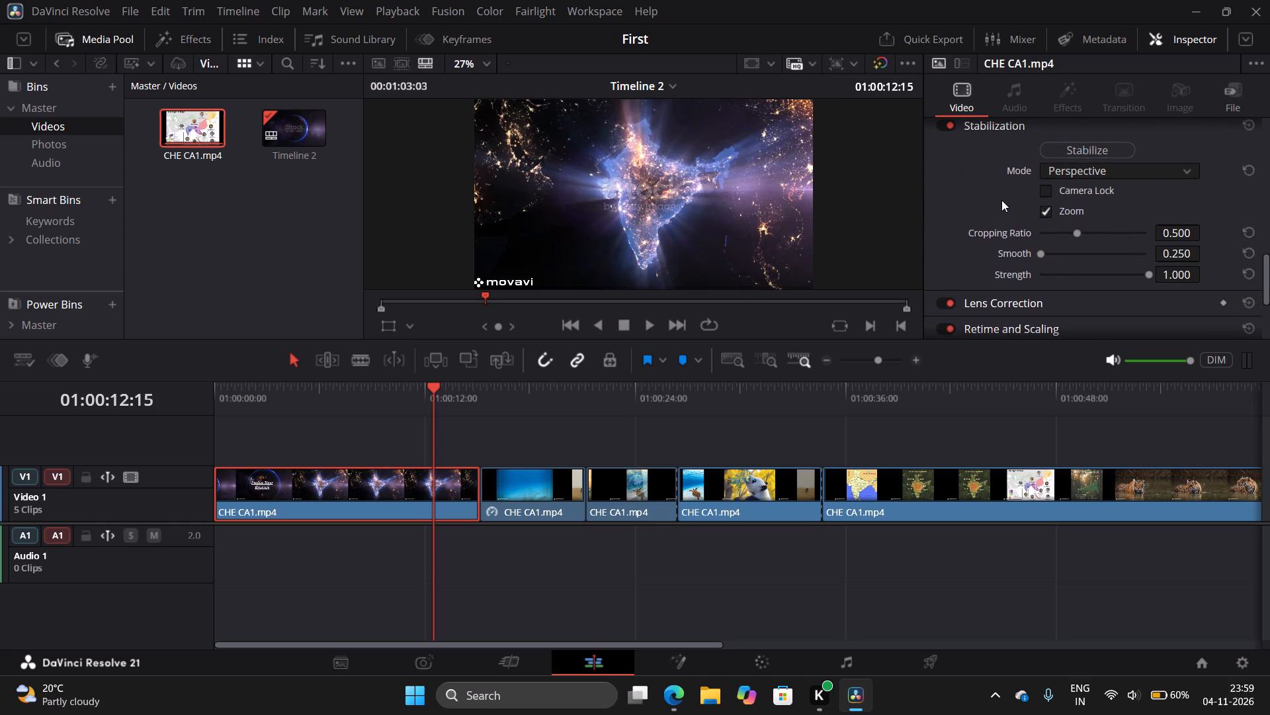
pyautogui.click(248, 395)
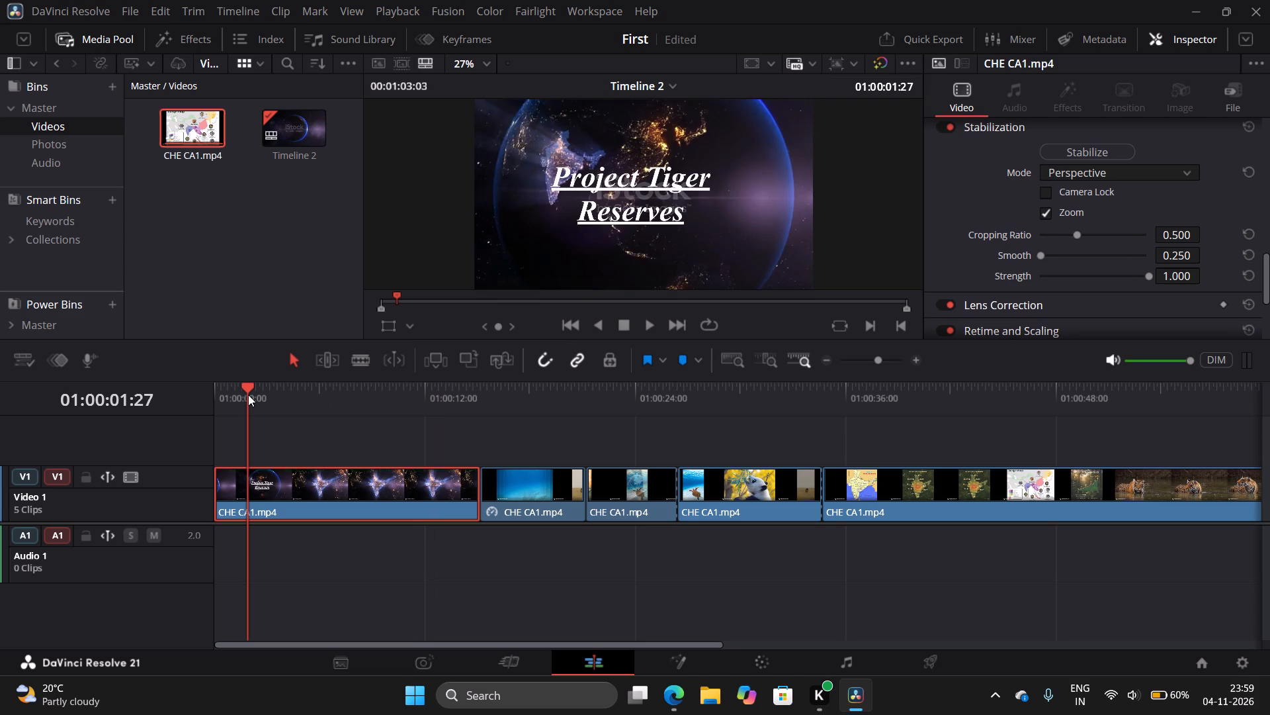
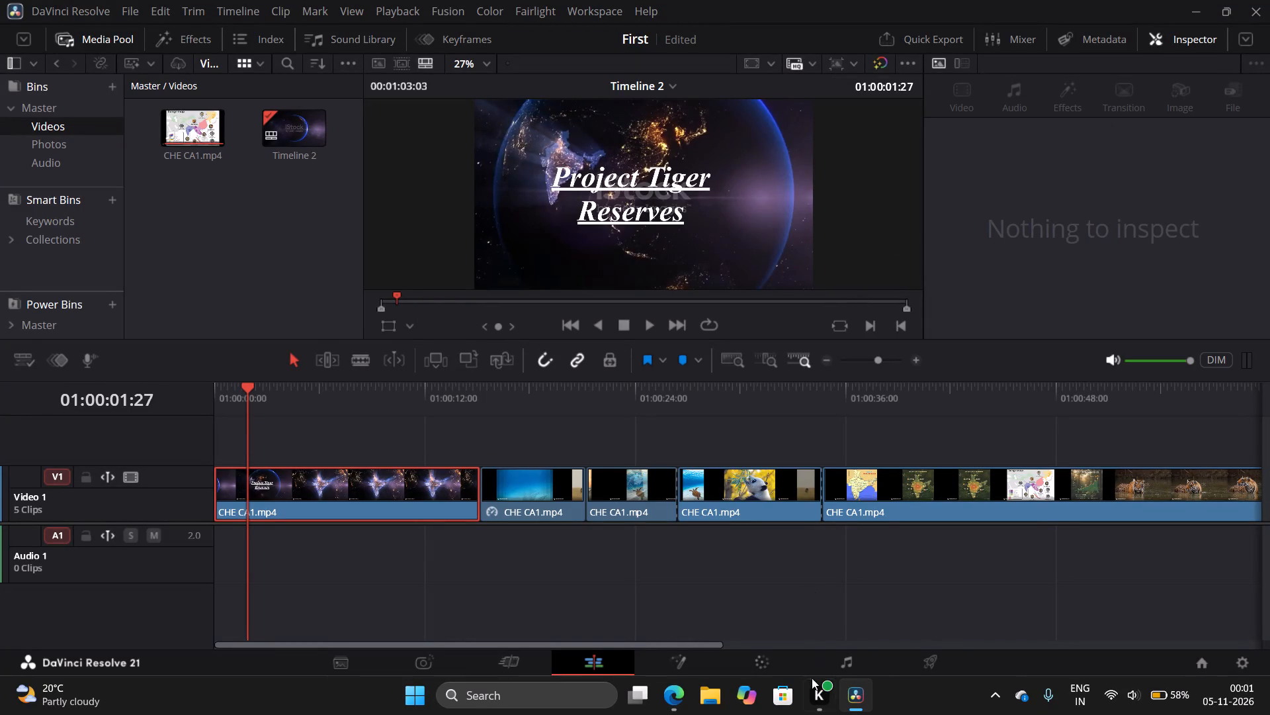
# Close the editing application while the First project is open on Timeline 2.
pyautogui.click(1269, 0)
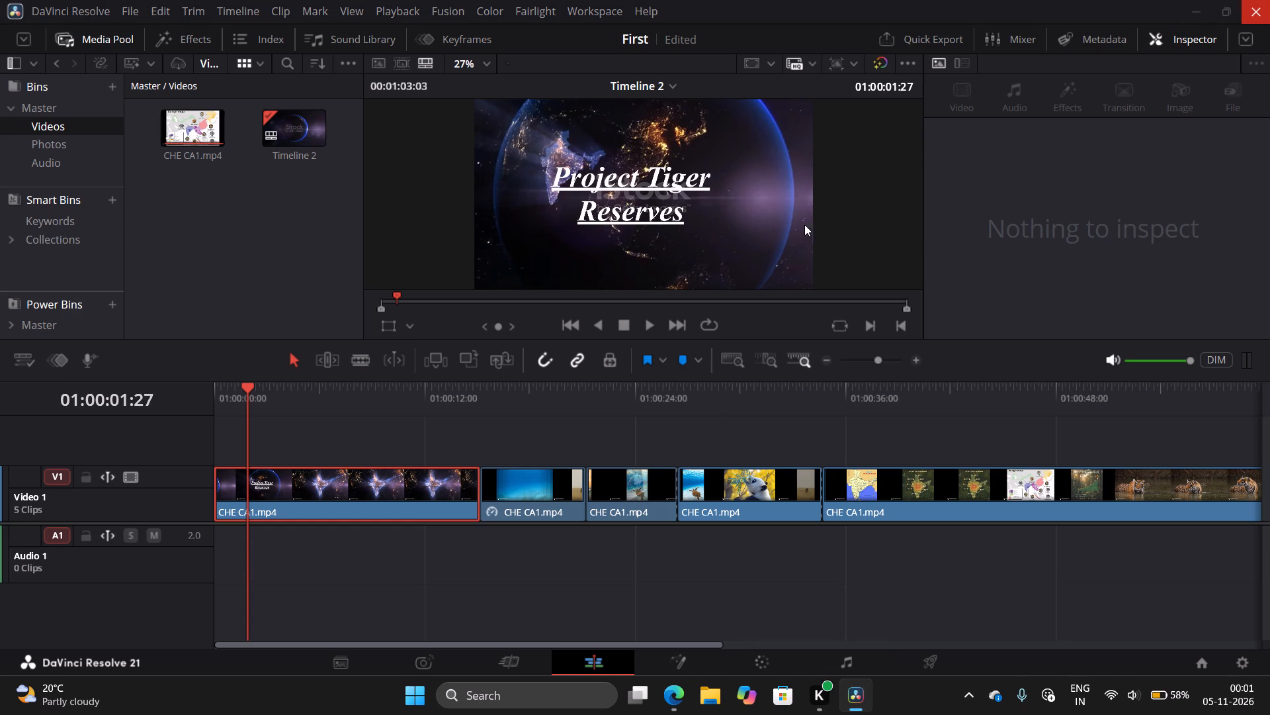